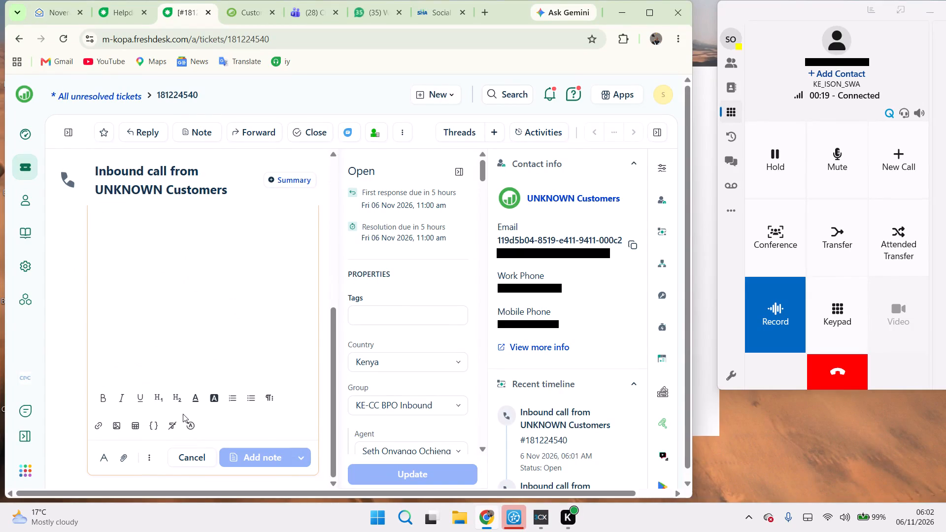
Start the private note on the inbound-call ticket with the caller's first name on its own line.
scroll(131, 268, up, 2)
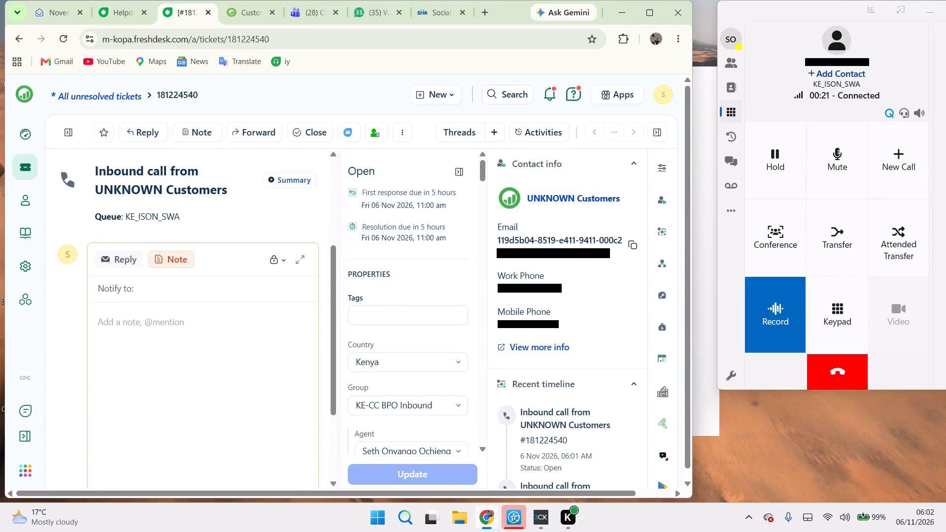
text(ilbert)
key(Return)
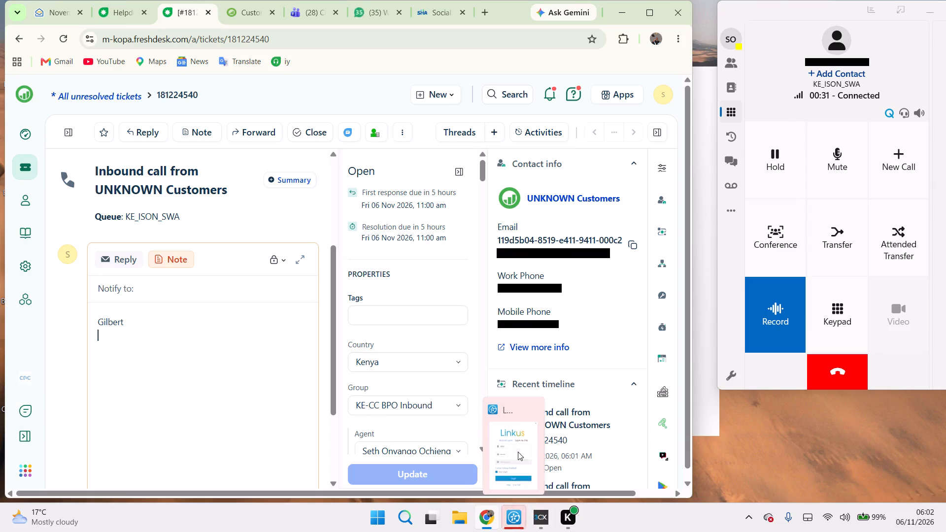
Close the Linkus login window.
click(532, 413)
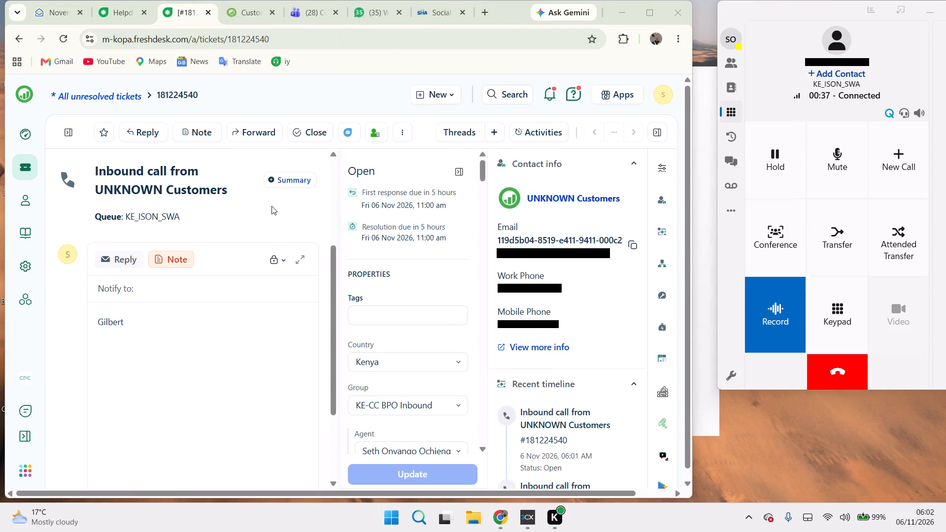
Look up the caller's account number in the M-KOPA customer page and copy it from the account heading.
click(236, 8)
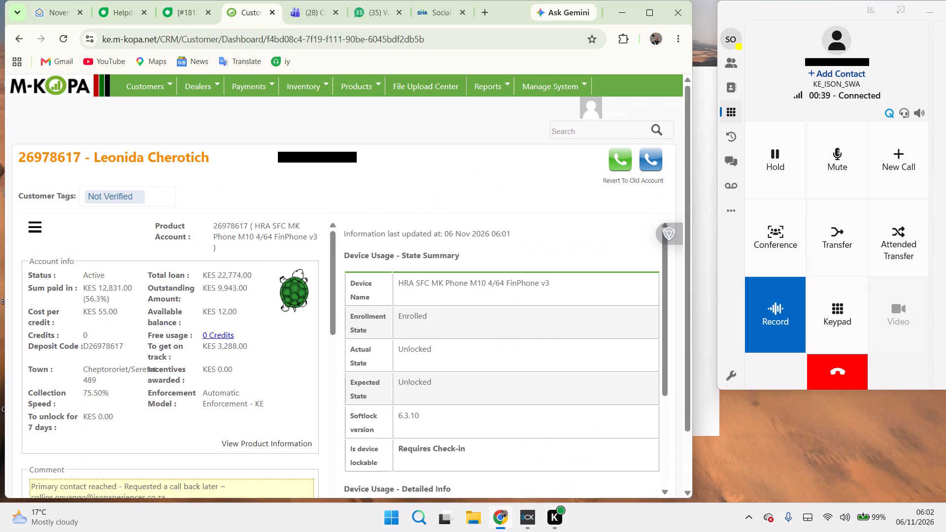
click(583, 130)
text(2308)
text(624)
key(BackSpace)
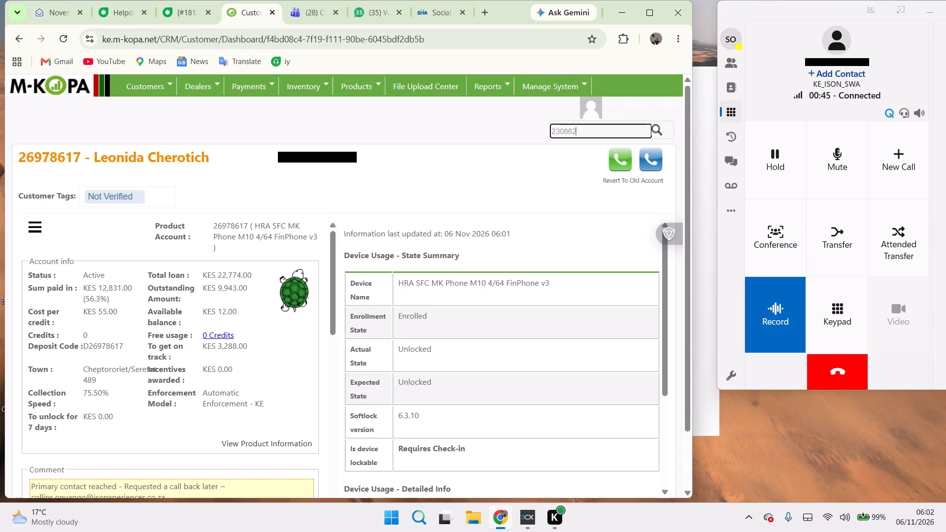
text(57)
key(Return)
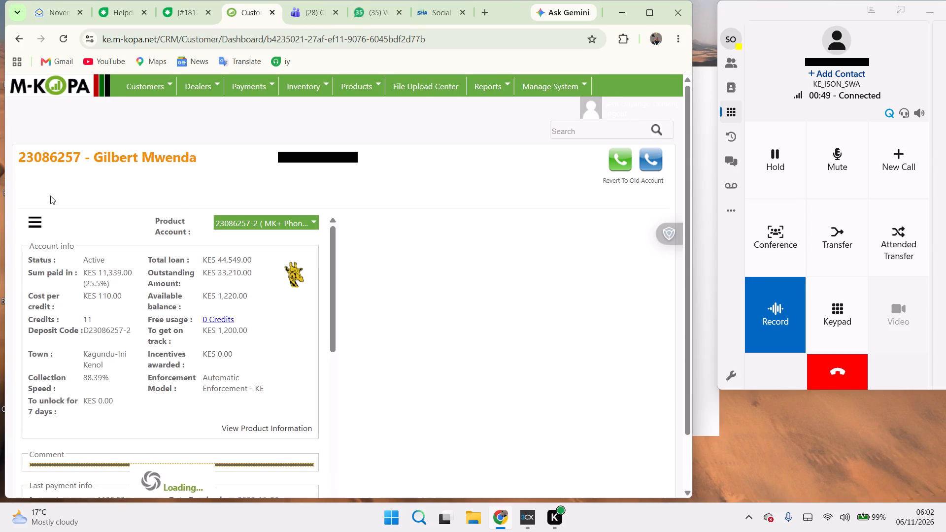
double_click(32, 158)
right_click(32, 158)
click(68, 174)
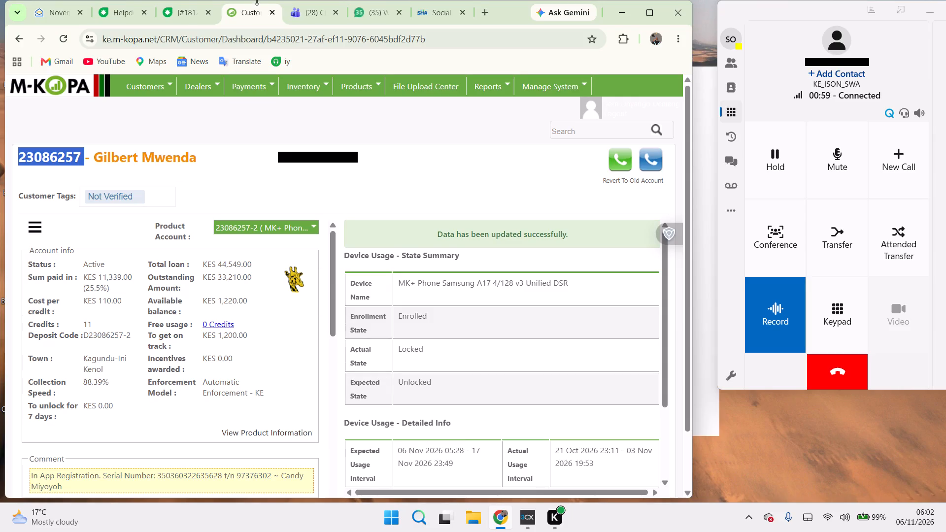
Assign the inbound-call ticket to the matching customer in Account Info using the copied account number.
click(183, 10)
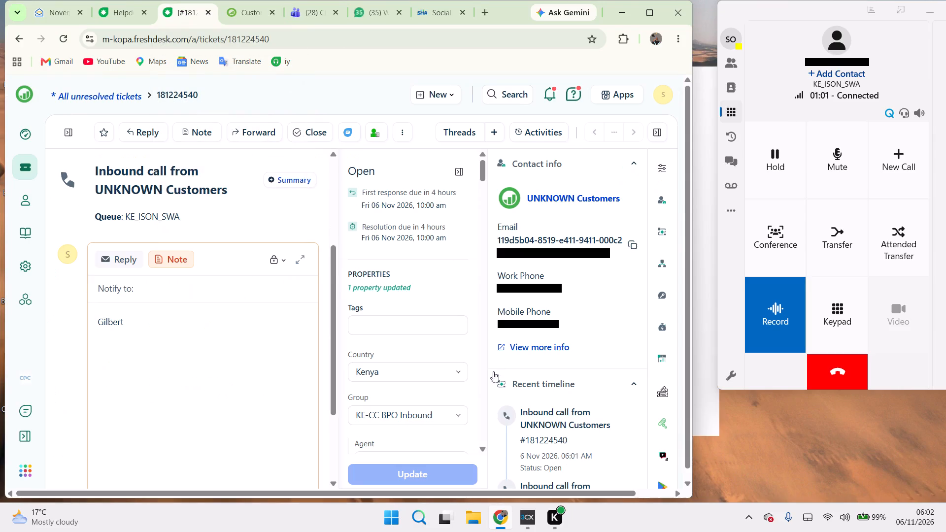
scroll(578, 340, down, 2)
scroll(578, 340, up, 2)
scroll(578, 340, down, 6)
scroll(578, 340, up, 1)
scroll(578, 340, down, 1)
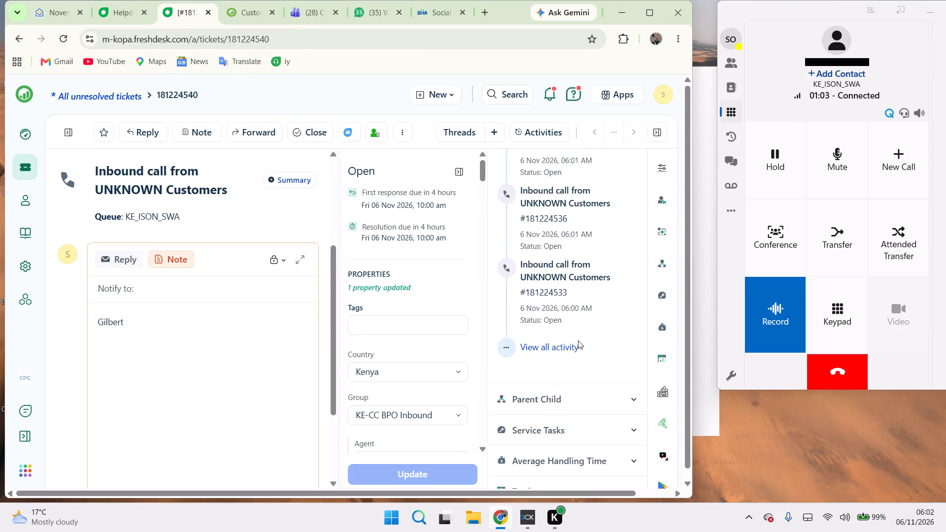
scroll(578, 340, up, 3)
scroll(578, 340, down, 4)
scroll(578, 340, up, 2)
scroll(578, 340, down, 7)
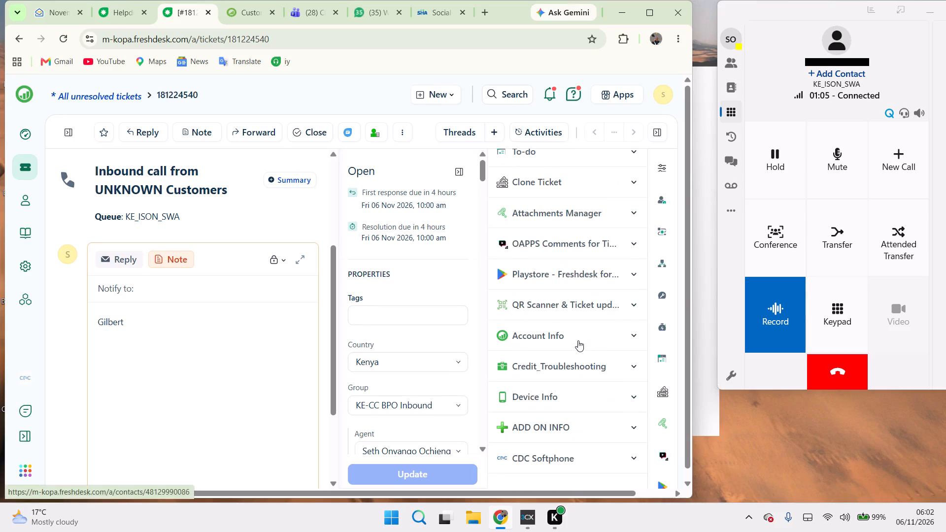
click(633, 339)
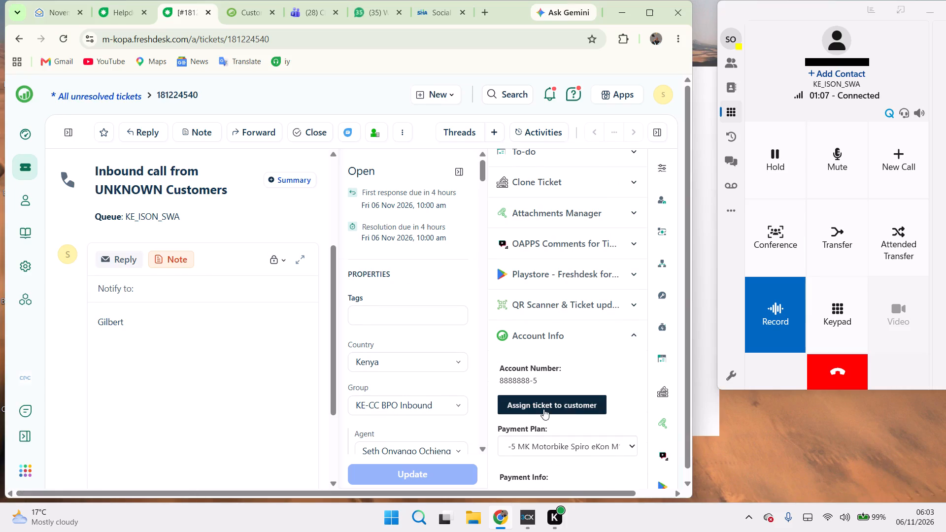
click(542, 409)
click(358, 142)
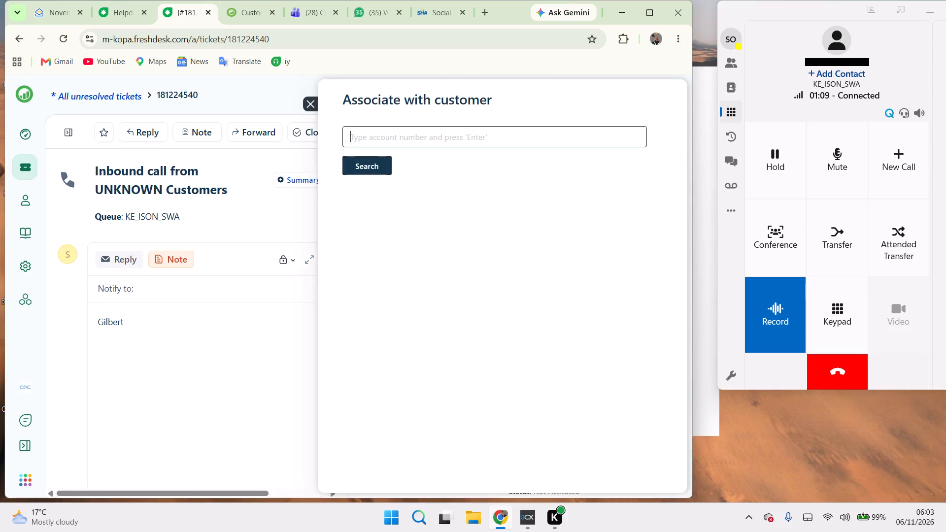
key(ctrl+v)
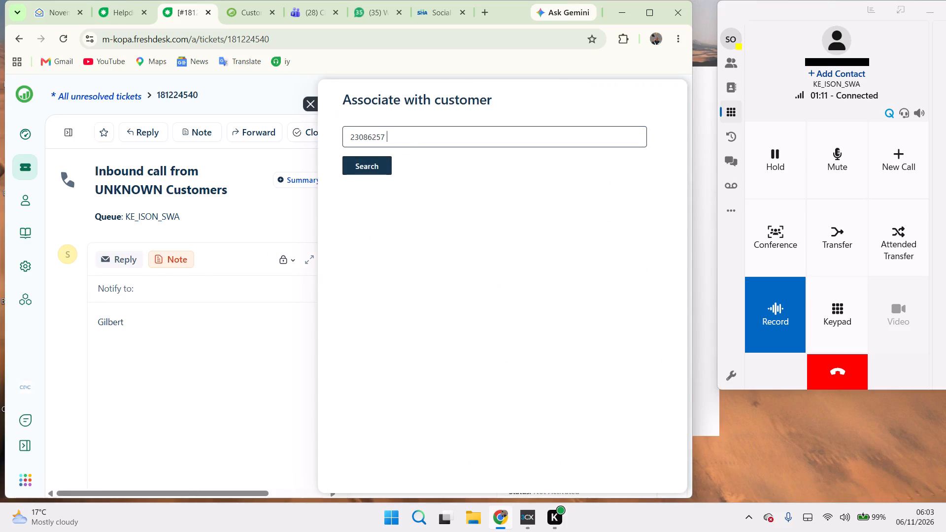
key(BackSpace)
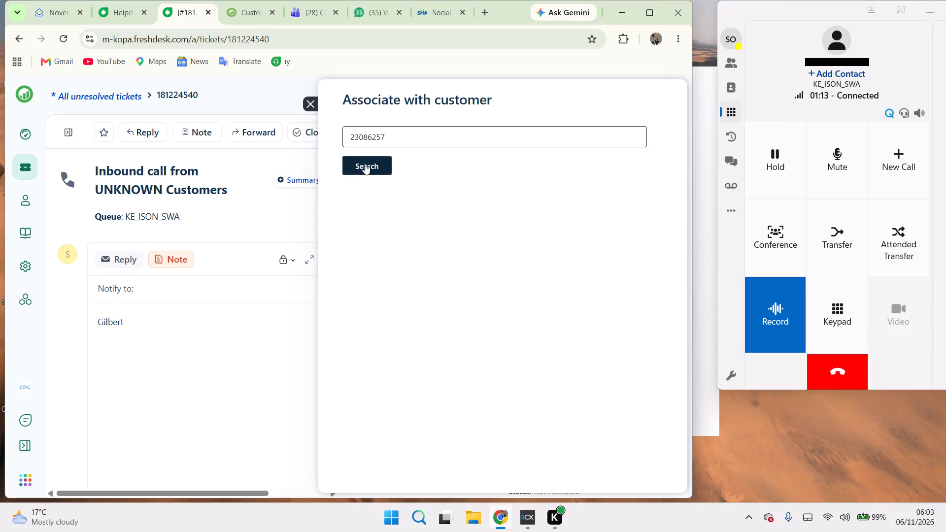
click(365, 164)
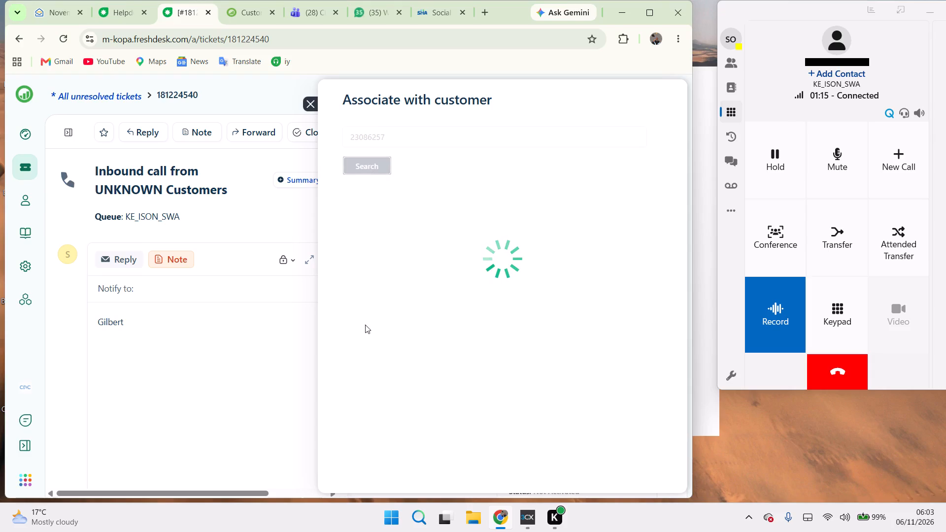
click(383, 298)
click(383, 308)
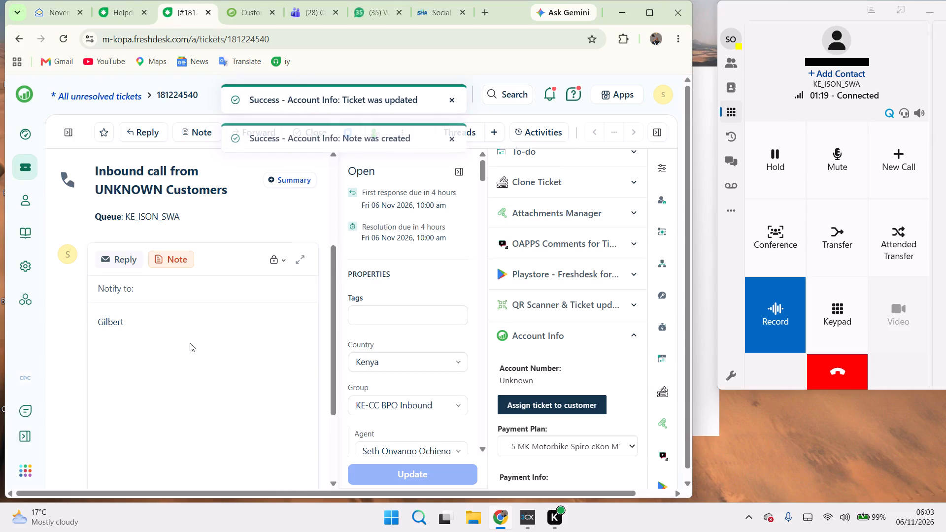
Set the ticket's interaction category to Samsung Devices and the reason for interaction to Locked screen paid-Samsung.
scroll(190, 343, down, 4)
scroll(190, 342, up, 1)
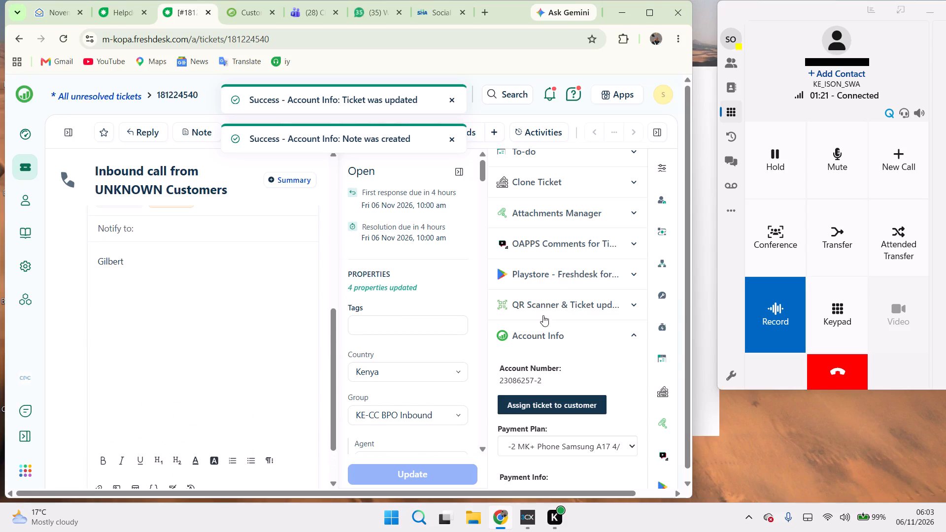
scroll(402, 295, down, 1)
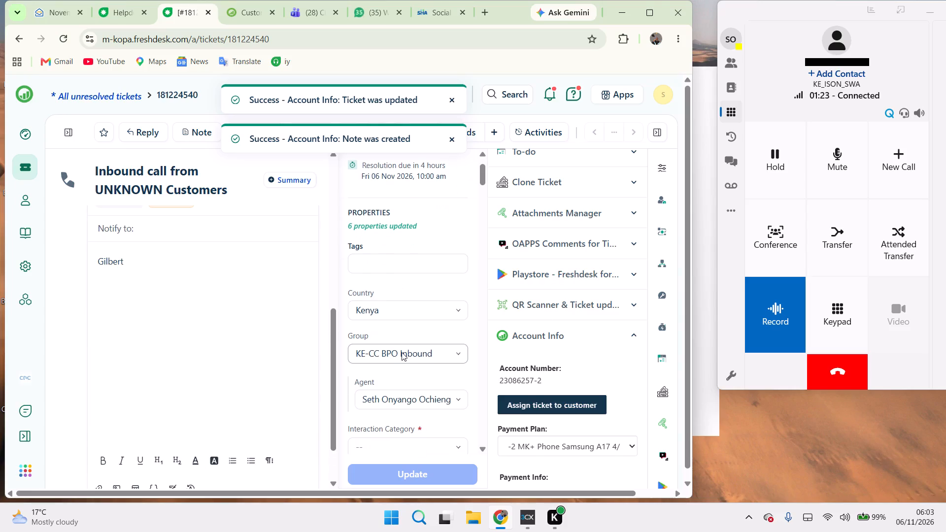
scroll(405, 339, down, 1)
scroll(405, 339, up, 1)
scroll(405, 339, down, 1)
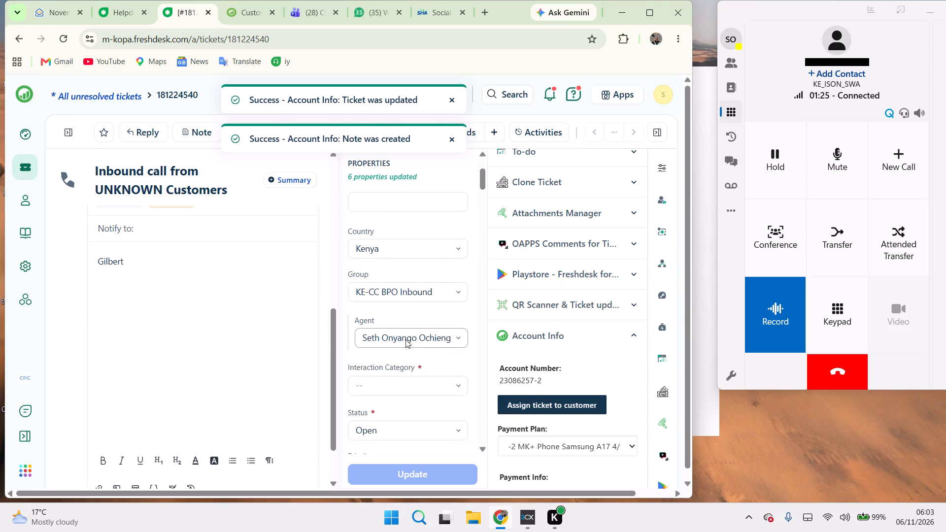
scroll(405, 339, down, 1)
click(394, 324)
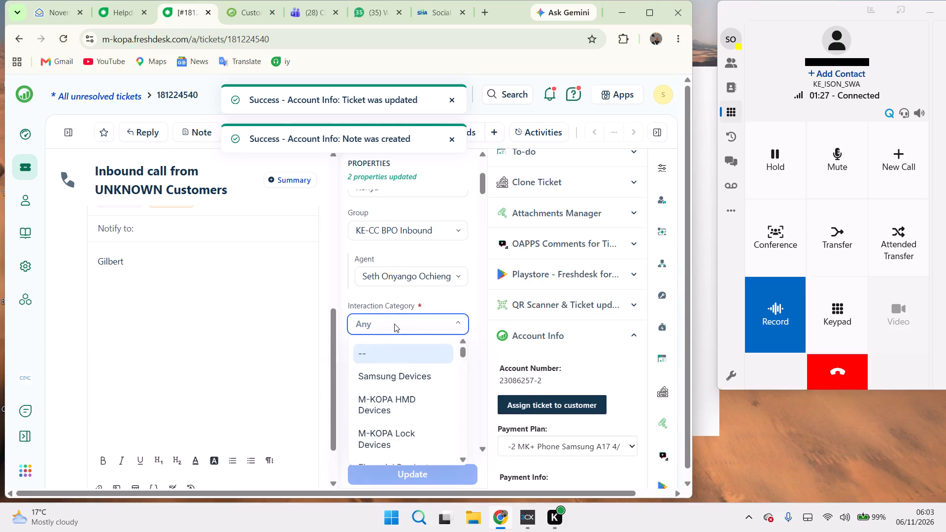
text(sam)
click(398, 354)
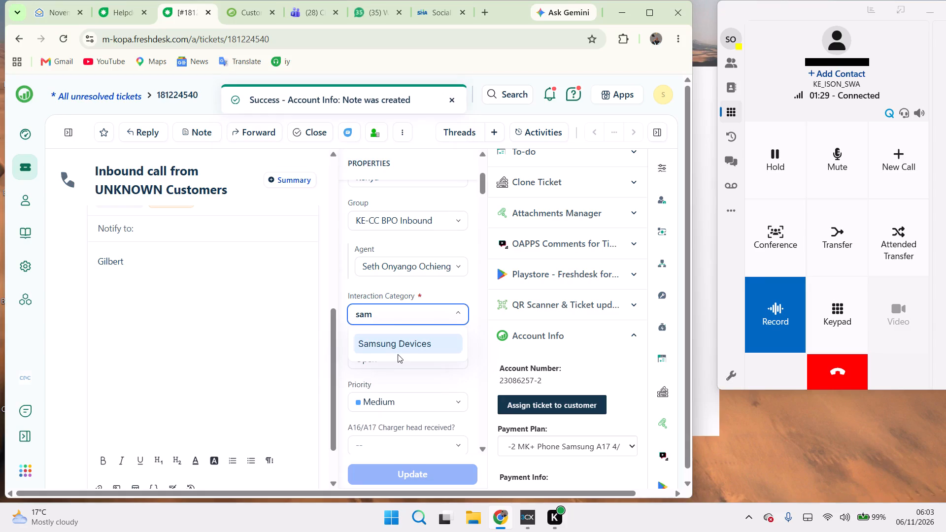
click(400, 350)
click(401, 356)
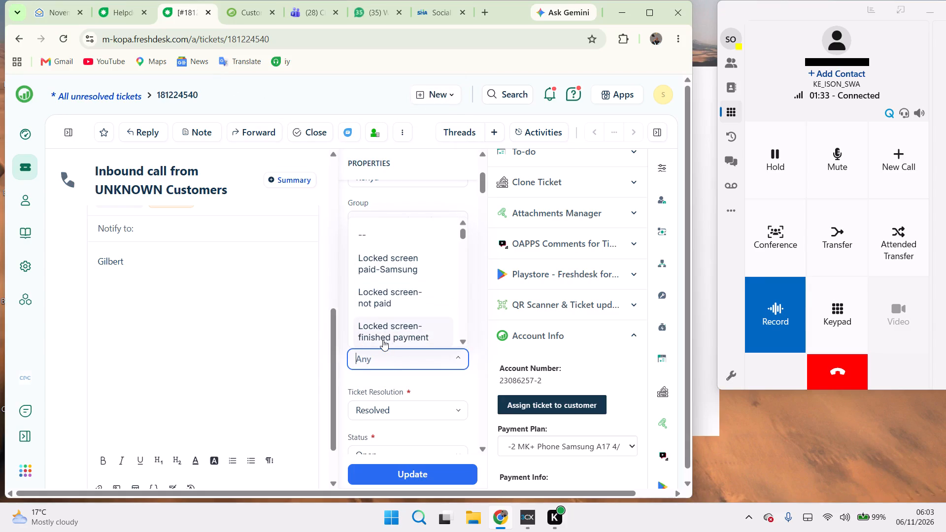
click(377, 267)
Set the sub-reason to Locked screen paid and the outcome to Resolved: No data bundle-advised to purchase.
scroll(380, 262, down, 1)
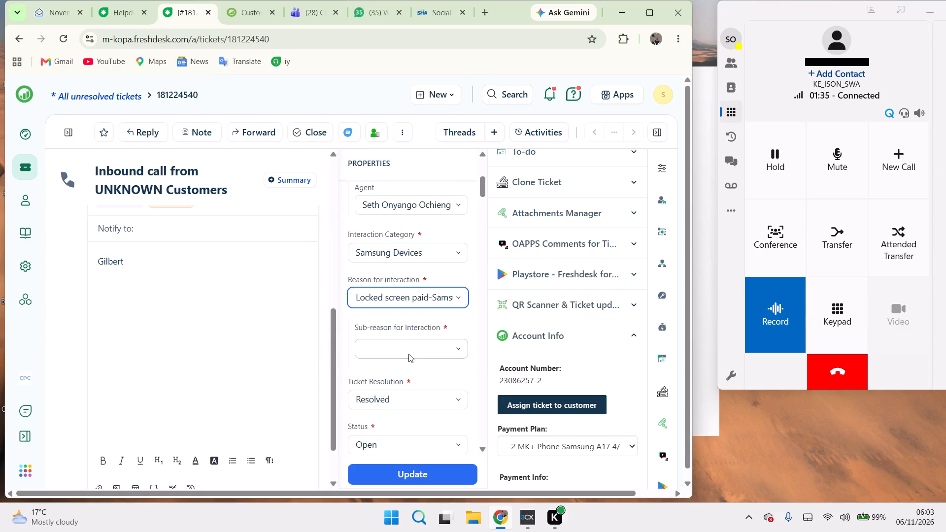
click(408, 353)
click(407, 406)
click(420, 392)
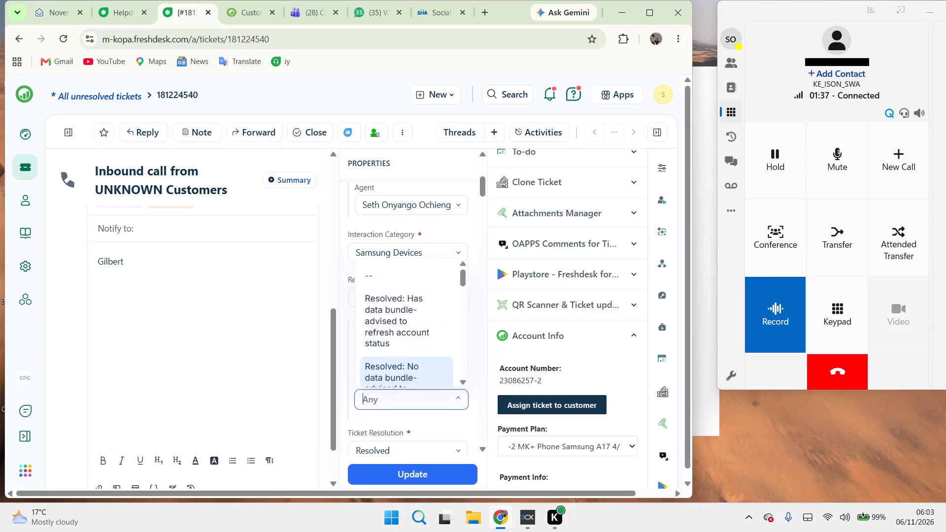
click(387, 369)
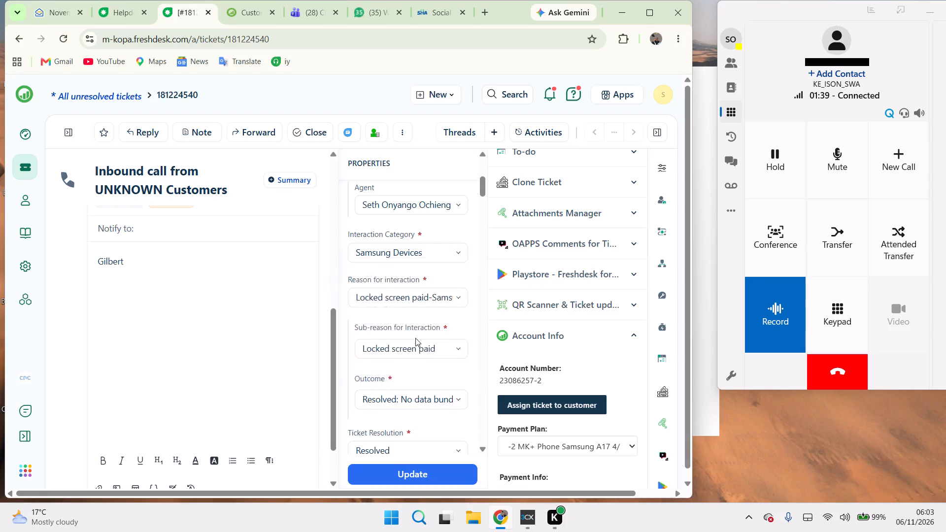
Set the ticket's status to Resolved.
scroll(415, 338, down, 1)
click(389, 434)
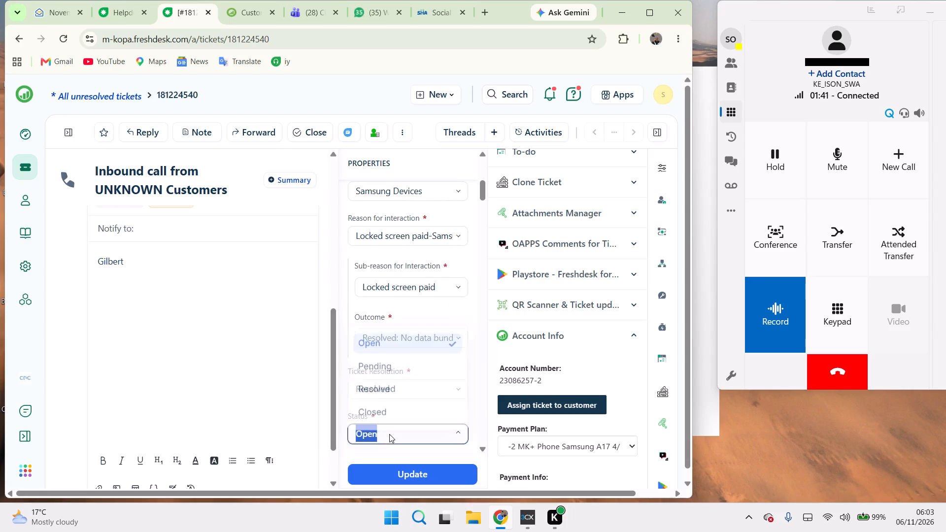
click(387, 381)
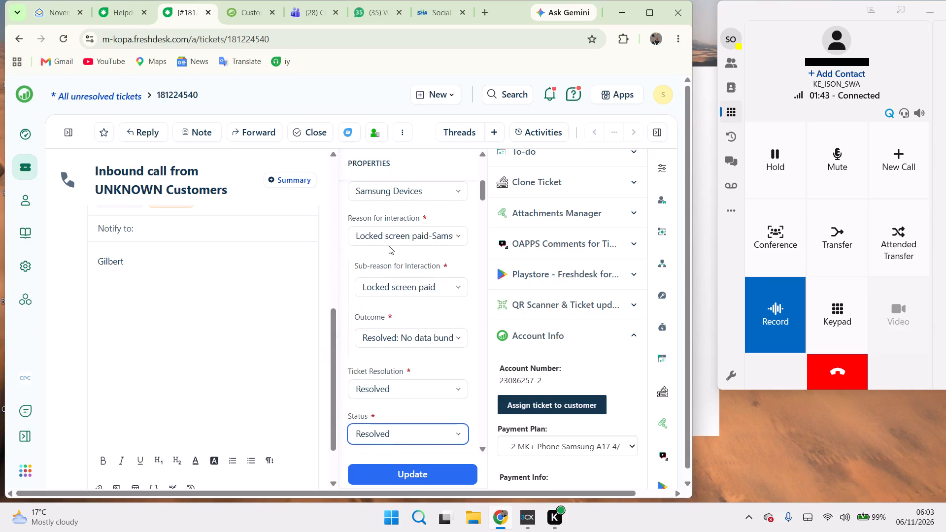
Copy the reason for interaction, Locked screen paid-Samsung, into the note below the caller's name.
click(386, 231)
right_click(386, 231)
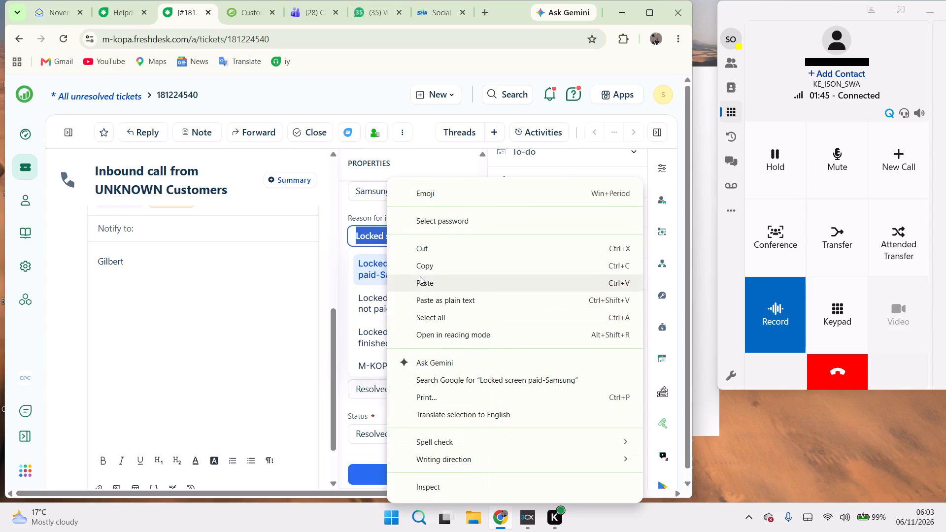
click(432, 266)
click(146, 291)
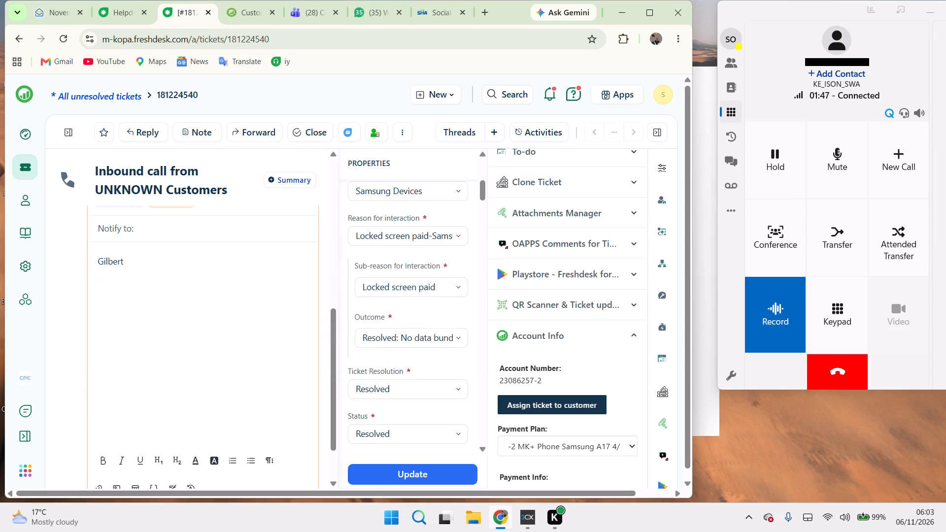
key(ctrl+v)
key(Return)
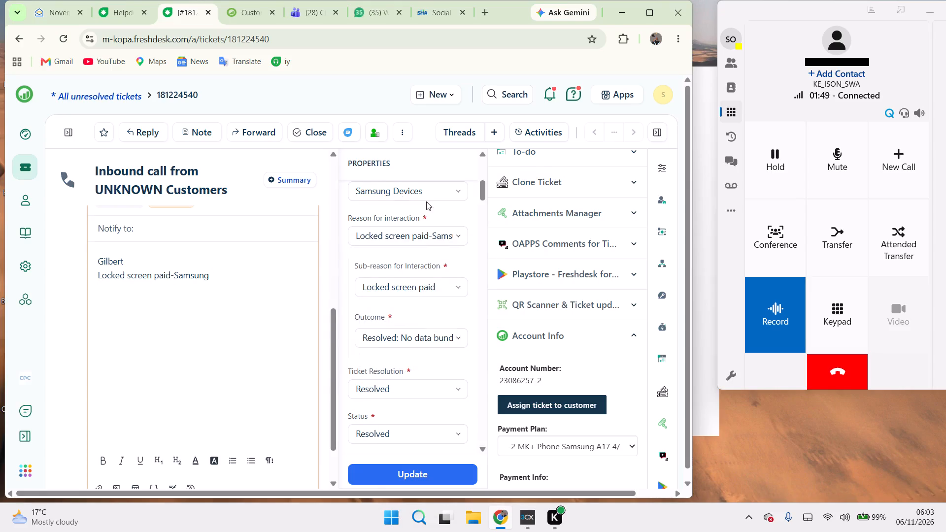
Copy the outcome, Resolved: No data bundle-advised to purchase, into the note below the reason.
click(391, 338)
right_click(391, 337)
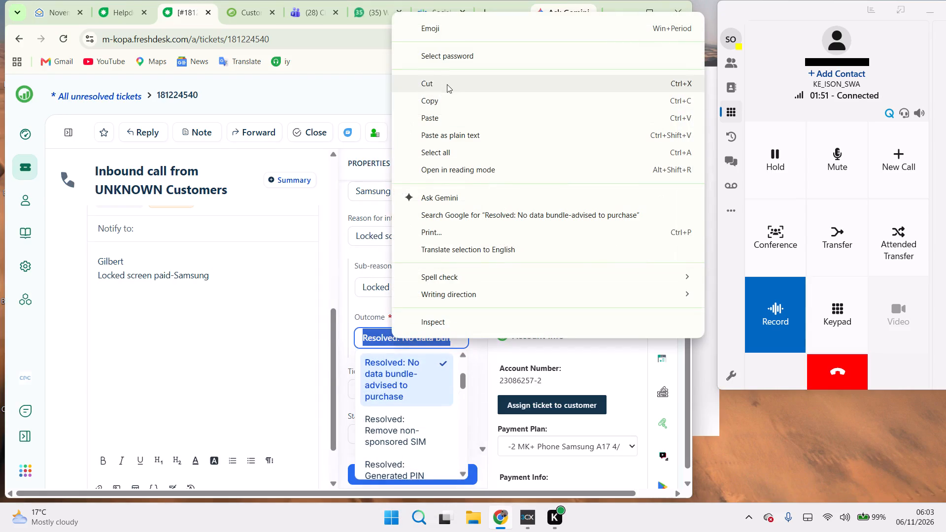
click(437, 102)
click(211, 292)
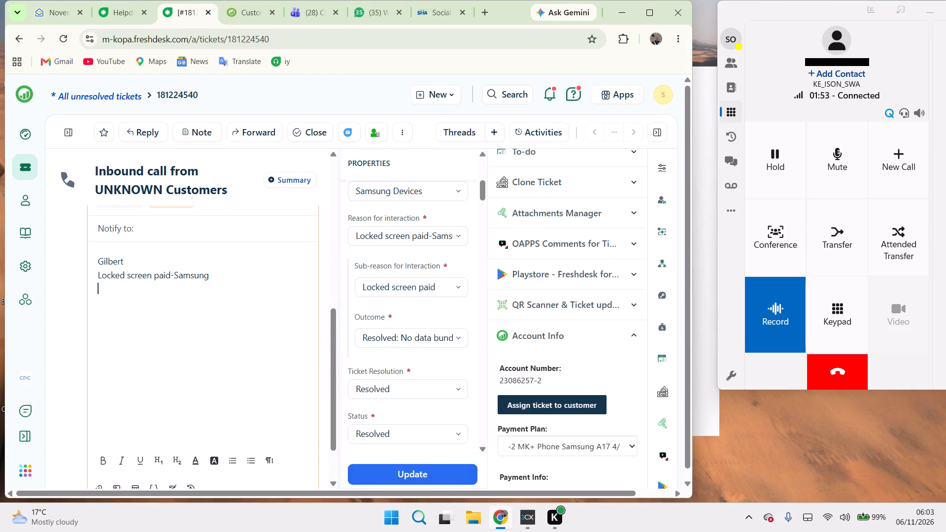
key(ctrl+v)
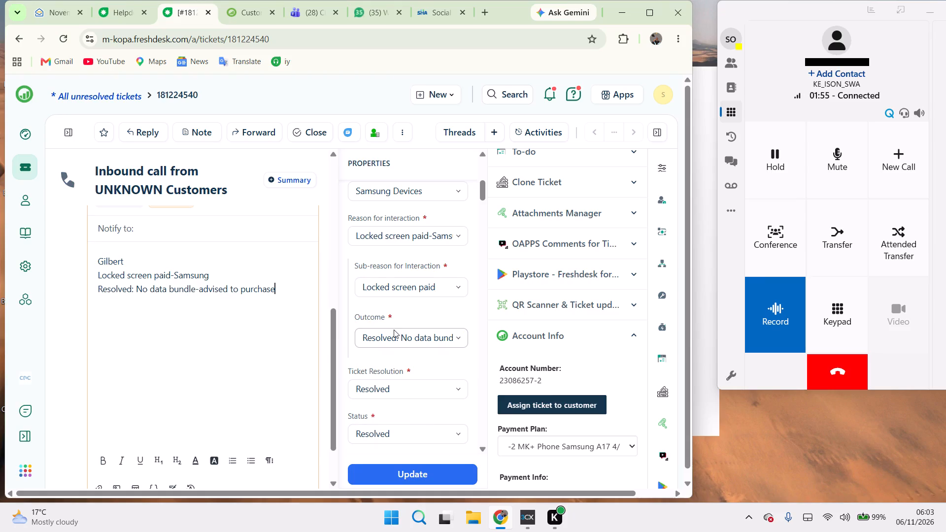
Add a last line reading "diy given" to the note.
key(Return)
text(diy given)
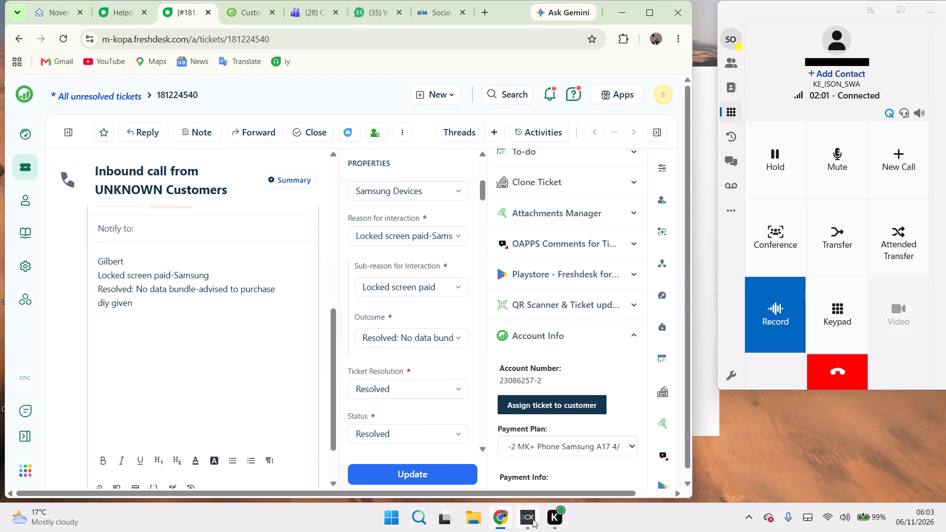
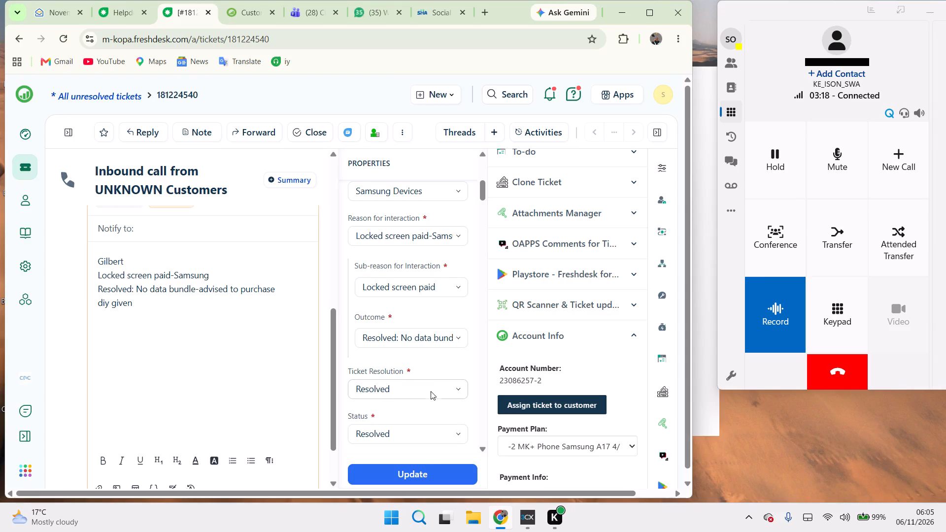
Save the ticket's updated properties, with resolution and status both set to Resolved.
click(417, 475)
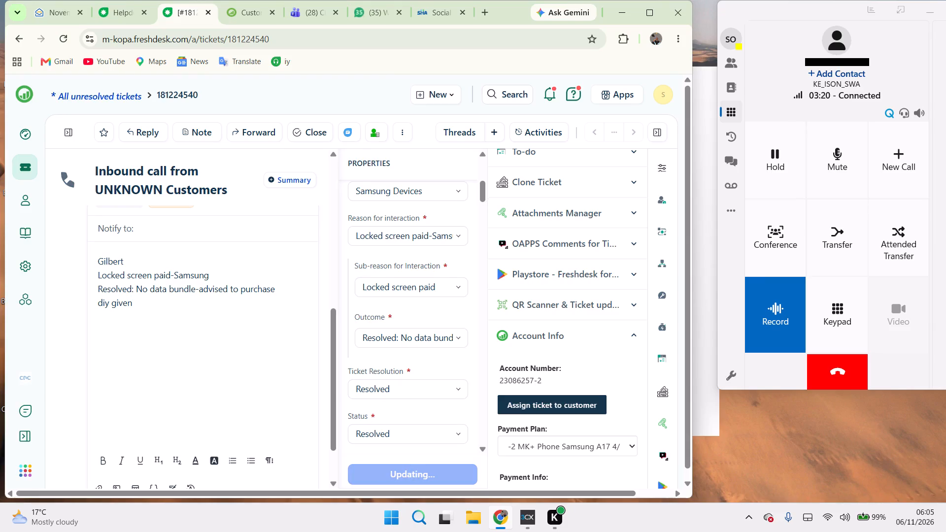
Add the completed call note, ending with "diy given", to the ticket.
scroll(300, 392, down, 1)
scroll(303, 390, up, 1)
scroll(303, 390, down, 1)
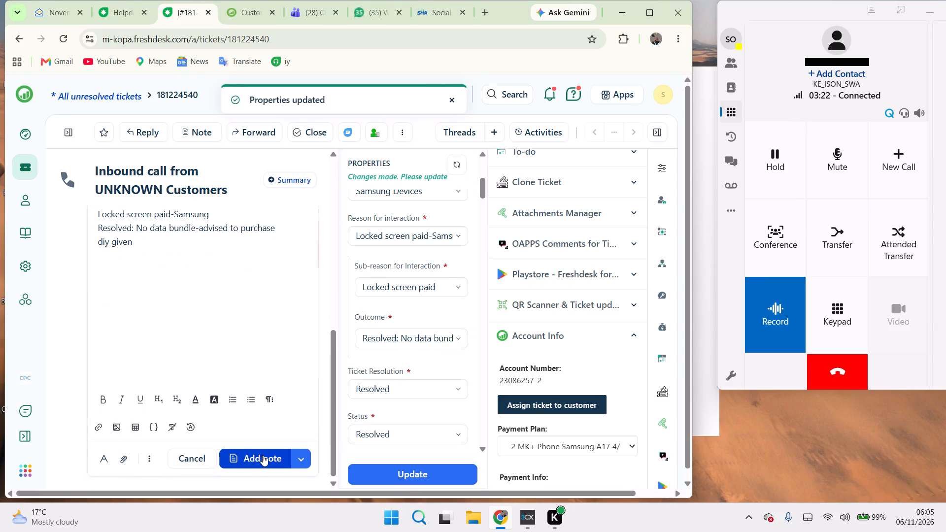
click(263, 455)
Save the ticket's properties once more after adding the note.
click(414, 471)
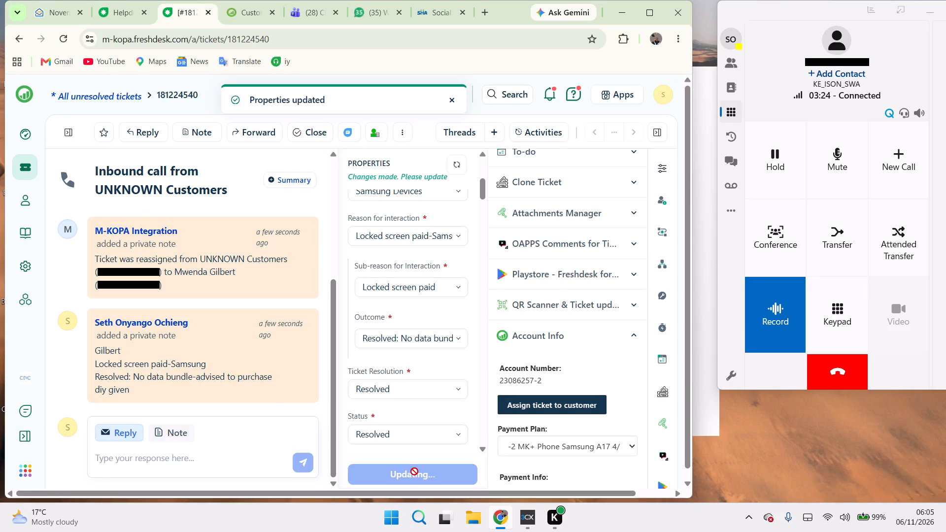
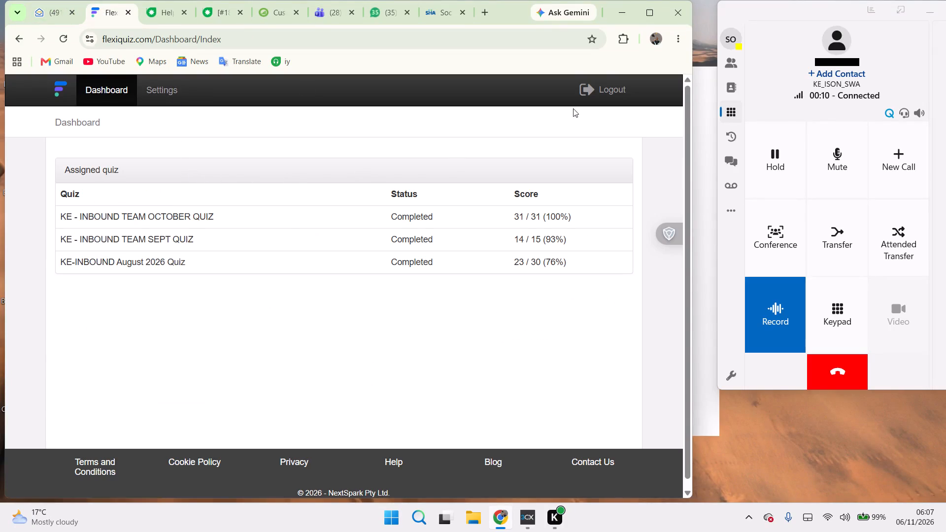
On the new inbound call ticket, close the quiz page and start a note with the customer's first name as its first line.
click(210, 16)
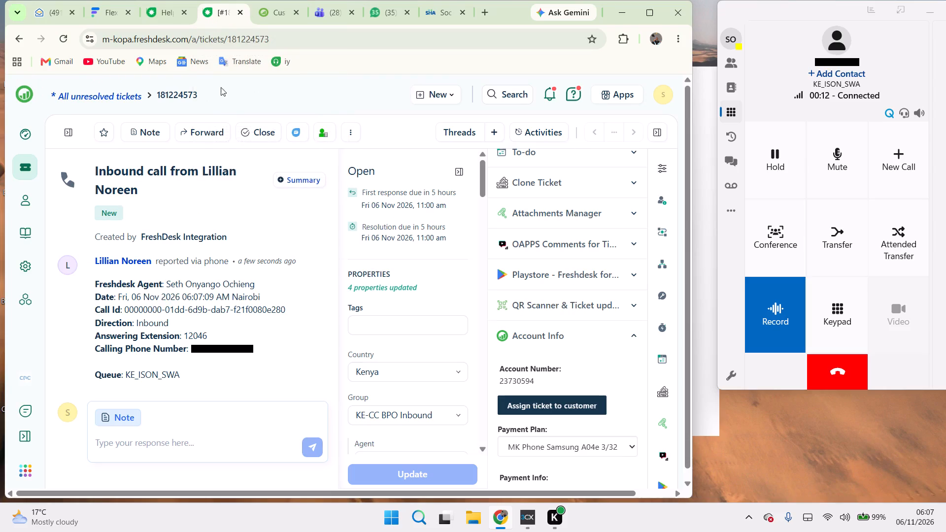
click(124, 14)
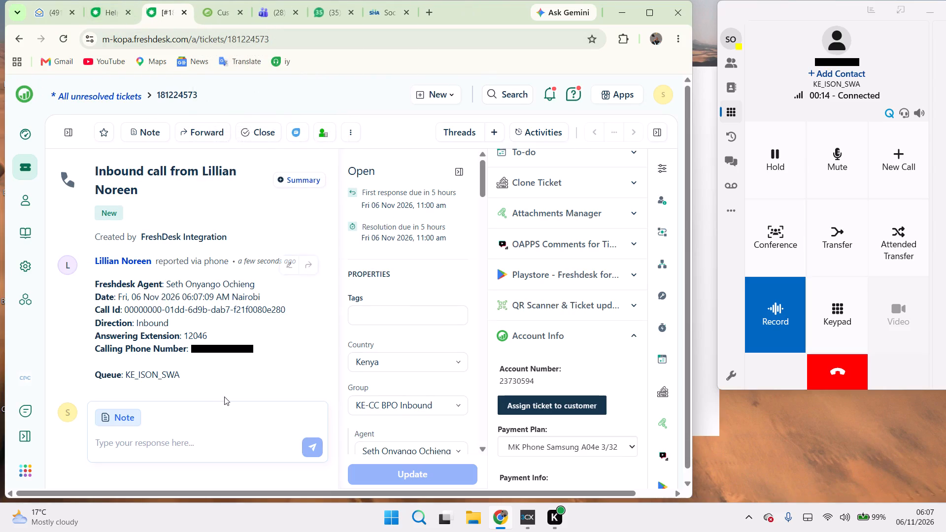
click(119, 420)
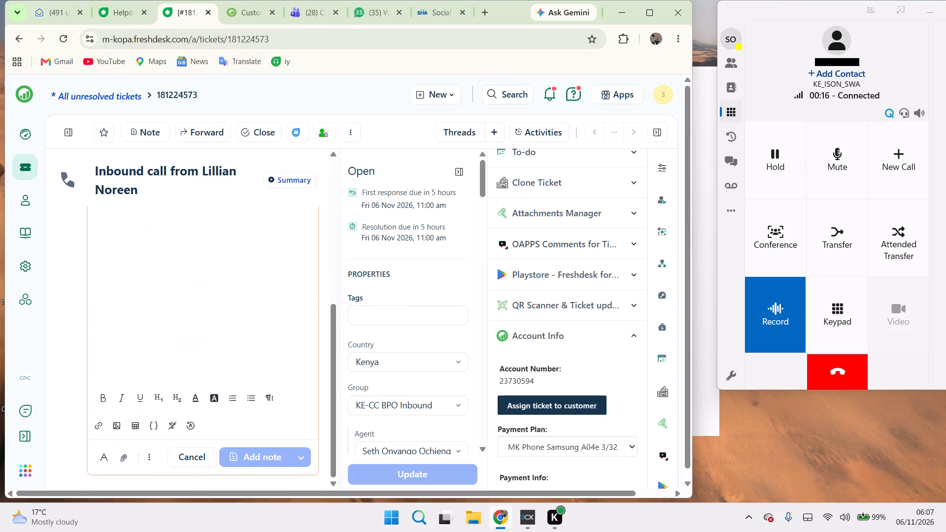
scroll(133, 369, up, 1)
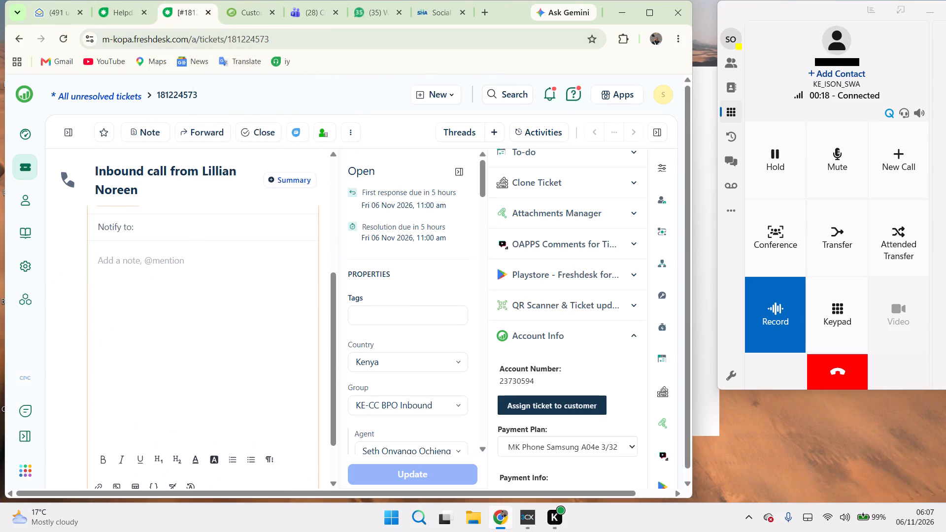
text(ili)
key(BackSpace)
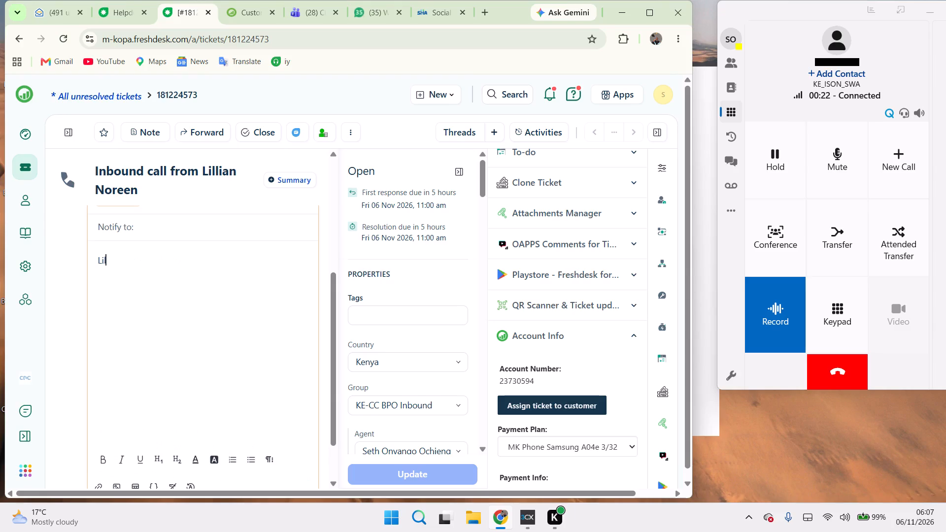
text(lian)
key(Return)
Open the caller's M-KOPA customer account in place of the previously opened one and run Check Eligibility.
click(323, 134)
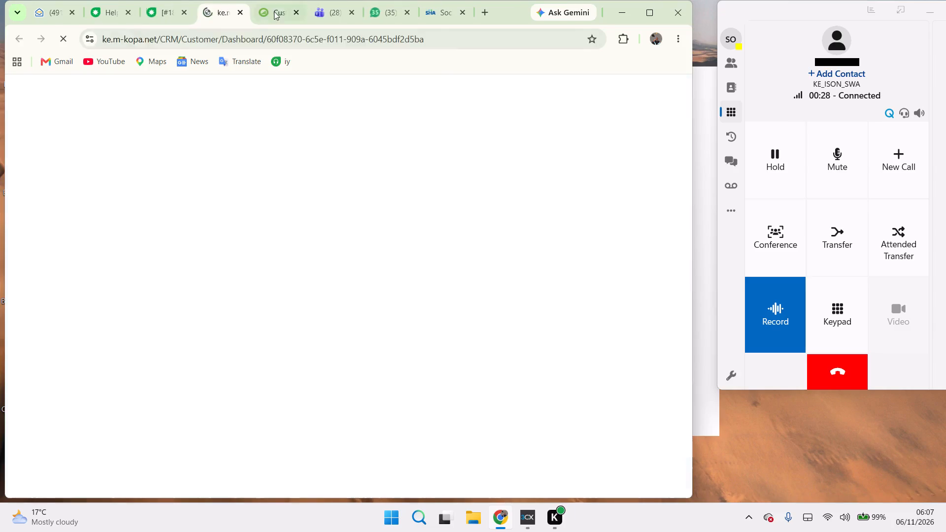
click(296, 12)
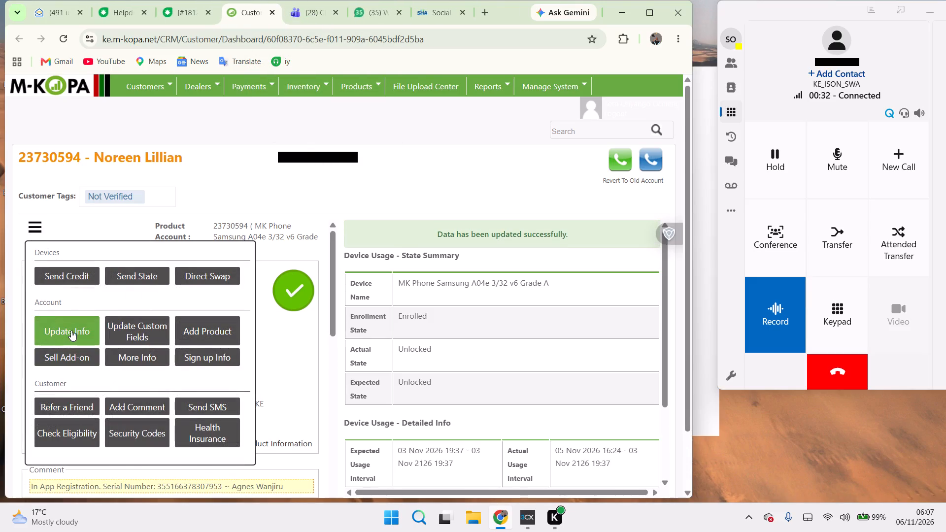
click(72, 431)
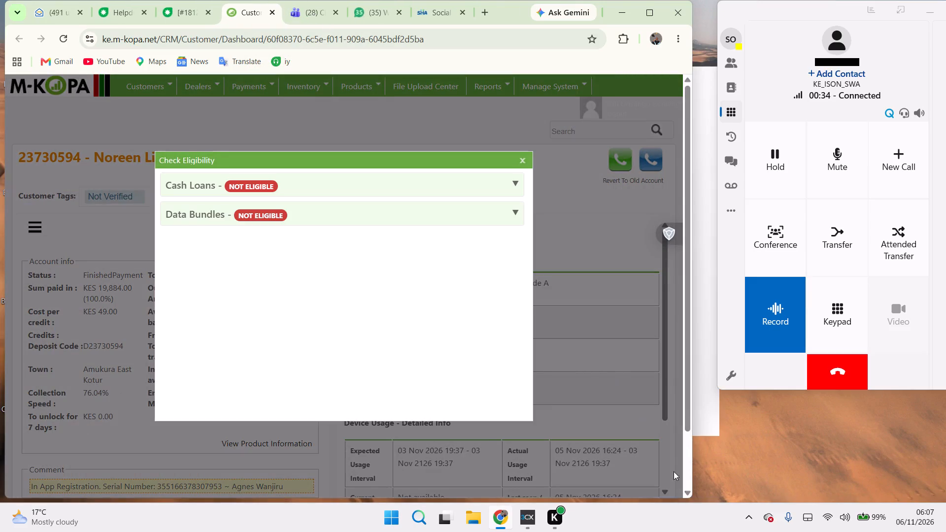
Capture the account page with its Check Eligibility results using Snipping Tool and paste the image into the ticket note below the name.
click(420, 522)
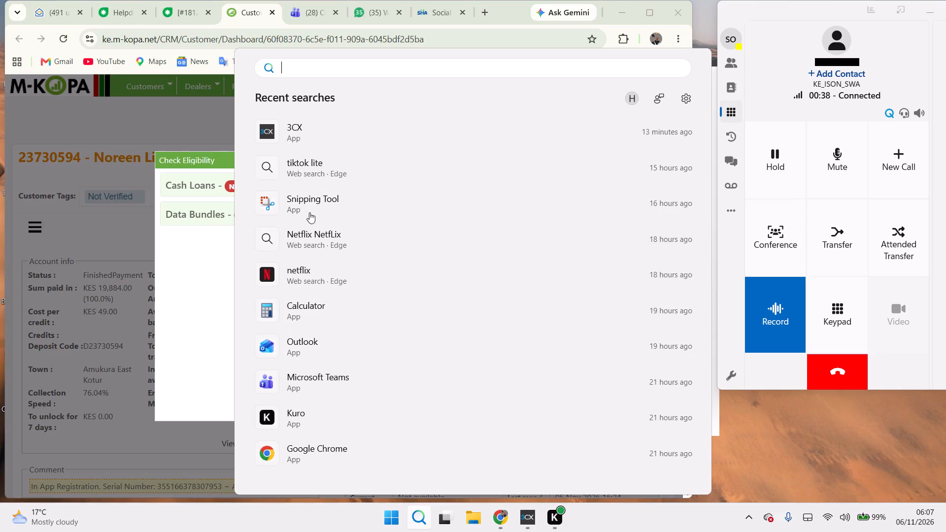
click(314, 195)
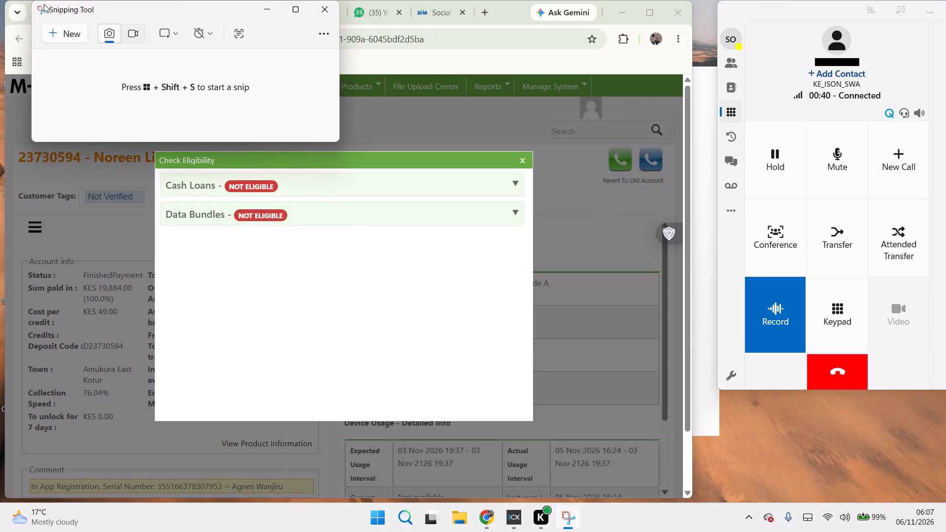
click(67, 34)
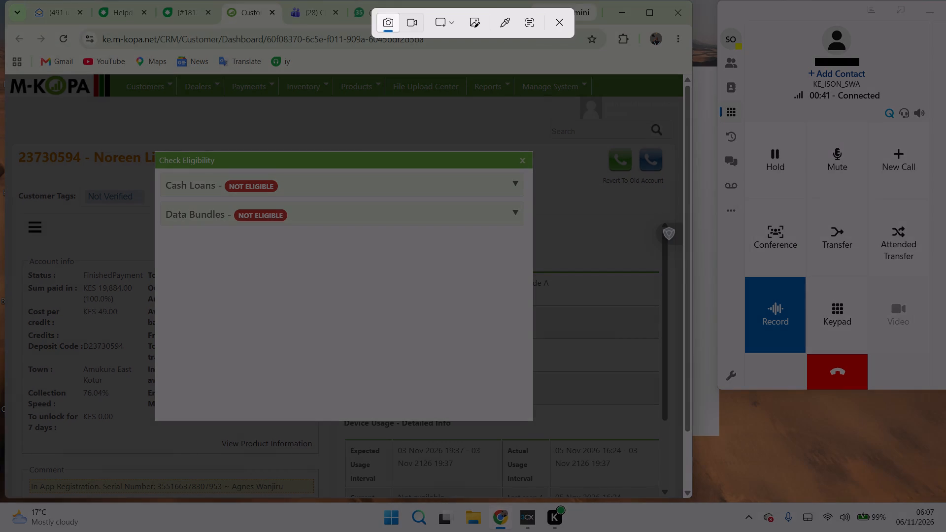
drag(12, 116, 671, 499)
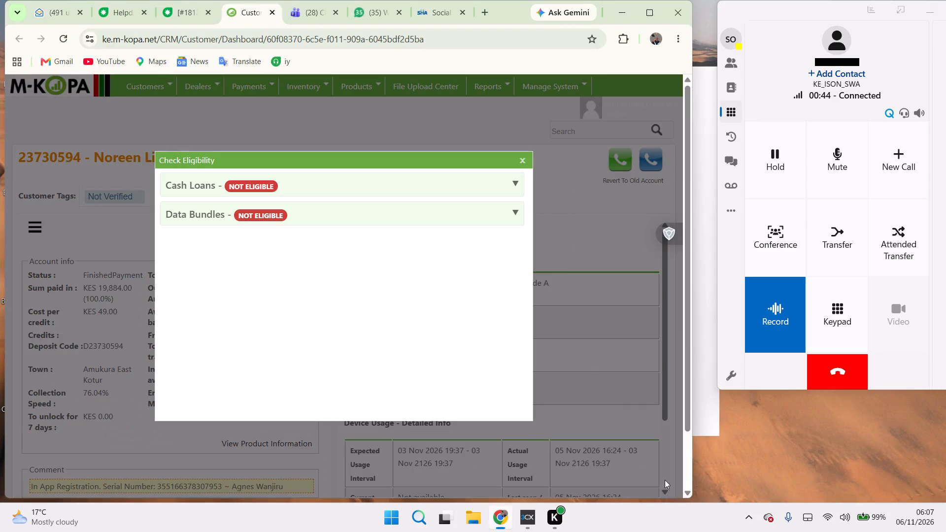
click(533, 29)
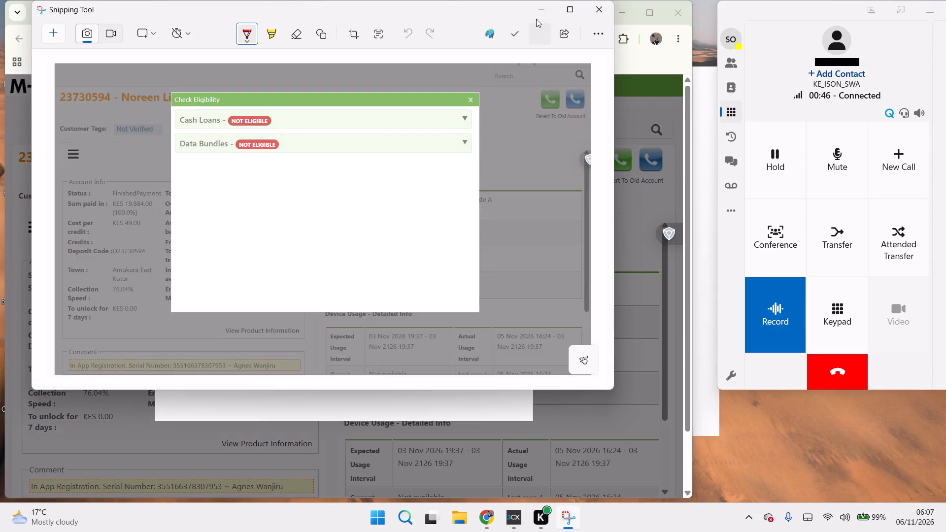
click(537, 10)
click(182, 12)
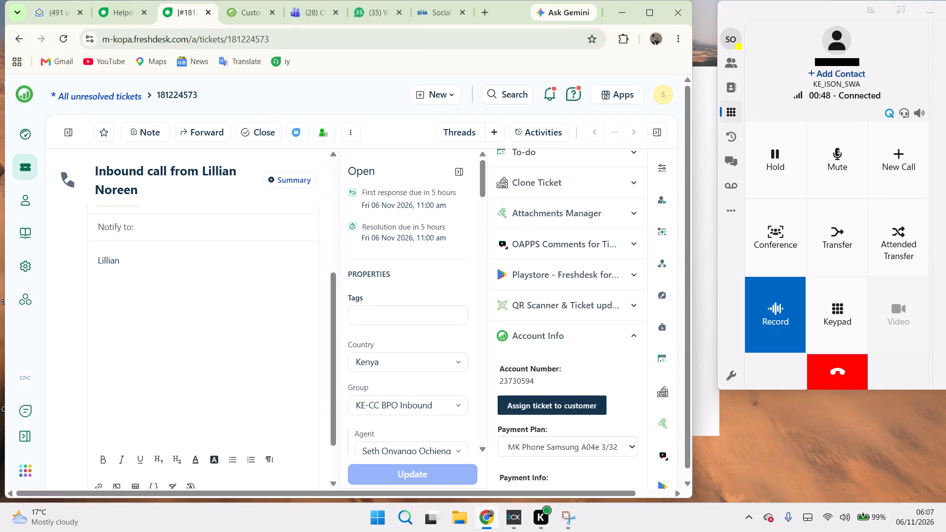
click(136, 370)
key(ctrl+v)
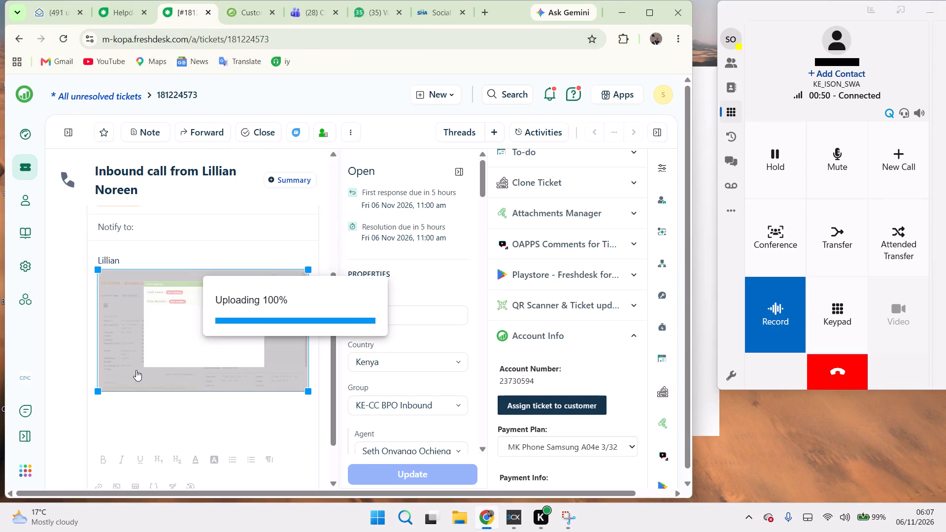
Categorise the ticket as Financial Products, Inquiry on cash loan, Inquiry - cash loan qualification, with the second "Resolved: Customer advised on" outcome.
scroll(427, 350, down, 3)
scroll(427, 349, up, 1)
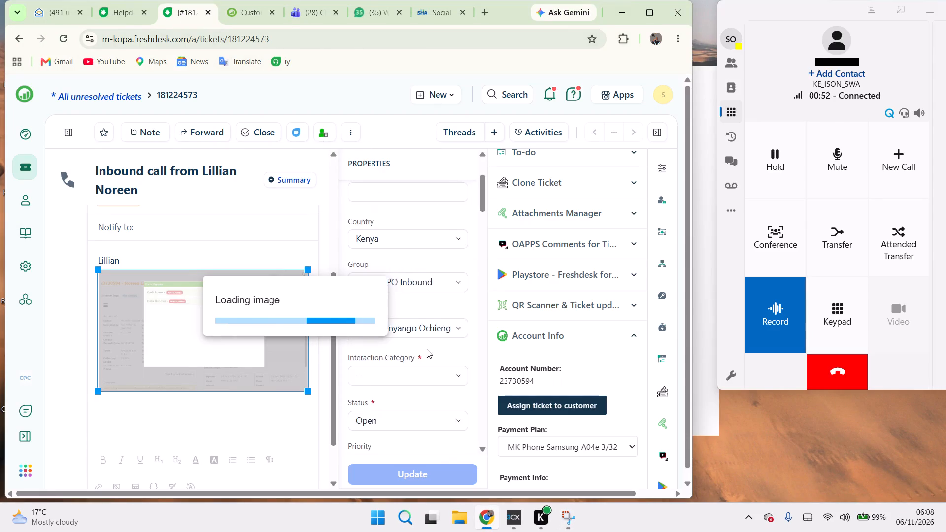
scroll(427, 347, down, 1)
click(433, 316)
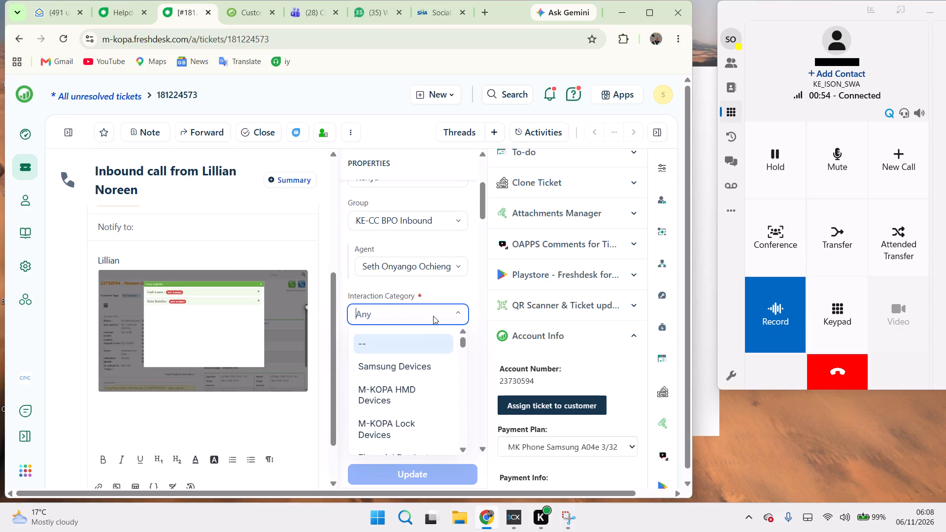
text(fin)
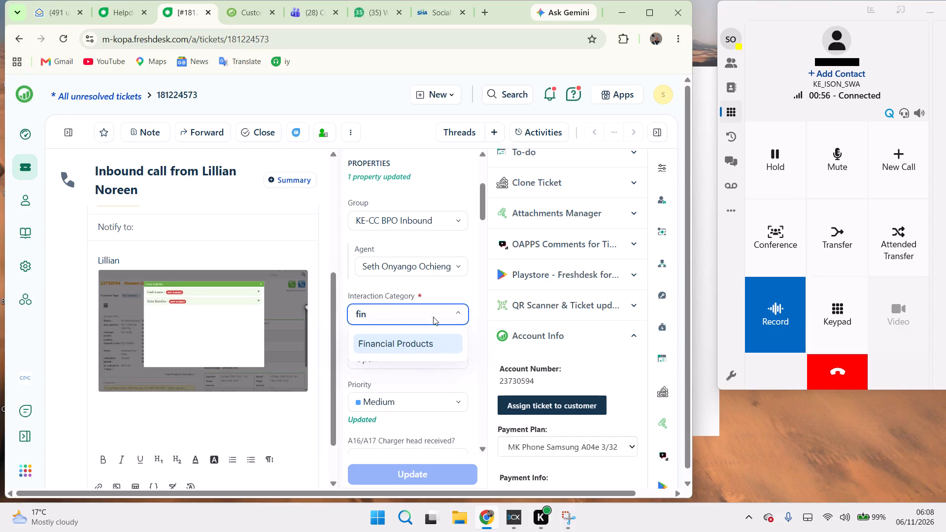
click(423, 344)
click(412, 365)
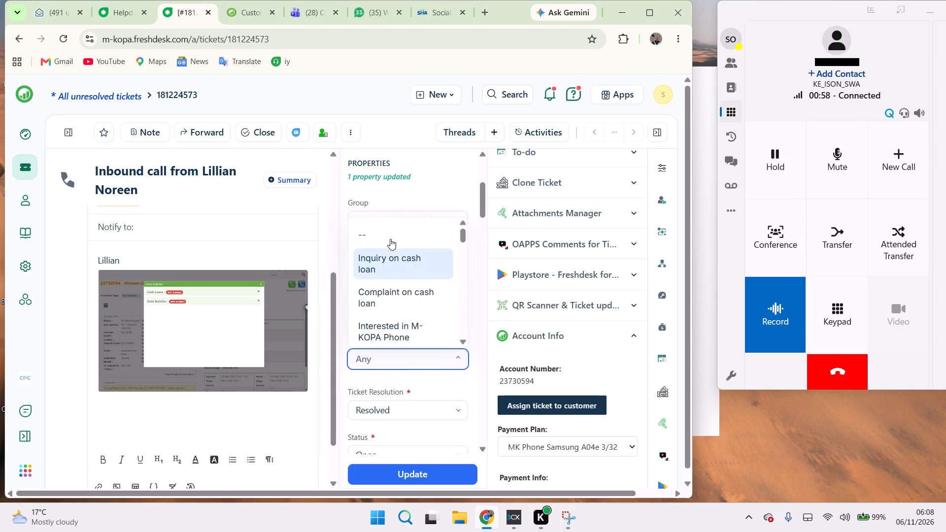
click(385, 257)
scroll(385, 258, down, 1)
click(390, 352)
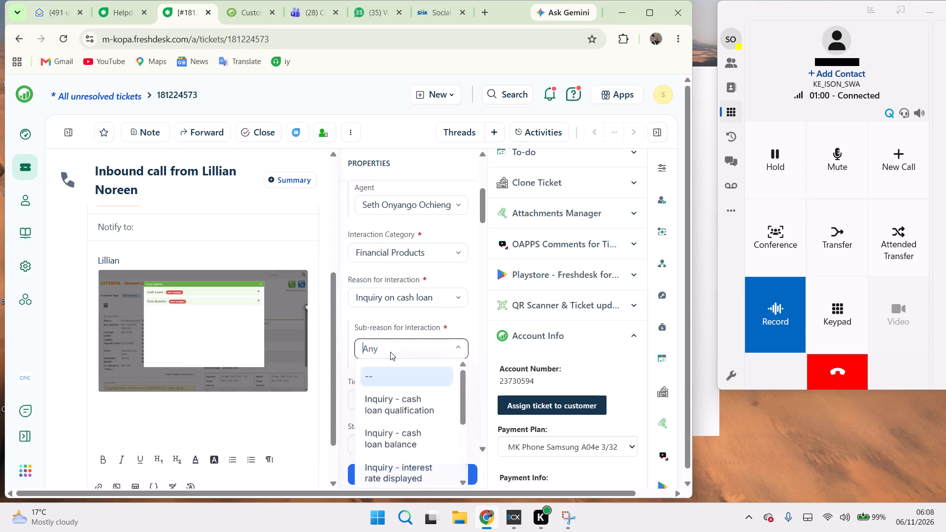
click(396, 413)
click(399, 411)
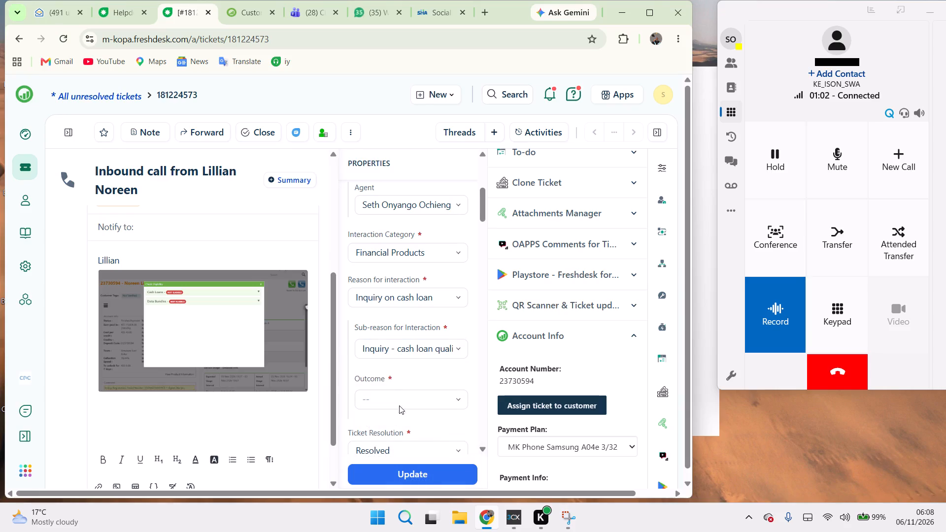
click(401, 402)
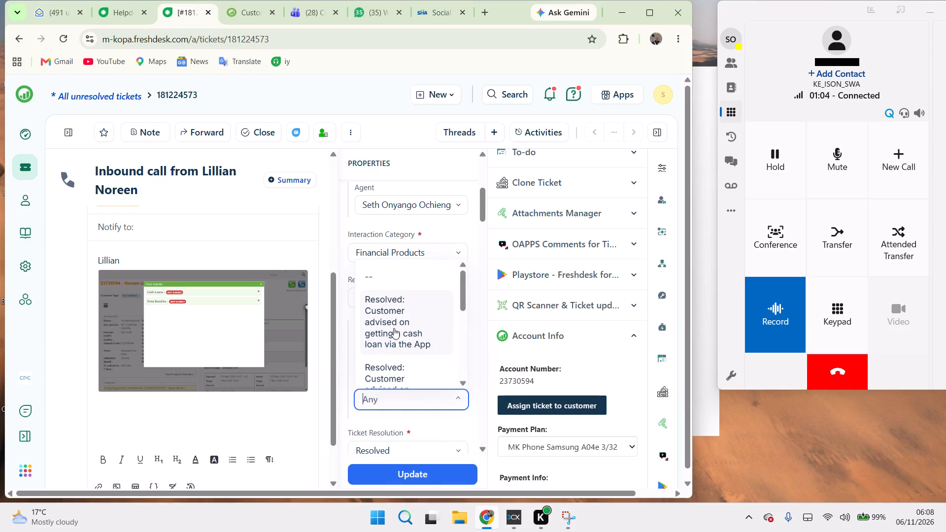
click(394, 375)
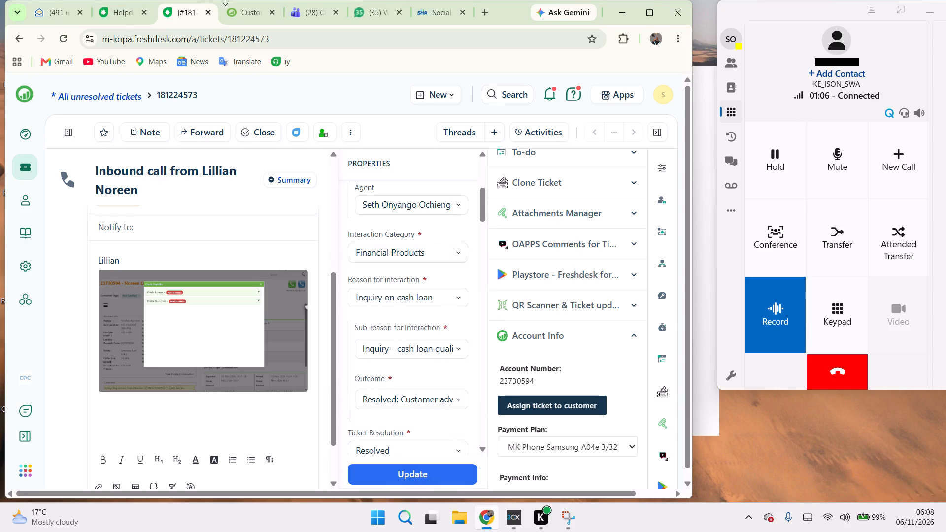
Return to the customer account, close the eligibility check and open the customer's Update Information form.
click(233, 11)
click(526, 159)
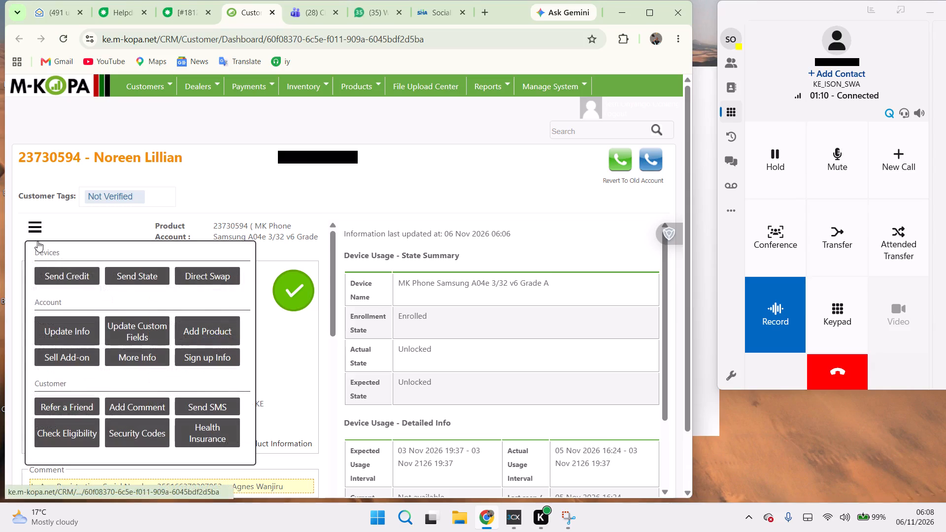
click(82, 335)
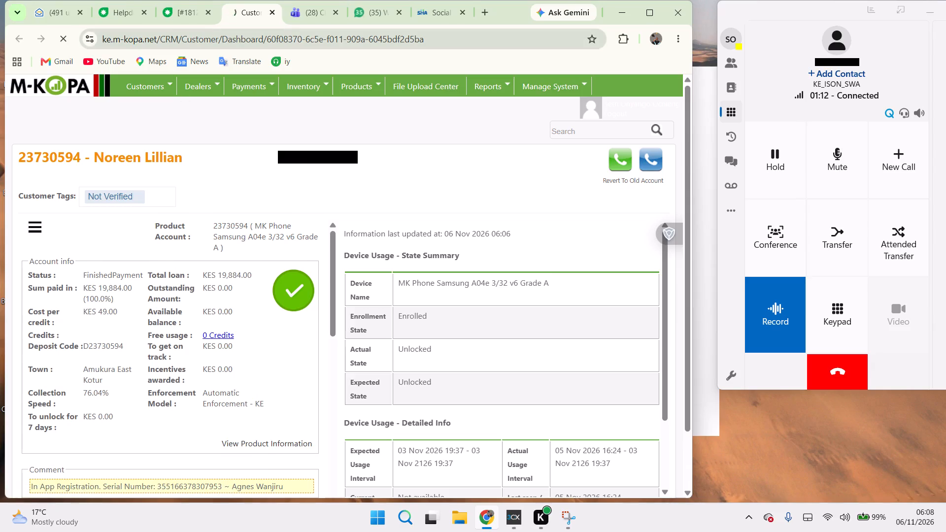
Back on the Freshdesk ticket, set the status to Resolved.
click(175, 11)
scroll(370, 337, down, 2)
click(401, 370)
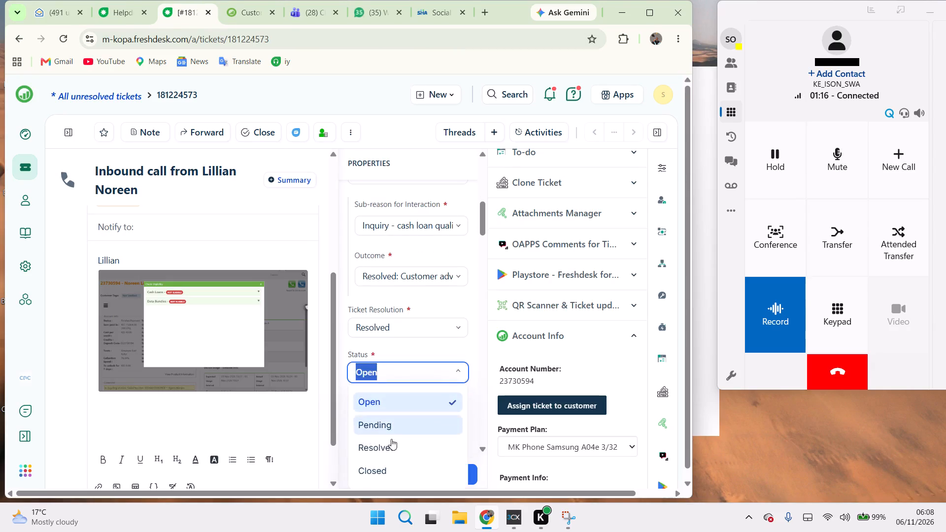
click(388, 450)
Check the customer's personal and contact information, close the form without changes, and review the account and last payment details.
click(231, 13)
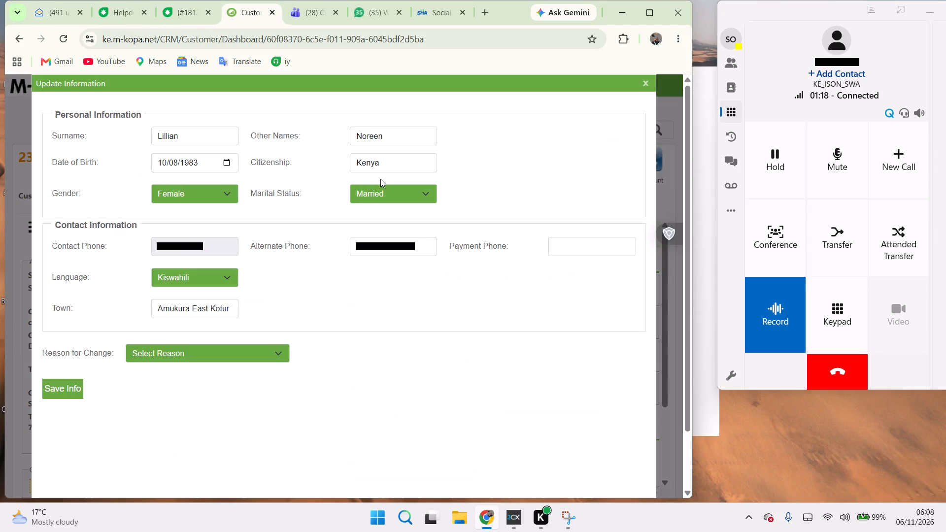
click(647, 82)
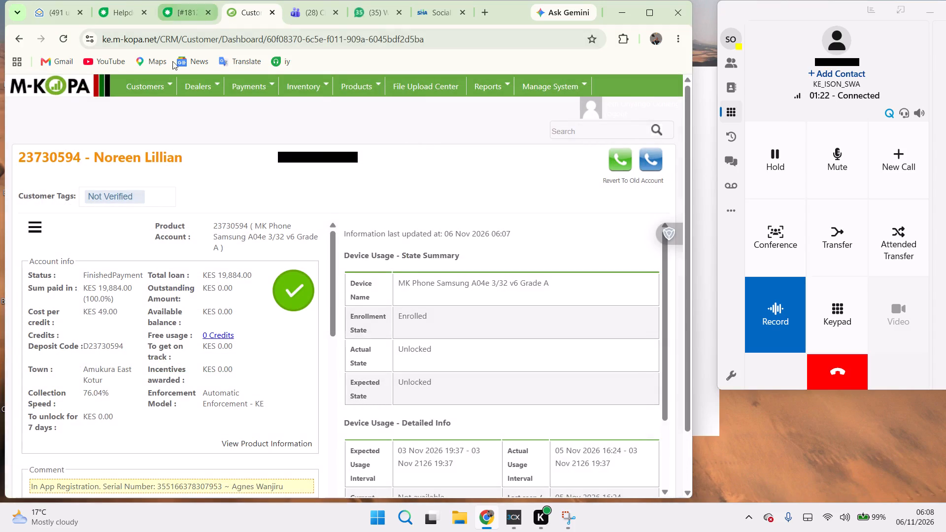
scroll(227, 345, down, 2)
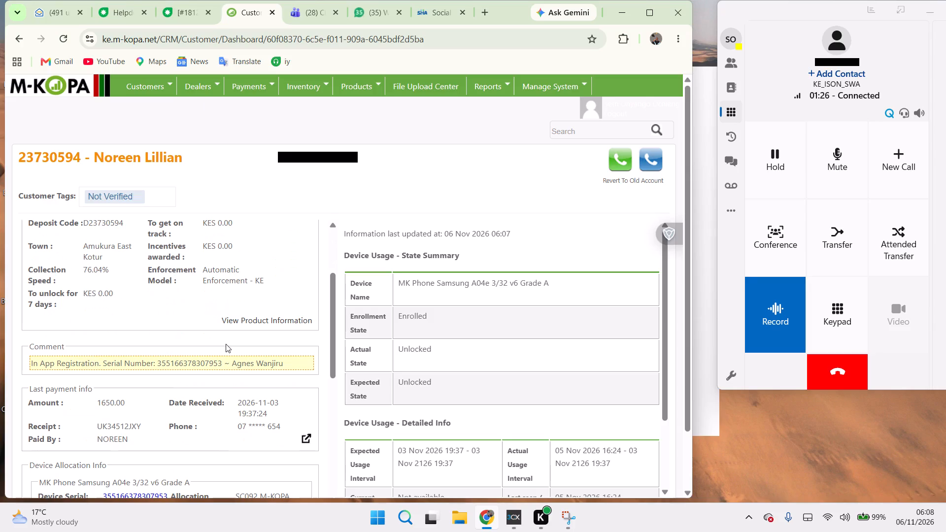
scroll(210, 303, up, 2)
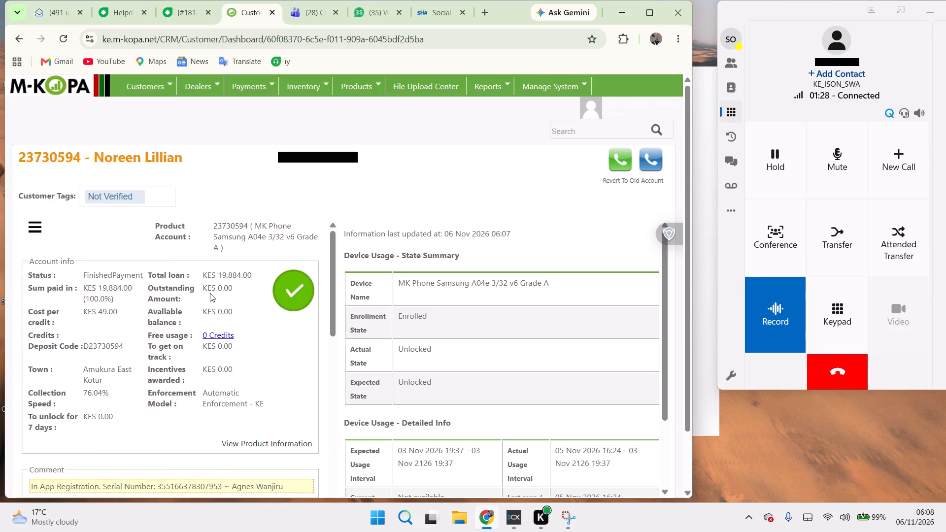
Copy the ticket's sub-reason, "Inquiry - cash loan qualification", into the note on its own line between the name and the image.
click(181, 9)
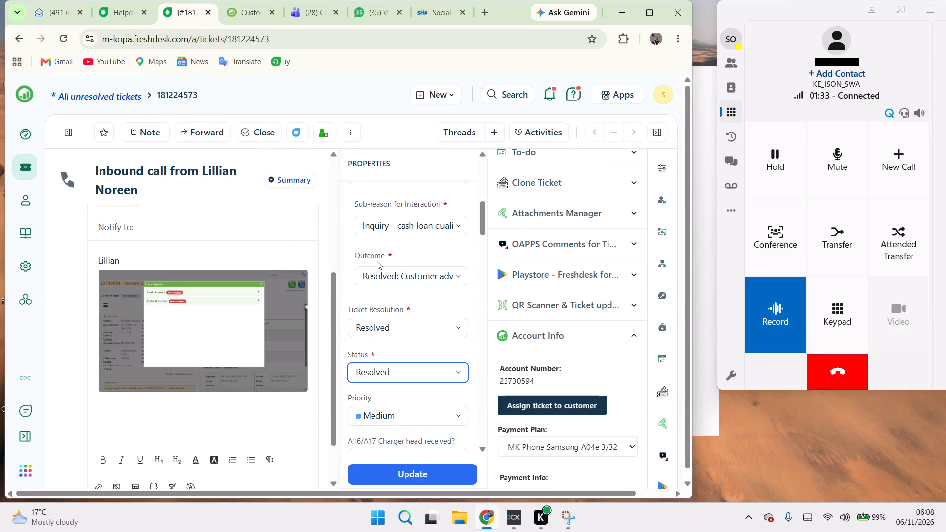
click(377, 224)
right_click(377, 224)
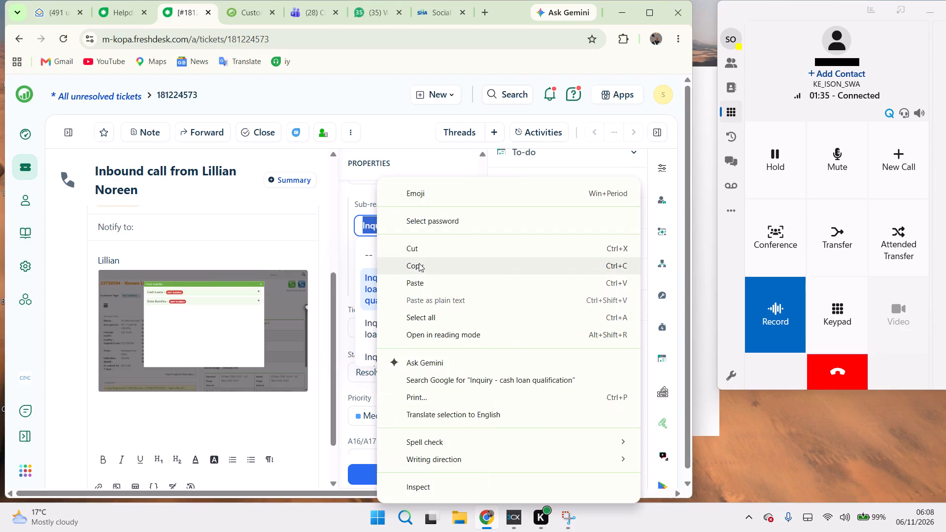
click(419, 263)
click(128, 261)
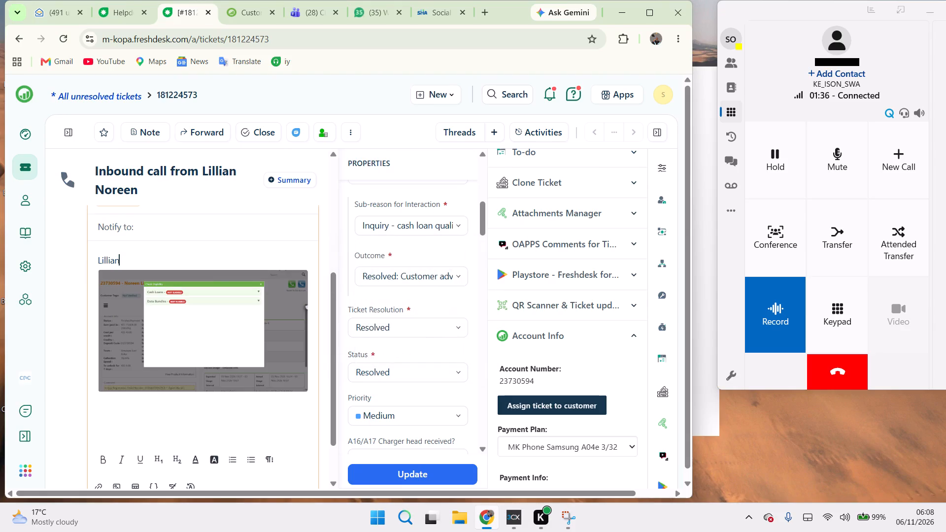
key(Return)
key(ctrl+v)
key(Return)
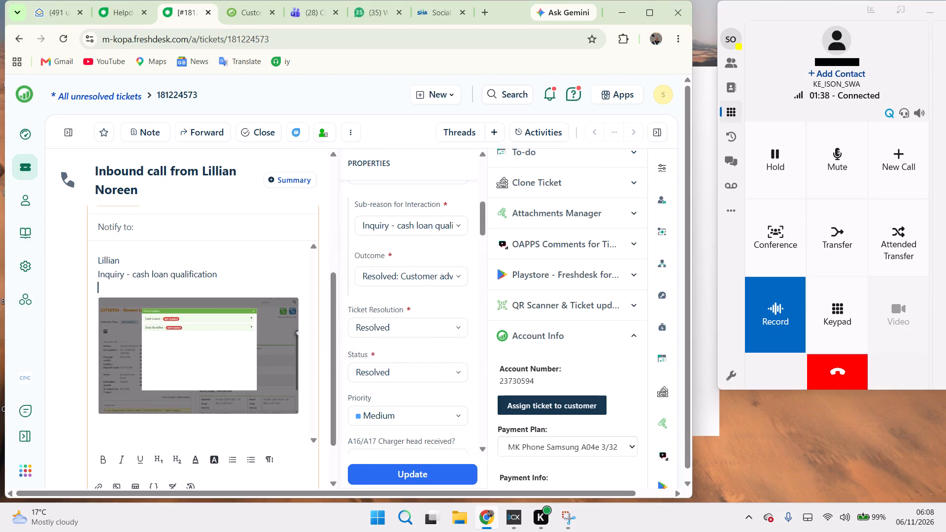
Copy the ticket's outcome, "Resolved: Customer advised on qualification criteria", into the note on its own line below the sub-reason.
click(405, 270)
right_click(405, 270)
click(441, 261)
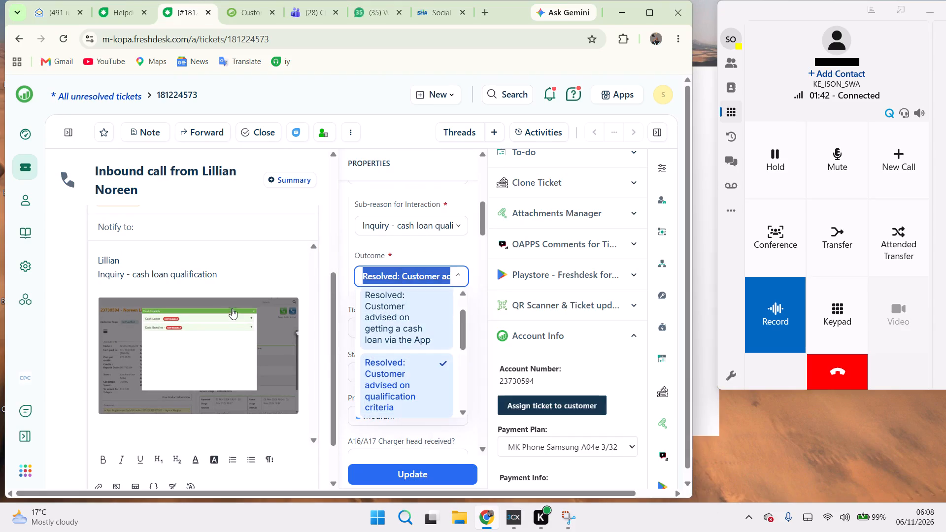
click(227, 277)
key(Return)
key(ctrl+v)
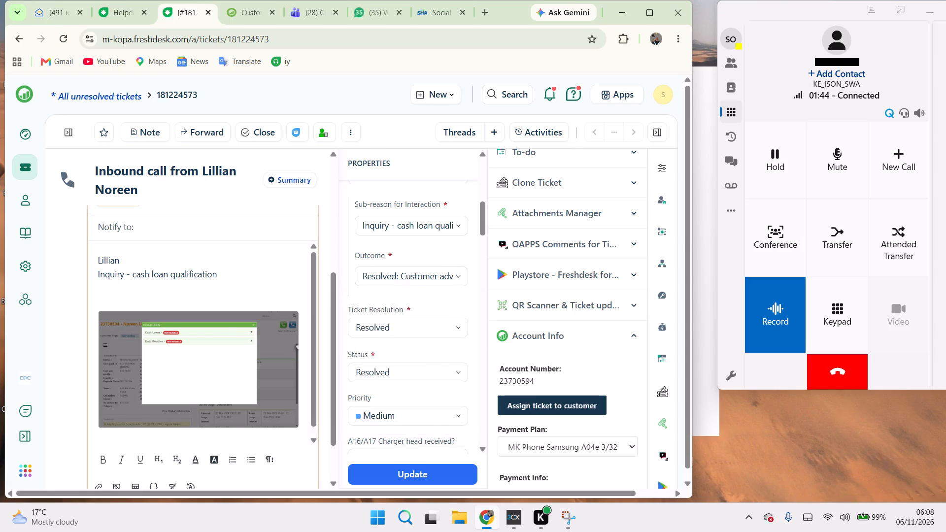
key(Return)
Add the completed note, with the customer's name, sub-reason, outcome and image, to the ticket.
scroll(244, 276, down, 1)
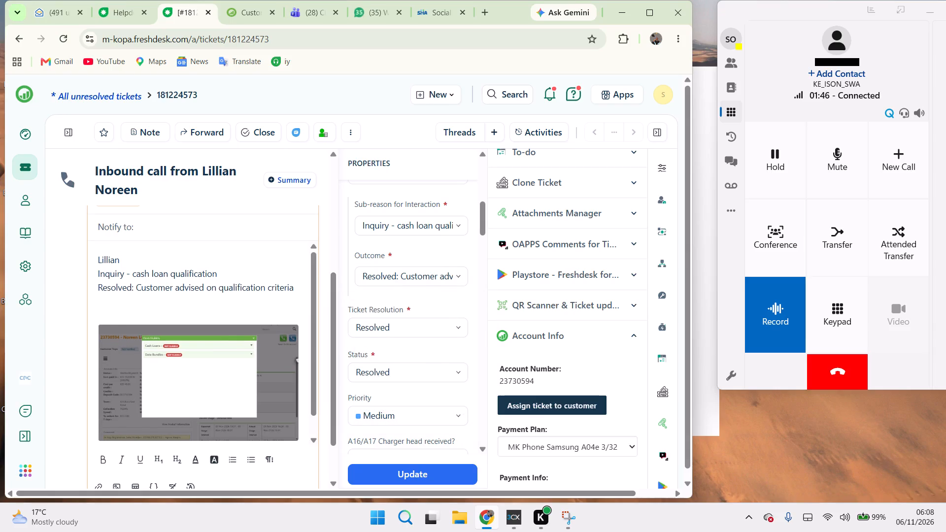
scroll(245, 276, down, 1)
scroll(250, 278, up, 1)
scroll(253, 281, down, 5)
click(266, 463)
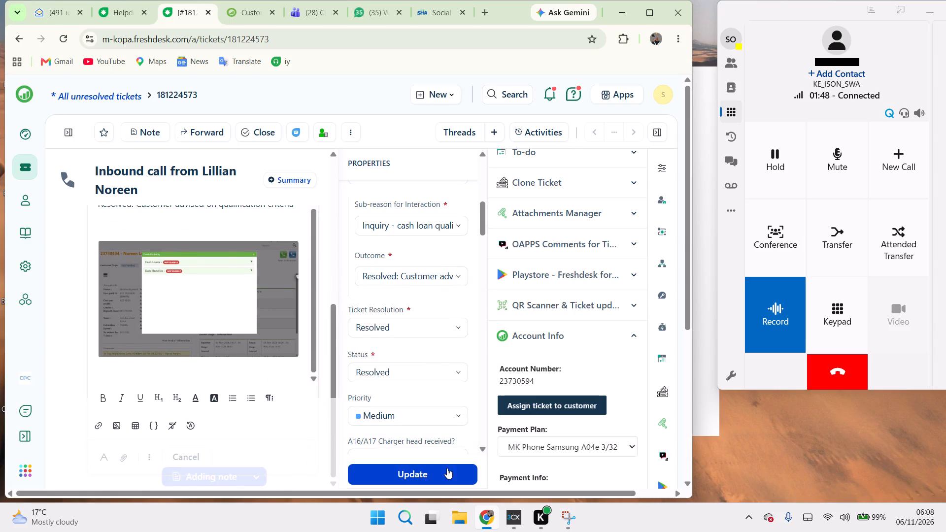
Save the ticket's properties with the chosen sub-reason, outcome and Resolved status.
click(447, 468)
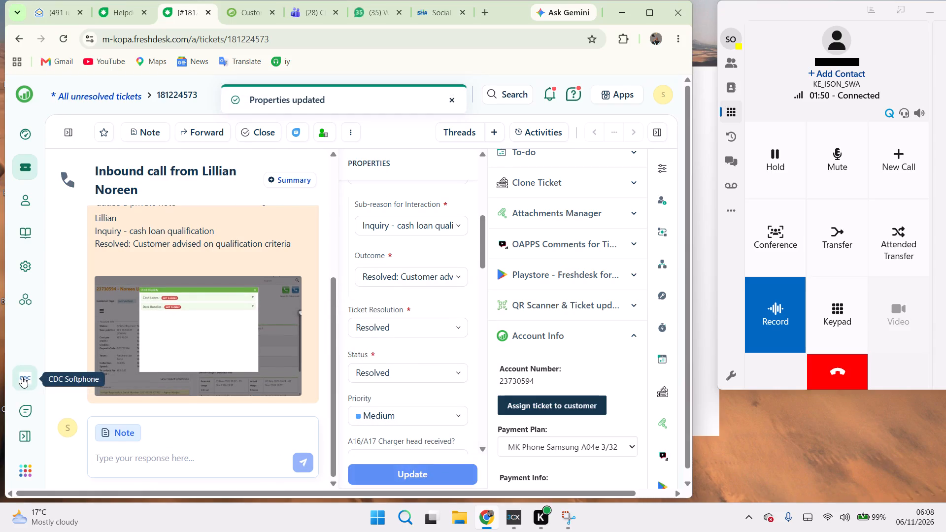
Open the CDC Softphone to view the current call's details.
click(22, 377)
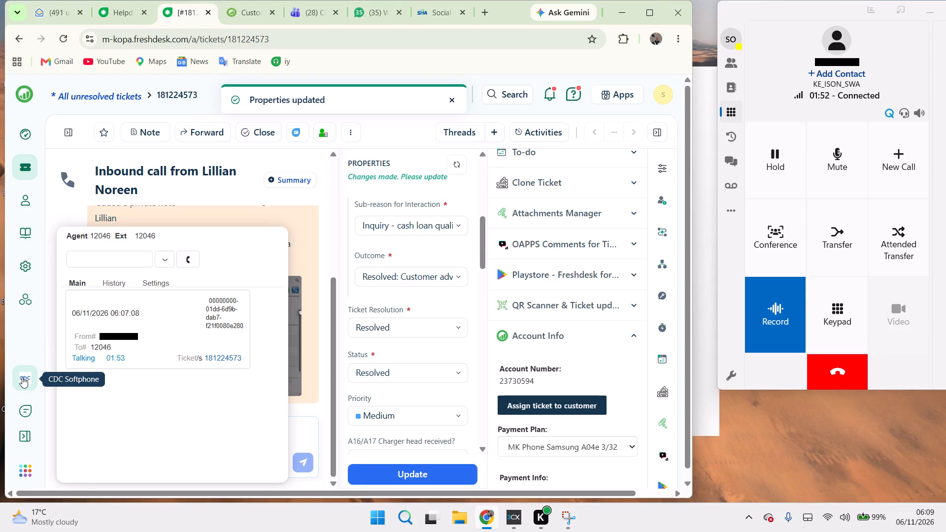
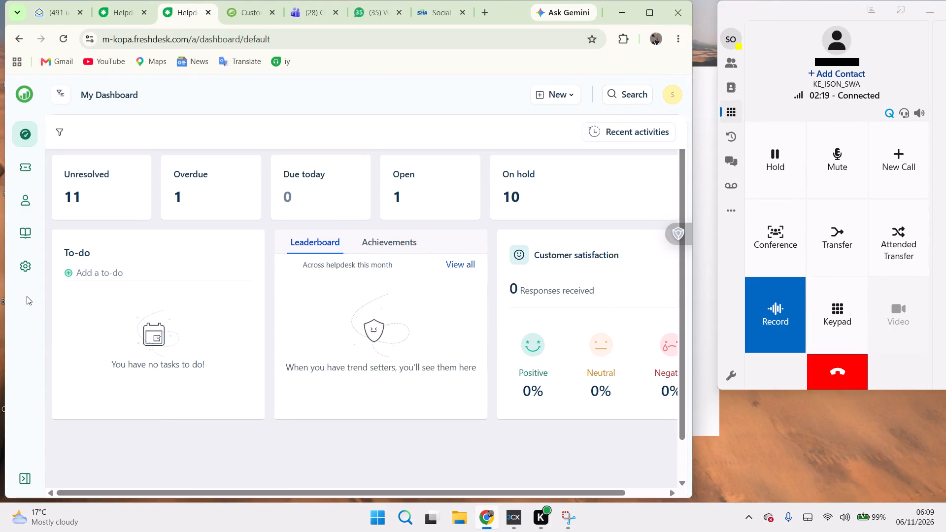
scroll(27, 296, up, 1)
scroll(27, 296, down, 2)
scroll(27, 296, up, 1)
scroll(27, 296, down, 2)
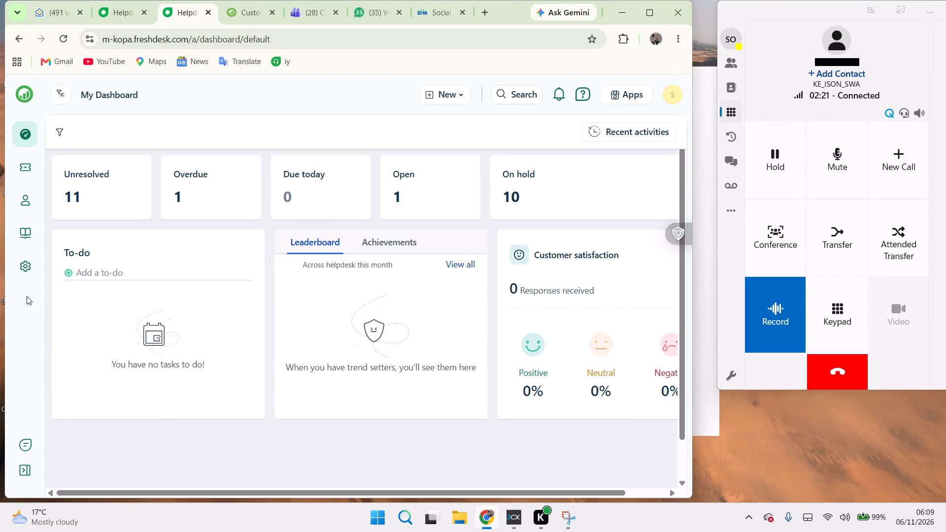
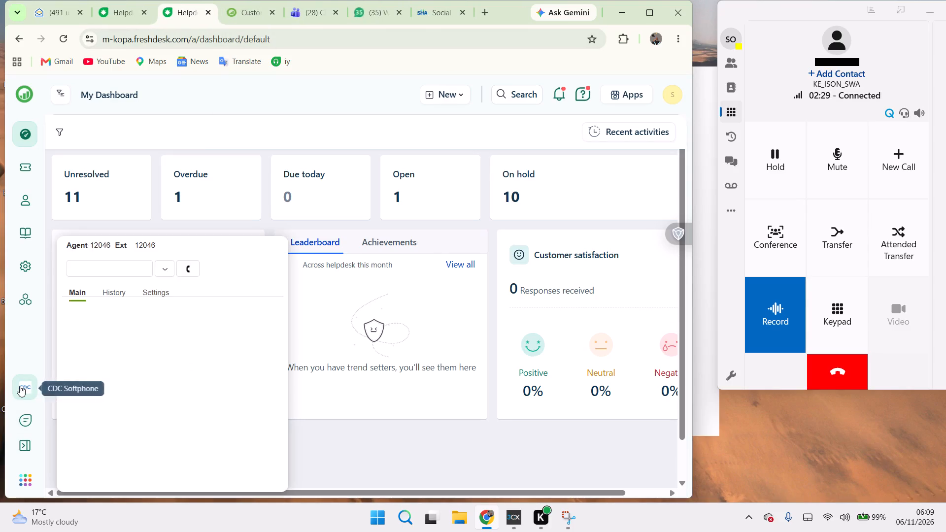
End the connected call.
click(20, 386)
click(843, 371)
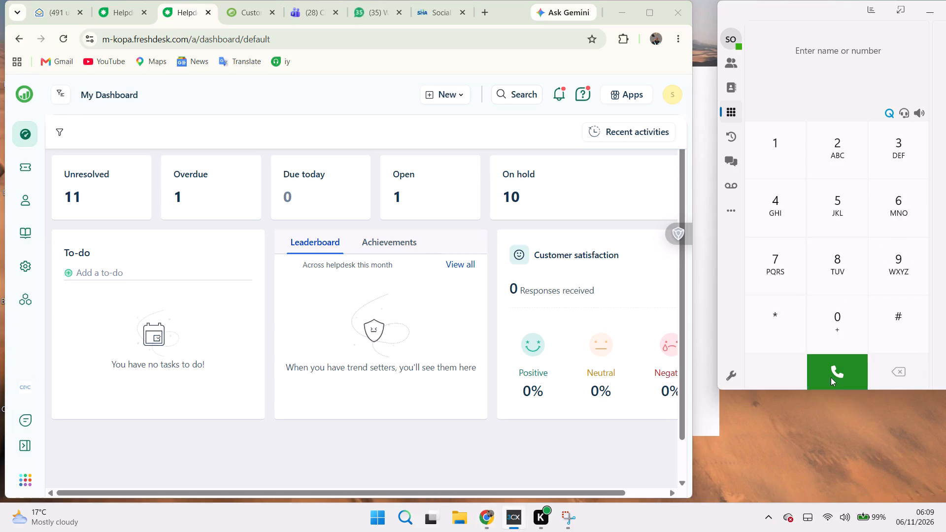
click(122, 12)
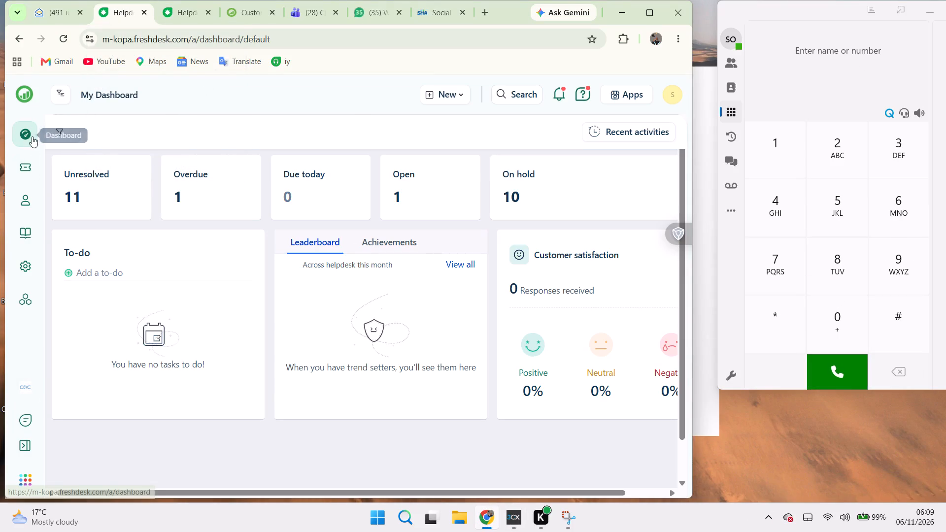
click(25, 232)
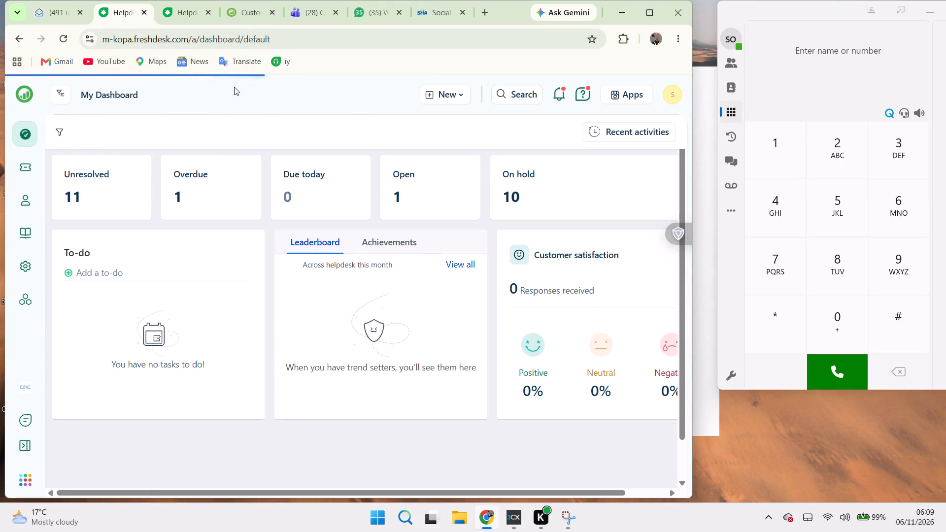
click(181, 9)
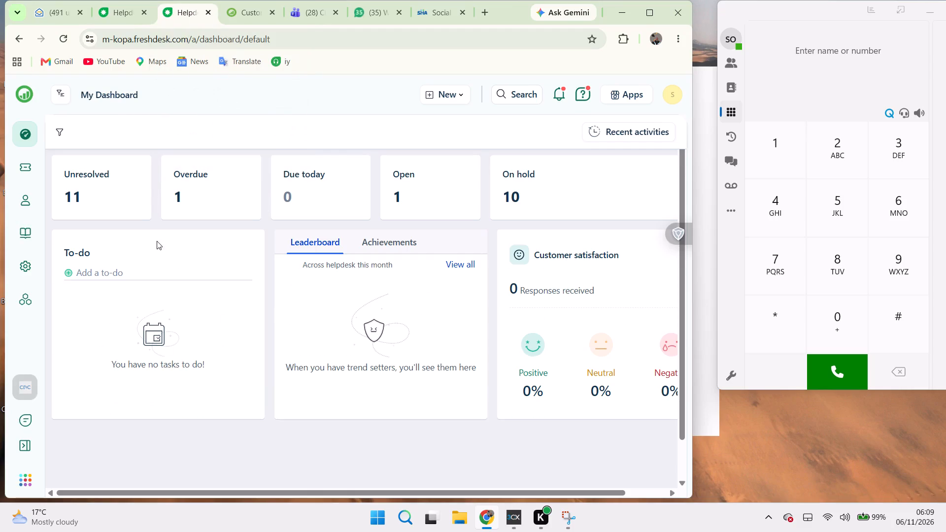
click(97, 178)
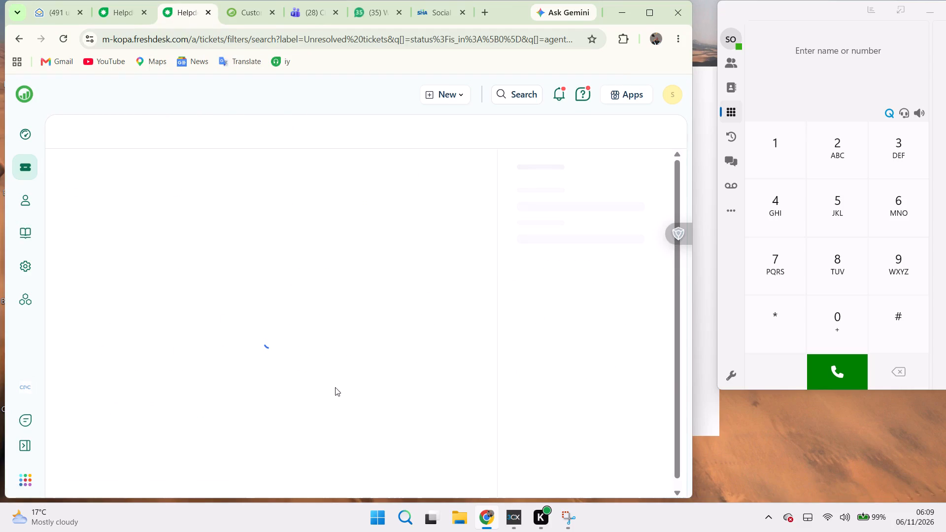
scroll(324, 363, down, 1)
scroll(324, 363, up, 4)
scroll(324, 363, down, 2)
scroll(324, 363, up, 4)
scroll(324, 363, down, 1)
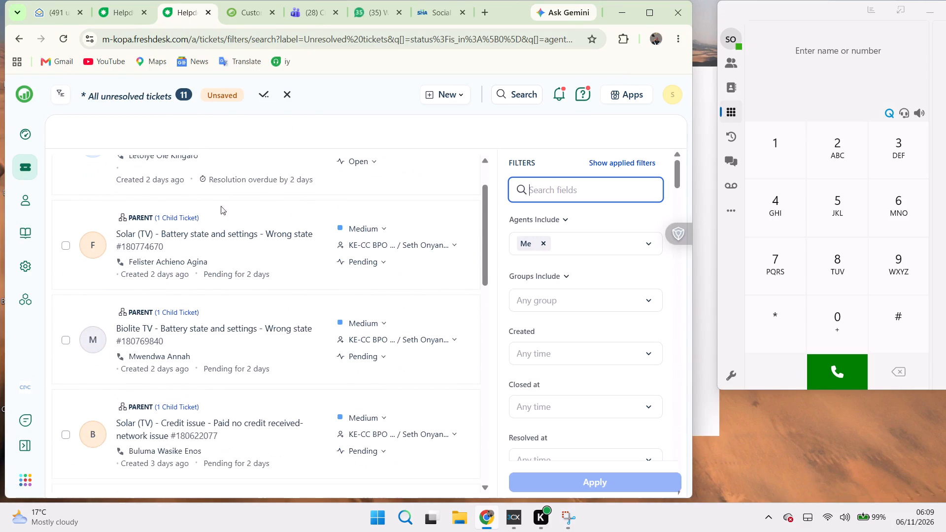
scroll(227, 225, up, 1)
click(225, 190)
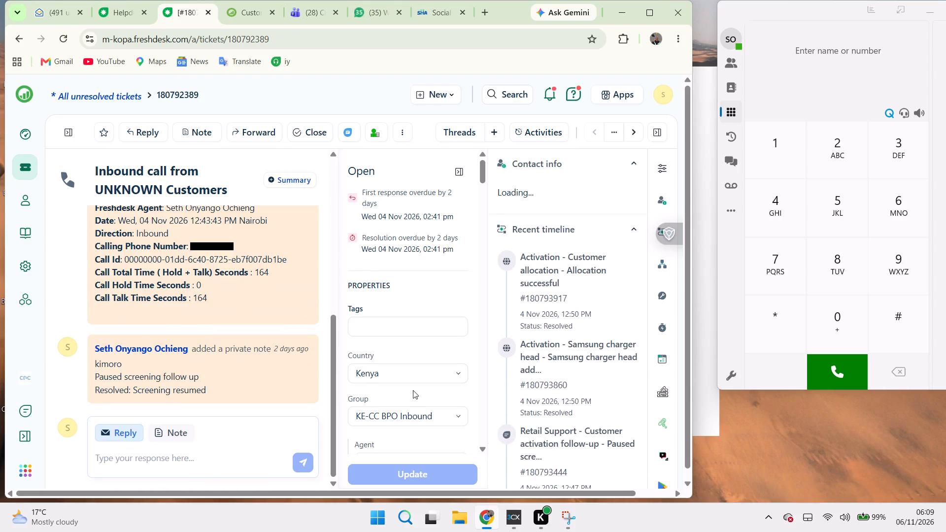
Set the ticket's interaction category to Retail Support and its reason for interaction to Customer activation follow-up.
scroll(414, 389, down, 3)
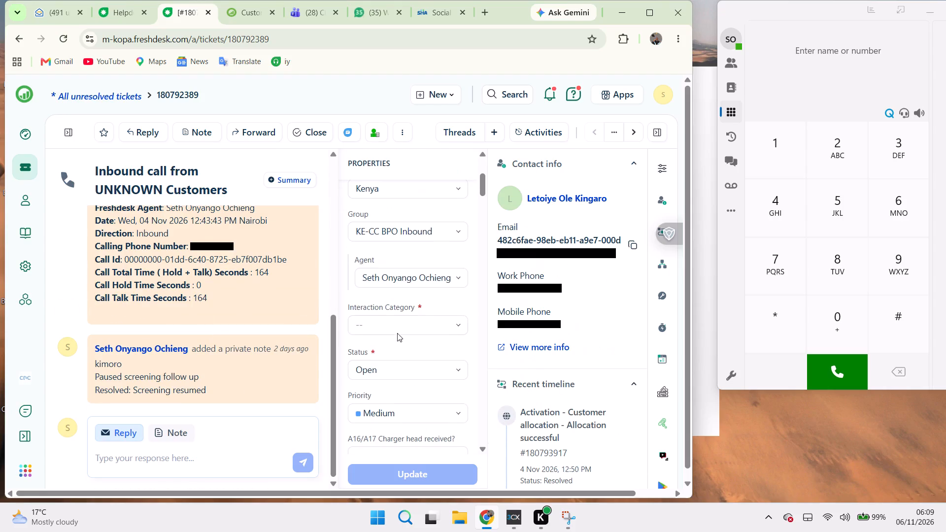
click(396, 326)
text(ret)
click(397, 366)
click(397, 371)
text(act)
click(396, 309)
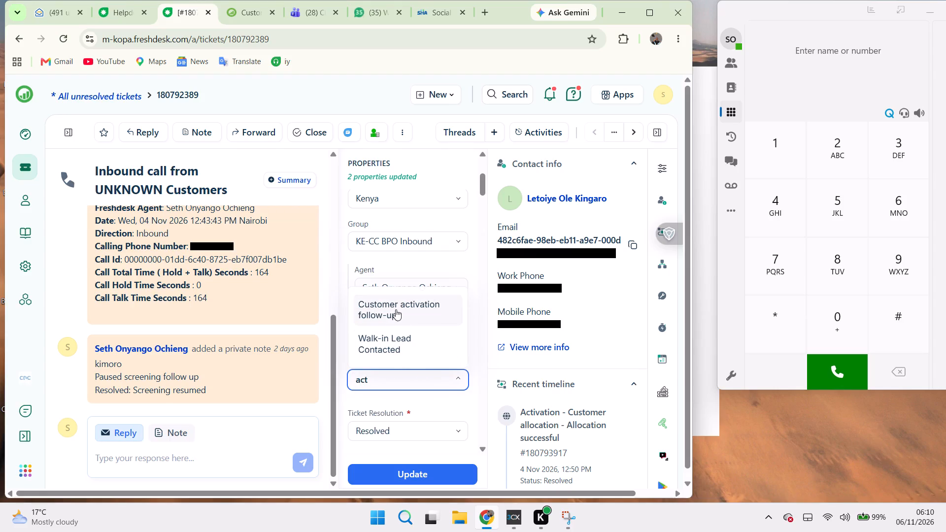
Set the sub-reason to Paused screening follow up and the outcome to Resolved: Screening resumed.
scroll(396, 309, down, 1)
scroll(396, 309, up, 1)
scroll(405, 363, down, 3)
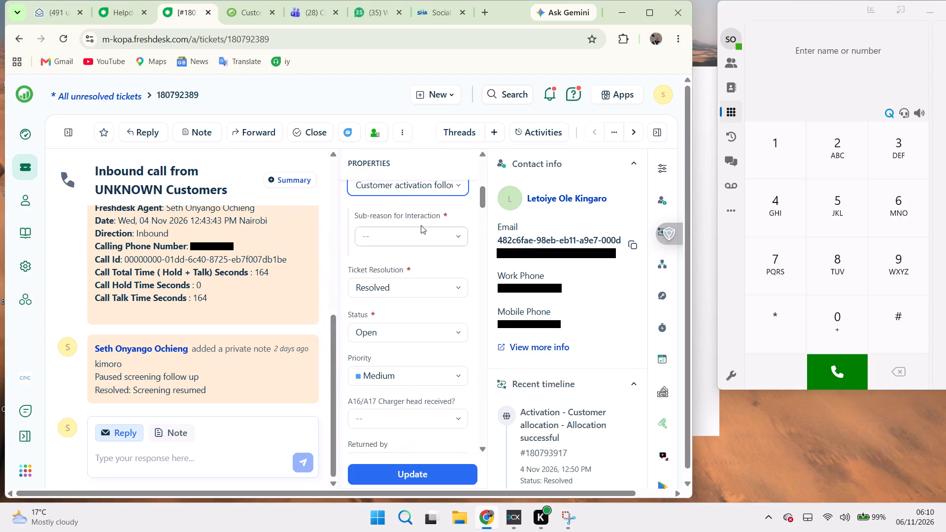
click(419, 236)
click(406, 327)
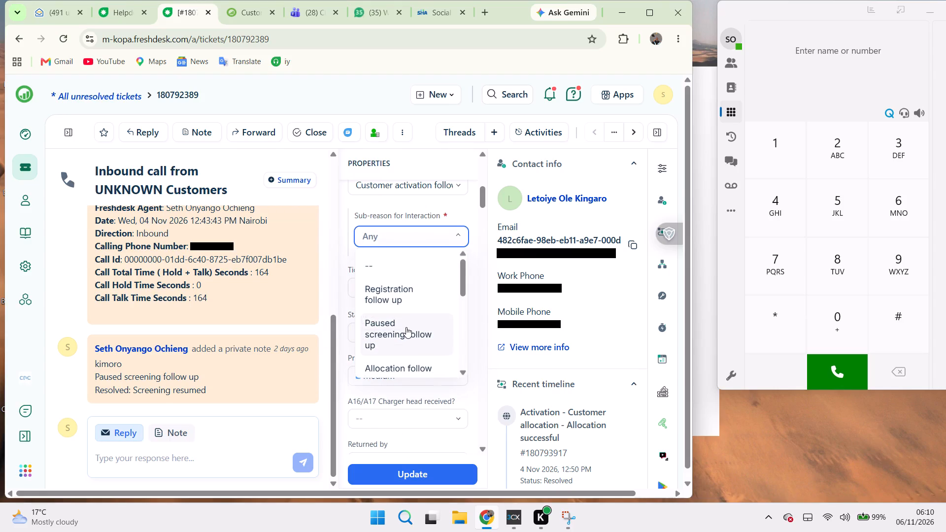
click(407, 282)
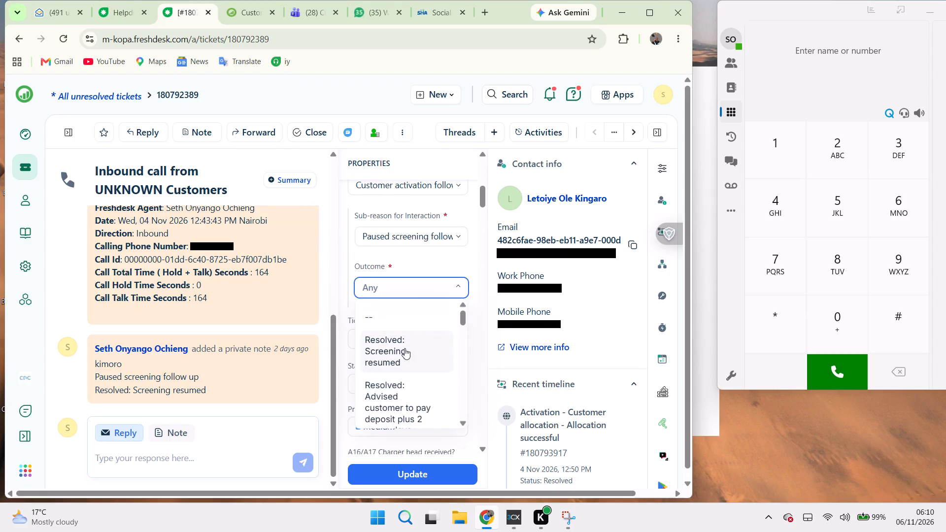
click(405, 348)
Set the ticket's status to Resolved and update its properties.
click(430, 385)
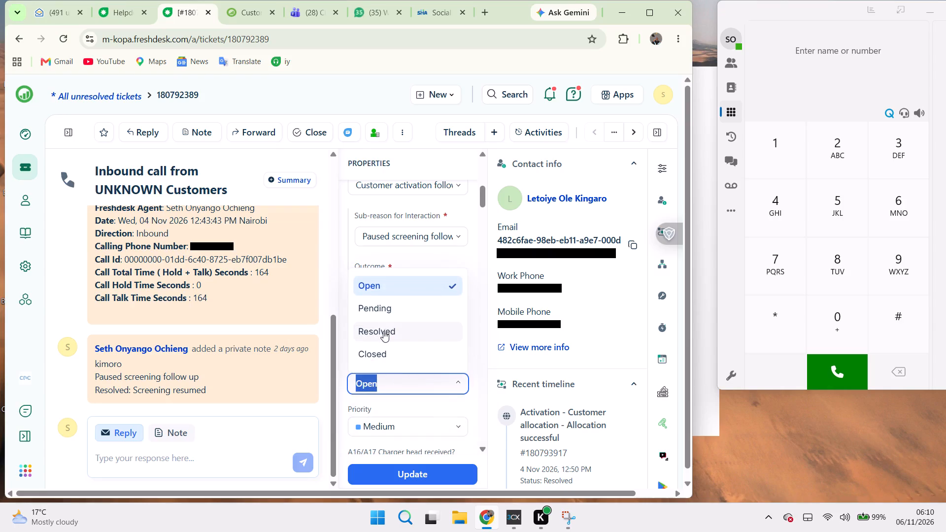
click(383, 331)
click(386, 470)
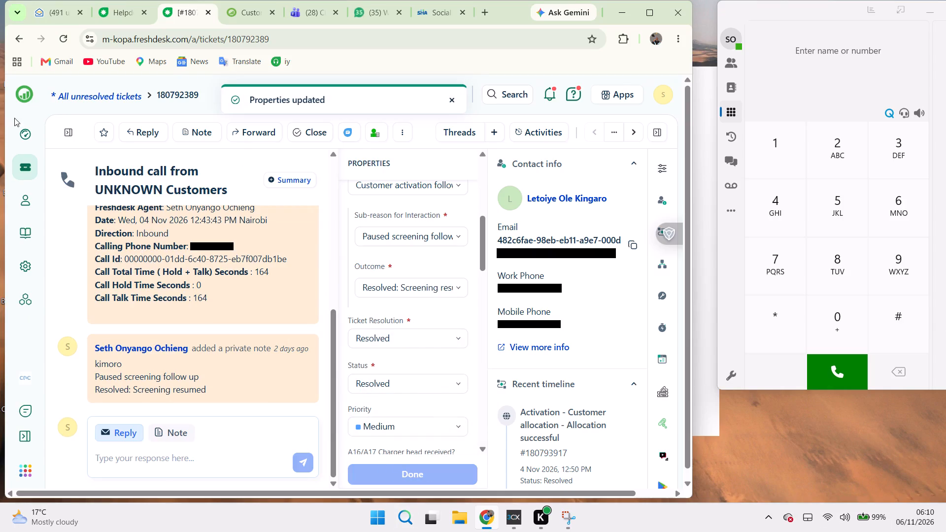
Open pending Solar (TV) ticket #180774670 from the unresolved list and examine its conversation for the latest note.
click(24, 132)
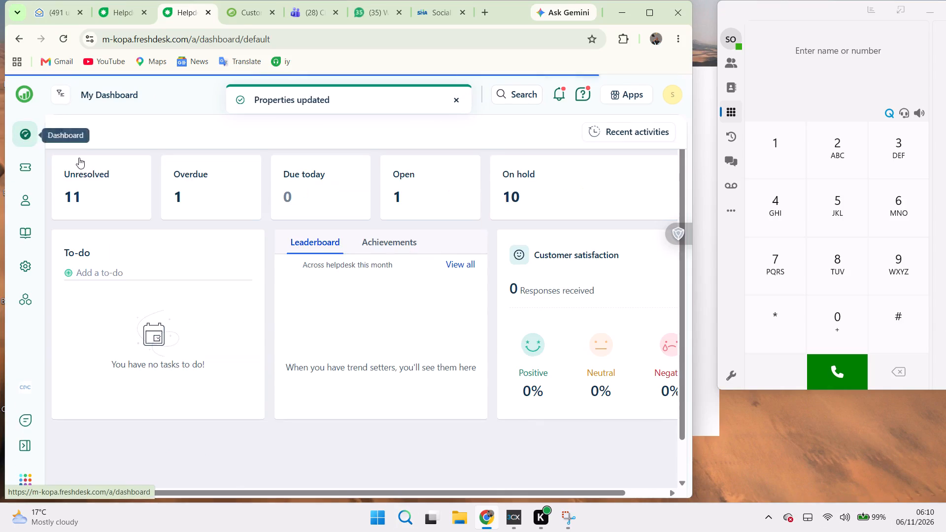
click(83, 177)
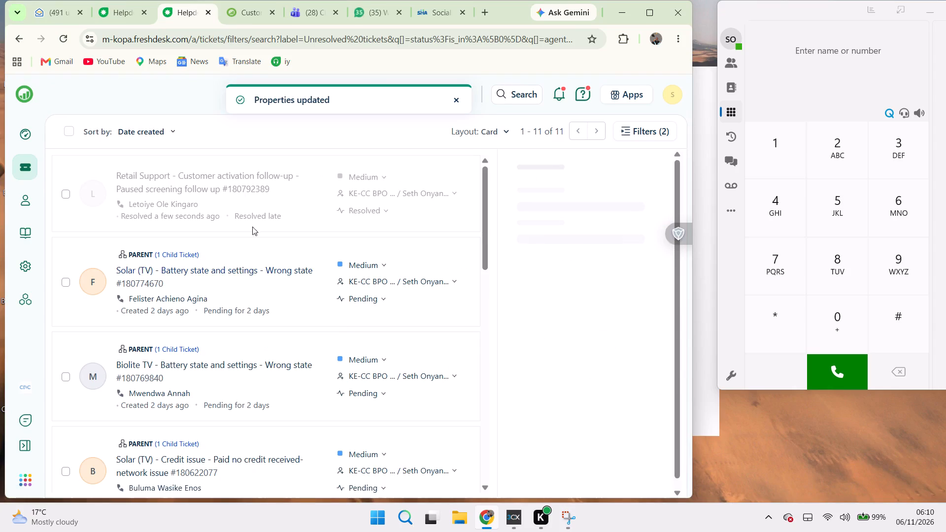
click(199, 268)
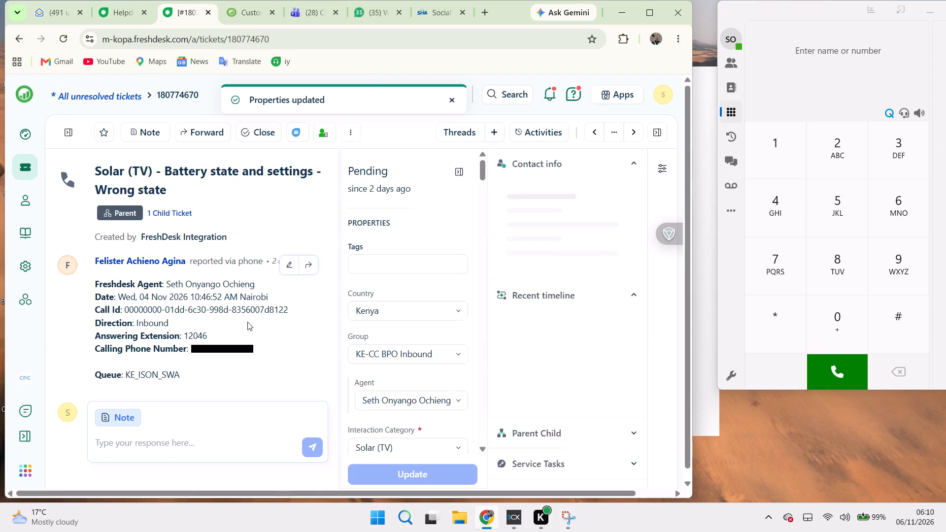
scroll(247, 322, down, 2)
scroll(248, 321, up, 1)
scroll(248, 321, down, 3)
scroll(248, 321, up, 2)
scroll(248, 321, down, 1)
scroll(252, 316, up, 1)
scroll(252, 316, down, 12)
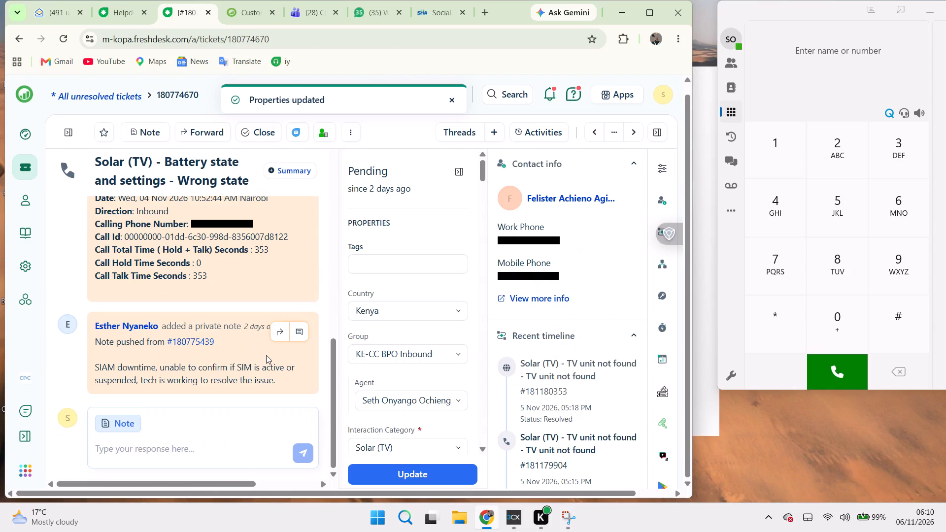
click(27, 130)
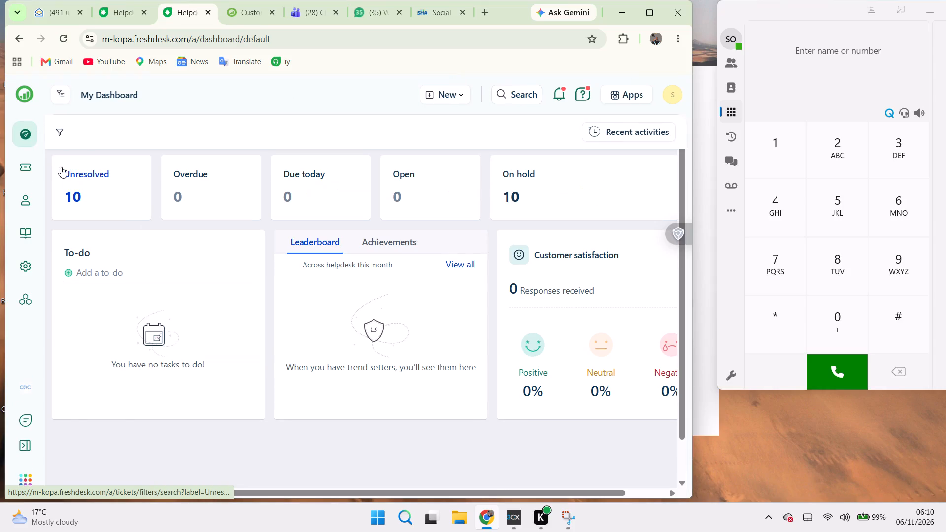
click(80, 168)
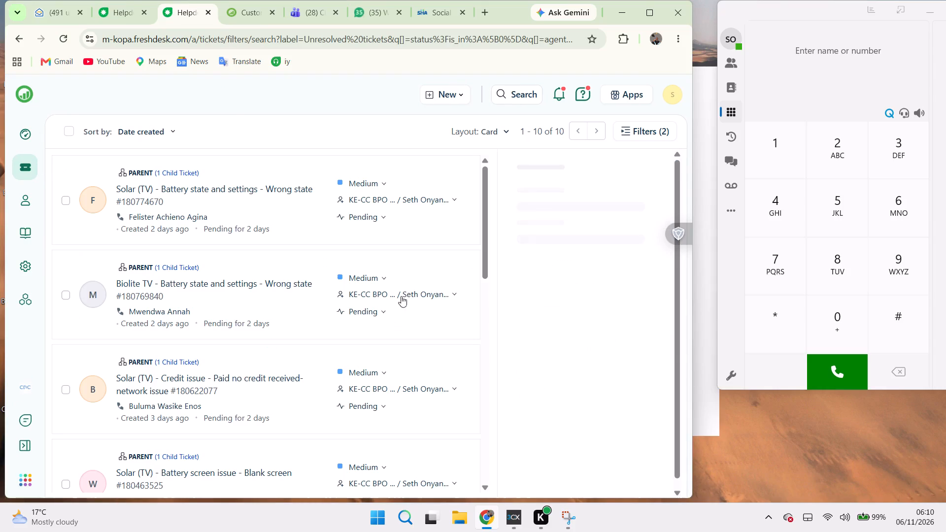
drag(485, 268, 502, 494)
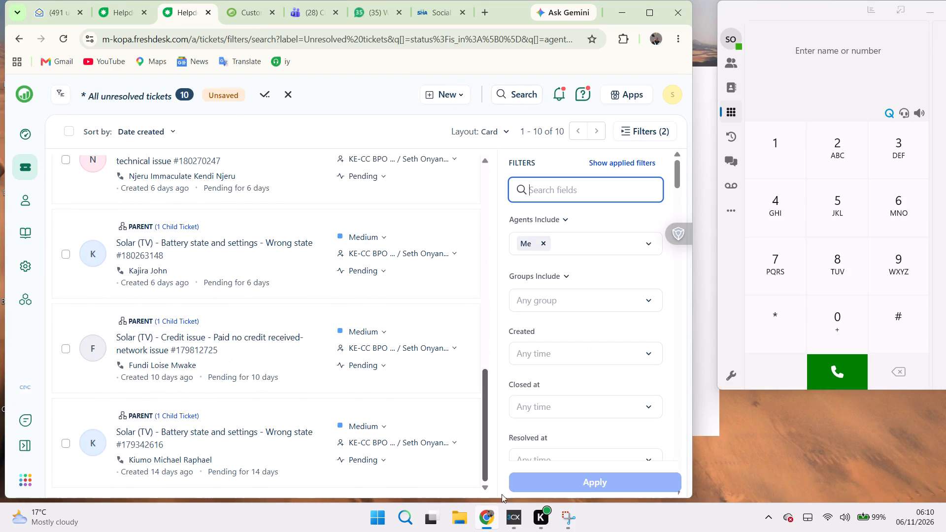
drag(502, 494, 504, 506)
click(233, 427)
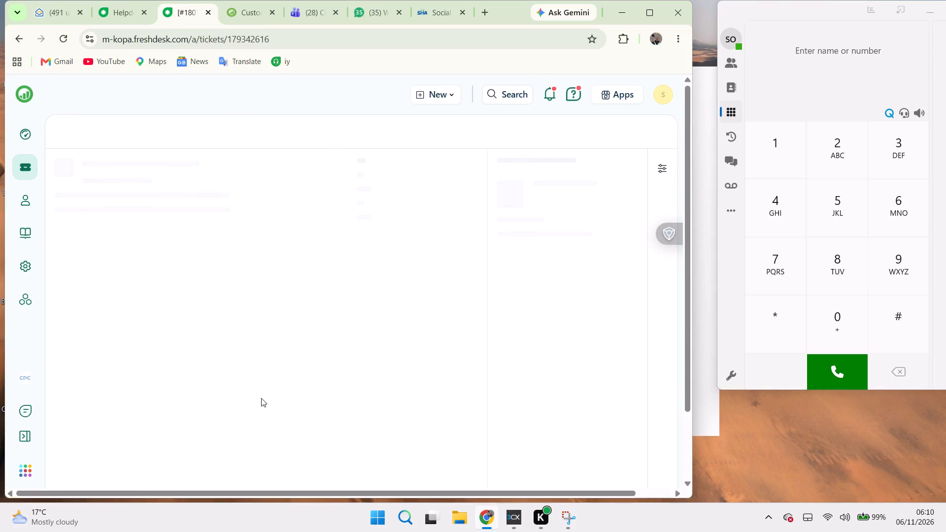
scroll(249, 373, down, 5)
scroll(250, 336, up, 2)
scroll(250, 336, down, 3)
scroll(250, 336, up, 2)
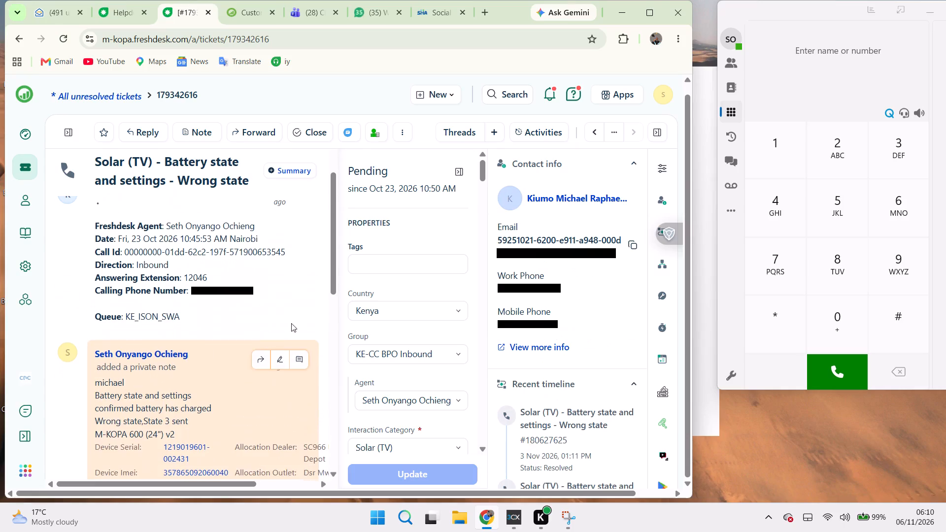
drag(332, 284, 334, 467)
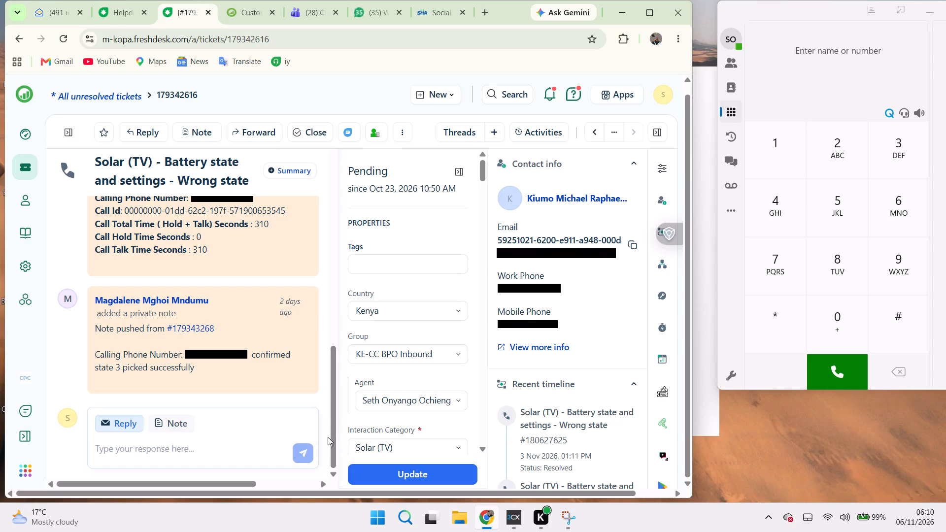
scroll(372, 406, down, 4)
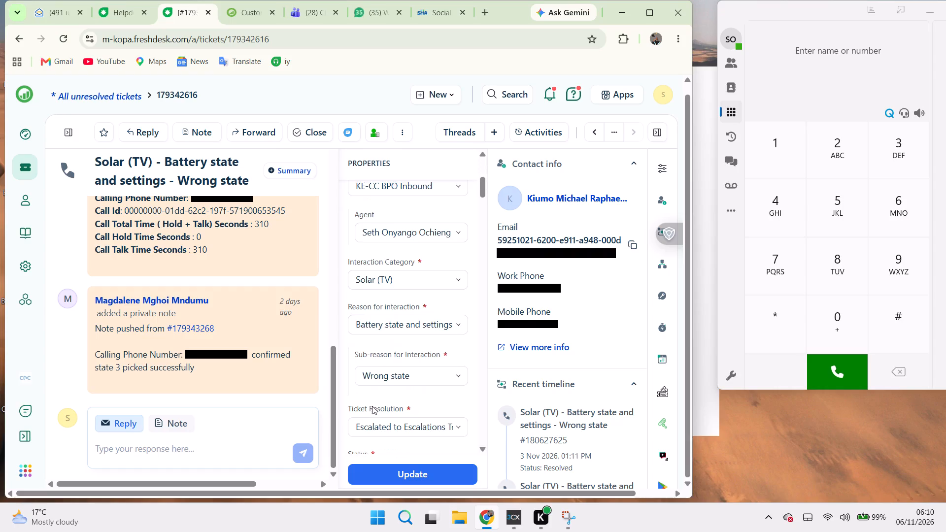
scroll(372, 406, down, 1)
click(411, 332)
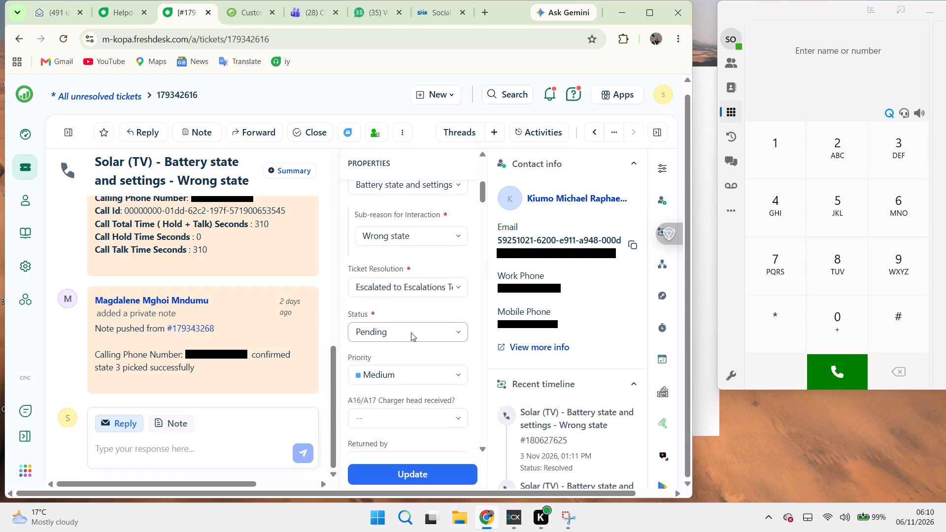
click(390, 408)
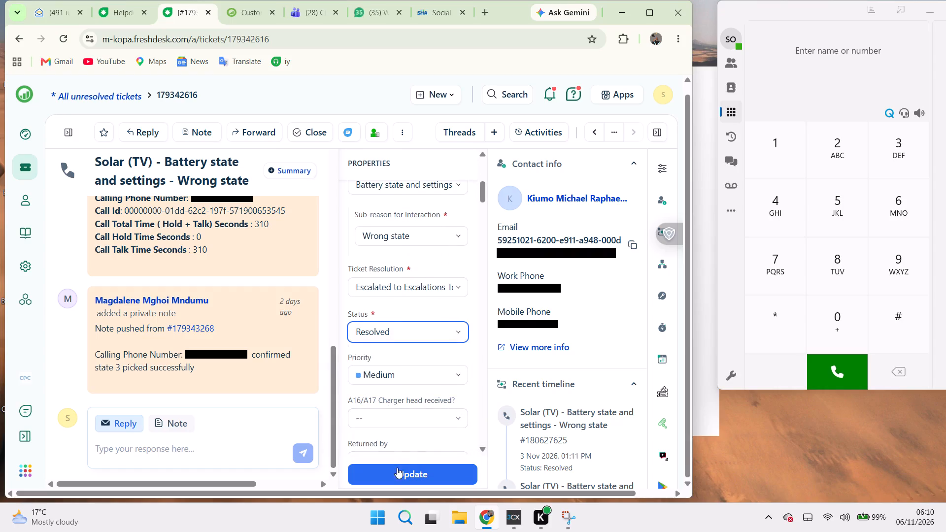
click(395, 479)
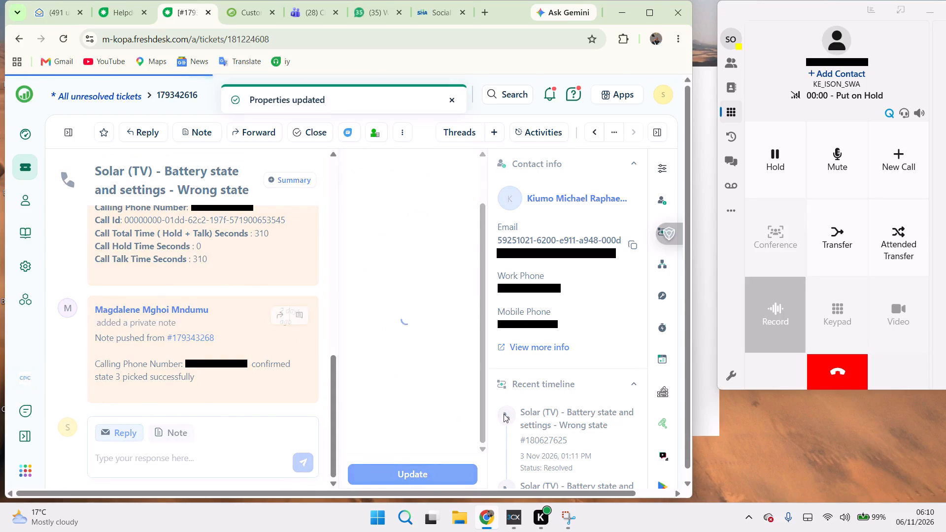
Capture a screenshot of the softphone call window with Snipping Tool.
click(569, 523)
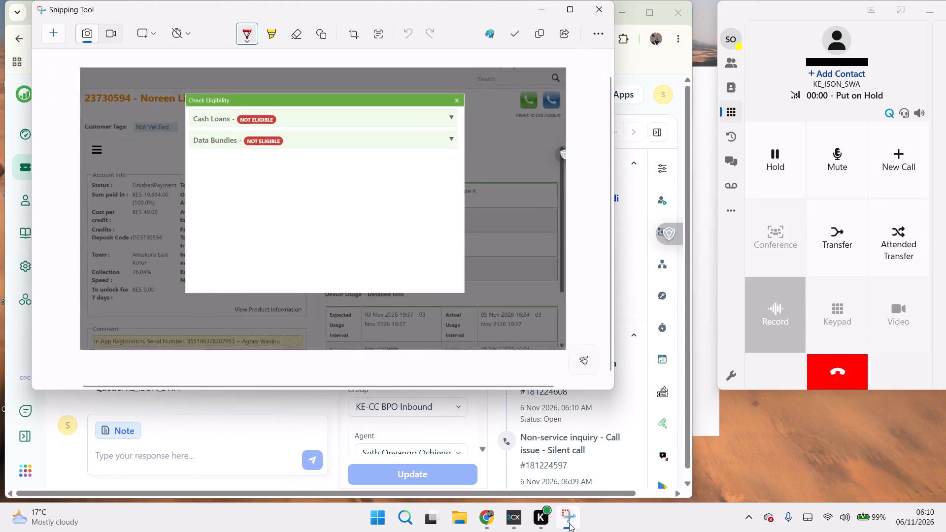
click(57, 34)
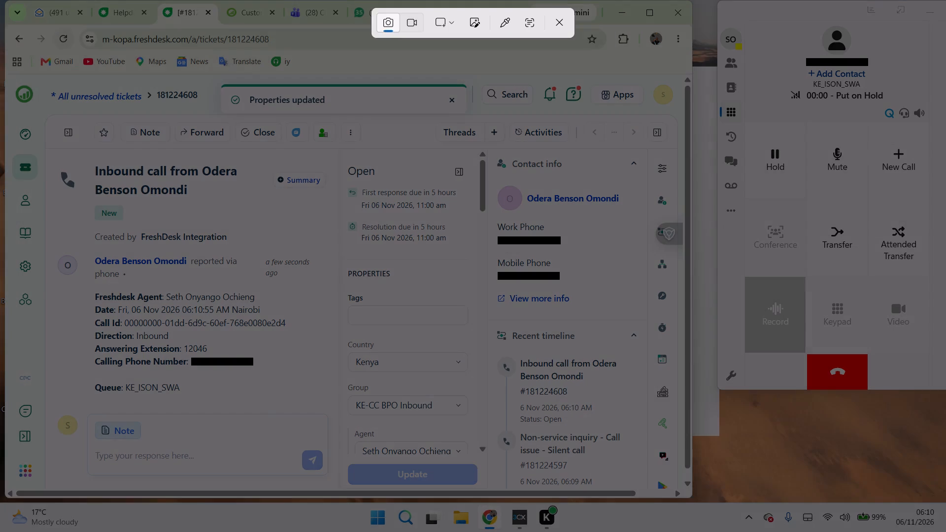
drag(716, 8, 945, 400)
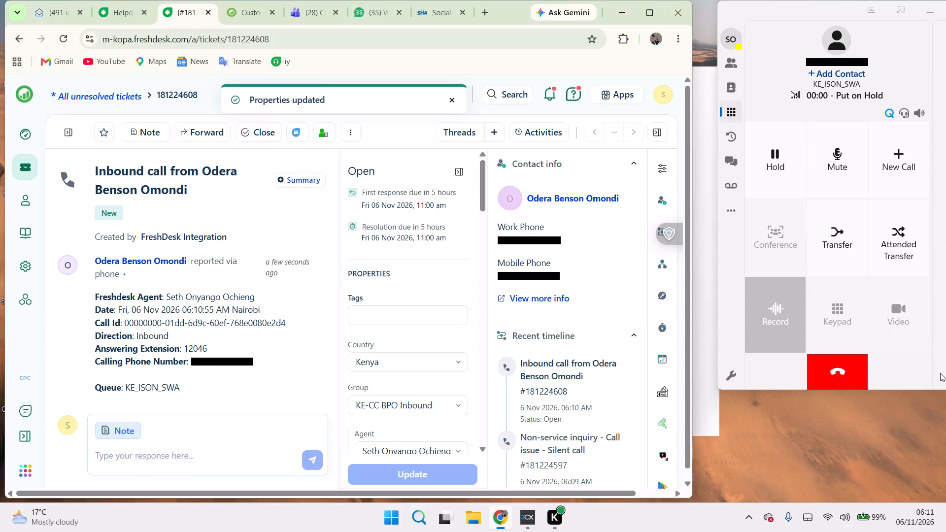
click(534, 32)
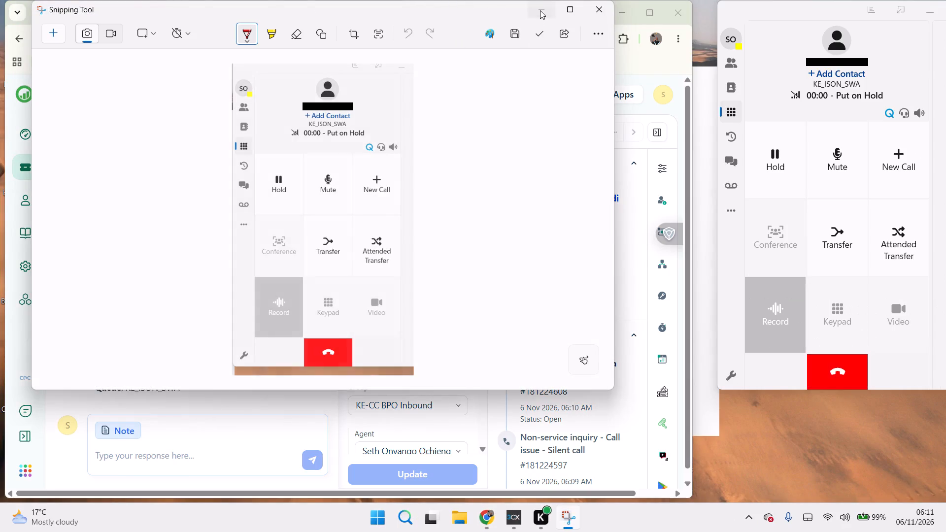
click(540, 10)
click(125, 427)
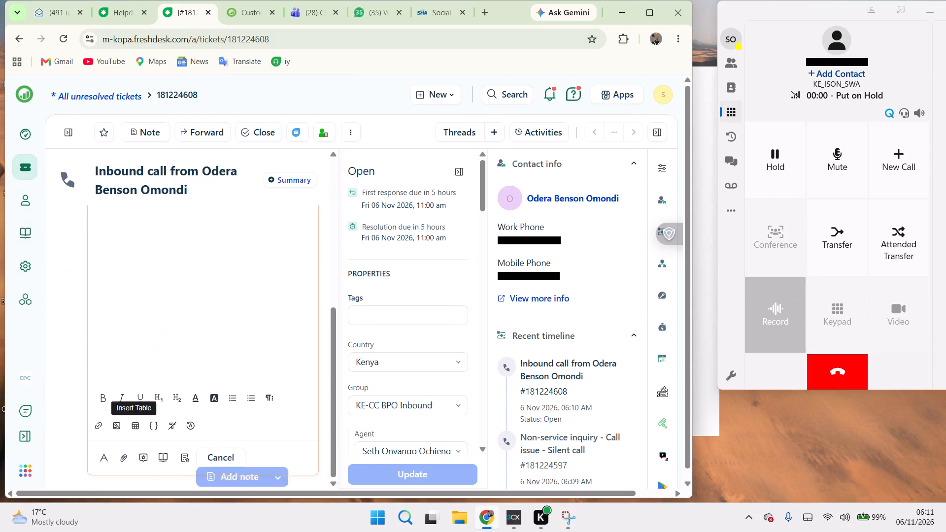
scroll(148, 272, up, 1)
key(ctrl+v)
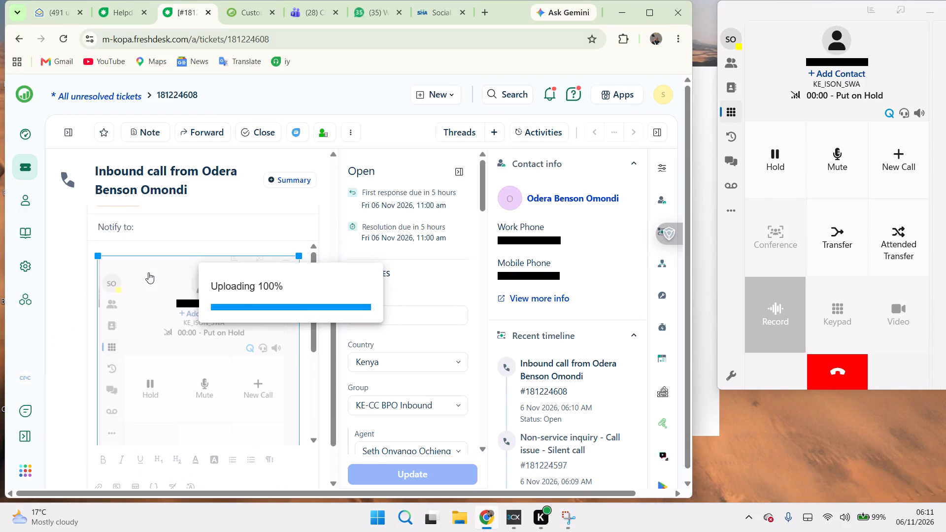
scroll(394, 336, down, 1)
scroll(394, 336, up, 2)
scroll(394, 336, down, 4)
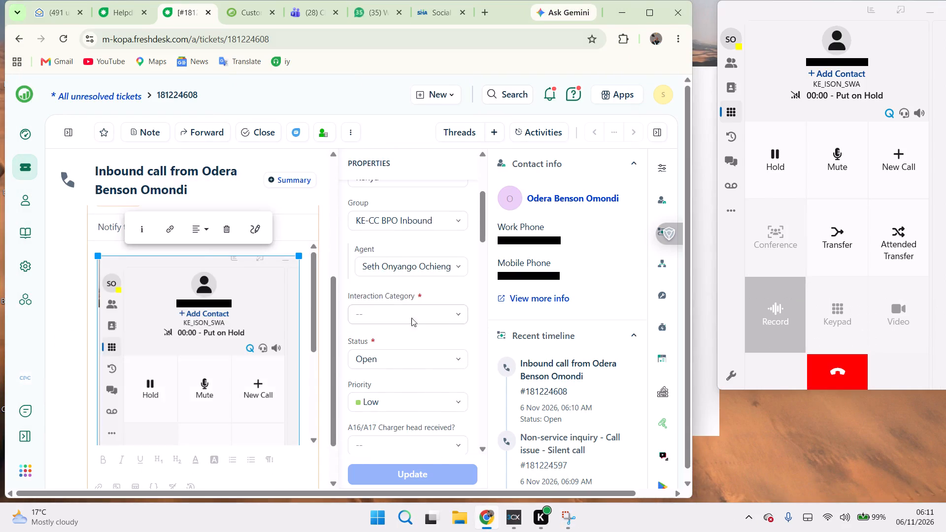
click(415, 312)
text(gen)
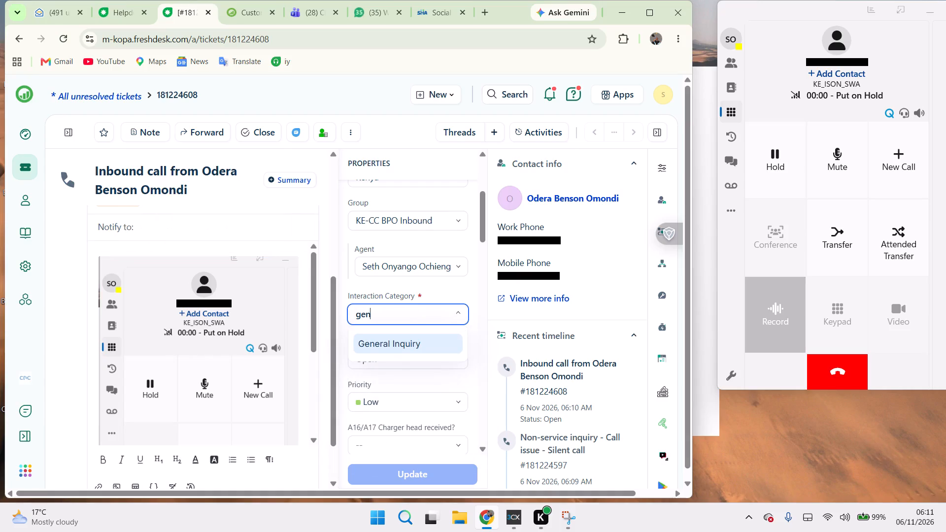
click(403, 350)
click(400, 362)
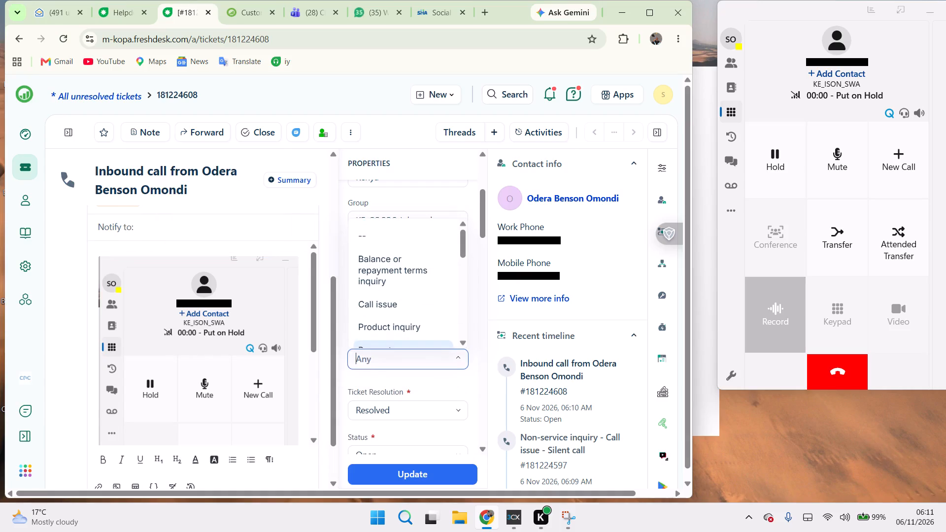
click(401, 302)
scroll(401, 301, down, 2)
click(408, 283)
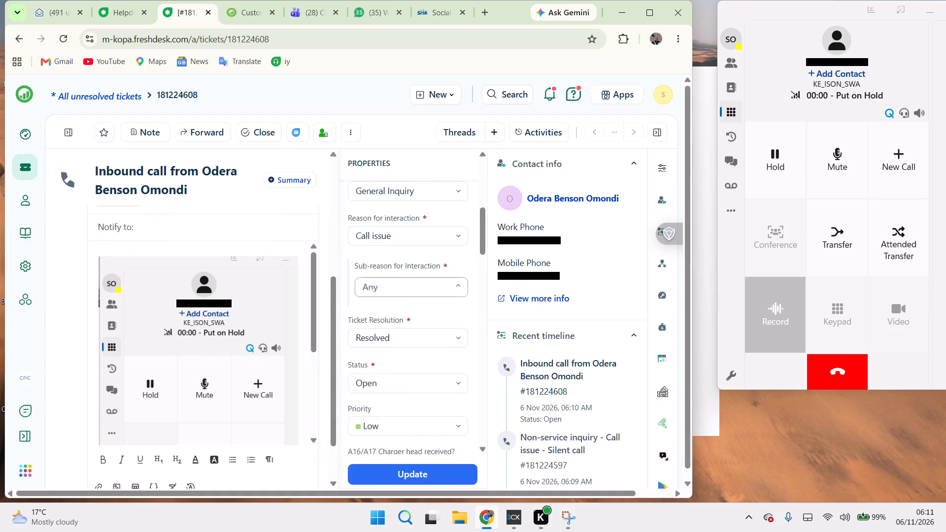
click(408, 338)
Set the ticket's outcome to "Placed on hold by the customer" and its status to Resolved.
click(422, 333)
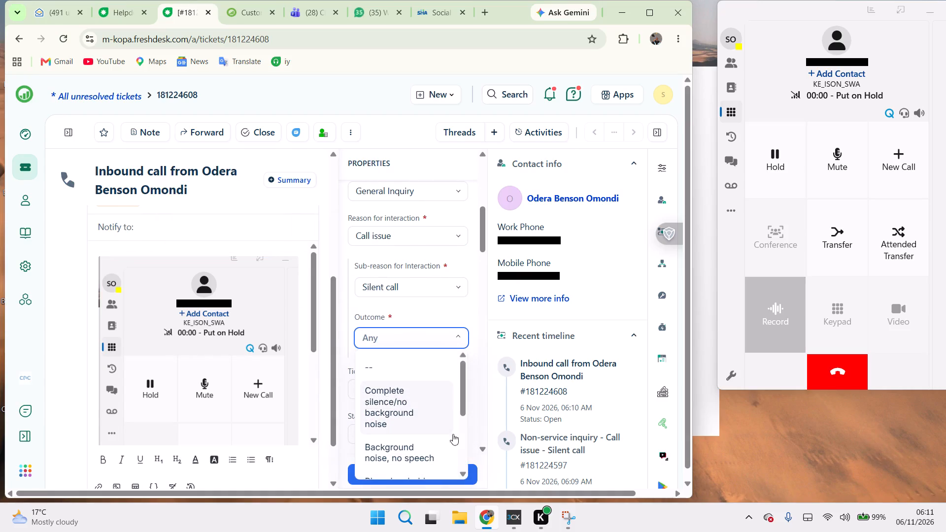
click(399, 455)
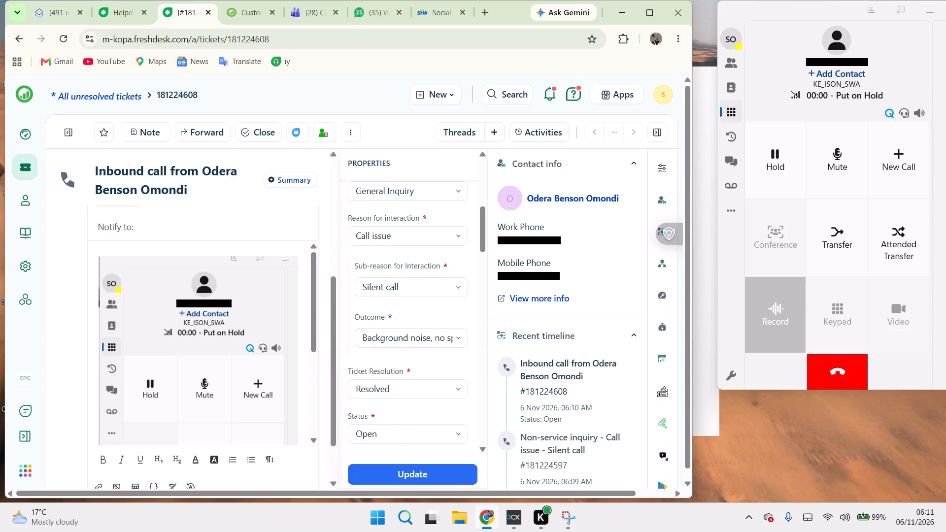
click(409, 336)
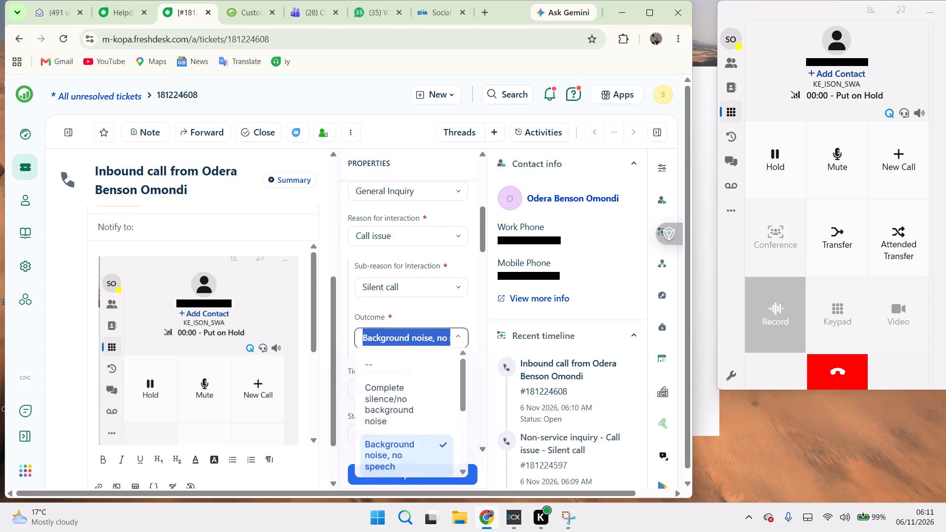
scroll(412, 404, up, 1)
scroll(411, 400, down, 1)
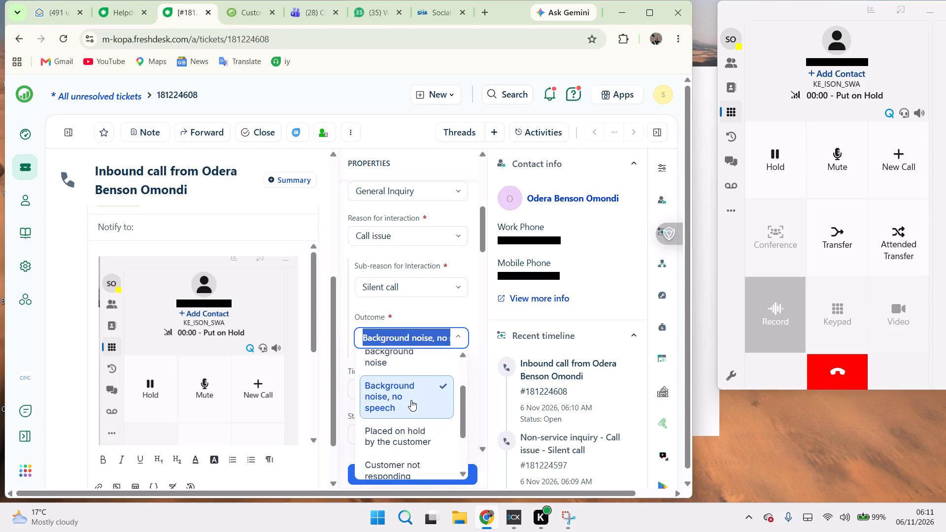
click(403, 434)
click(408, 429)
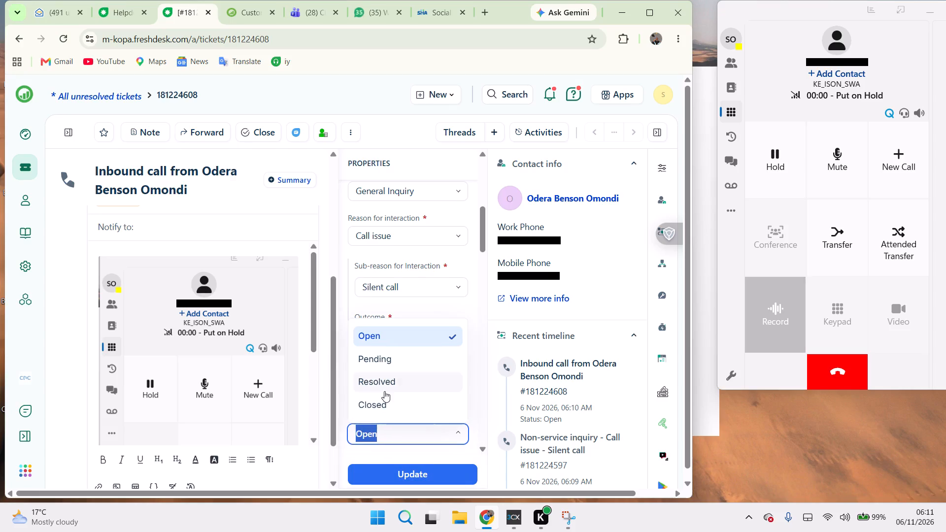
click(386, 381)
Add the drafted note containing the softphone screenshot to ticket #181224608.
scroll(267, 395, down, 3)
scroll(267, 395, up, 3)
scroll(267, 395, down, 1)
scroll(264, 463, down, 1)
scroll(264, 463, up, 2)
scroll(264, 463, down, 1)
scroll(264, 463, up, 1)
scroll(264, 463, down, 7)
scroll(265, 462, up, 1)
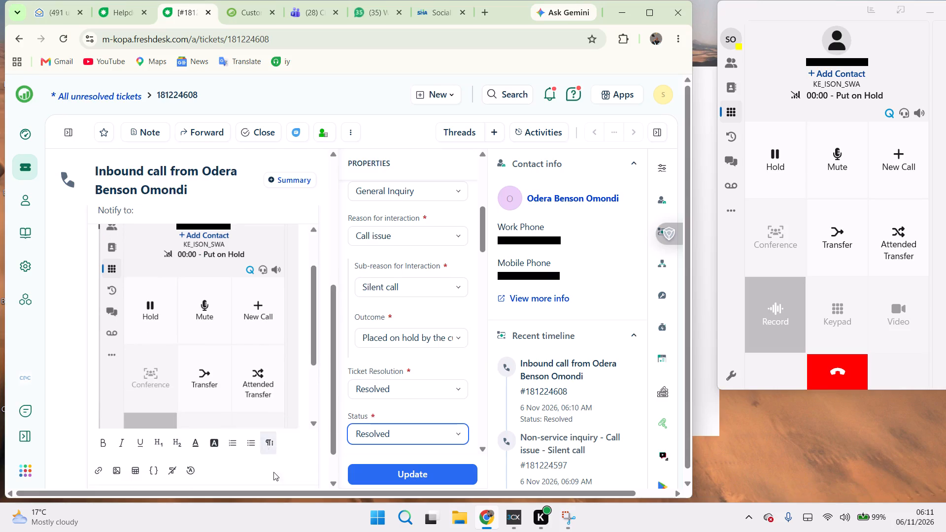
scroll(284, 468, down, 3)
scroll(284, 468, up, 1)
scroll(284, 468, down, 5)
scroll(284, 468, up, 1)
scroll(274, 462, down, 1)
scroll(274, 462, up, 2)
scroll(274, 462, down, 3)
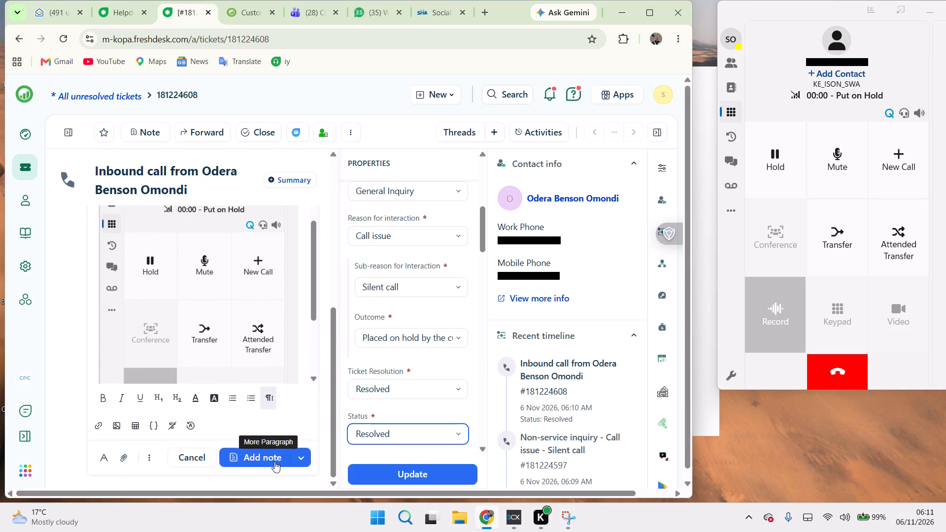
click(274, 461)
click(425, 472)
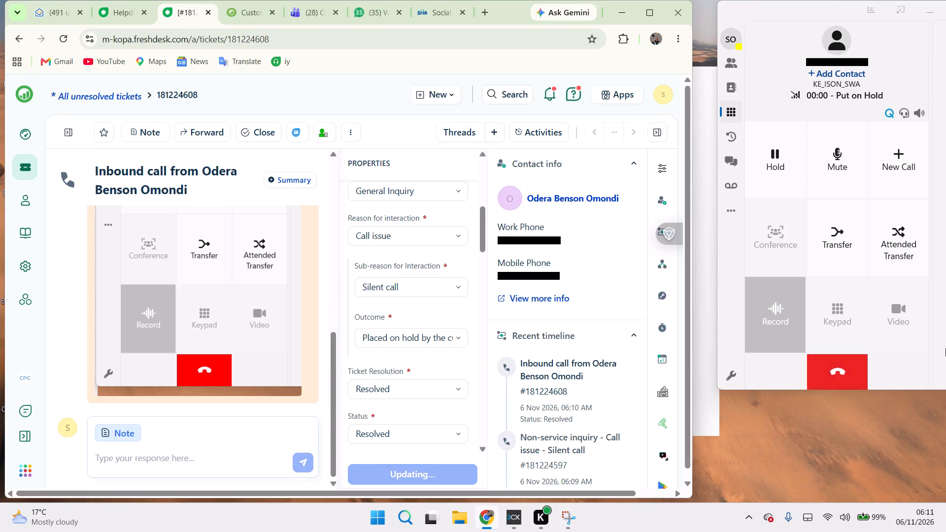
click(849, 377)
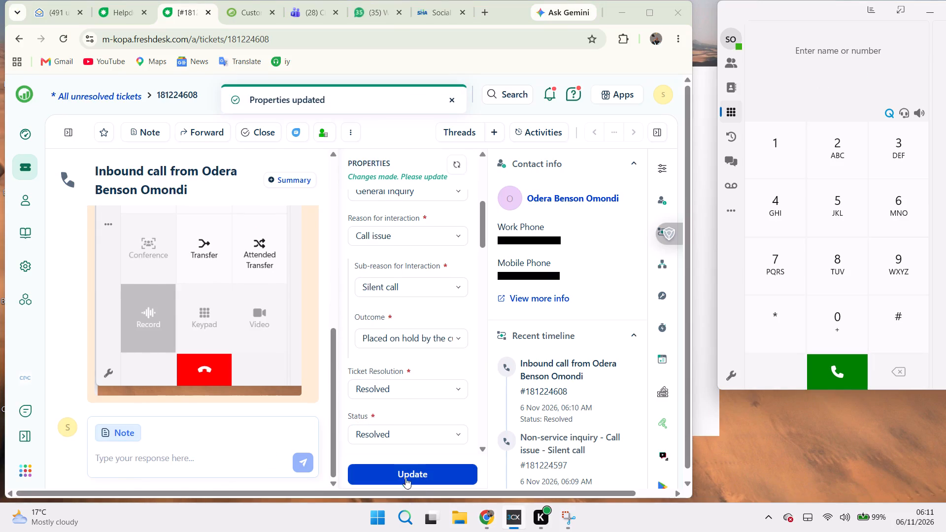
click(405, 475)
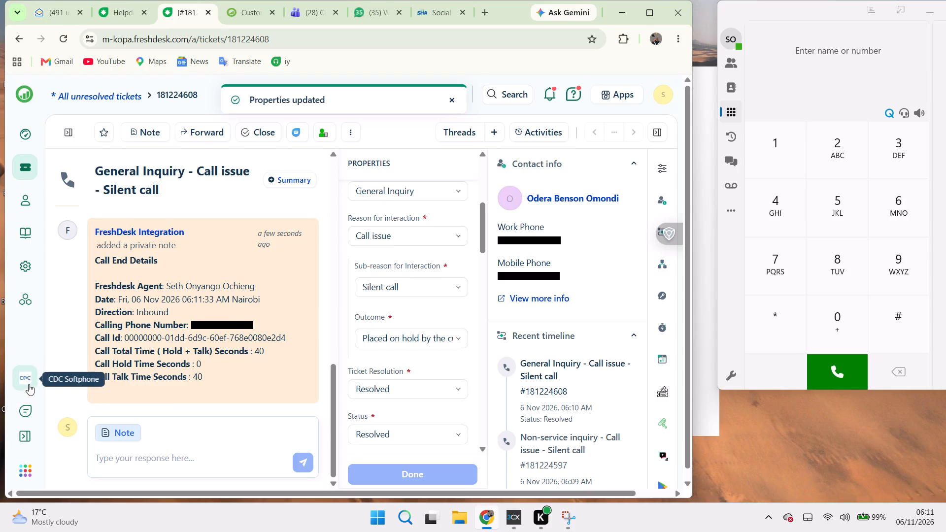
click(26, 381)
click(26, 381)
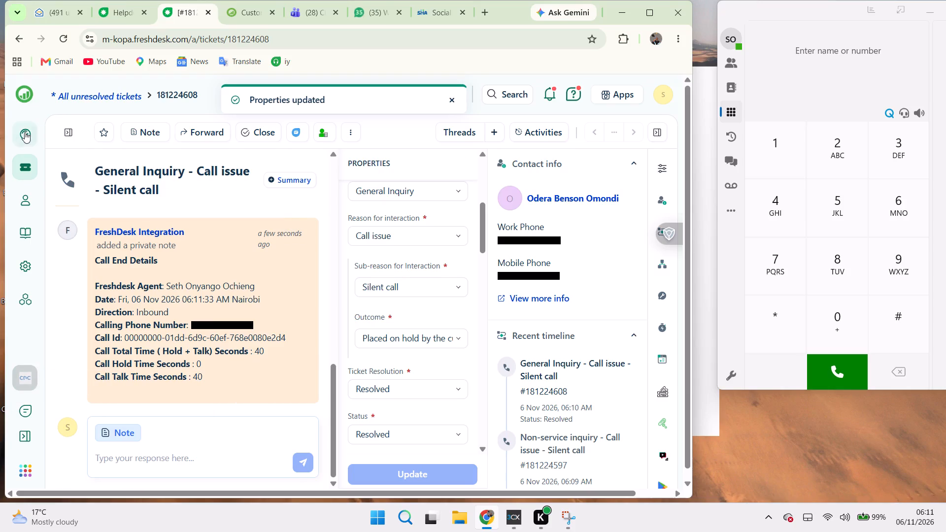
click(25, 134)
click(89, 177)
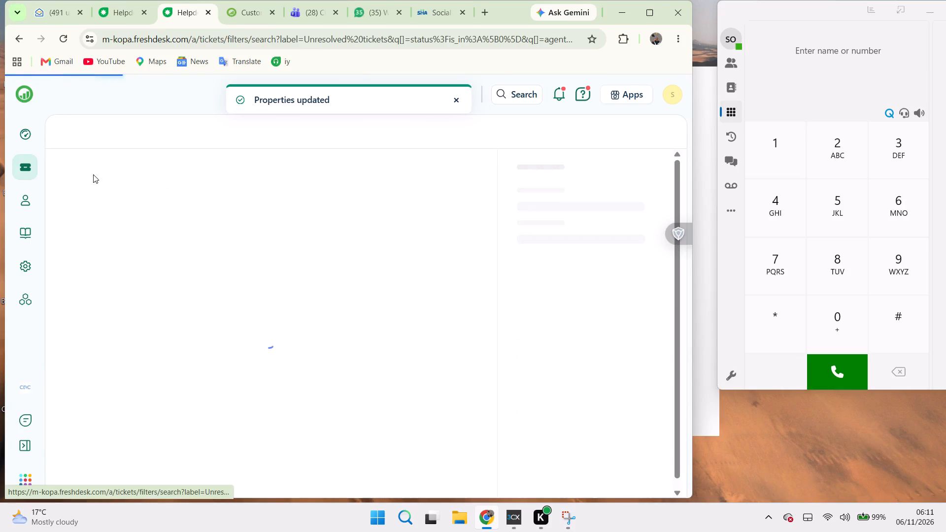
scroll(352, 399, down, 3)
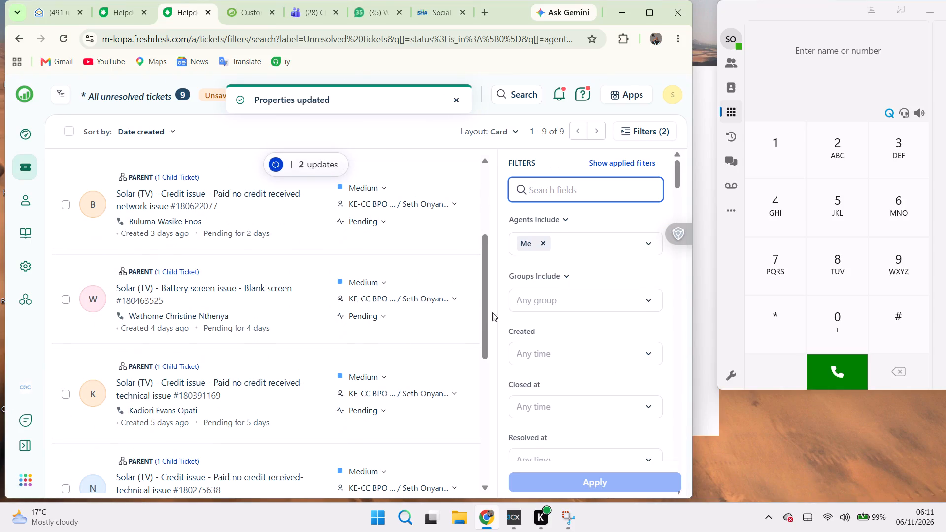
drag(485, 323, 486, 497)
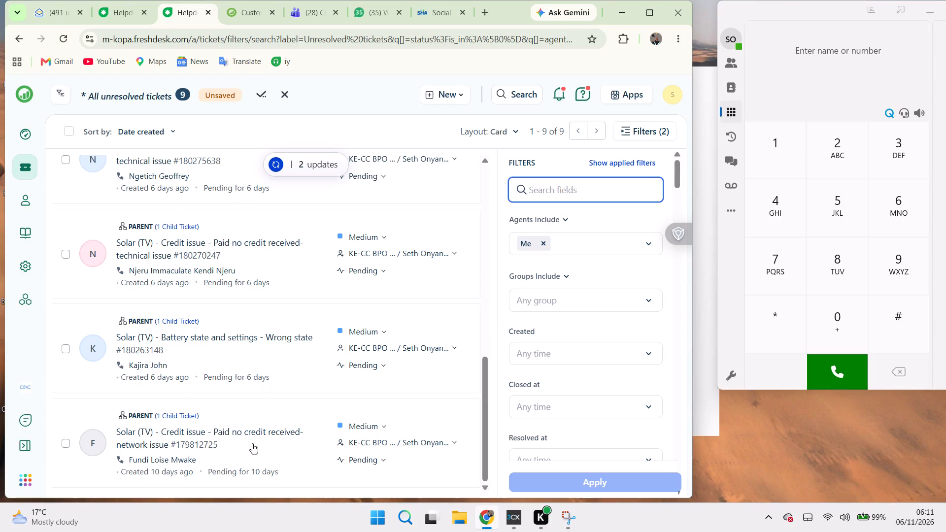
click(244, 433)
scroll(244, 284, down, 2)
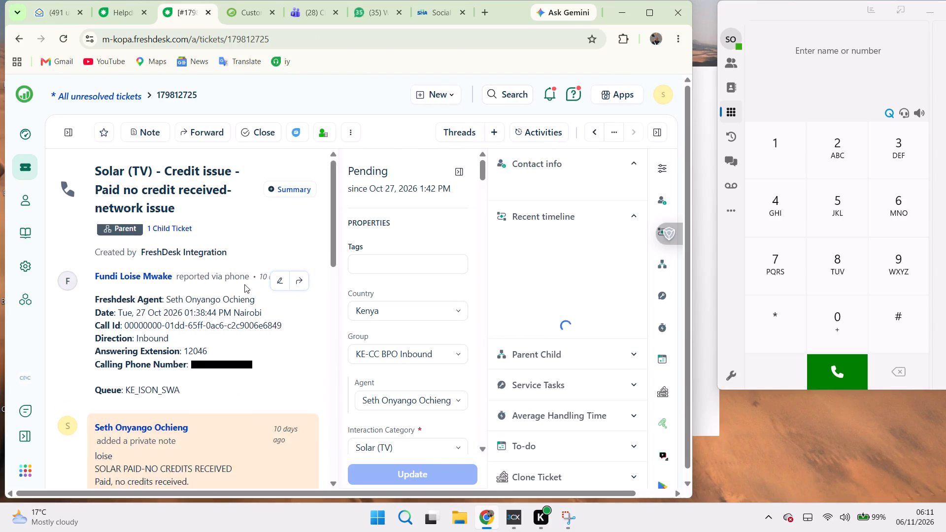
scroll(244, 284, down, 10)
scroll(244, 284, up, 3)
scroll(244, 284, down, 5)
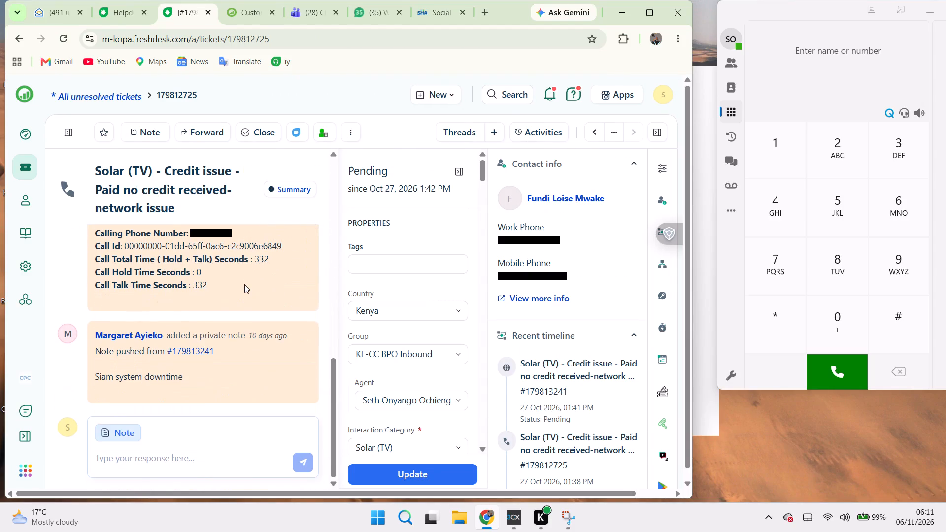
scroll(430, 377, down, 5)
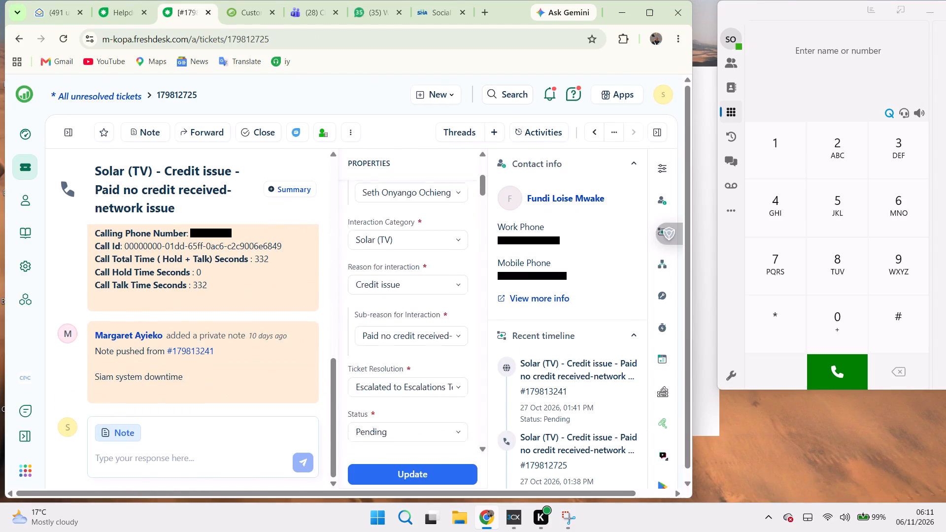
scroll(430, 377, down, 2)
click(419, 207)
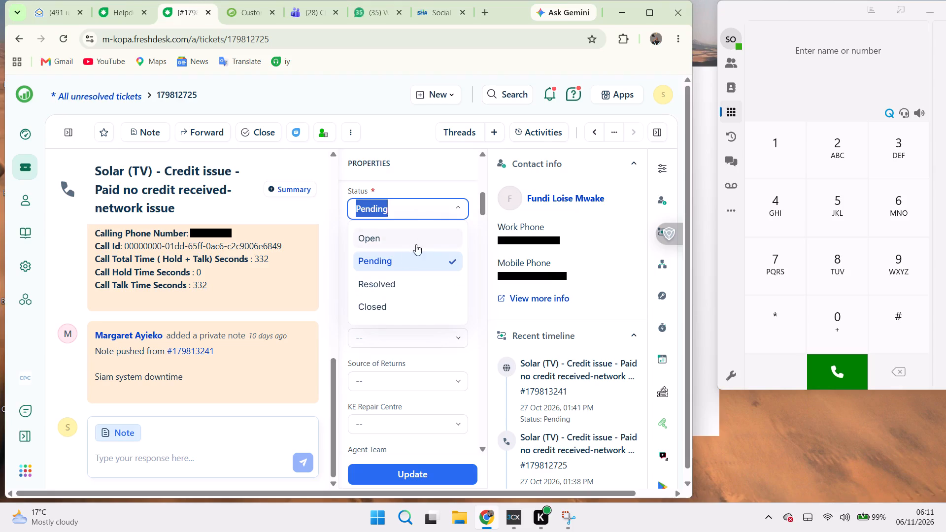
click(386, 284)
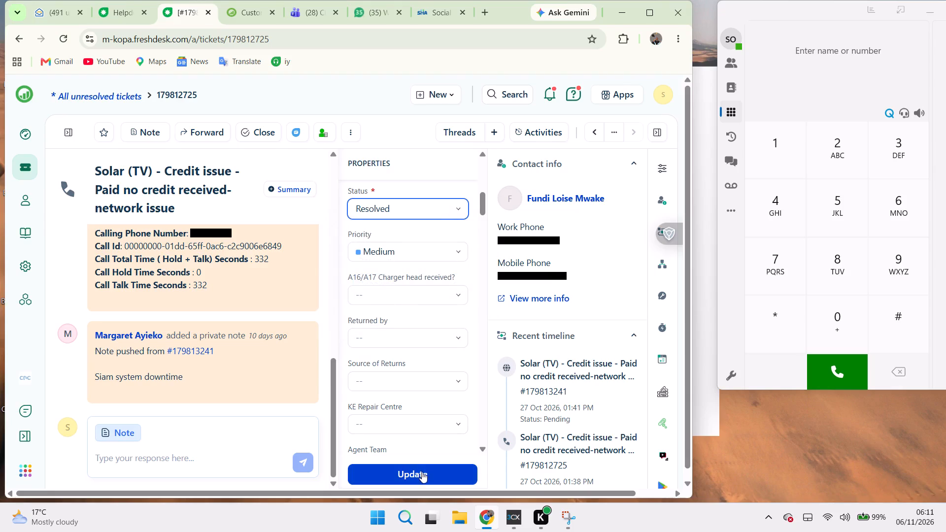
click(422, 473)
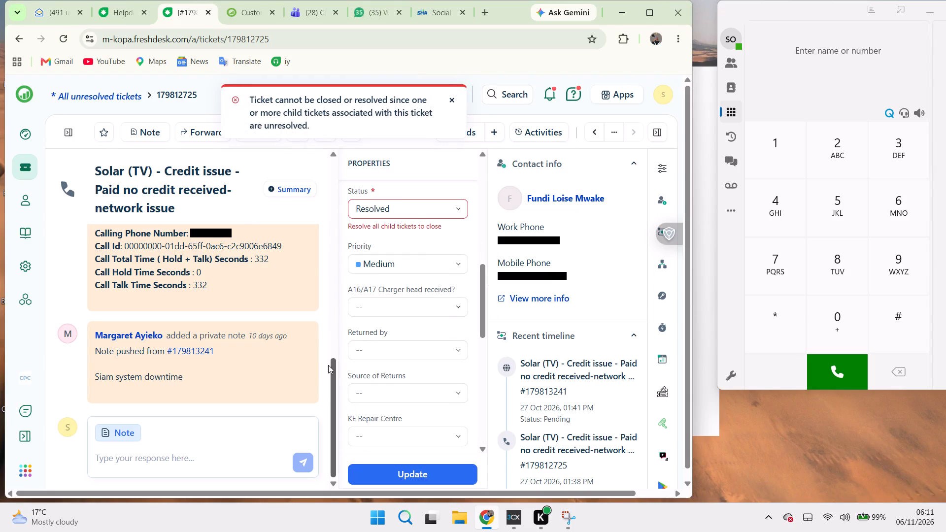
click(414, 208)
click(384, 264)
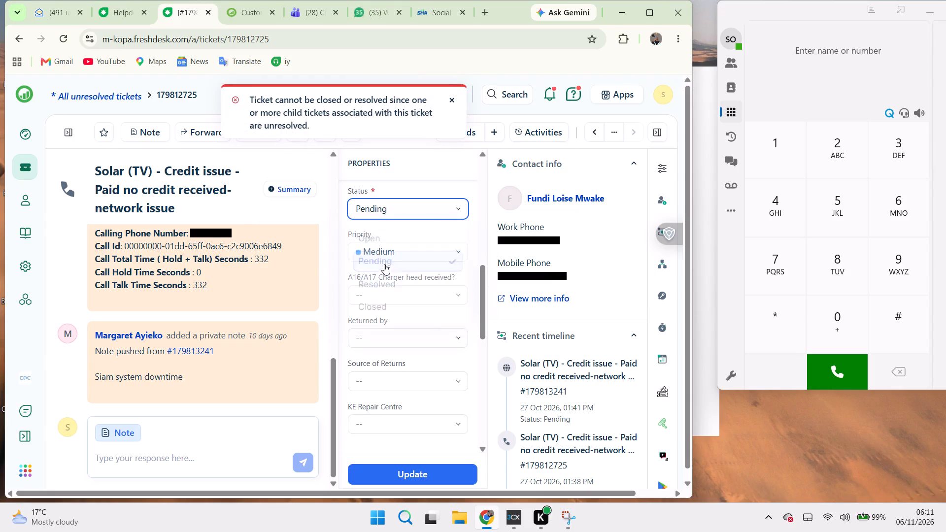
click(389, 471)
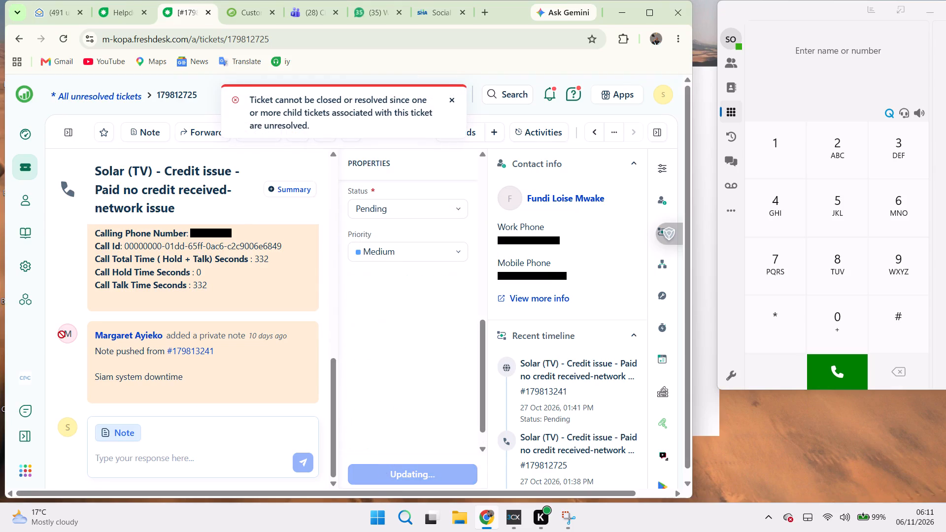
click(25, 137)
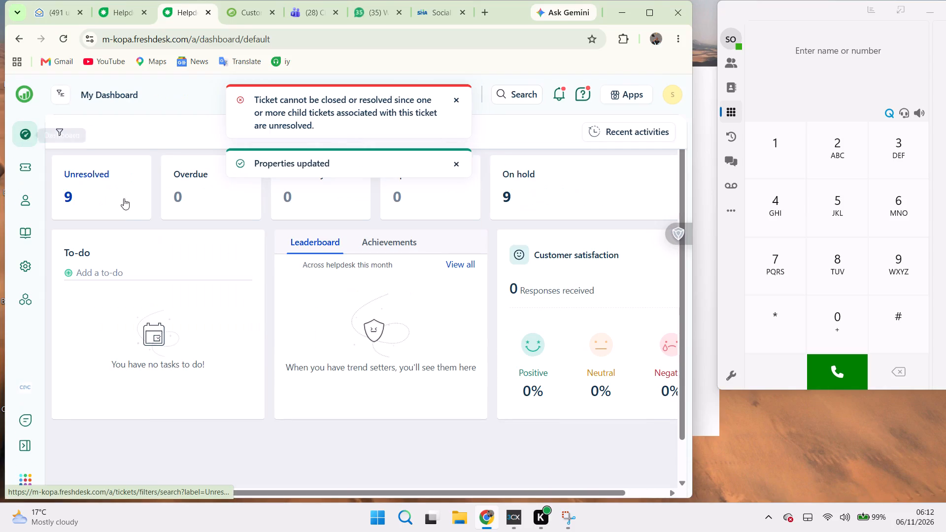
click(102, 179)
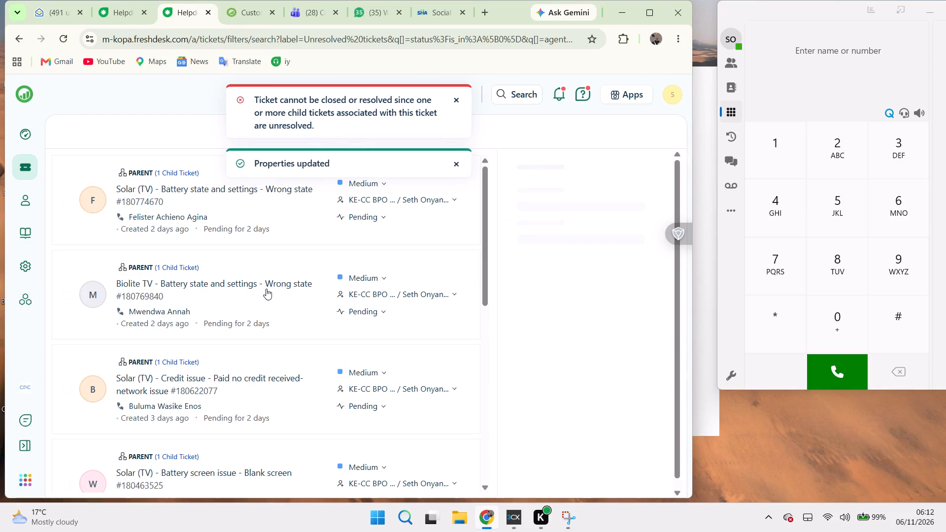
scroll(168, 388, down, 18)
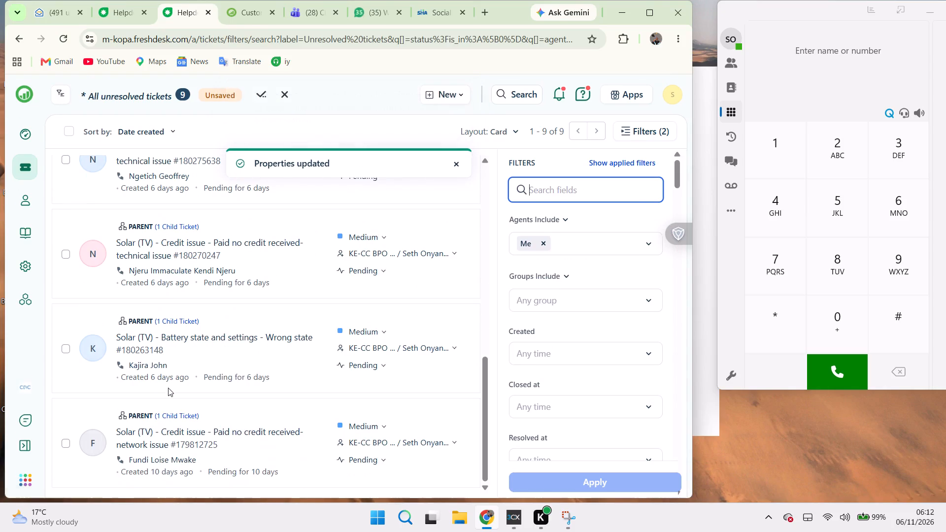
click(180, 334)
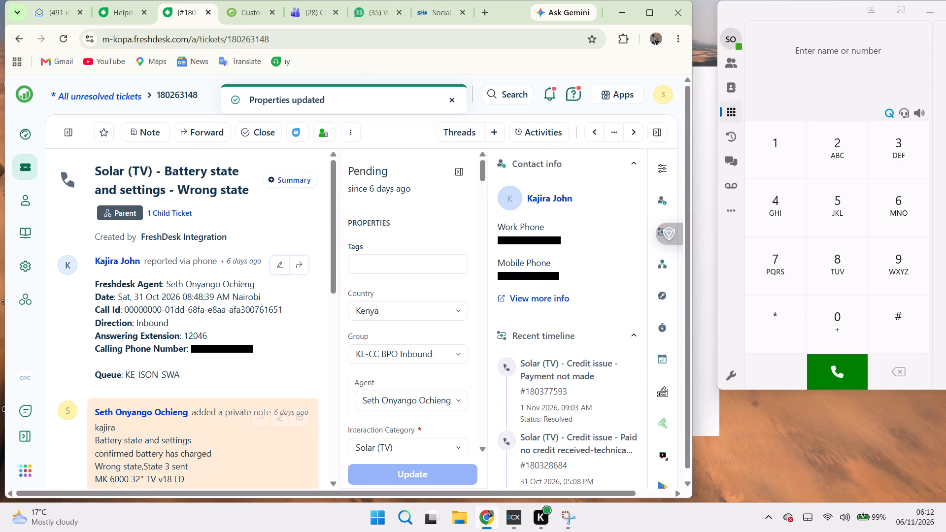
scroll(239, 413, down, 5)
scroll(239, 413, up, 1)
scroll(239, 413, down, 2)
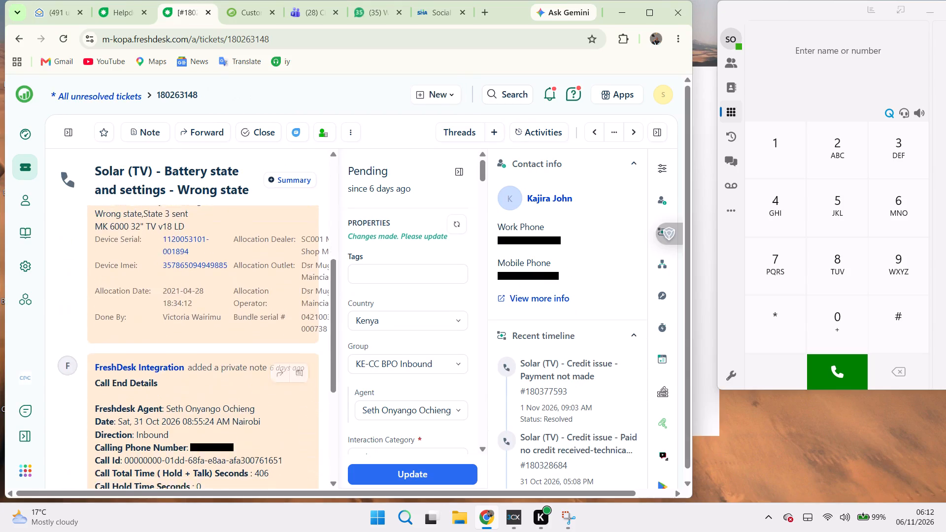
scroll(239, 413, down, 5)
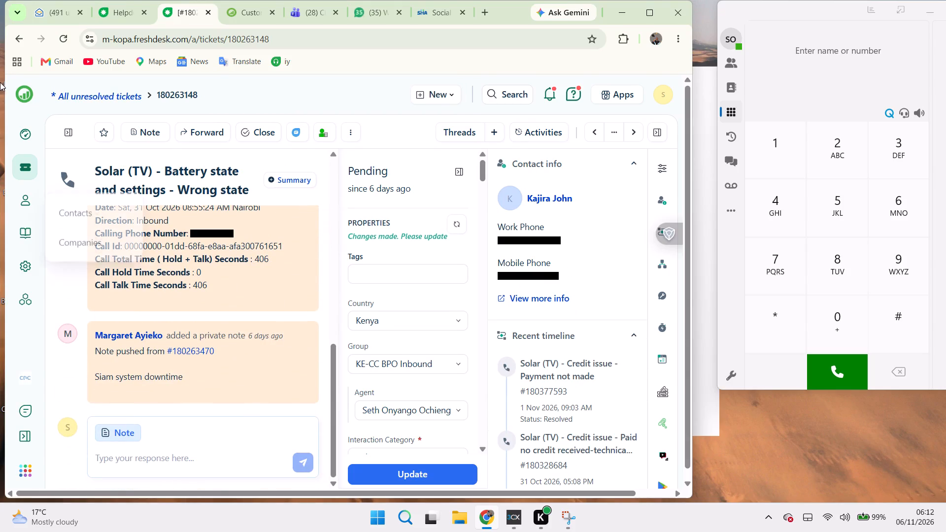
click(25, 134)
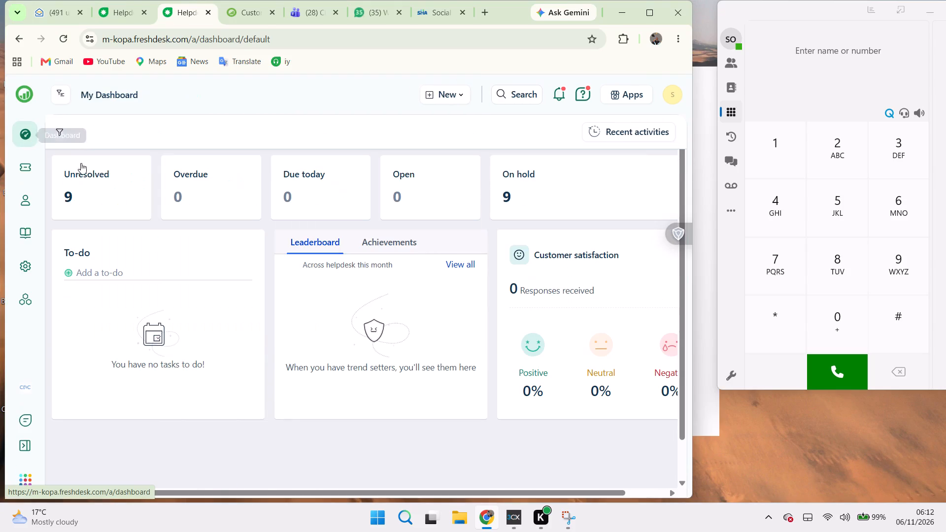
click(81, 174)
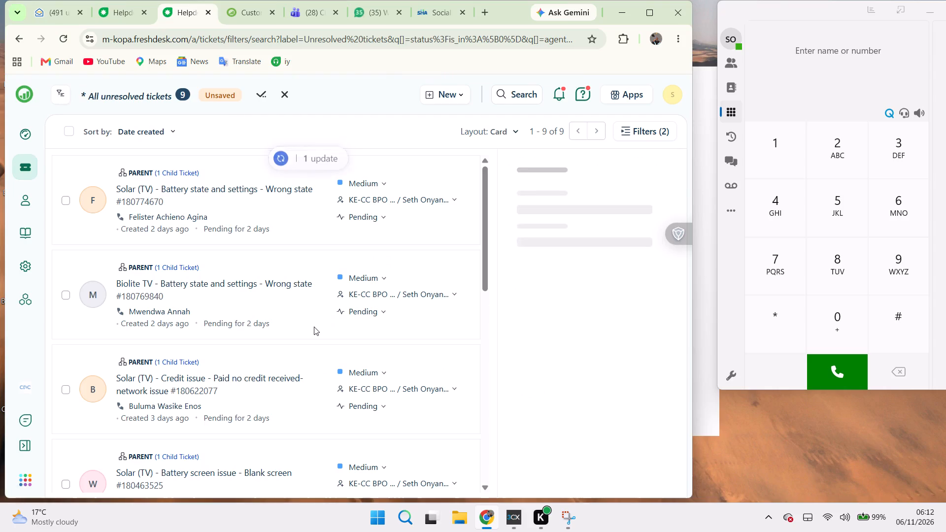
scroll(314, 327, down, 13)
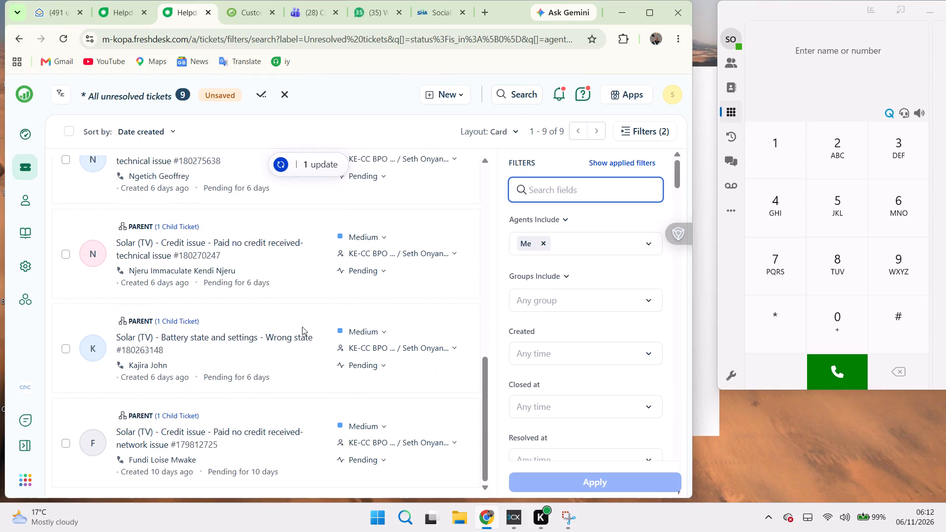
click(193, 240)
scroll(255, 325, down, 2)
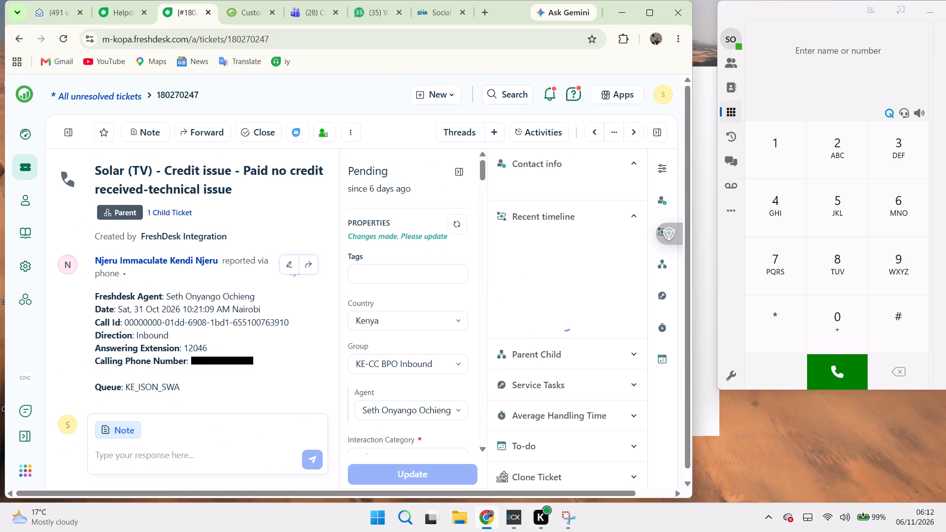
scroll(255, 325, down, 5)
scroll(255, 324, up, 1)
scroll(255, 324, down, 3)
scroll(255, 321, up, 1)
scroll(293, 361, down, 5)
scroll(292, 372, up, 1)
scroll(292, 372, down, 1)
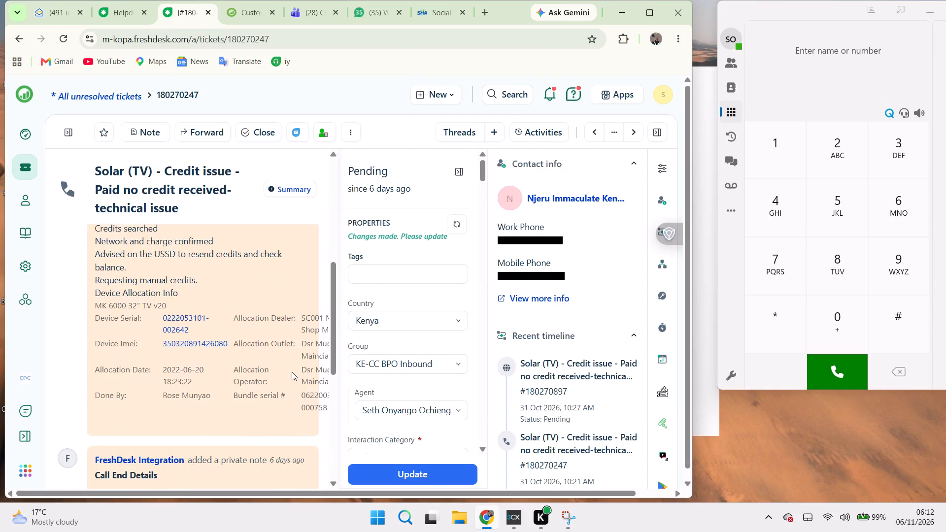
scroll(292, 372, down, 6)
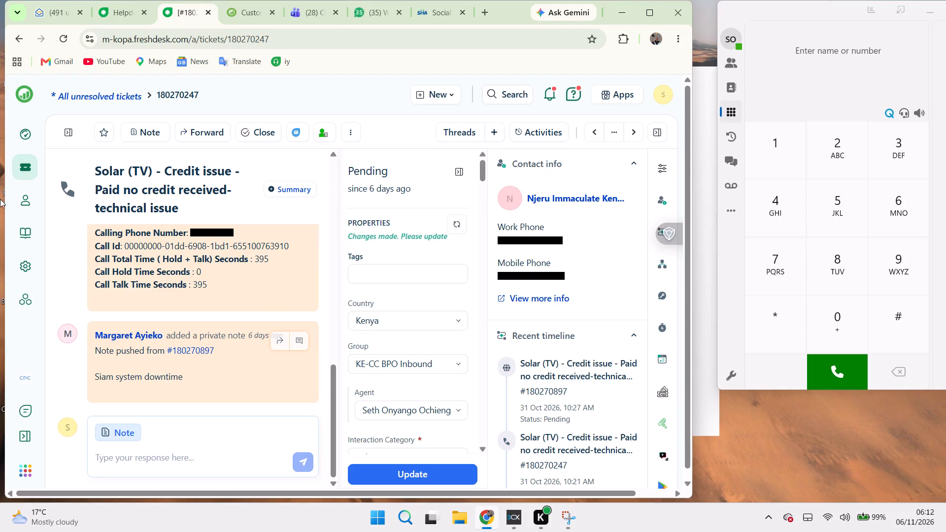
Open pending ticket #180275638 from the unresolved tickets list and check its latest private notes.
click(22, 133)
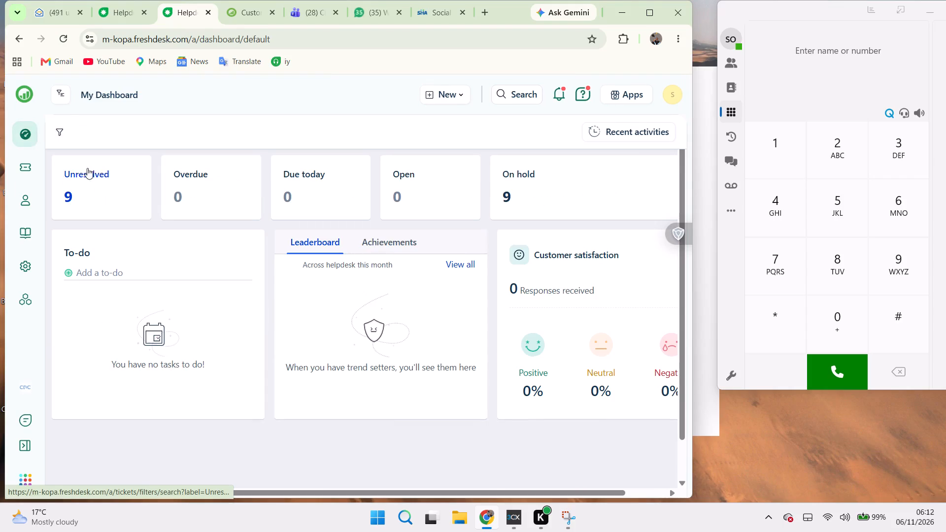
click(93, 176)
scroll(220, 345, down, 4)
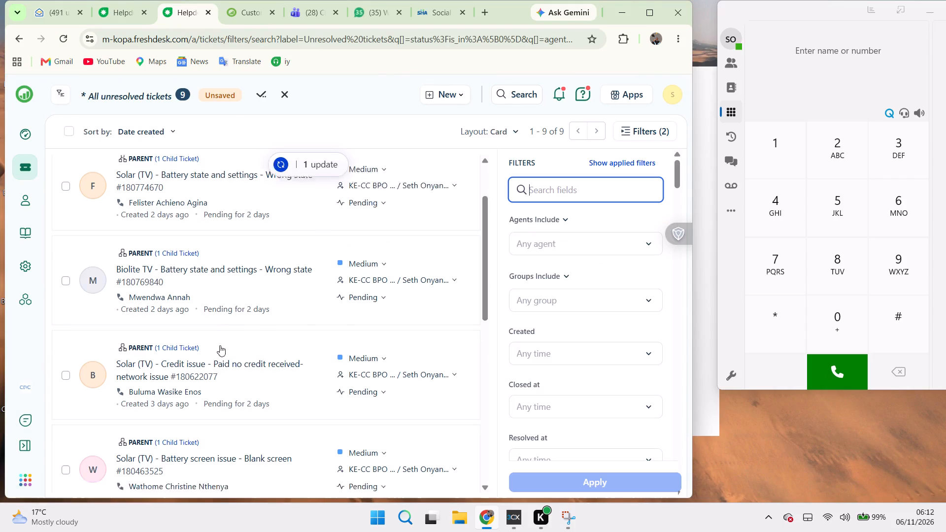
scroll(220, 345, down, 12)
scroll(221, 345, up, 1)
scroll(221, 345, down, 2)
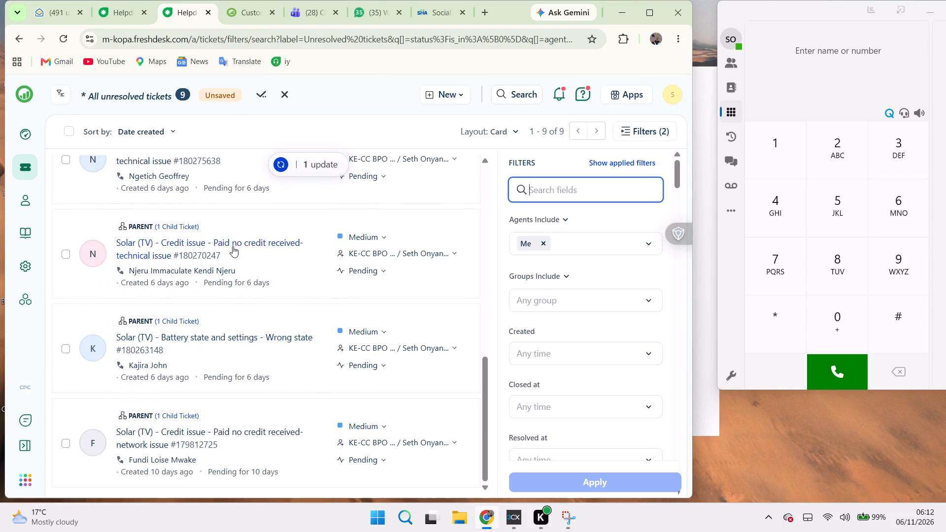
scroll(233, 246, up, 1)
click(234, 211)
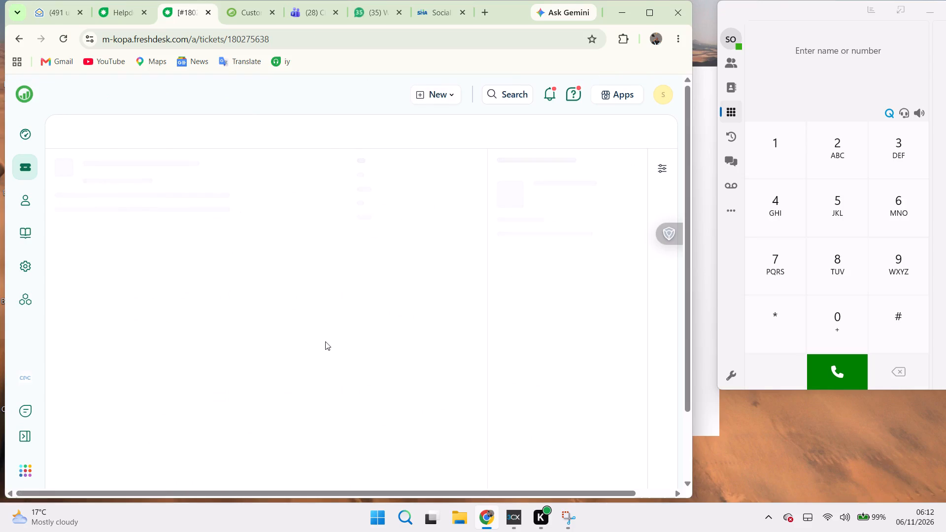
scroll(262, 277, down, 1)
scroll(262, 277, up, 1)
scroll(262, 277, down, 8)
scroll(262, 277, up, 1)
scroll(262, 277, down, 4)
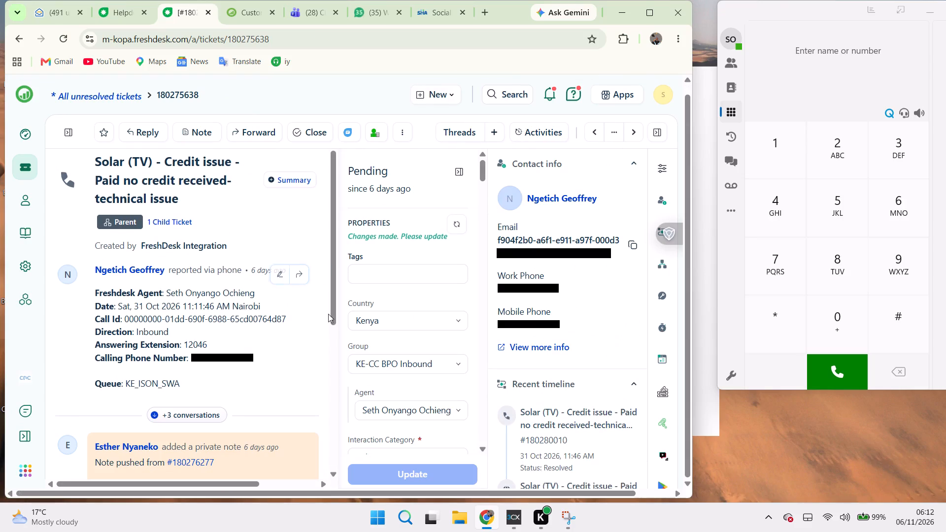
drag(333, 318, 332, 444)
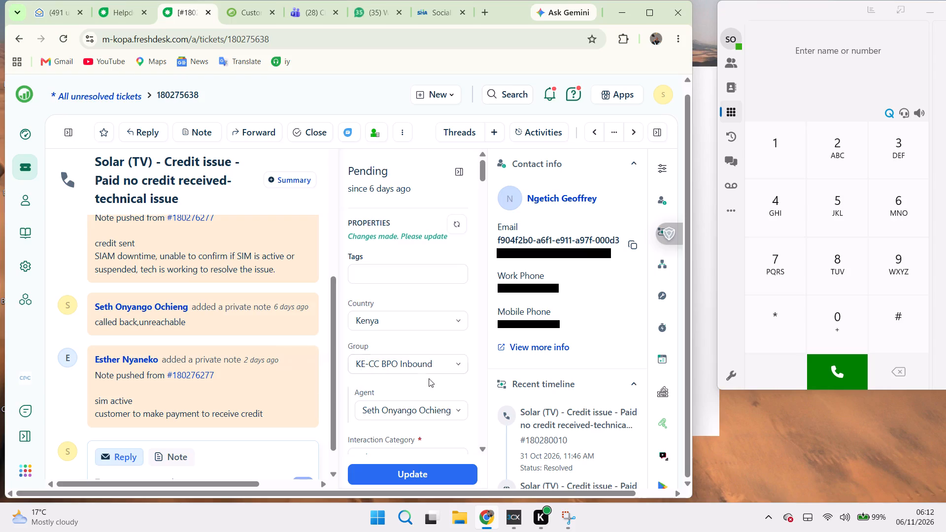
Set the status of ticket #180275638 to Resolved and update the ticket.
scroll(430, 379, down, 7)
scroll(430, 379, up, 1)
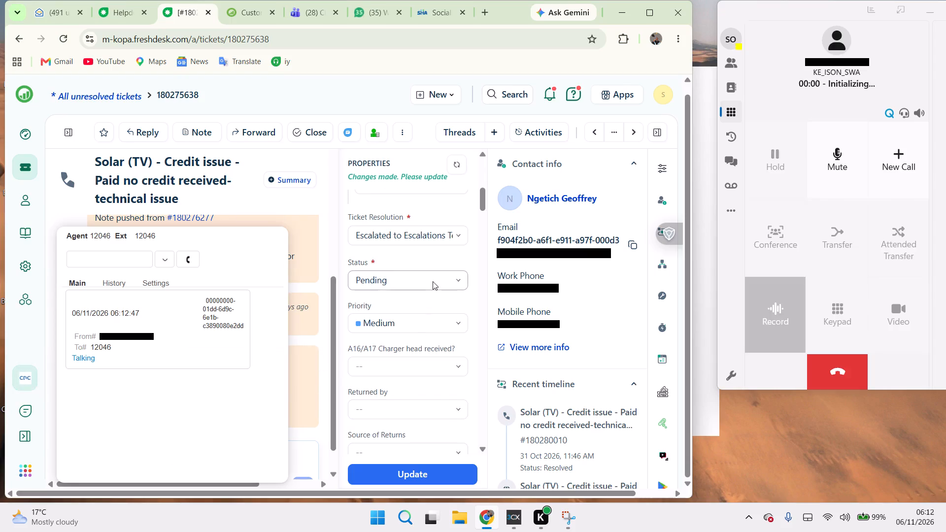
click(433, 281)
click(389, 354)
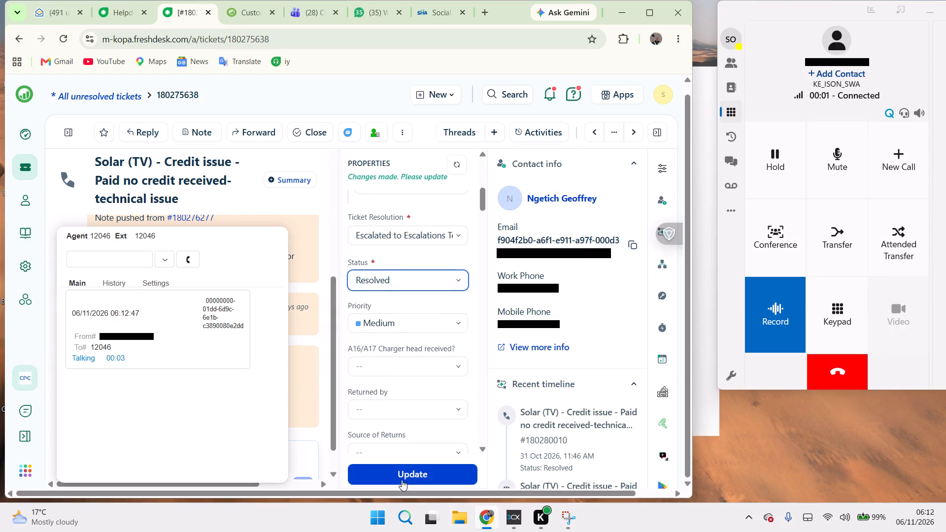
click(402, 480)
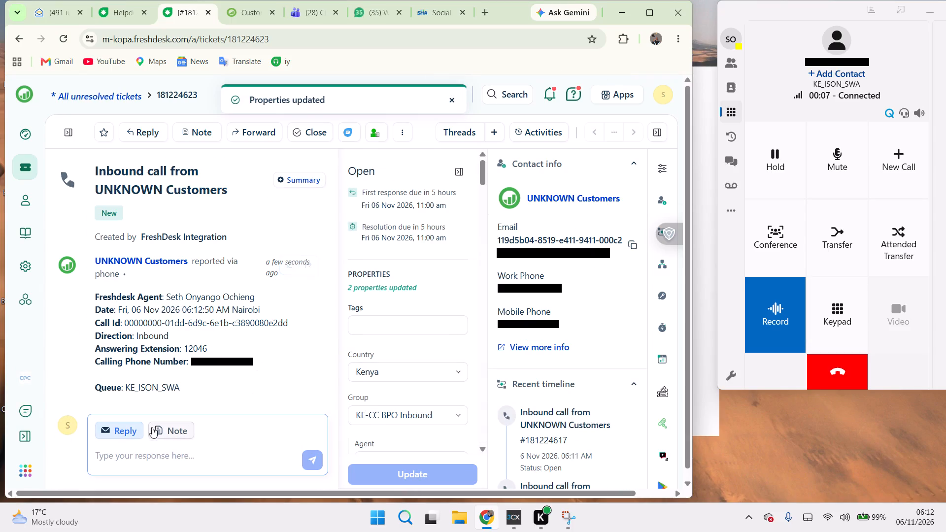
click(174, 430)
scroll(219, 319, up, 1)
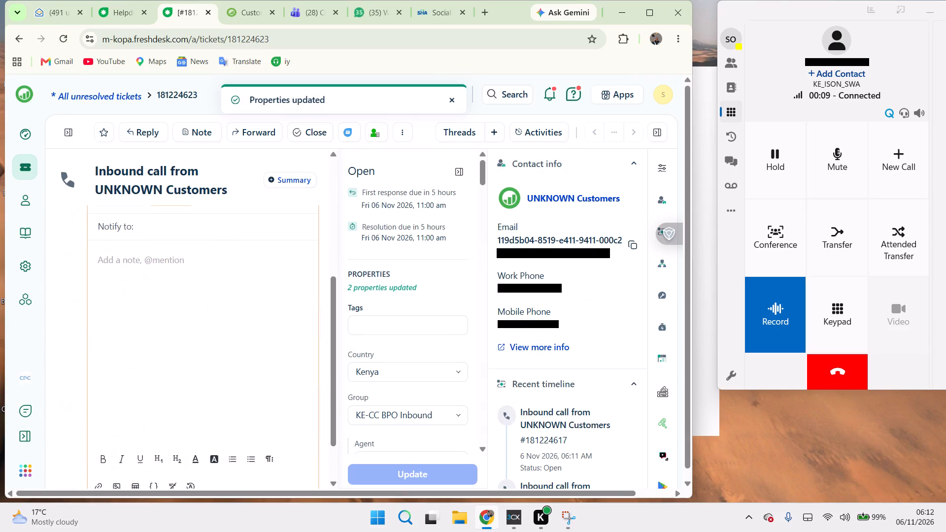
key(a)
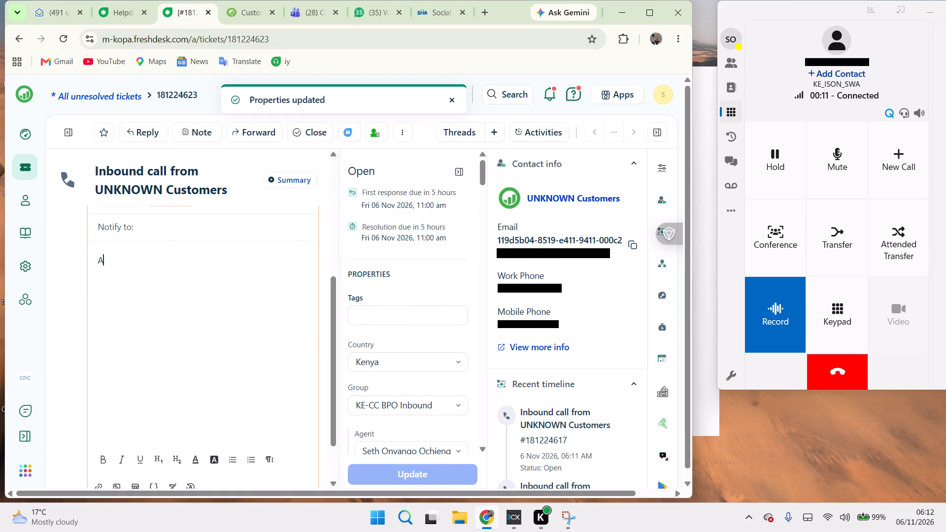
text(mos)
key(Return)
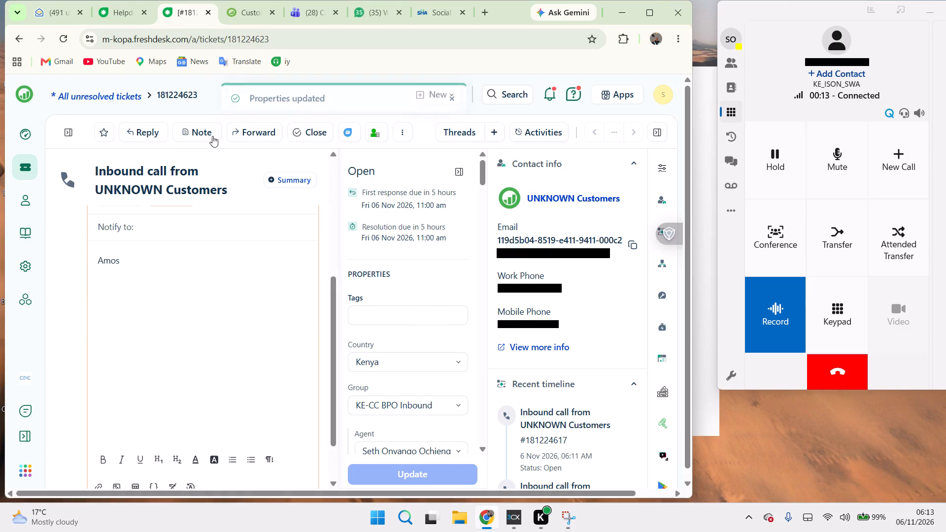
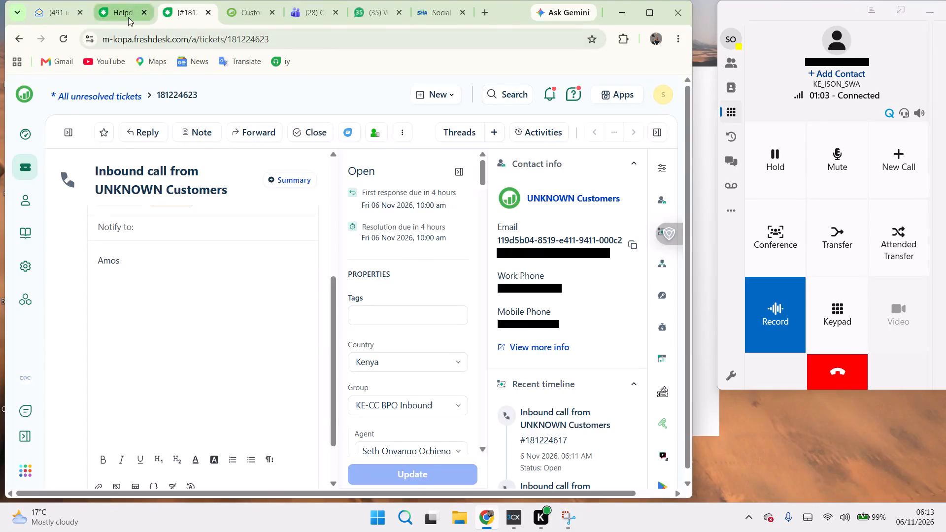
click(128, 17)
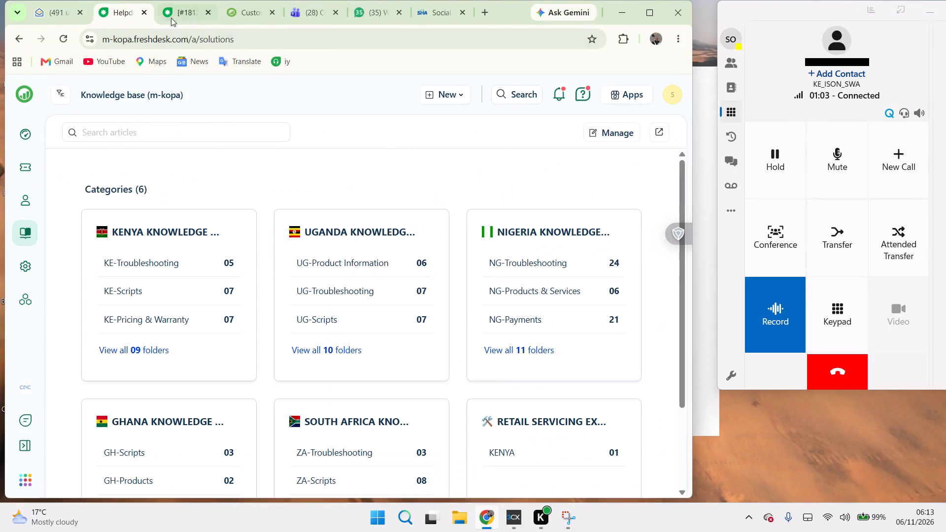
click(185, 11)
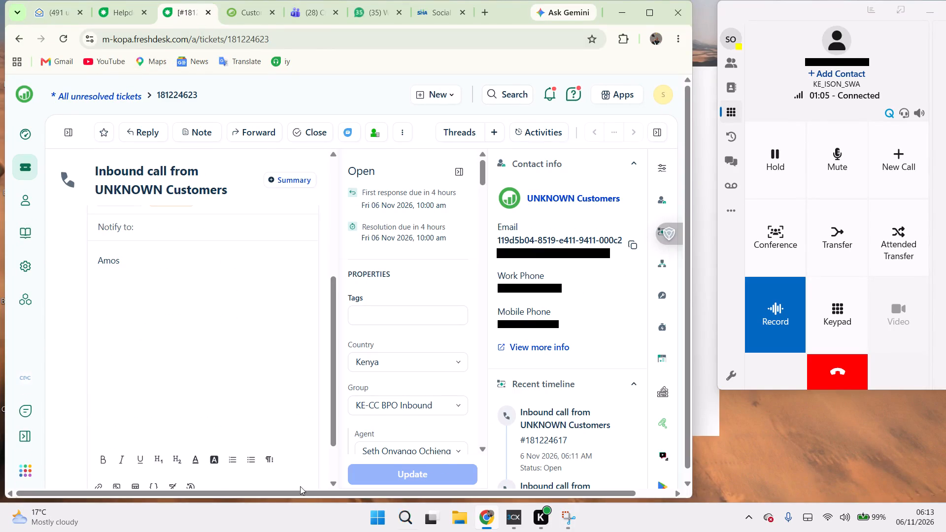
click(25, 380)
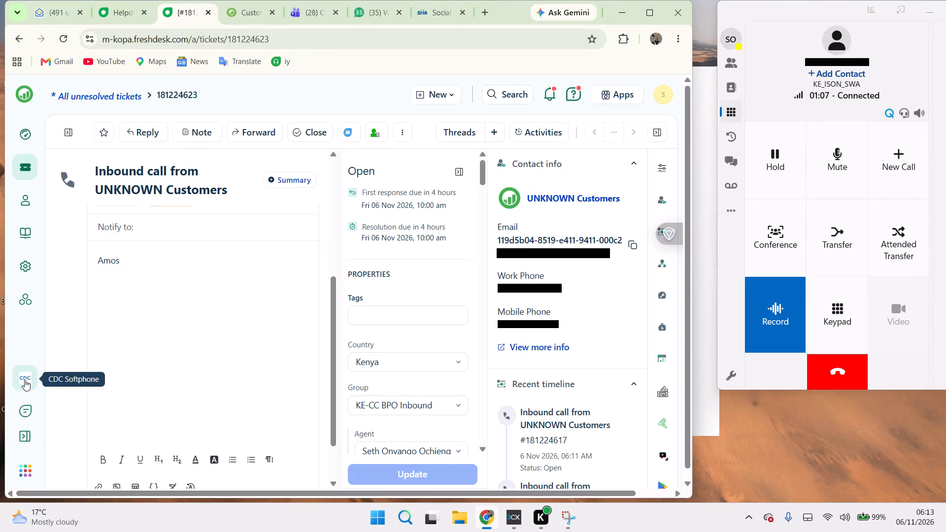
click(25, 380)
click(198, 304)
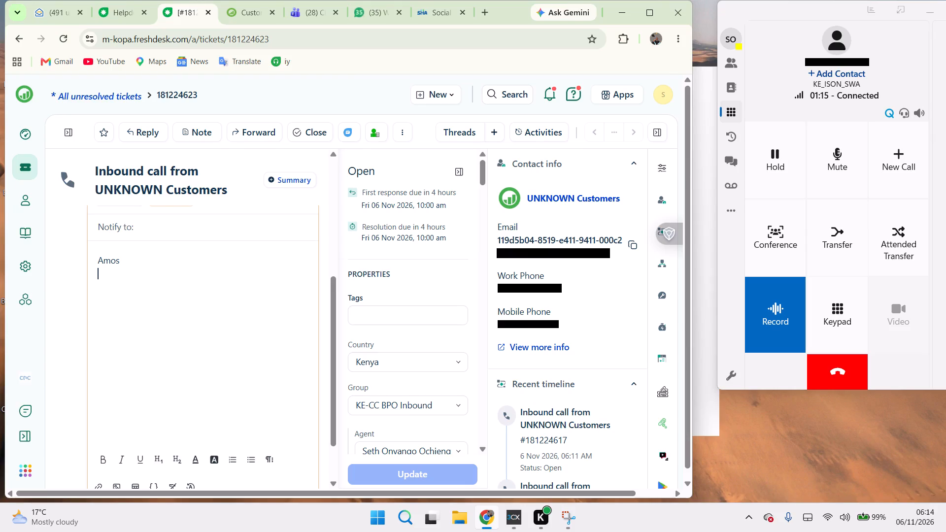
Categorise the ticket as Financial Products, Inquiry on cash loan, Inquiry - cash loan qualification, outcome Resolved: Customer advised on qualification criteria, with status Resolved.
scroll(430, 337, down, 3)
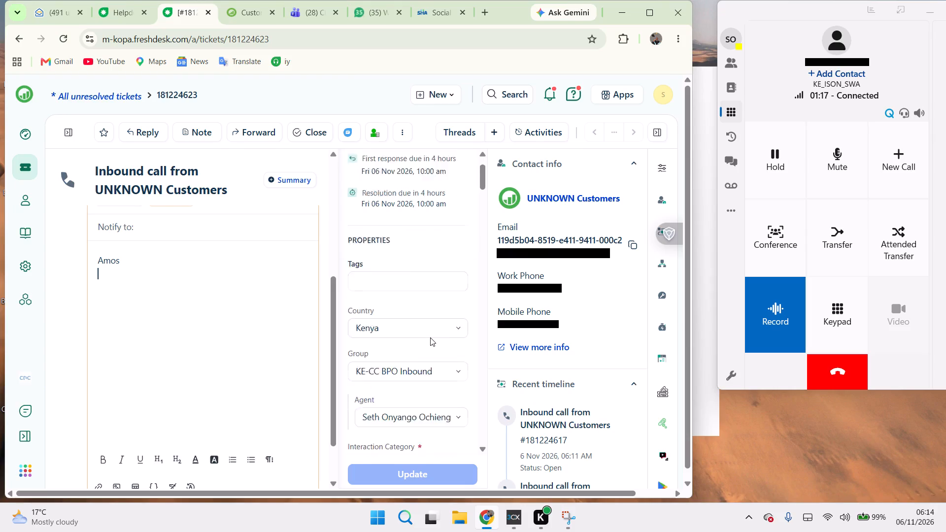
click(371, 307)
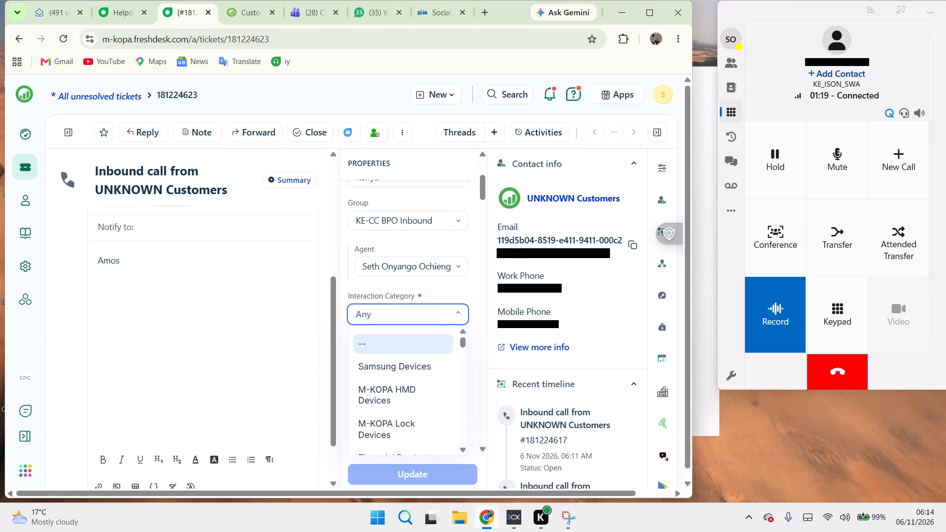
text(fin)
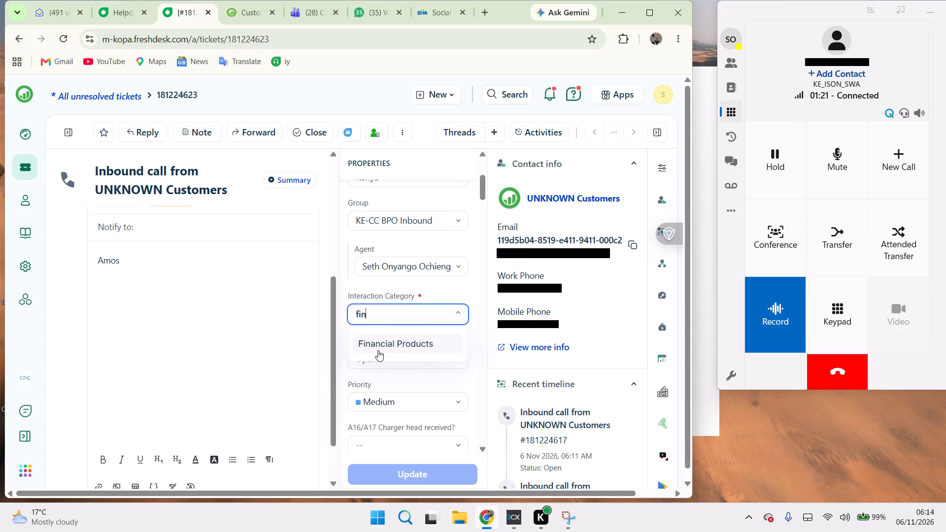
click(379, 349)
click(393, 358)
click(404, 258)
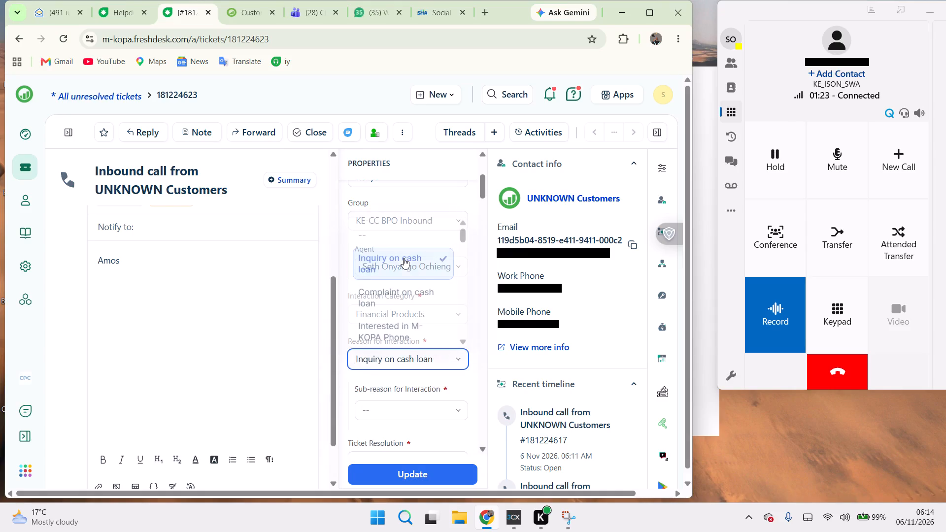
scroll(404, 258, down, 2)
click(405, 292)
click(408, 348)
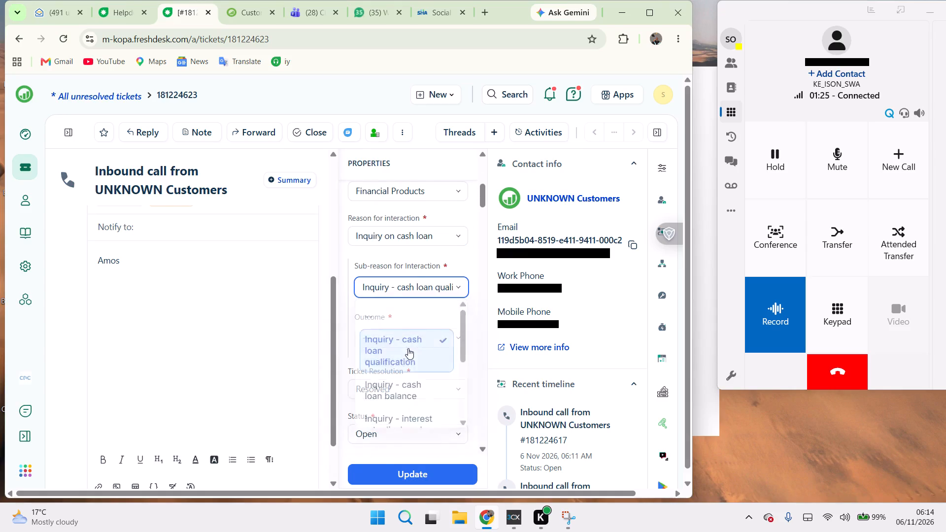
click(412, 342)
click(395, 464)
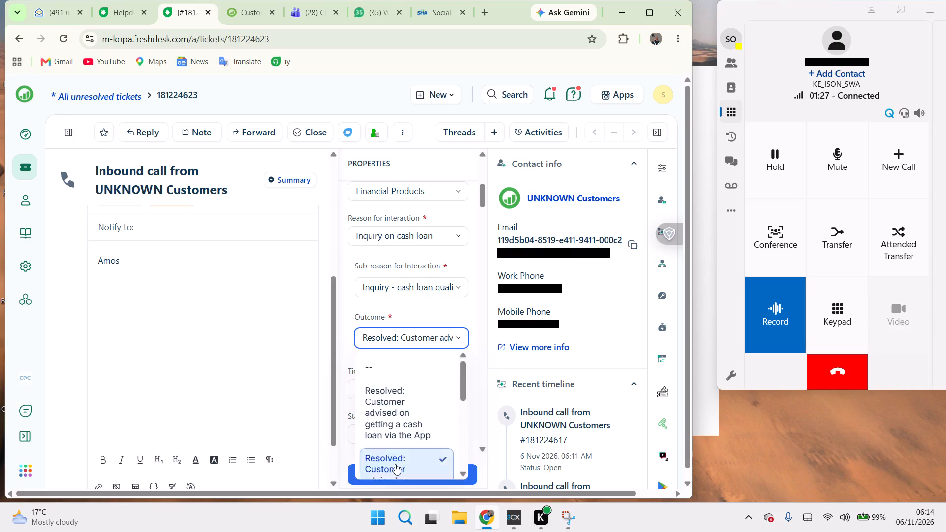
click(405, 434)
click(386, 374)
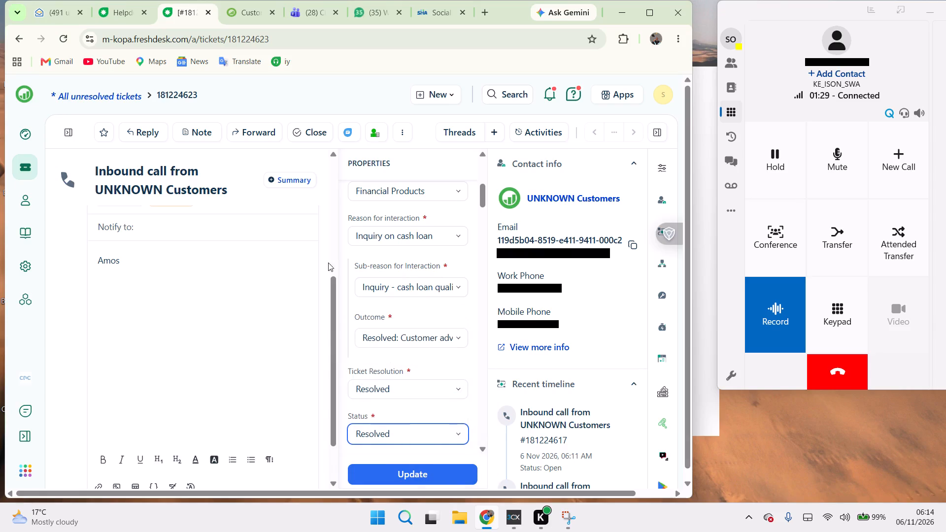
Add the note lines "Inquiry - cash loan qualification" and "Resolved: Customer advised on qualification criteria", copied from the ticket's sub-reason and outcome.
click(387, 282)
right_click(387, 282)
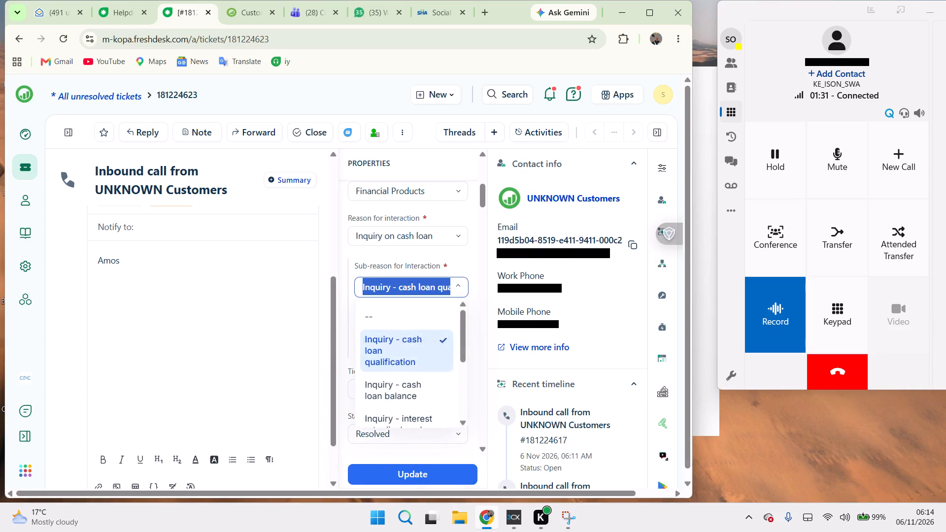
click(438, 266)
click(206, 316)
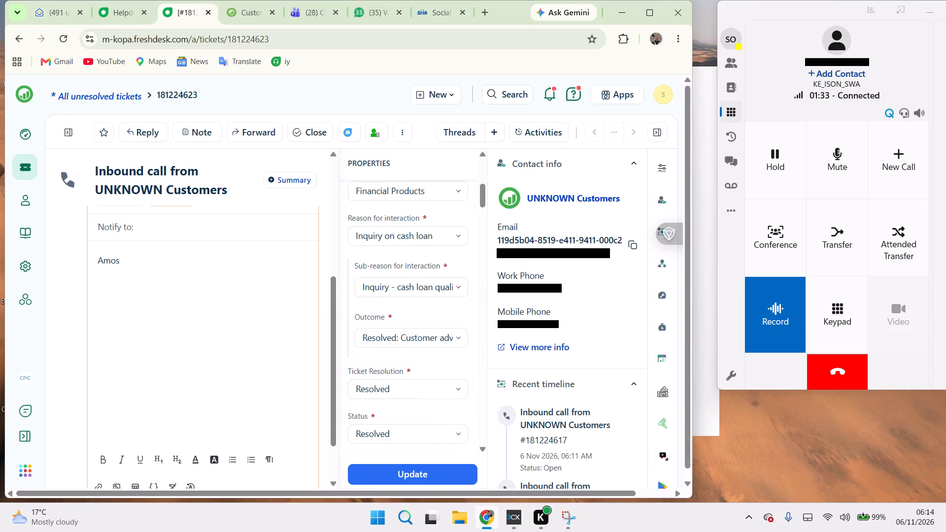
key(ctrl+v)
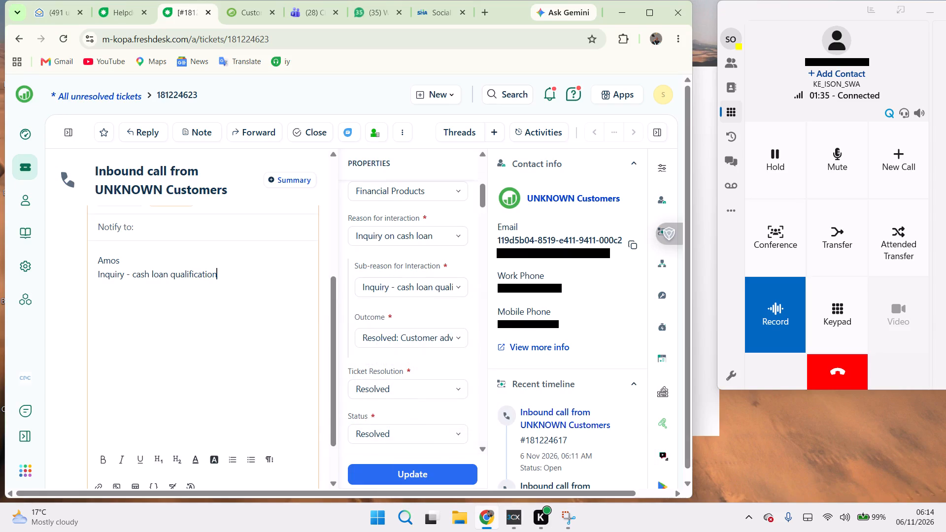
click(397, 331)
right_click(397, 331)
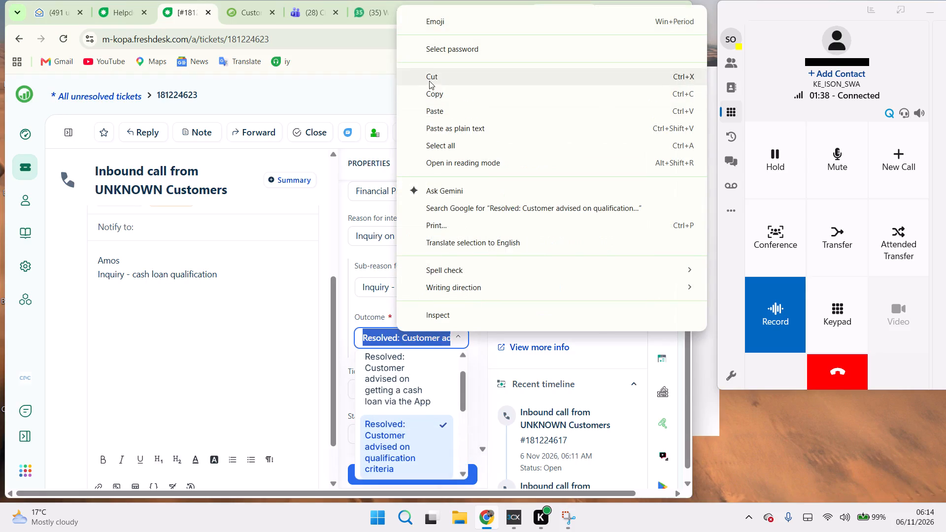
click(429, 90)
click(239, 281)
key(Return)
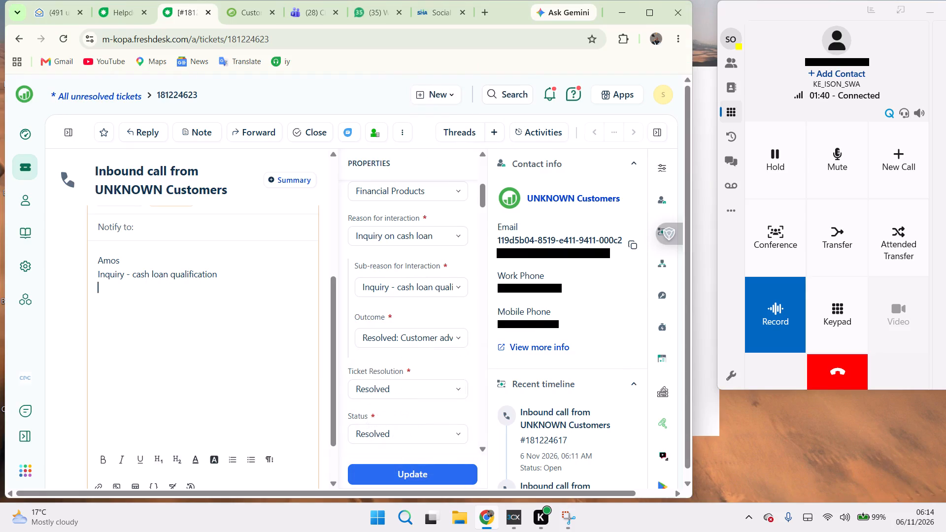
key(ctrl+v)
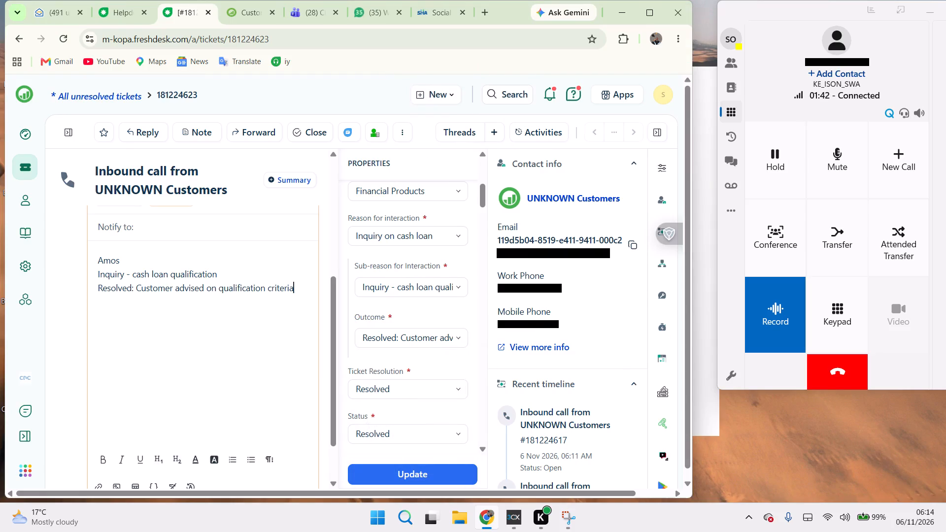
Switch to the M-KOPA CRM and look up the customer by the account number.
click(243, 11)
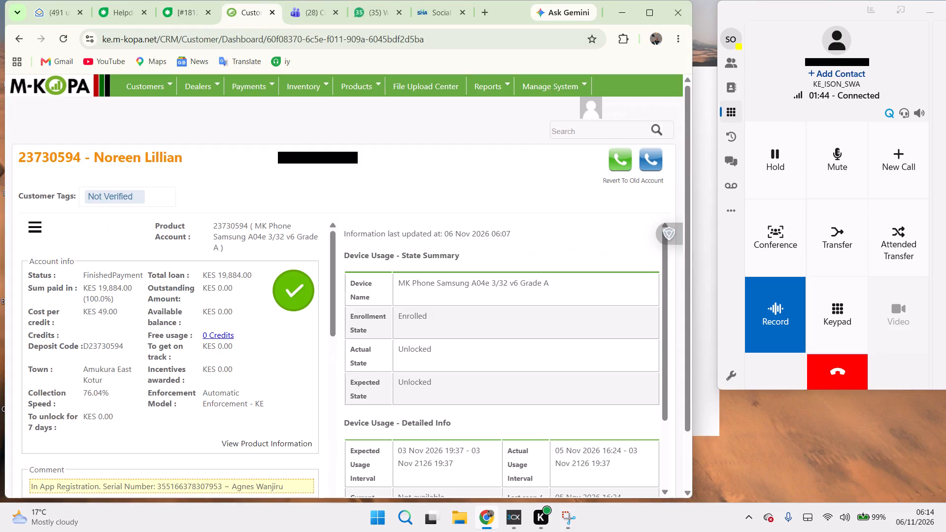
click(601, 129)
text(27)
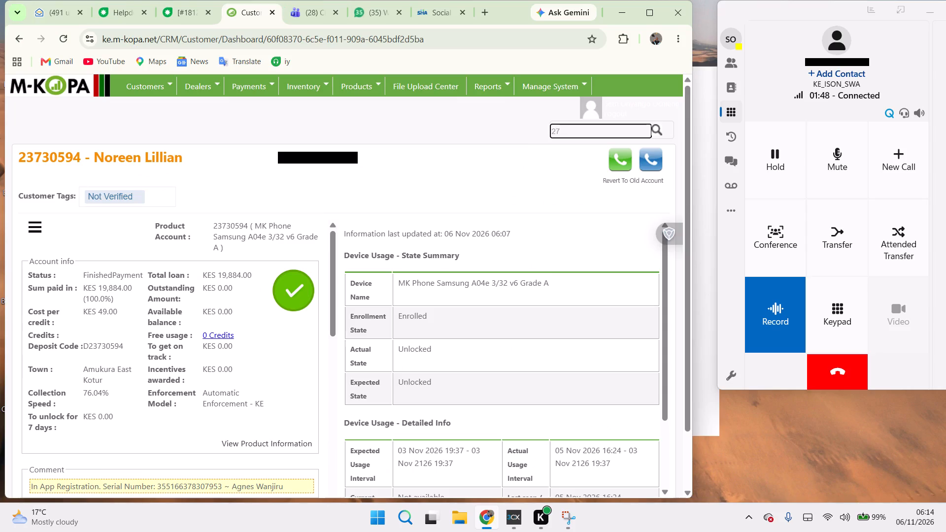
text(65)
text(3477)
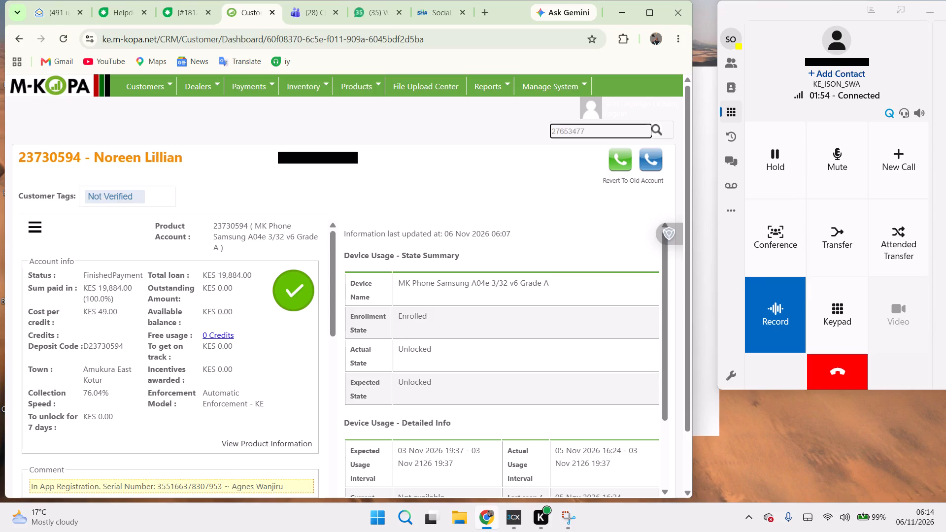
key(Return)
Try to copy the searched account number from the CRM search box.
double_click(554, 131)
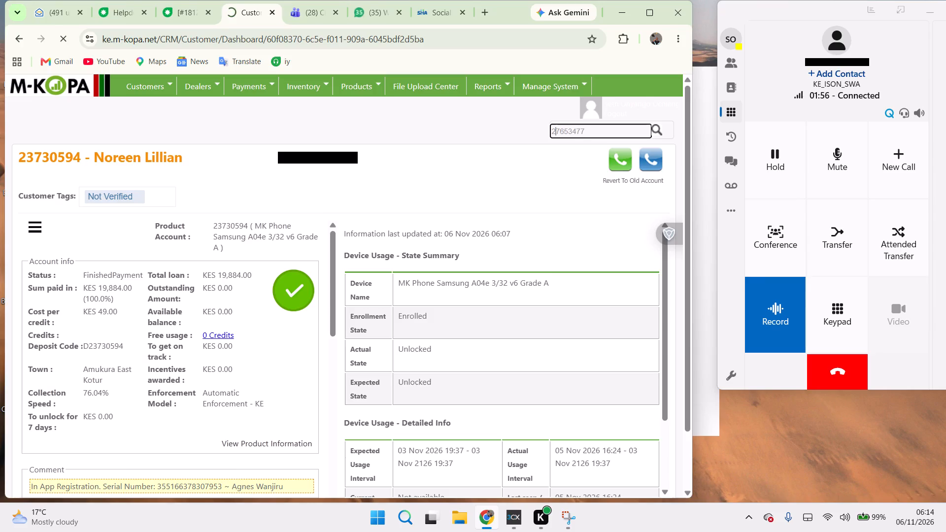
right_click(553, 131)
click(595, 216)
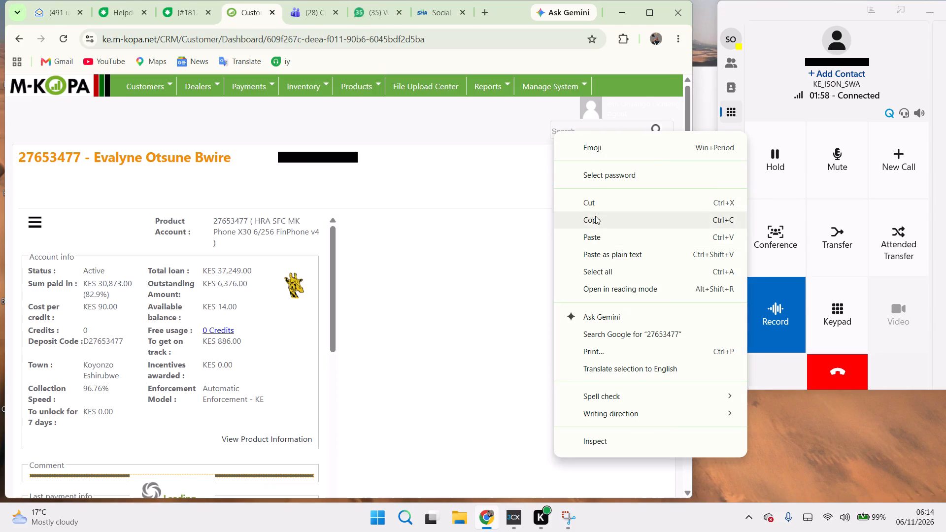
click(180, 17)
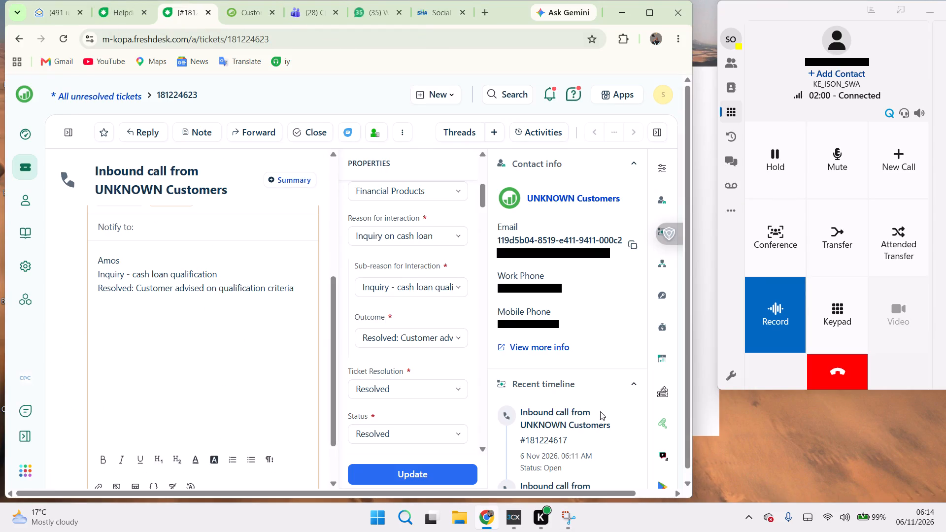
scroll(583, 379, down, 15)
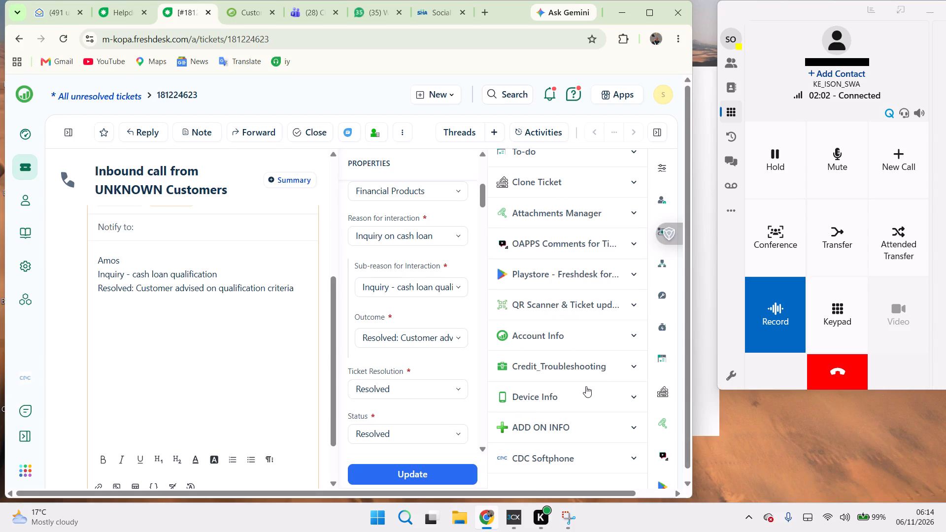
click(636, 334)
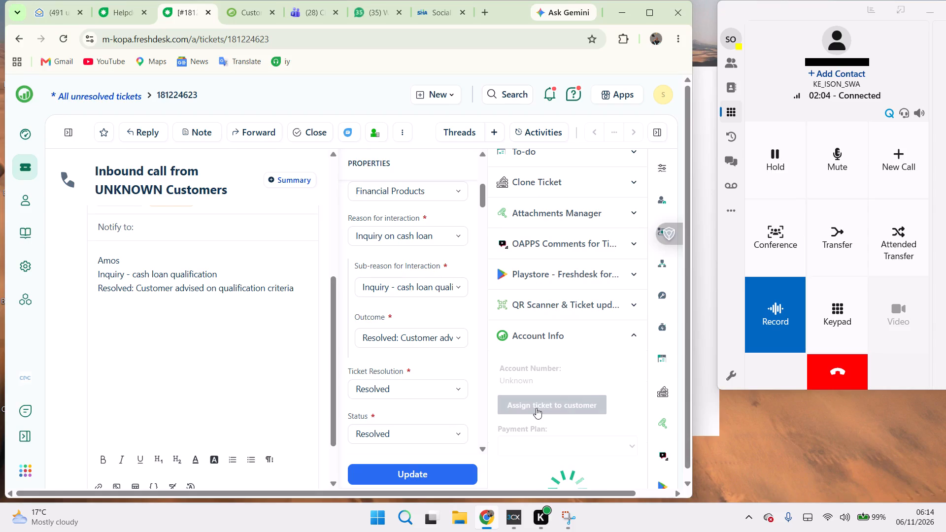
click(536, 408)
click(354, 132)
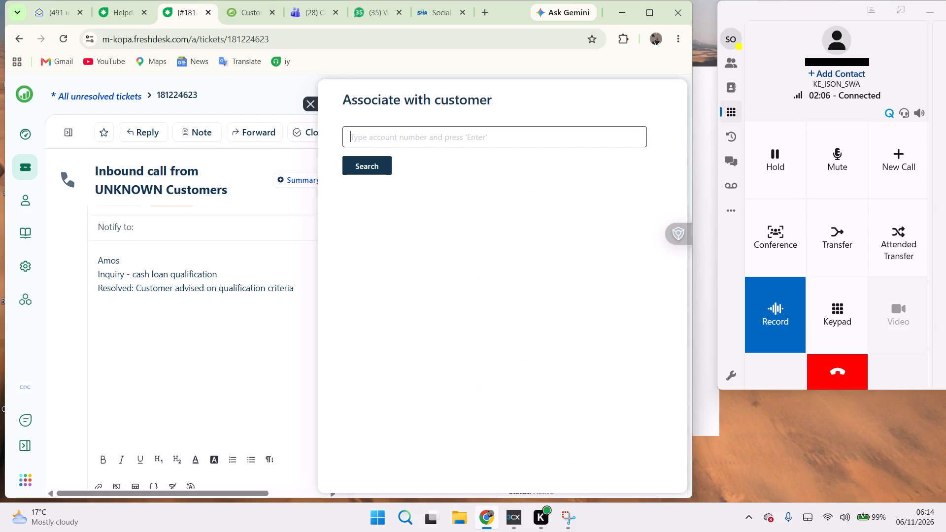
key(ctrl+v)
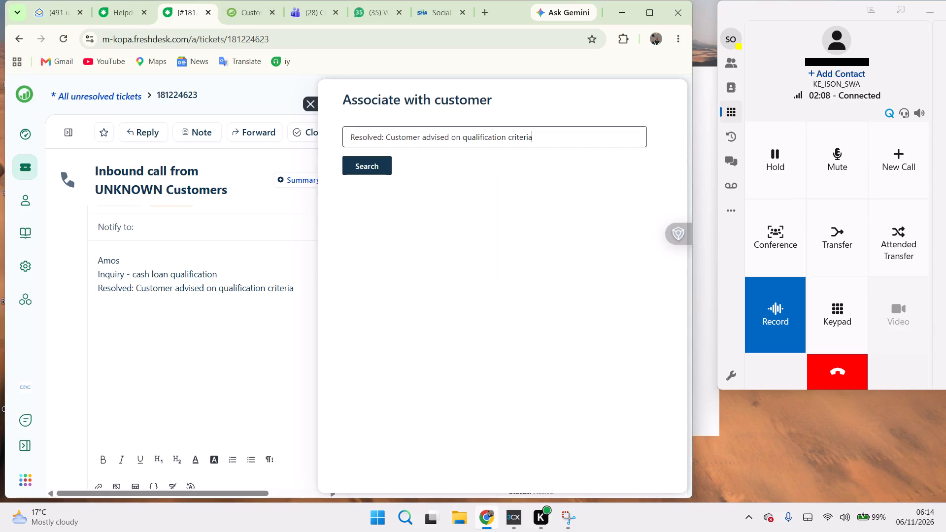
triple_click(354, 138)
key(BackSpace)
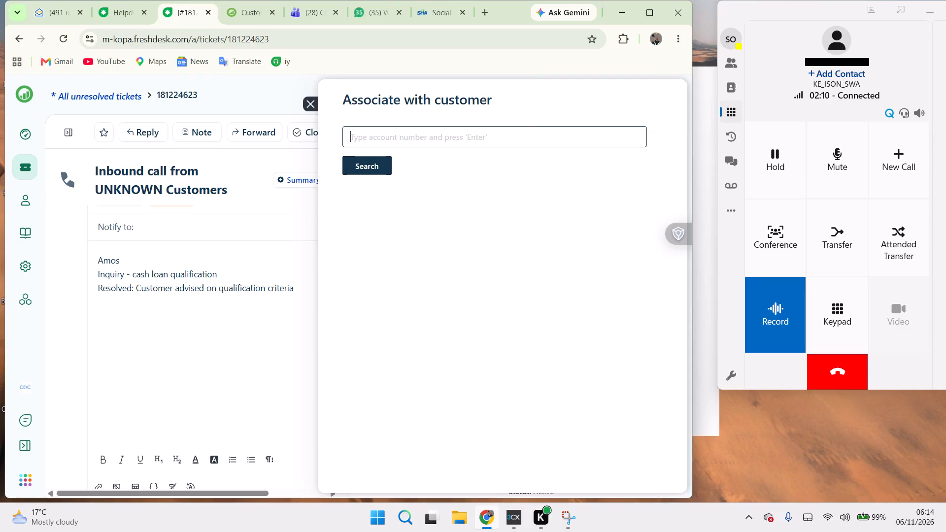
Copy the account number from the customer's CRM dashboard and search for it in the ticket's Associate with customer form.
click(238, 9)
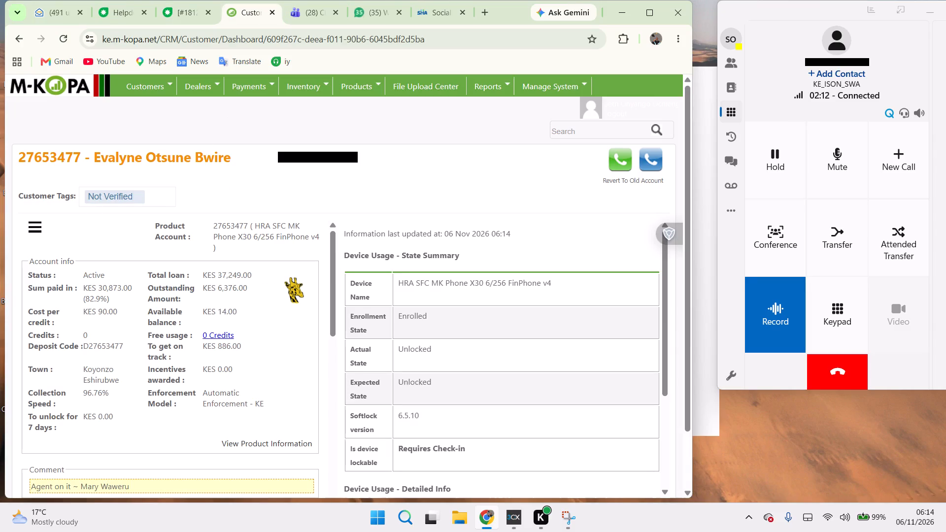
double_click(39, 152)
right_click(39, 152)
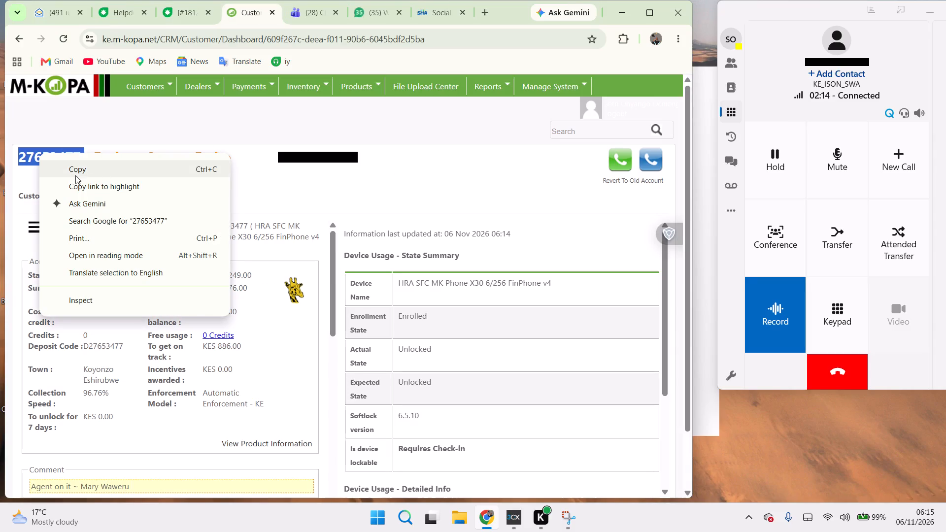
click(73, 166)
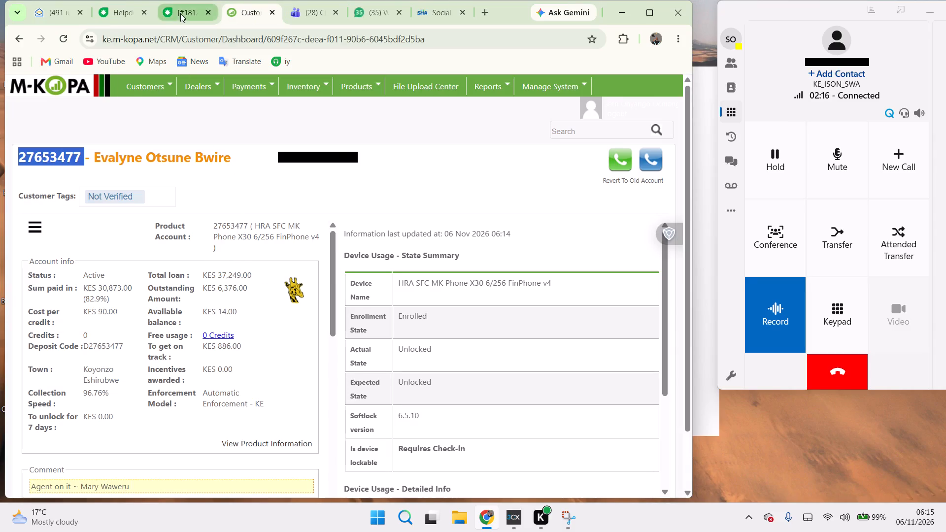
click(179, 13)
click(363, 135)
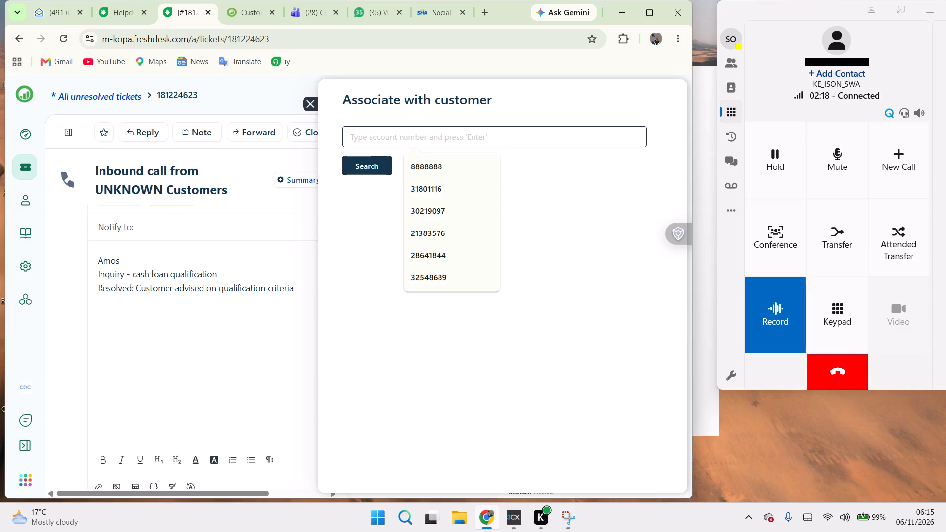
key(ctrl+v)
key(BackSpace)
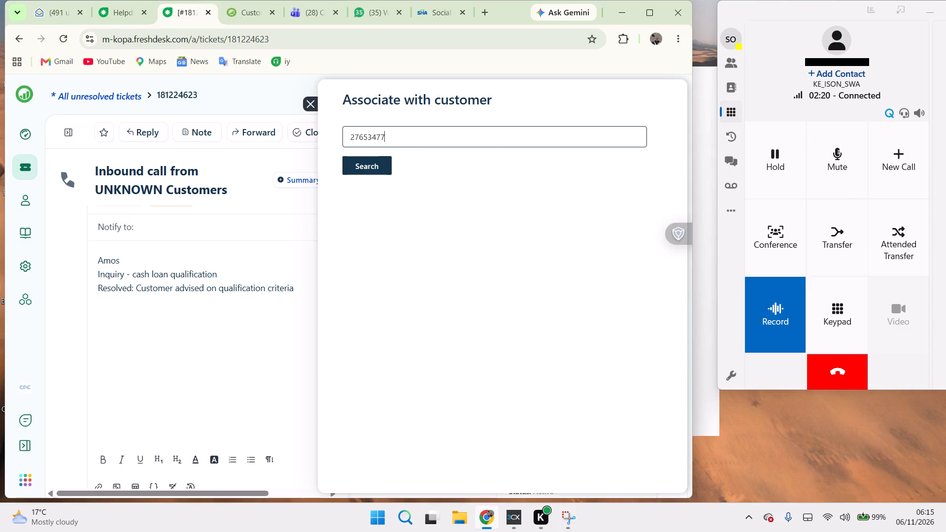
click(363, 171)
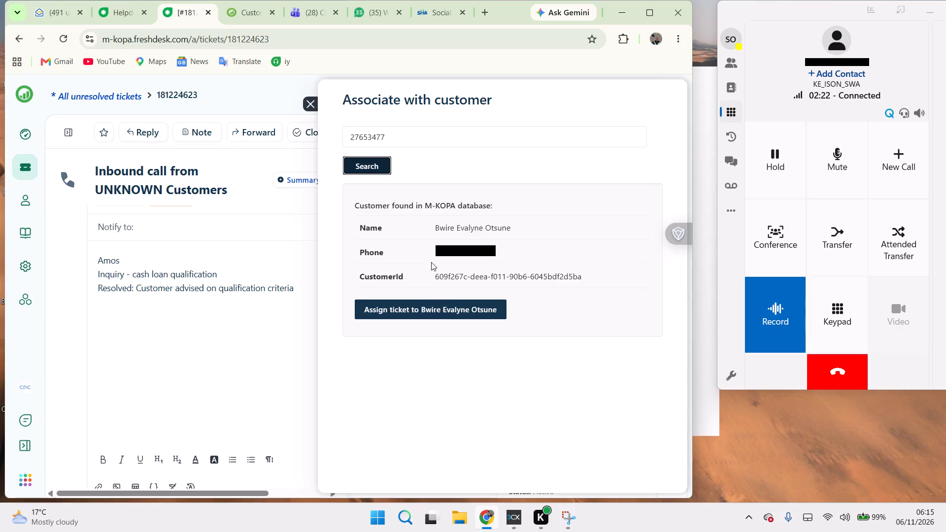
click(417, 314)
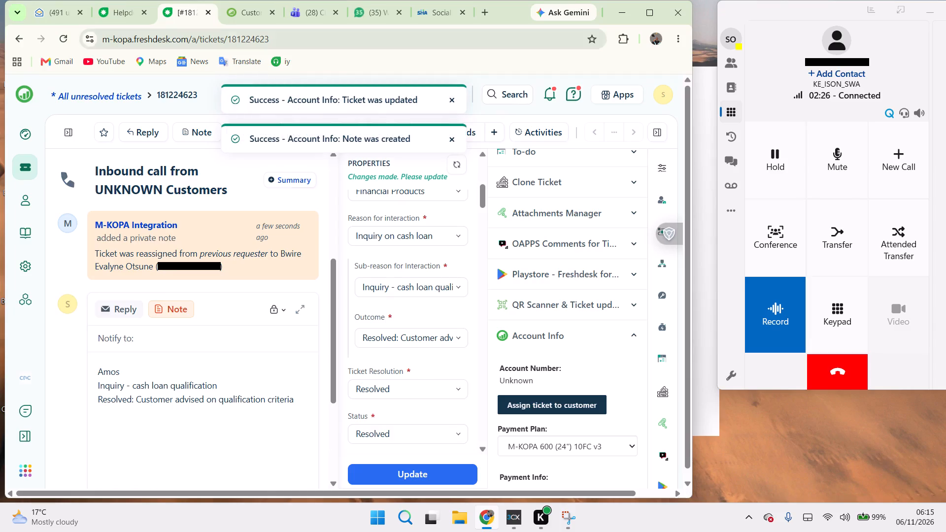
Switch to the M-KOPA CRM and examine the customer's personal and contact information in the Update Information form, closing it without edits.
click(237, 7)
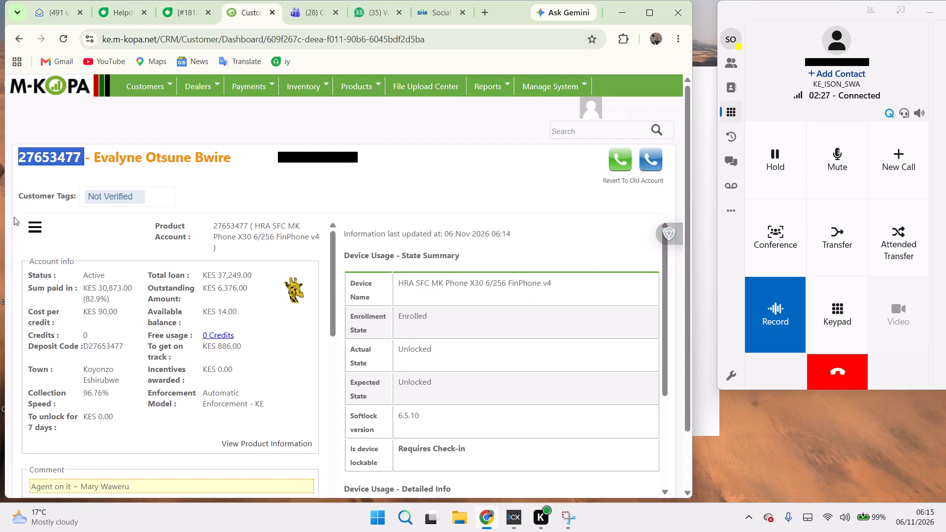
click(61, 326)
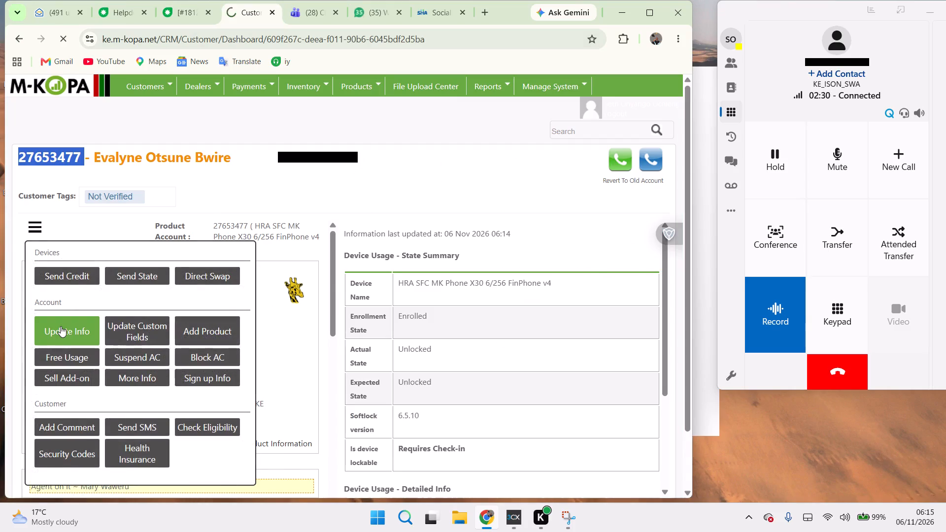
click(169, 5)
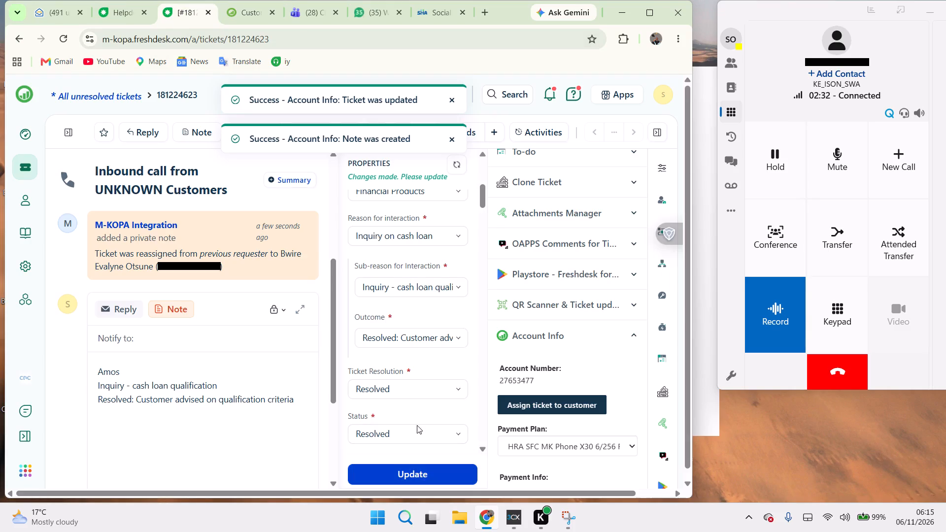
scroll(269, 422, down, 7)
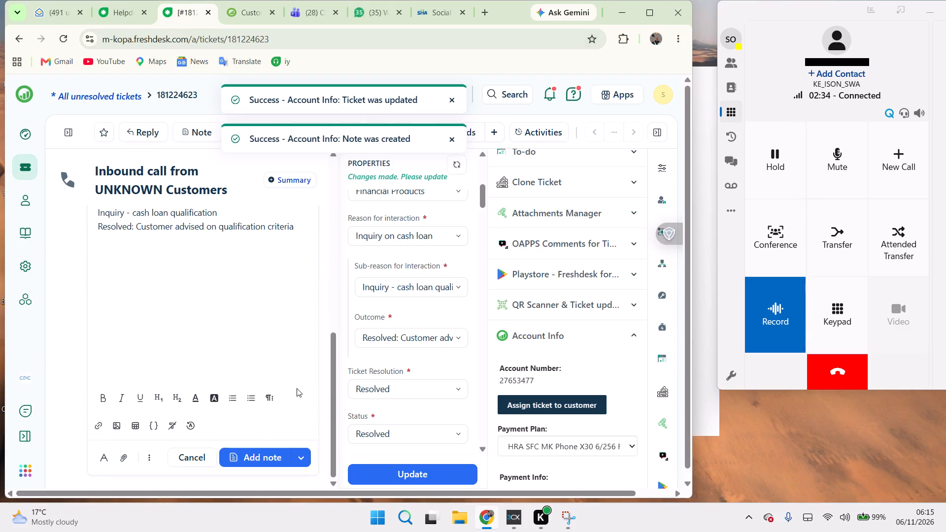
scroll(286, 364, up, 2)
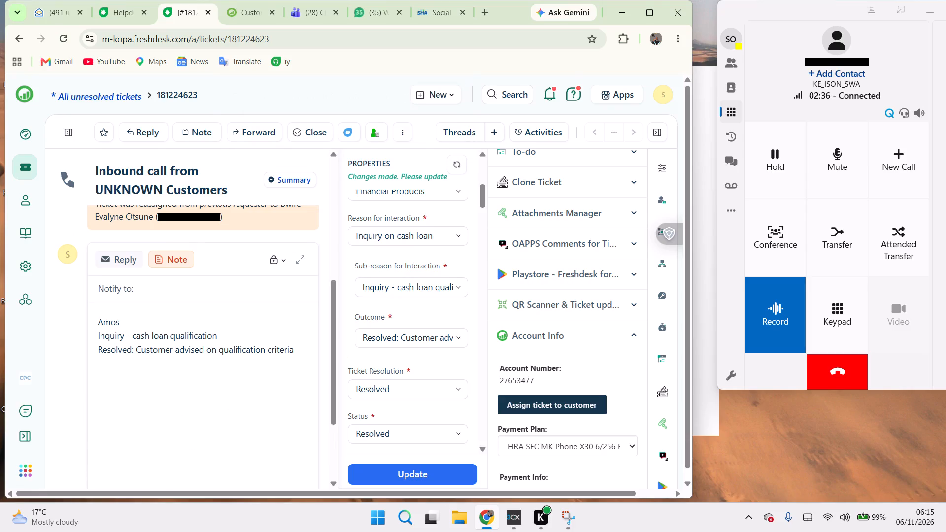
click(247, 11)
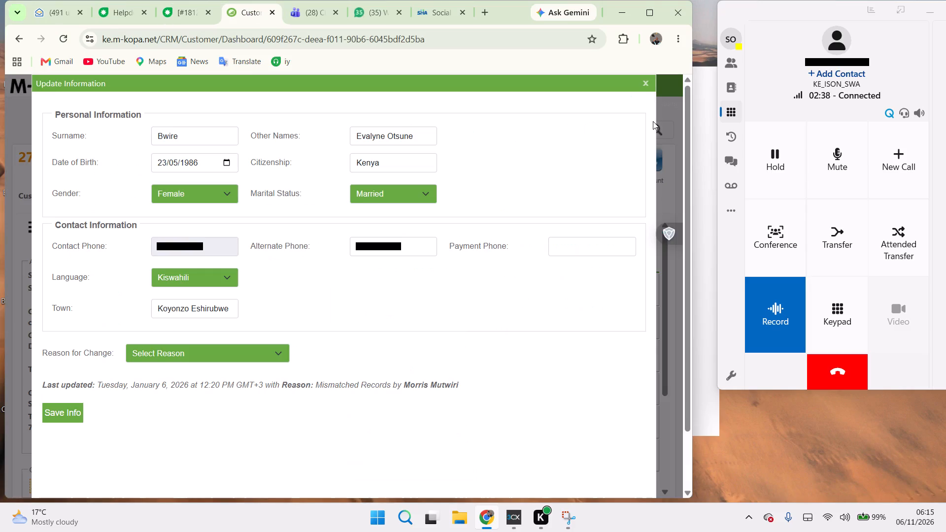
click(643, 79)
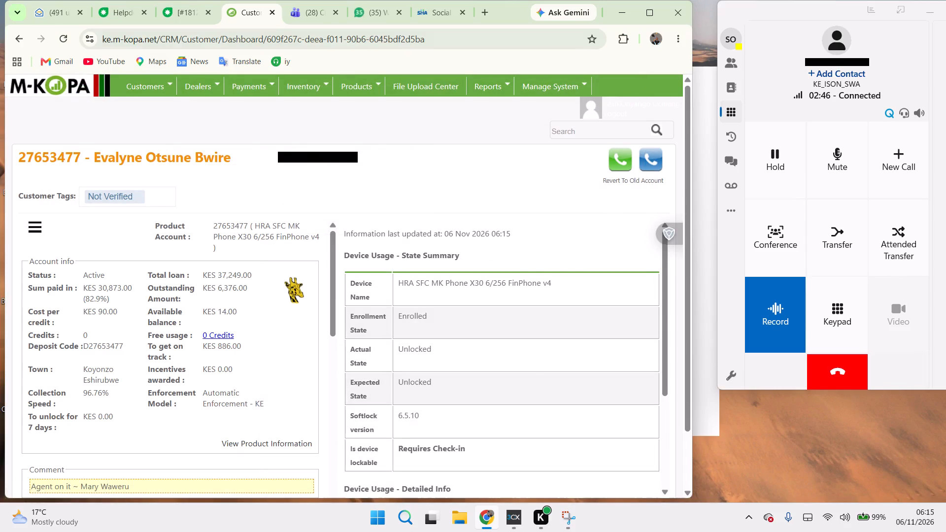
click(185, 18)
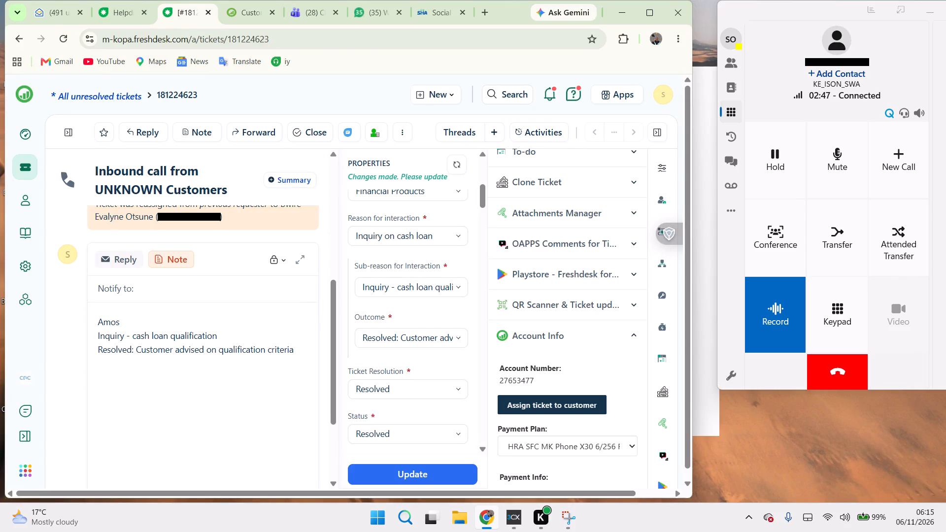
drag(93, 346, 295, 351)
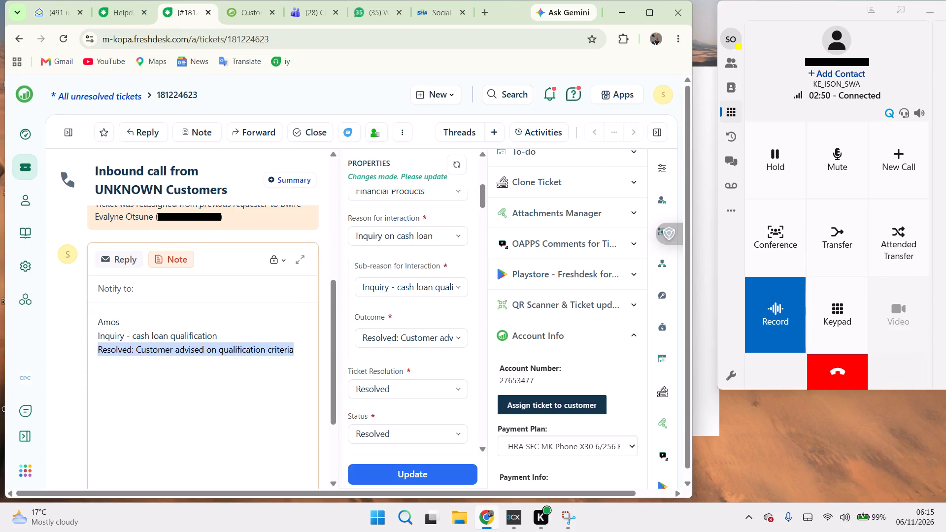
key(BackSpace)
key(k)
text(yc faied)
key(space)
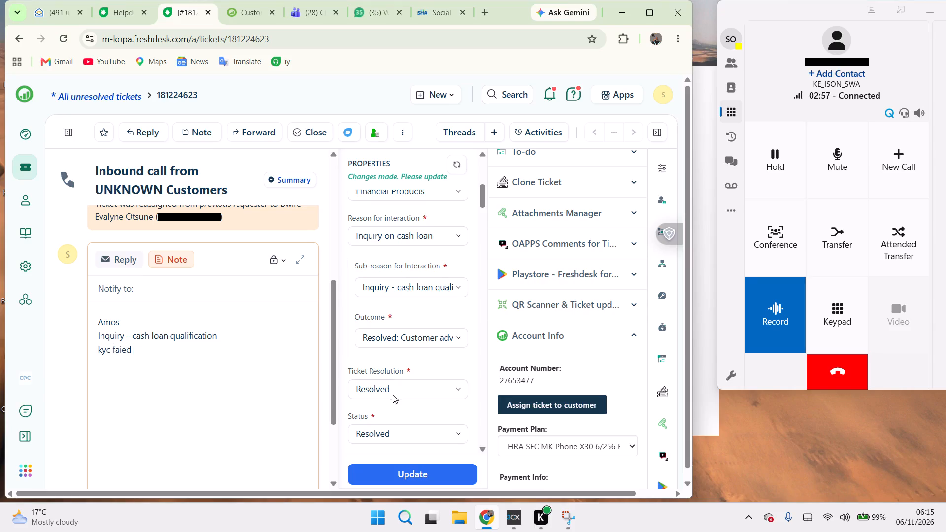
Set the sub-reason for interaction to KYC failed and the outcome to "Resolved: Does not know their full DOB", and update the ticket's properties.
click(419, 281)
key(BackSpace)
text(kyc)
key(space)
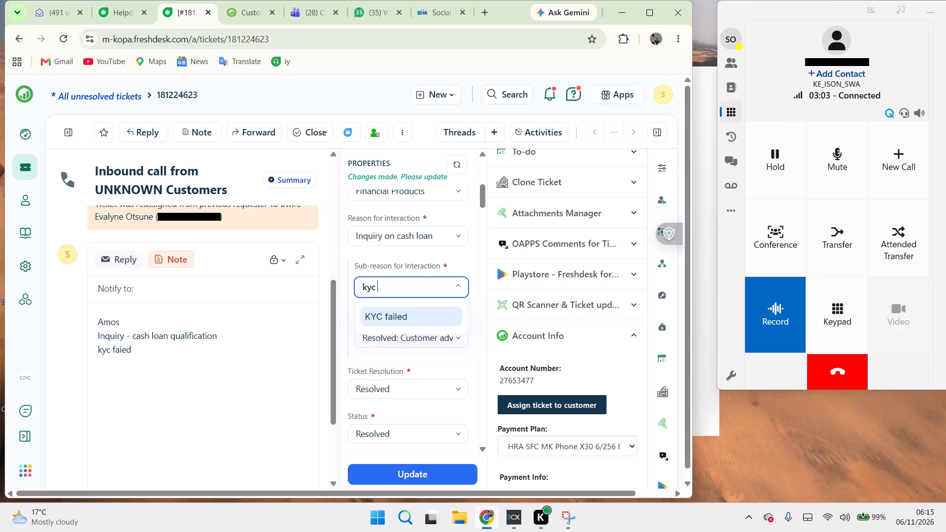
click(410, 320)
click(410, 341)
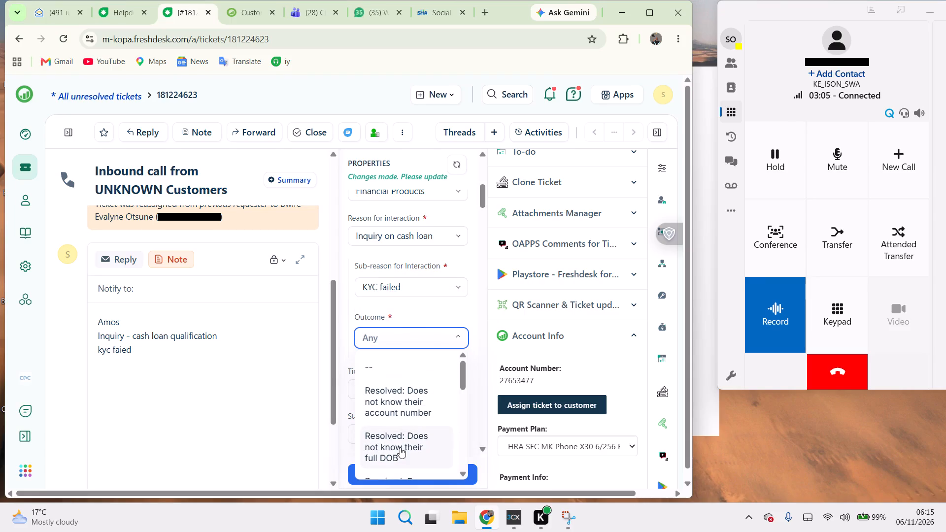
click(400, 448)
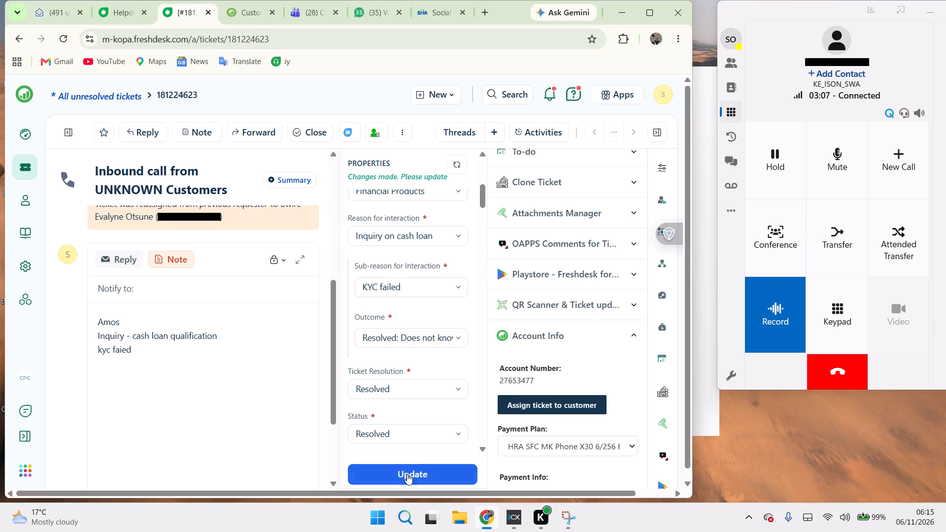
click(407, 474)
Add the drafted private note to the ticket and submit the ticket's property update again.
scroll(251, 348, down, 1)
scroll(251, 348, up, 1)
scroll(251, 348, down, 2)
scroll(251, 348, up, 1)
scroll(251, 348, down, 5)
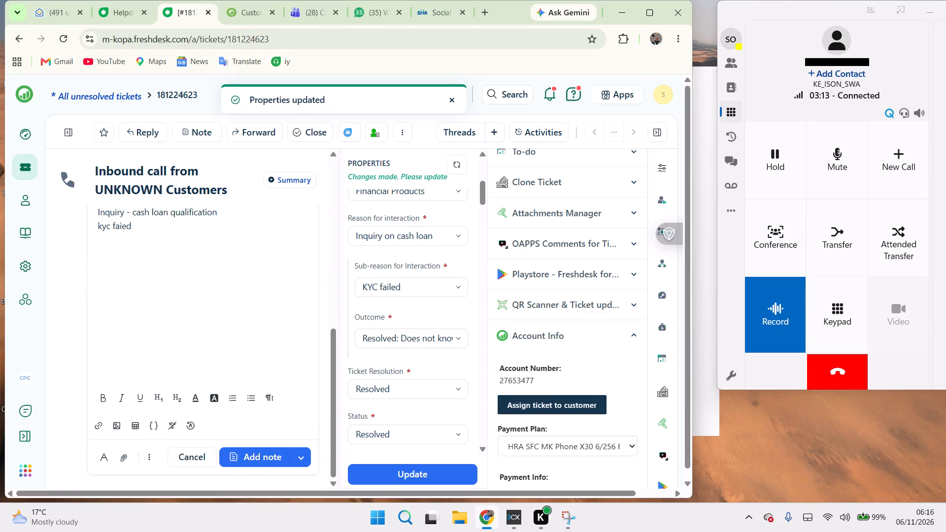
click(412, 475)
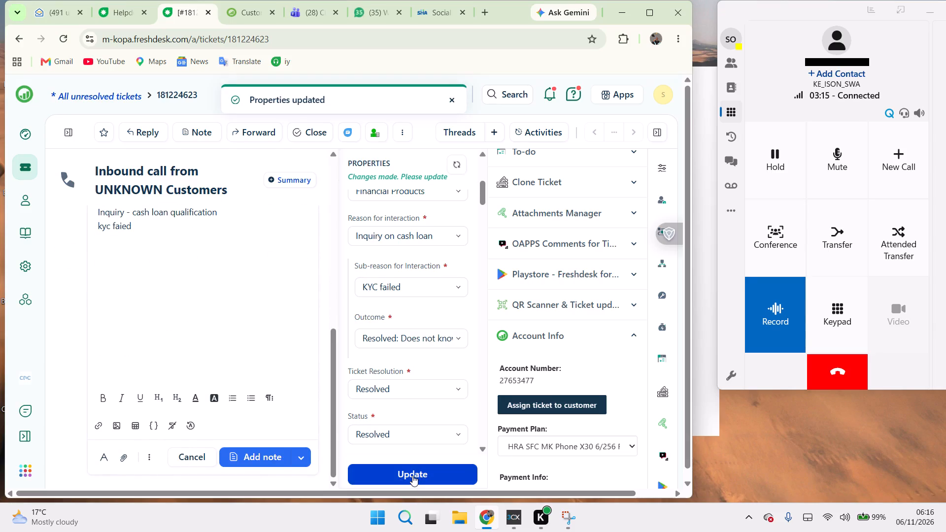
click(260, 457)
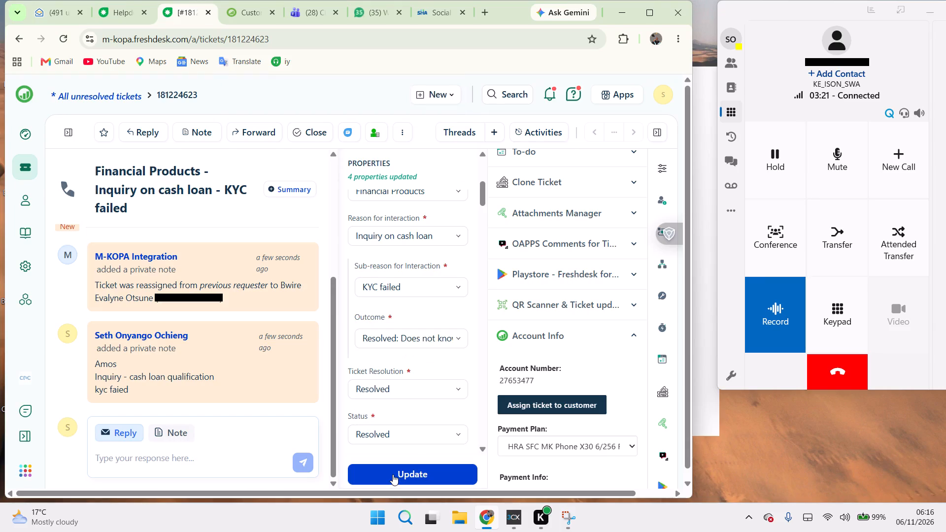
click(407, 471)
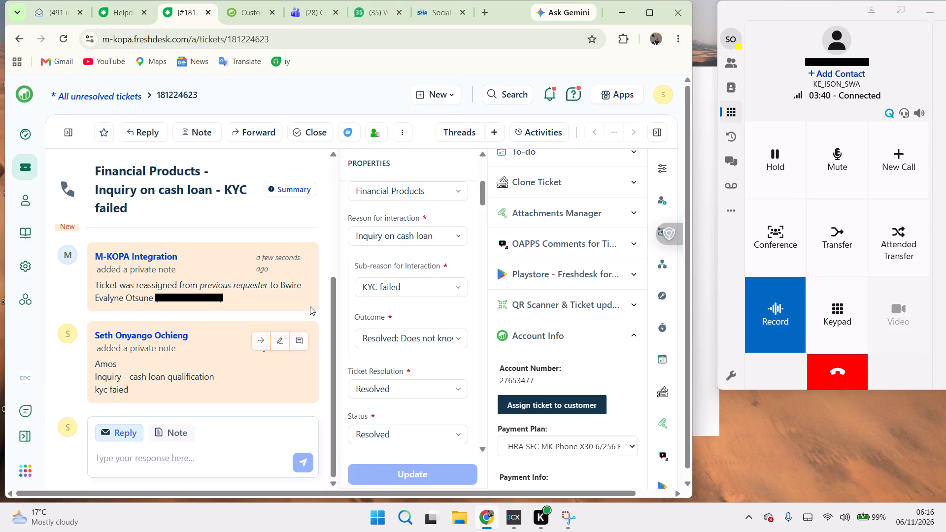
Open the CDC Softphone from the resolved ticket.
click(32, 378)
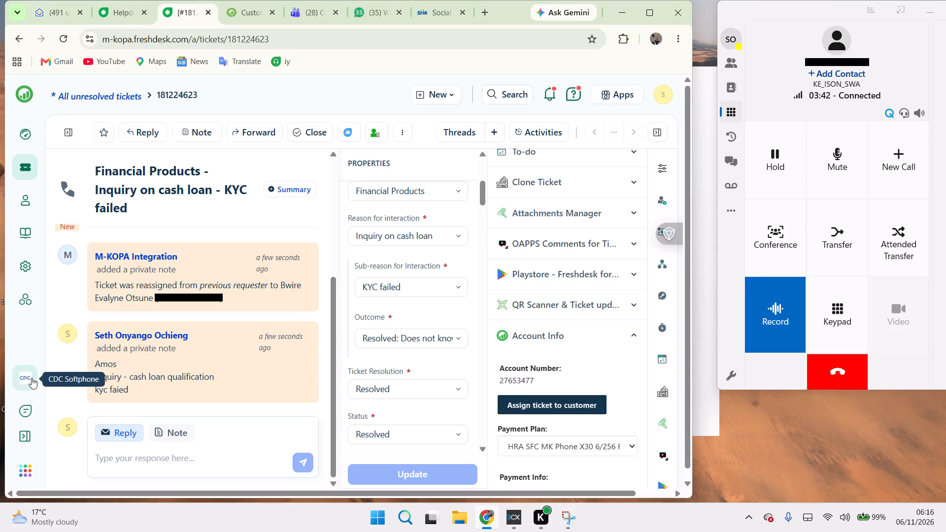
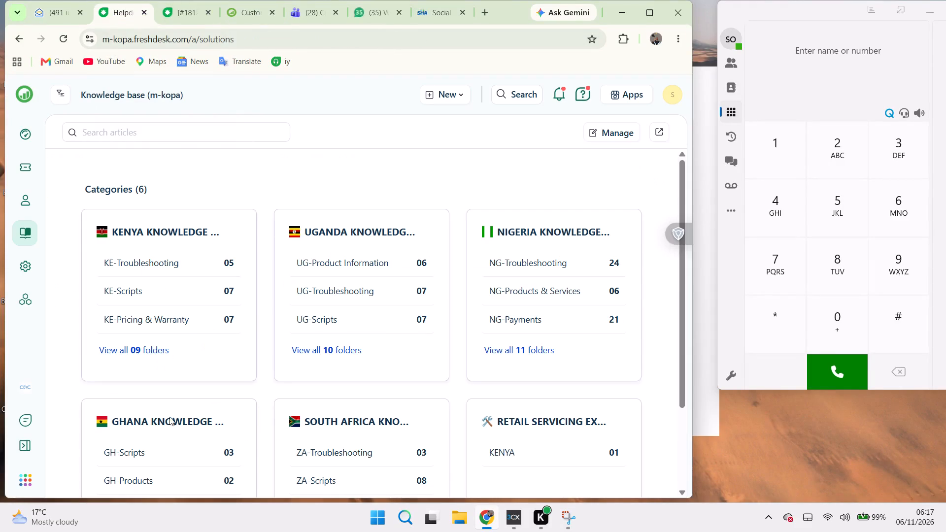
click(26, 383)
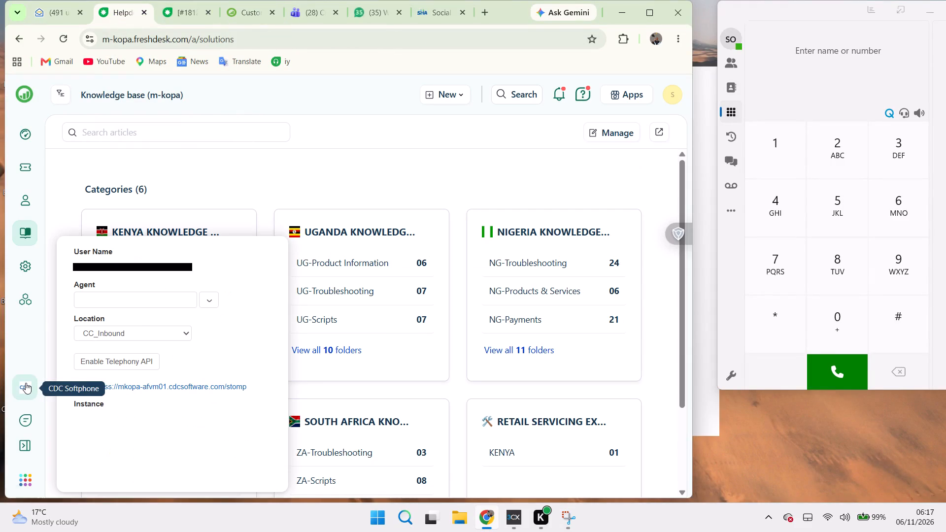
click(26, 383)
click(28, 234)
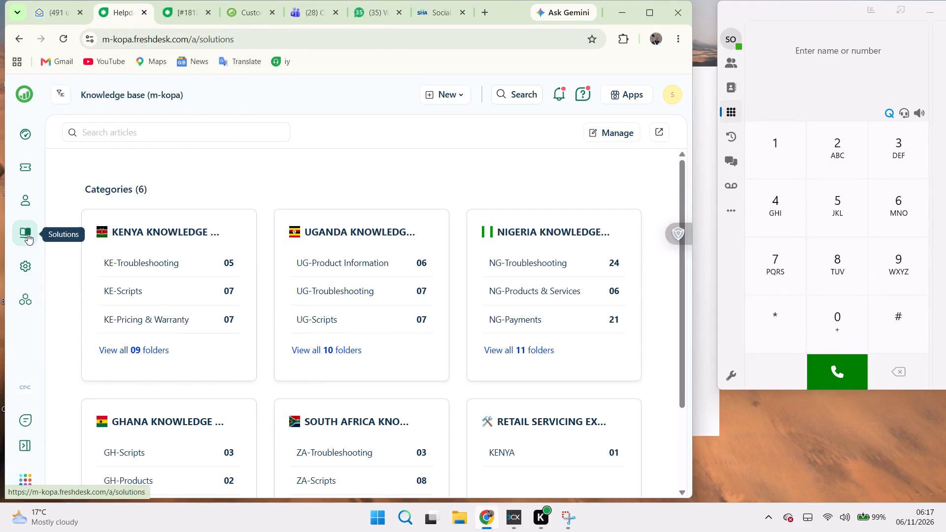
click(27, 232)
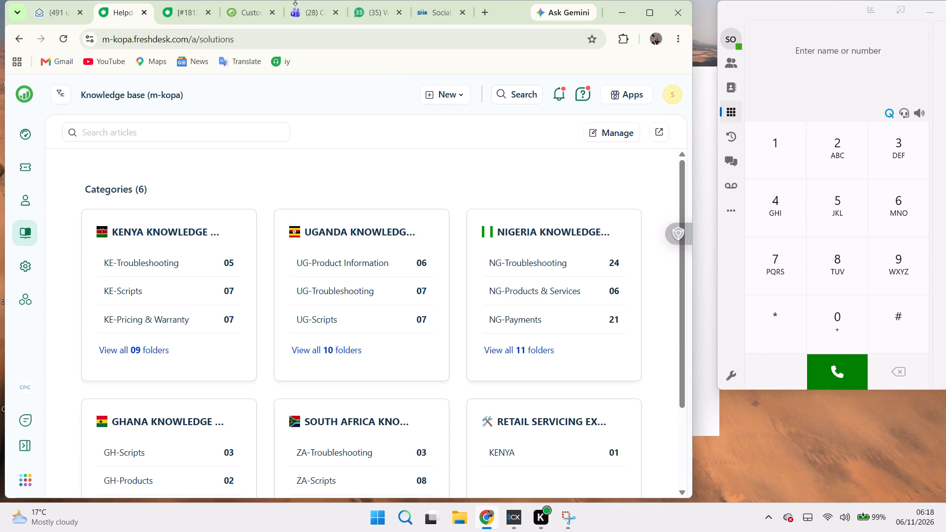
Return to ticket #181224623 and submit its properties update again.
click(186, 16)
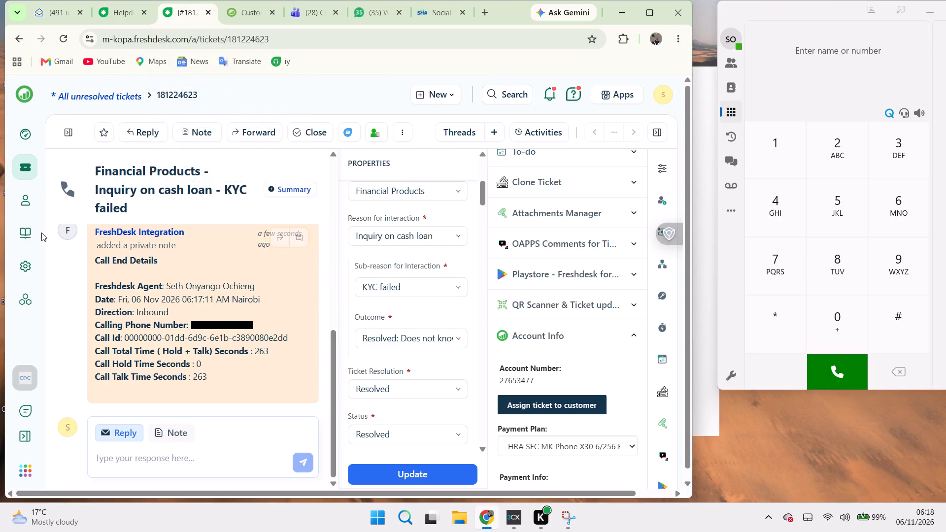
click(399, 471)
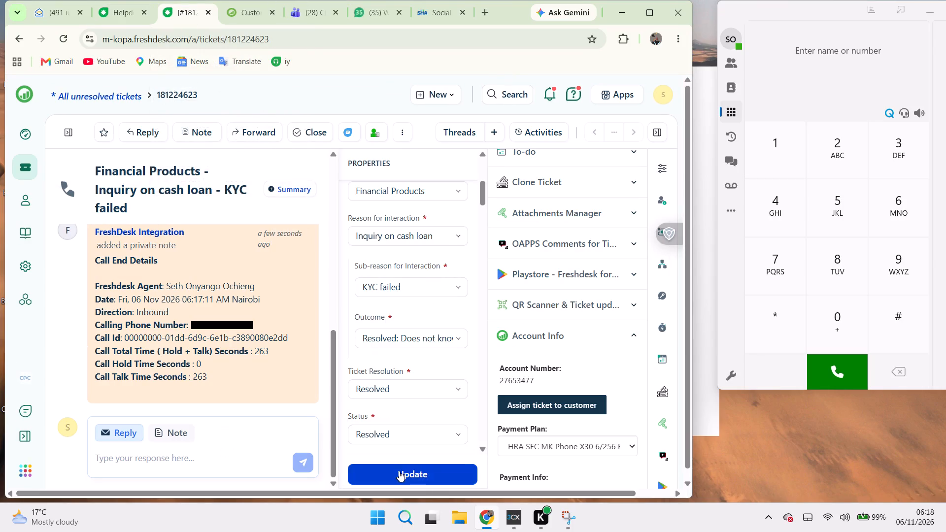
Open the list of own unresolved tickets from the dashboard and look through the pending ones.
click(26, 131)
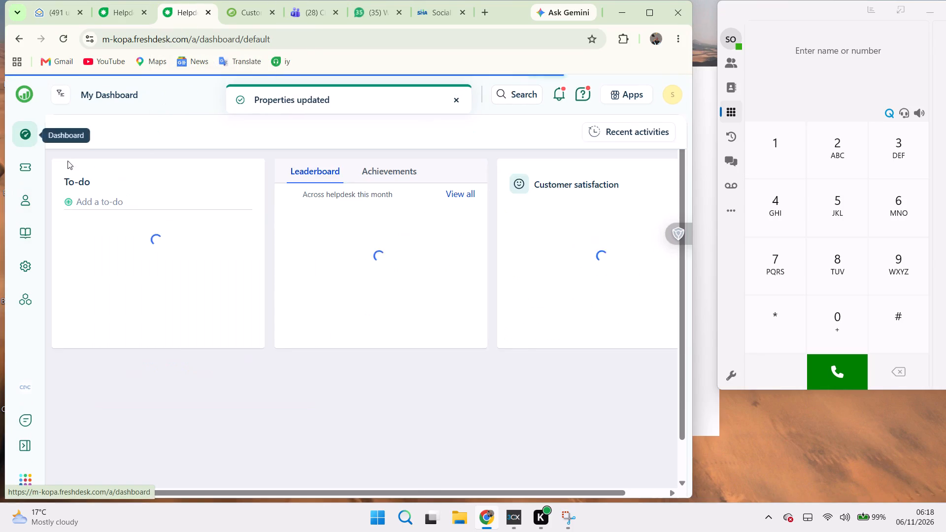
click(81, 179)
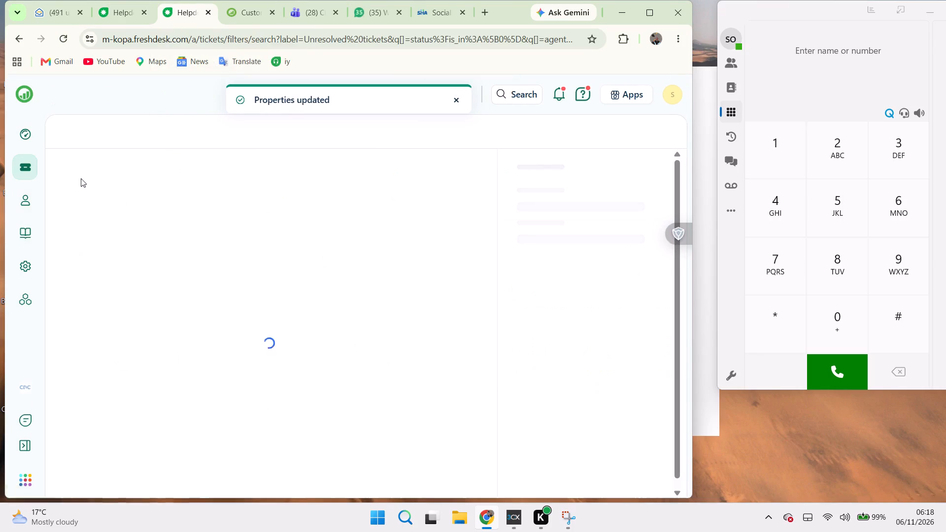
scroll(247, 328, down, 2)
scroll(247, 328, up, 1)
scroll(247, 328, down, 8)
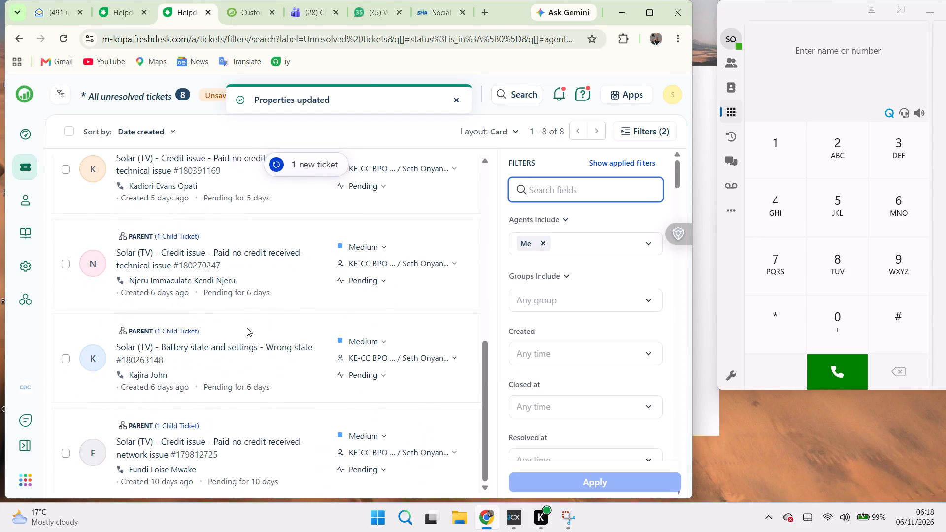
scroll(247, 328, down, 3)
scroll(206, 295, up, 1)
scroll(206, 295, down, 1)
scroll(204, 293, up, 2)
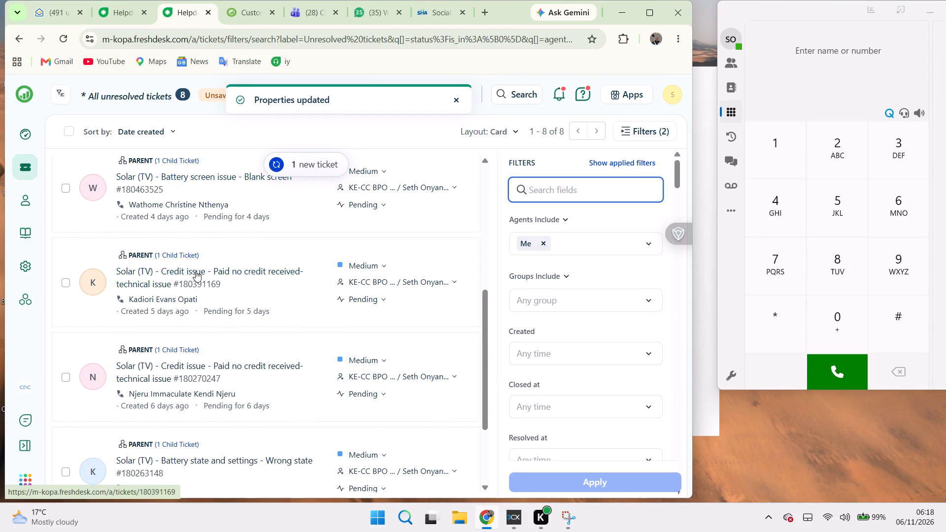
click(194, 272)
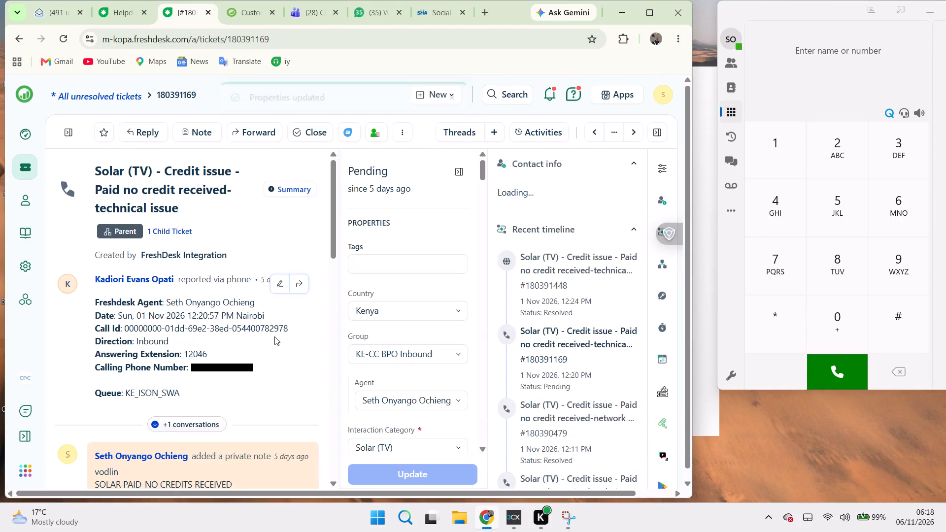
scroll(274, 336, down, 9)
scroll(275, 346, up, 1)
scroll(275, 346, down, 3)
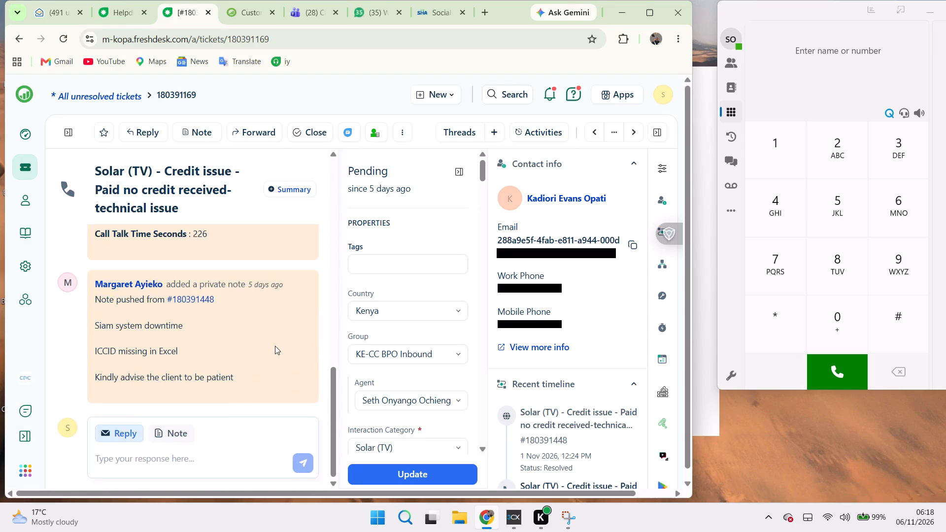
scroll(275, 346, up, 1)
scroll(275, 346, down, 1)
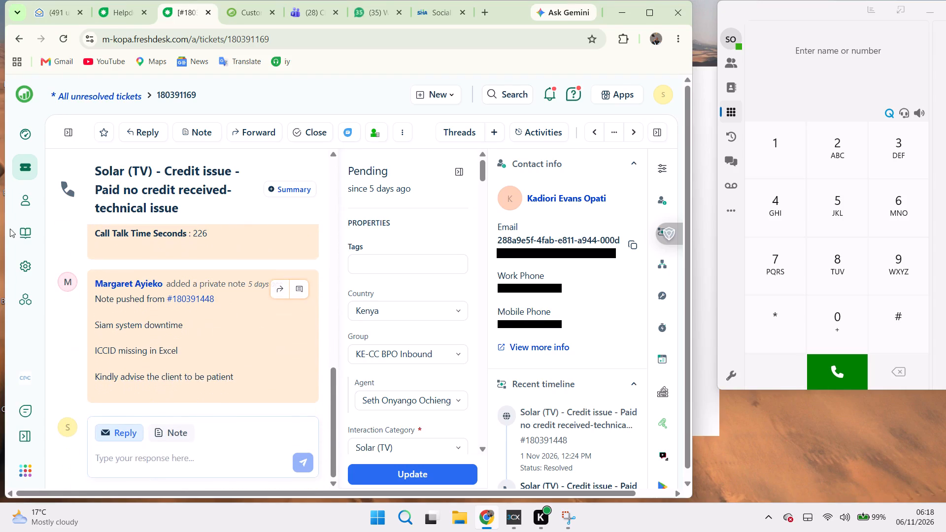
click(13, 134)
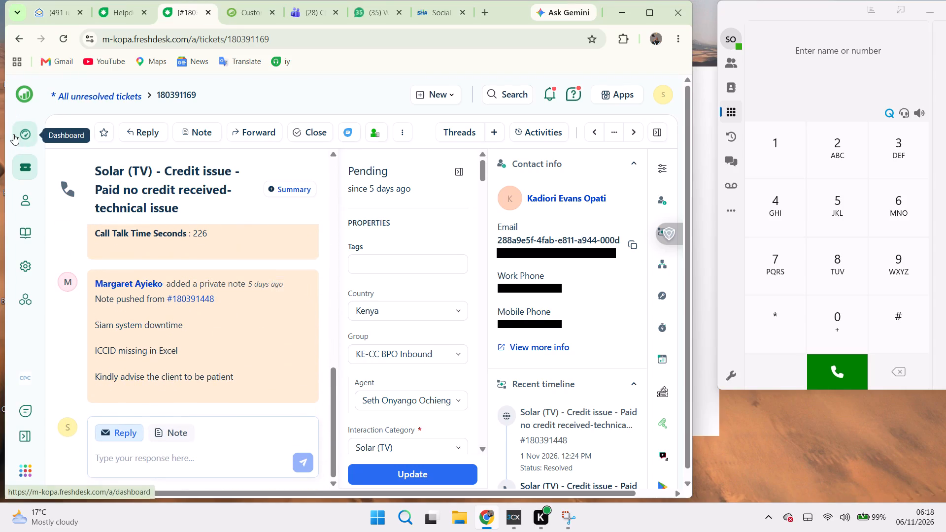
click(95, 168)
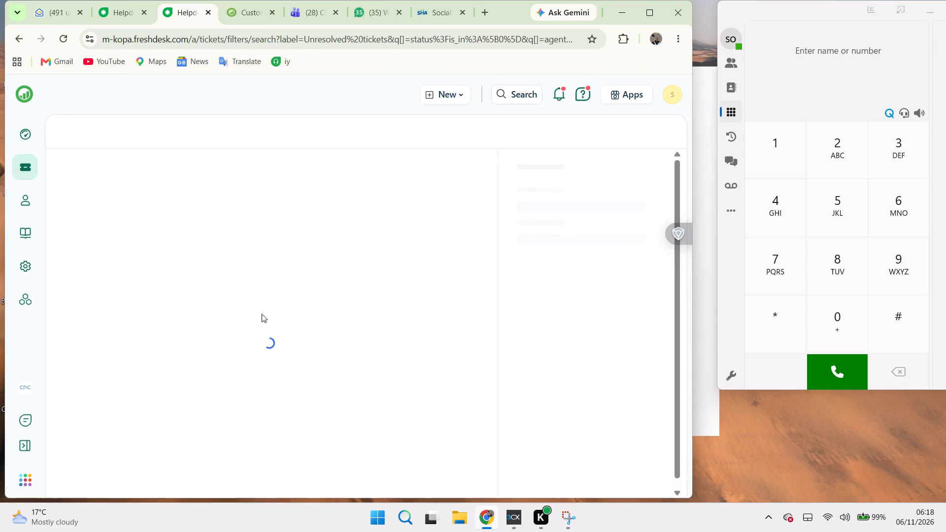
scroll(216, 298, down, 1)
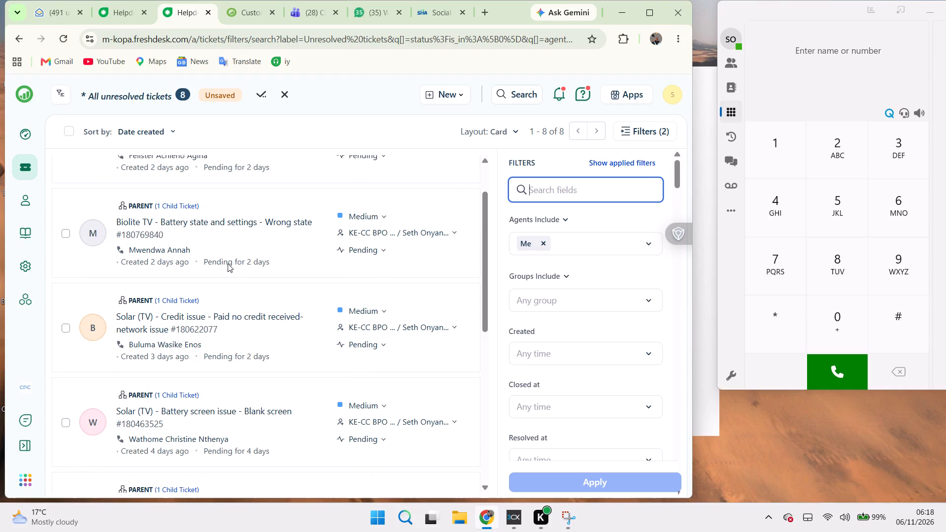
scroll(230, 239, down, 3)
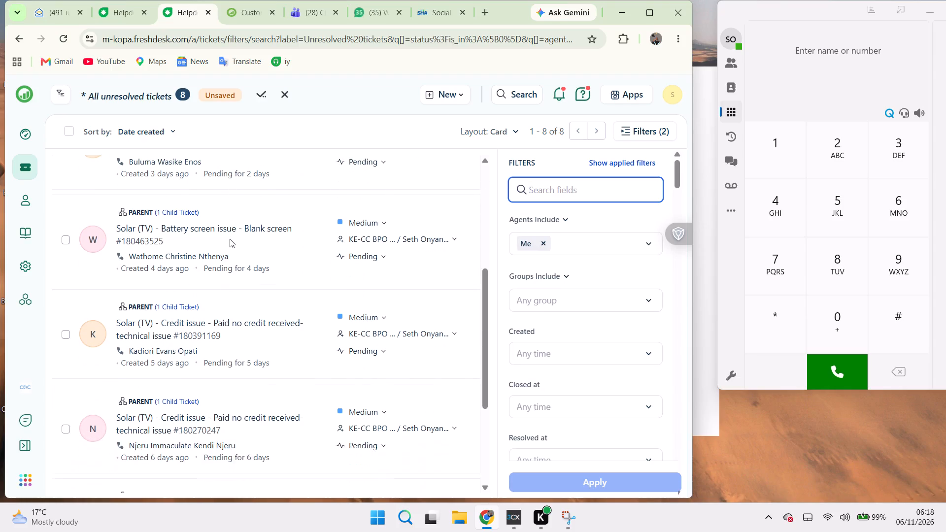
click(231, 229)
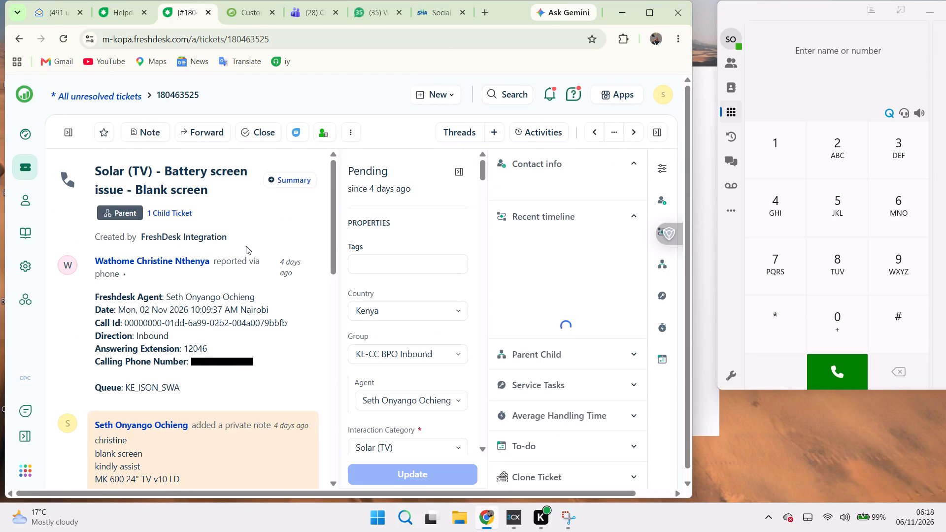
scroll(247, 246, down, 10)
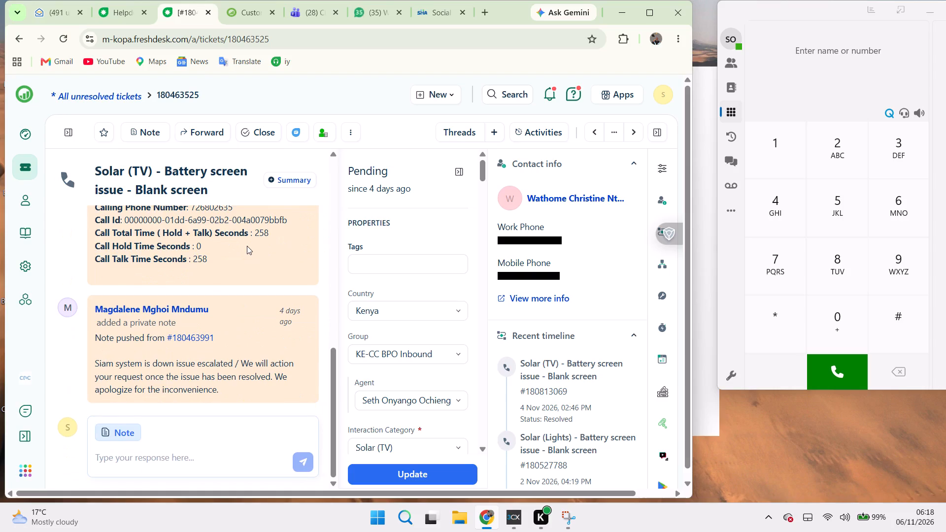
scroll(247, 246, up, 5)
scroll(247, 246, down, 1)
scroll(247, 246, up, 5)
scroll(247, 246, down, 1)
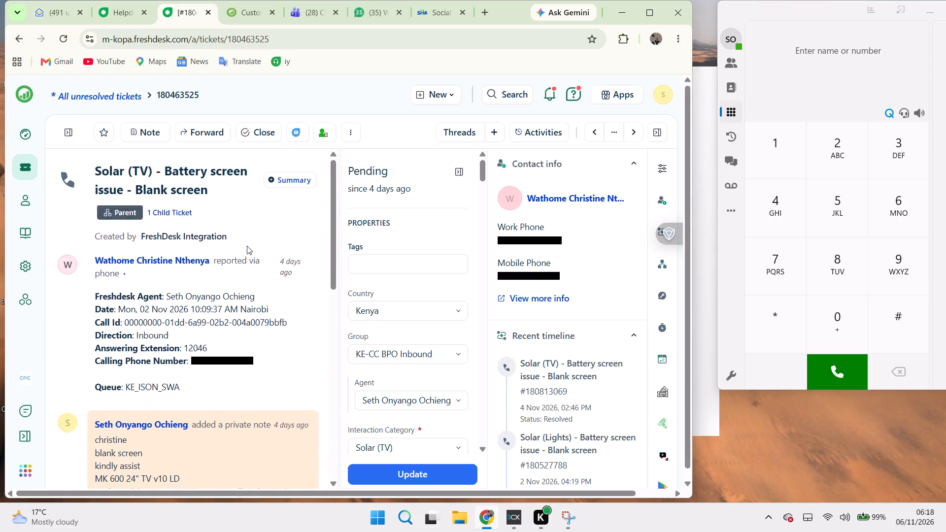
click(30, 134)
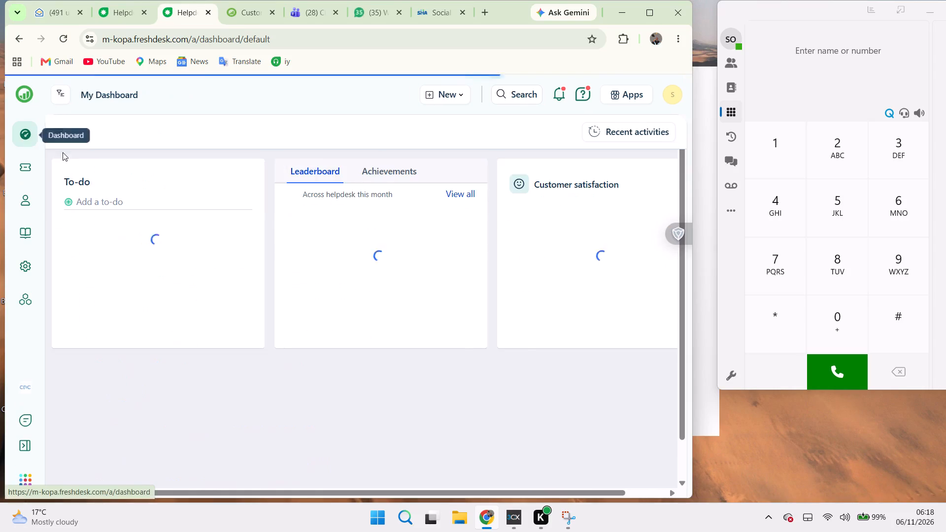
click(107, 172)
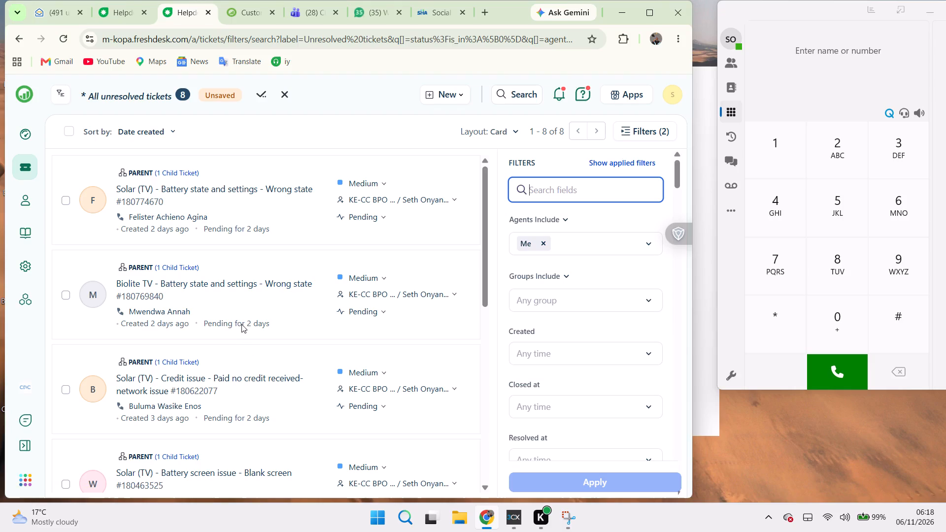
click(223, 379)
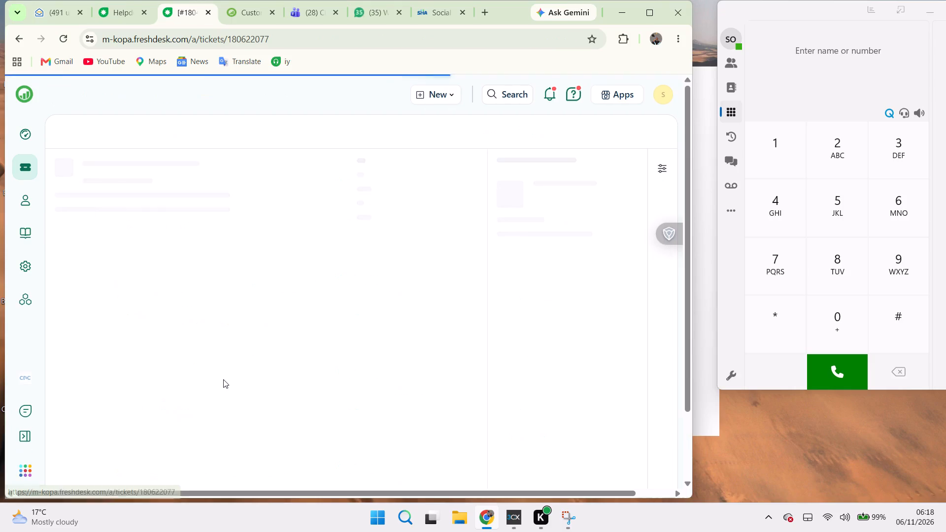
scroll(222, 379, down, 4)
scroll(222, 379, up, 1)
scroll(222, 379, down, 2)
scroll(222, 379, up, 1)
scroll(222, 379, down, 1)
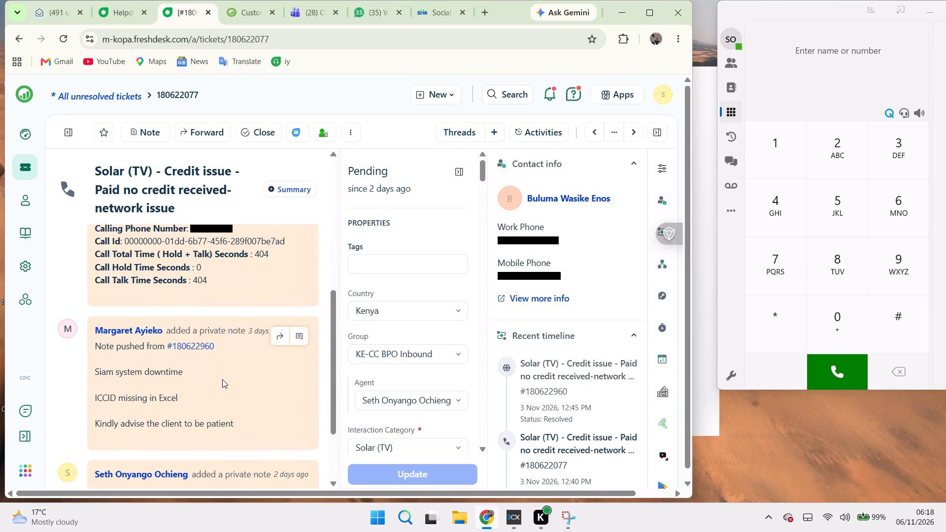
scroll(222, 379, down, 4)
scroll(222, 379, up, 2)
scroll(222, 379, down, 1)
scroll(222, 379, up, 4)
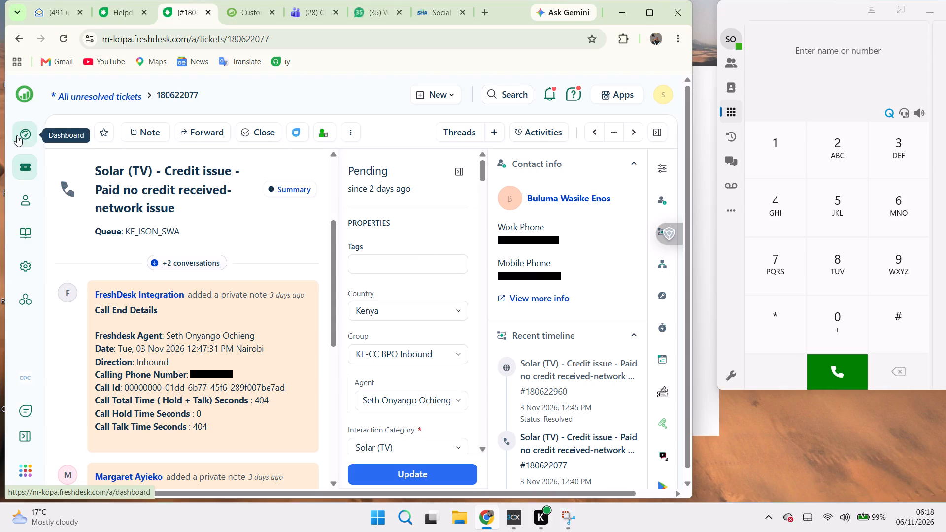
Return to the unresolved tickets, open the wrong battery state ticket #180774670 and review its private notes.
click(16, 134)
click(97, 171)
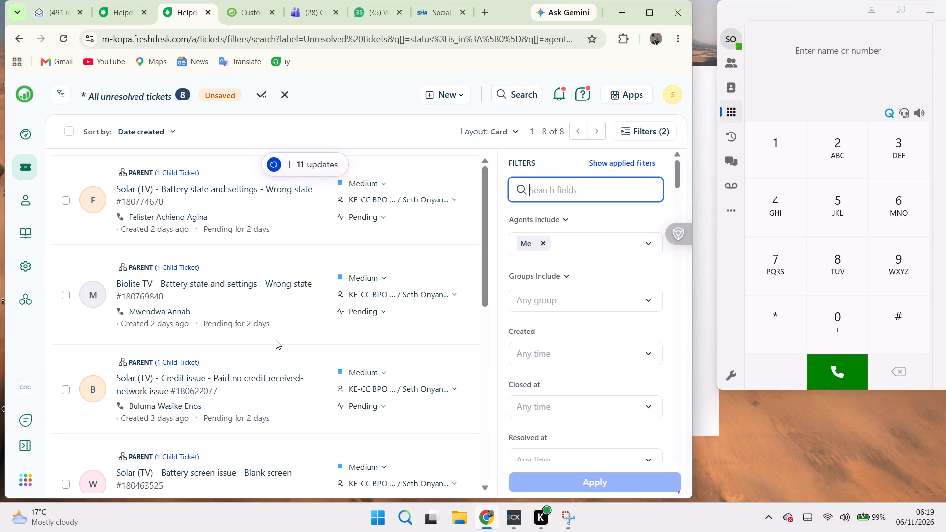
scroll(235, 234, up, 2)
click(255, 188)
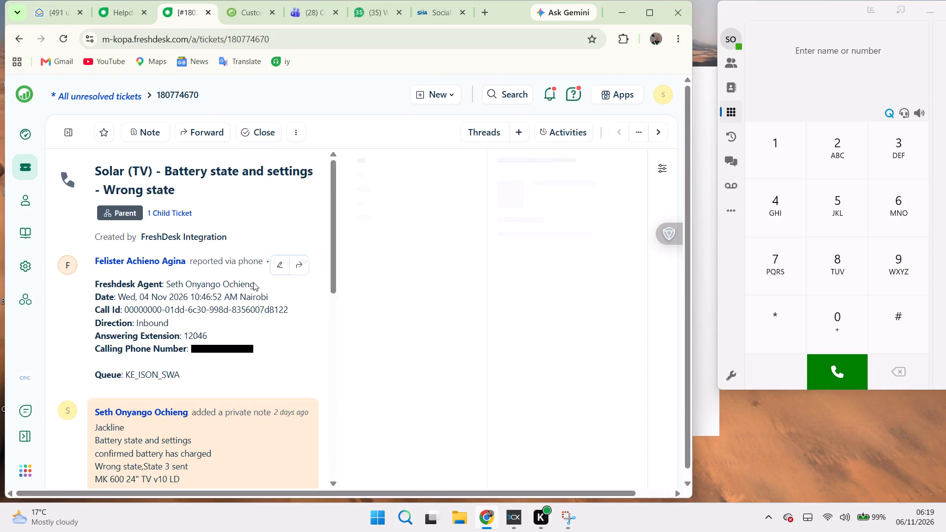
scroll(251, 281, down, 4)
scroll(251, 281, up, 2)
scroll(251, 281, down, 8)
scroll(251, 281, up, 2)
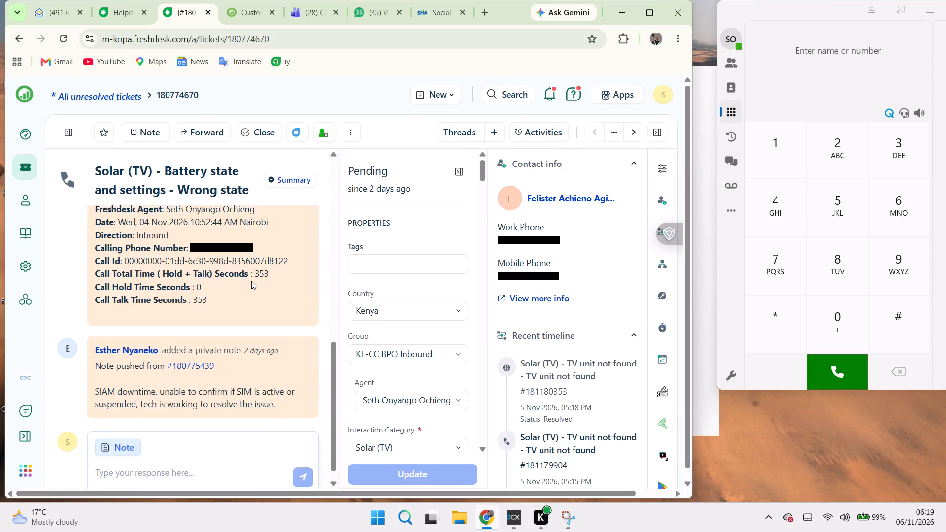
scroll(251, 281, up, 2)
scroll(64, 245, down, 1)
scroll(182, 285, down, 3)
scroll(186, 287, up, 1)
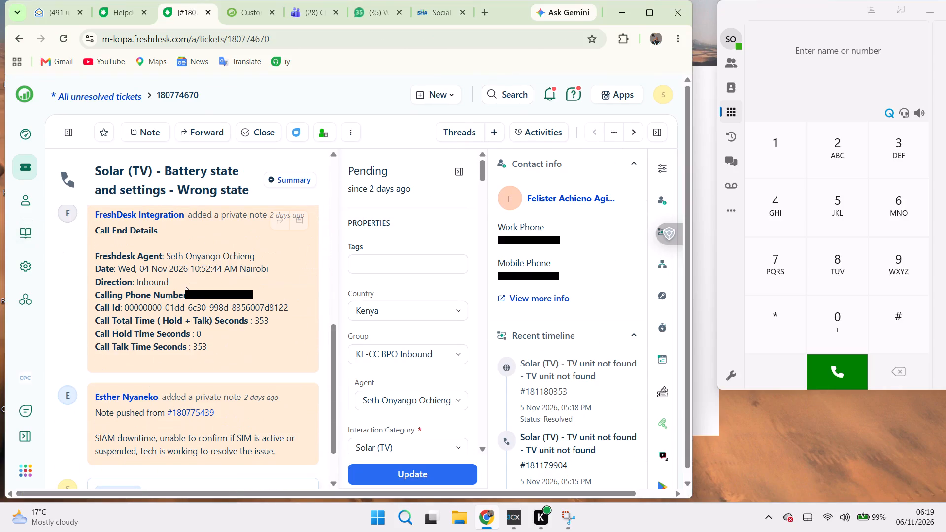
click(28, 130)
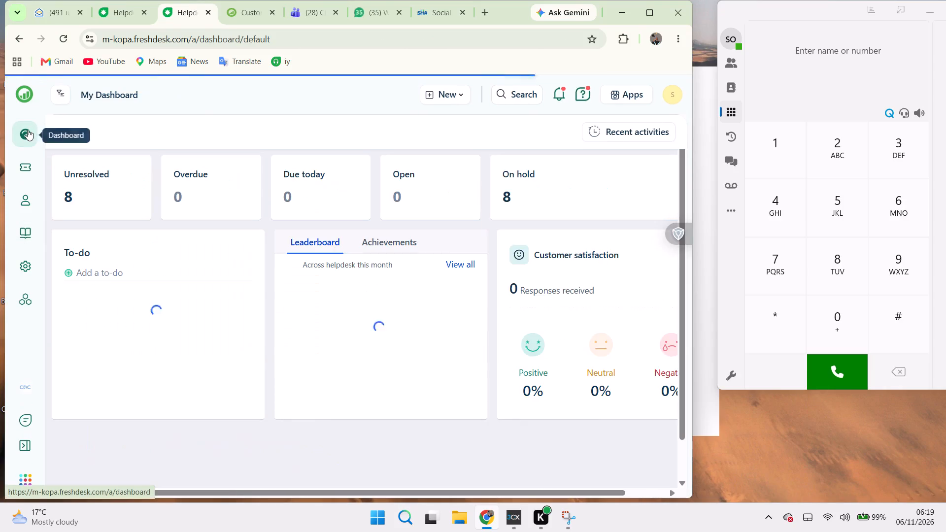
click(82, 173)
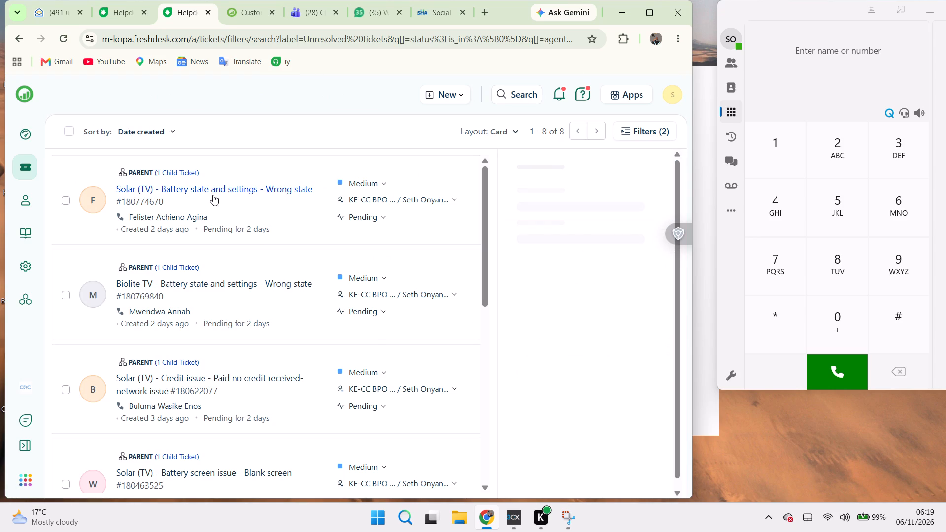
scroll(204, 194, up, 3)
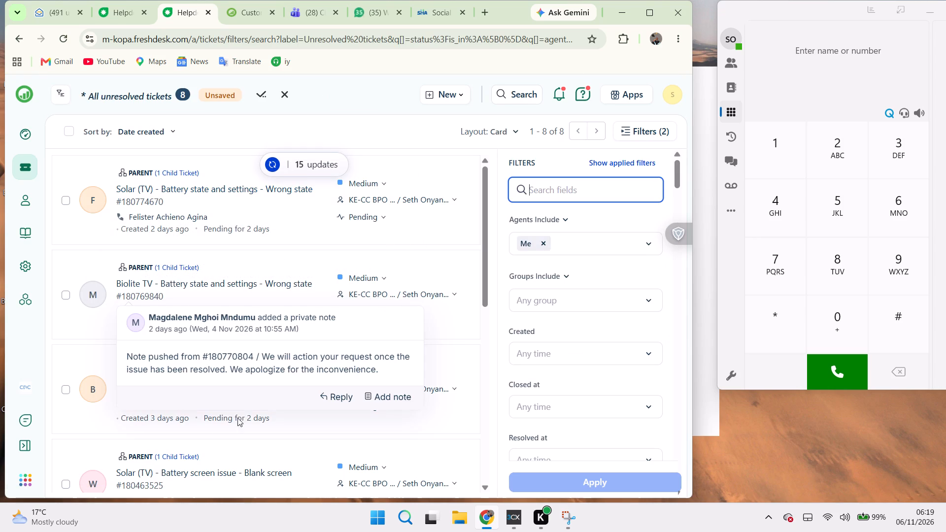
scroll(181, 425, down, 1)
click(171, 413)
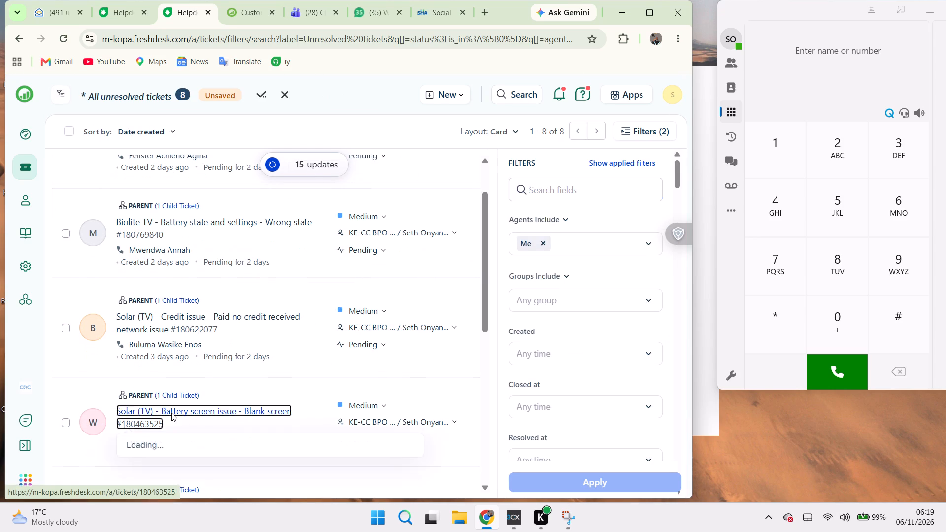
scroll(169, 411, down, 5)
scroll(169, 411, up, 1)
scroll(169, 411, down, 3)
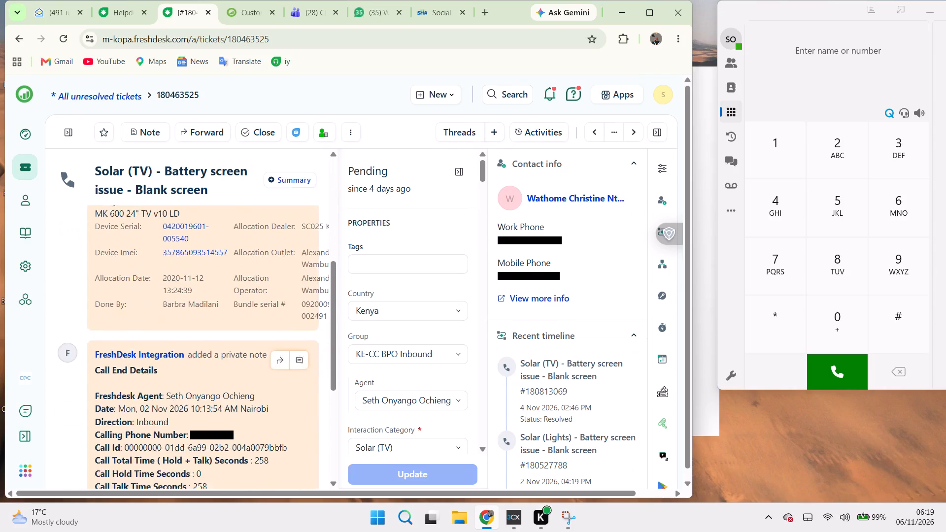
scroll(169, 411, down, 2)
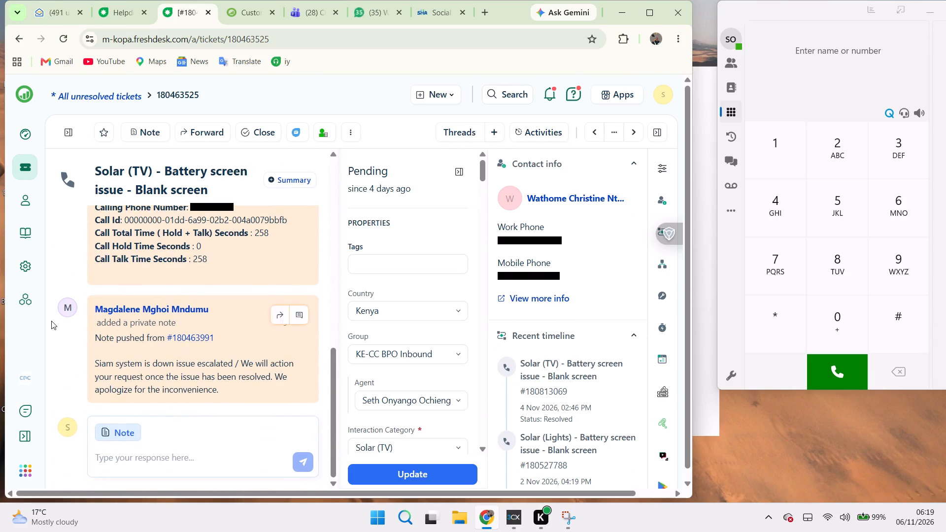
Leave the blank screen ticket for the personal dashboard and check the latest call in the CDC softphone.
click(26, 131)
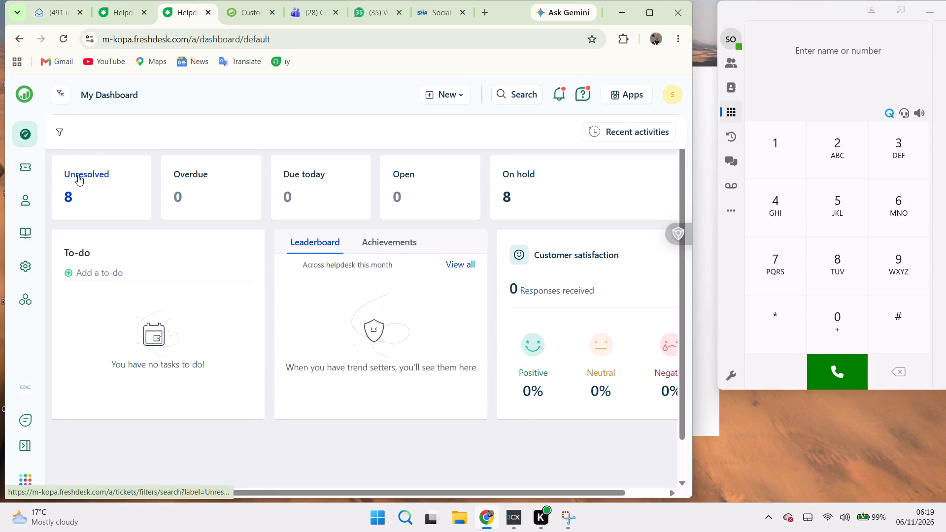
click(19, 382)
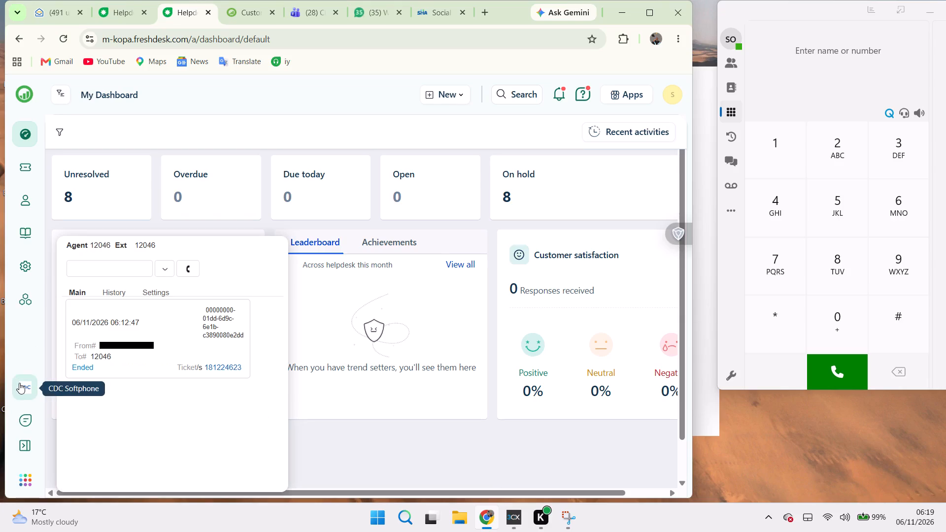
click(19, 383)
In the other Freshdesk page, switch to the KE-CC BPO Inbound custom dashboard and open its full leaderboard.
click(98, 14)
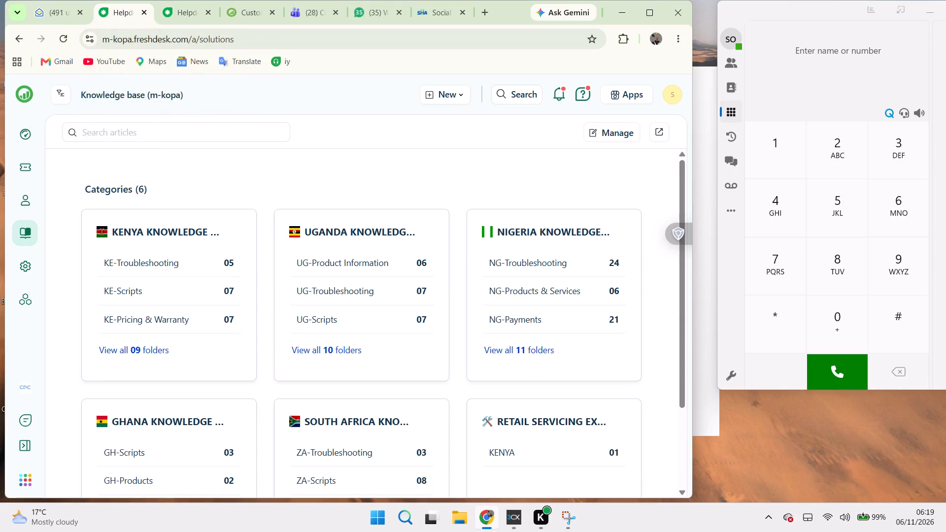
click(30, 99)
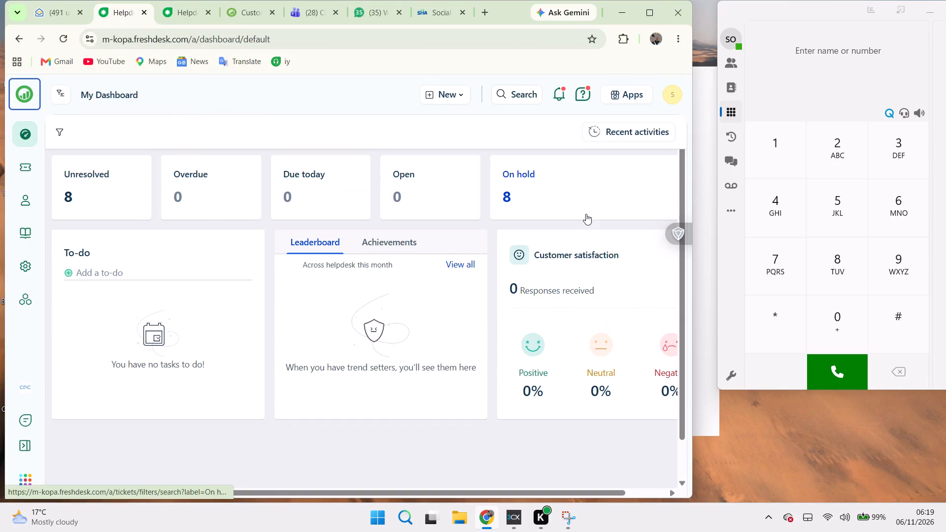
click(59, 93)
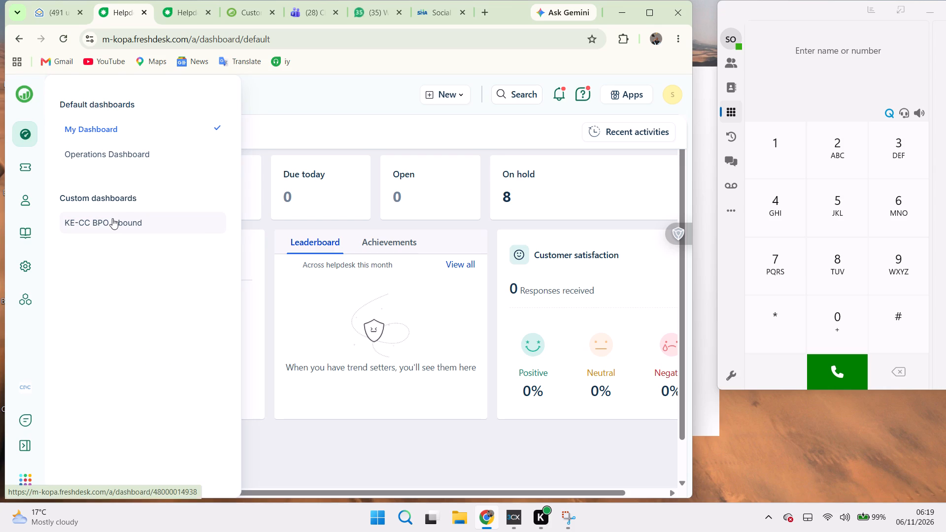
click(112, 218)
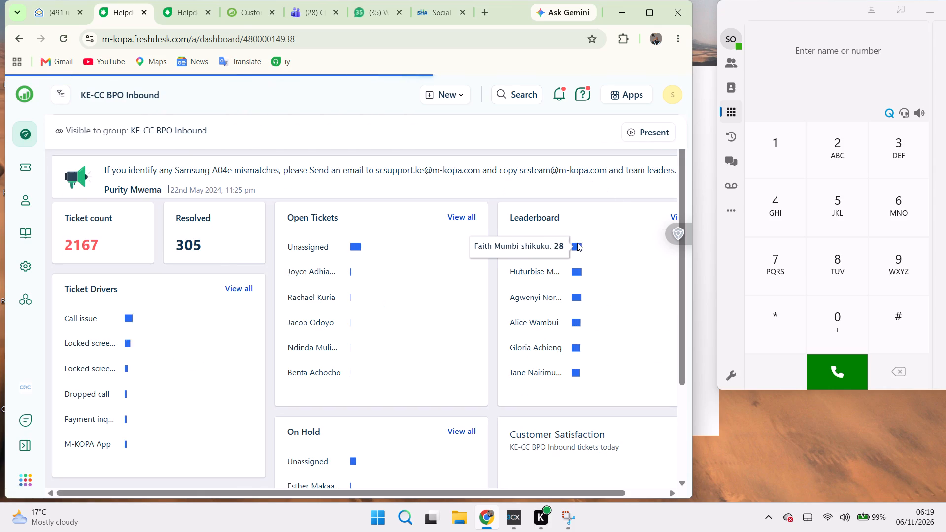
click(674, 219)
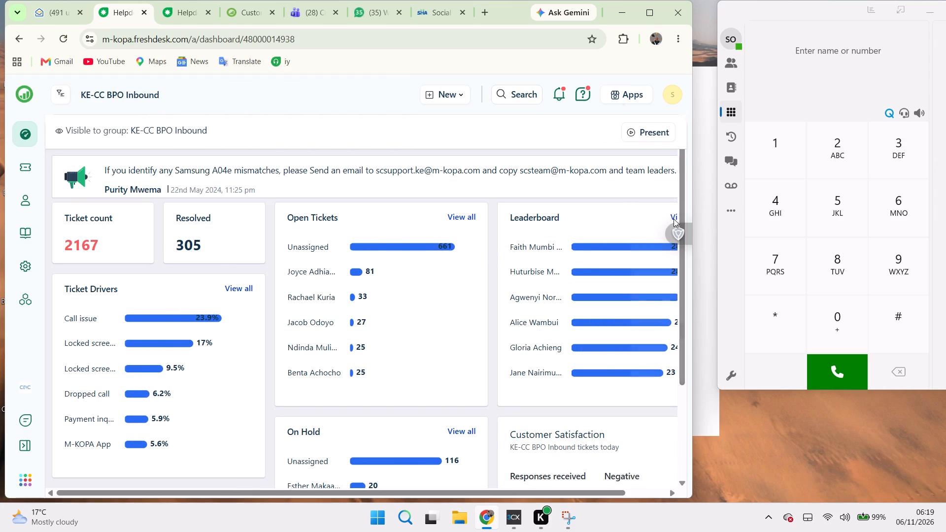
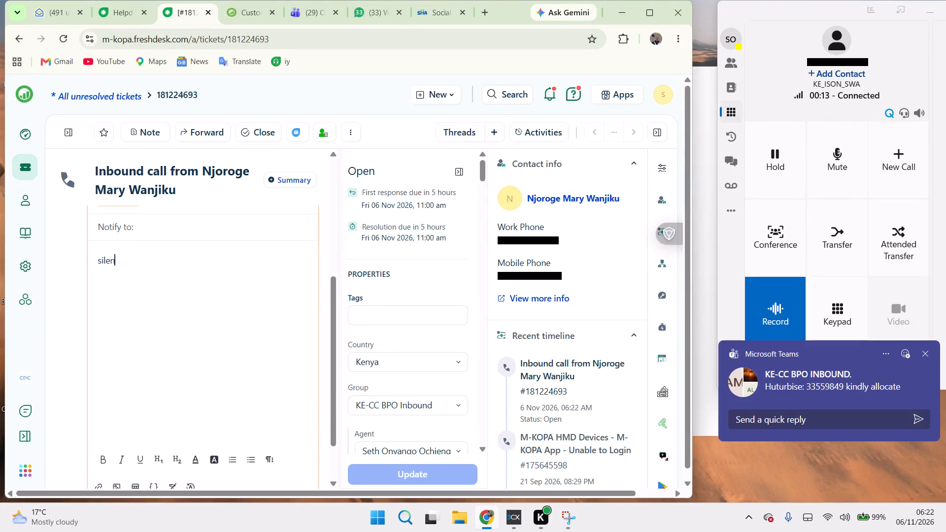
text(t)
key(space)
Classify the ticket as General Inquiry, Call issue, Silent call with outcome "Background noise, no speech", and set its status to Resolved.
scroll(435, 350, down, 3)
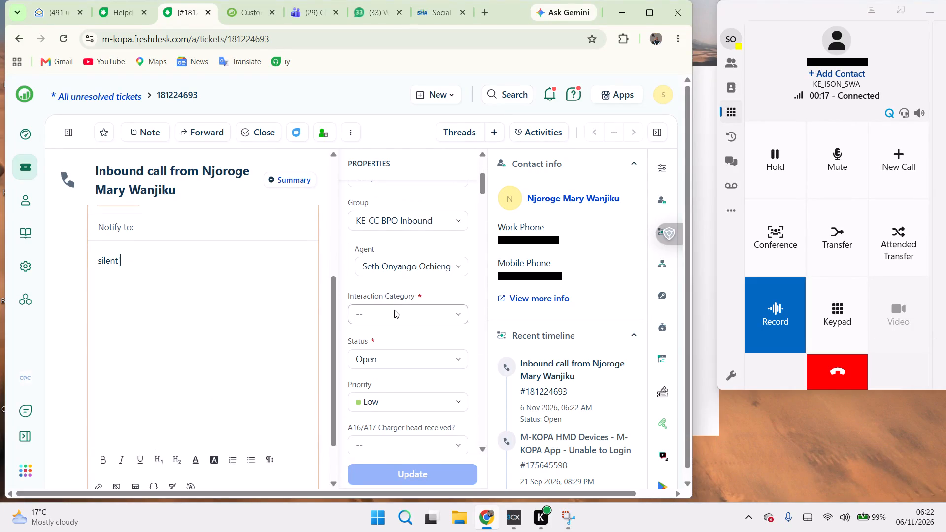
click(394, 310)
text(gen)
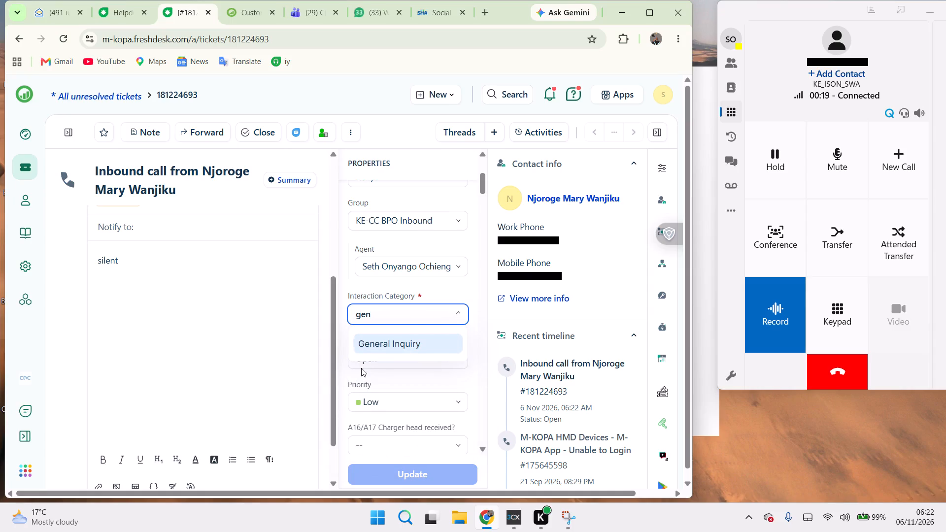
click(375, 339)
scroll(395, 306, down, 1)
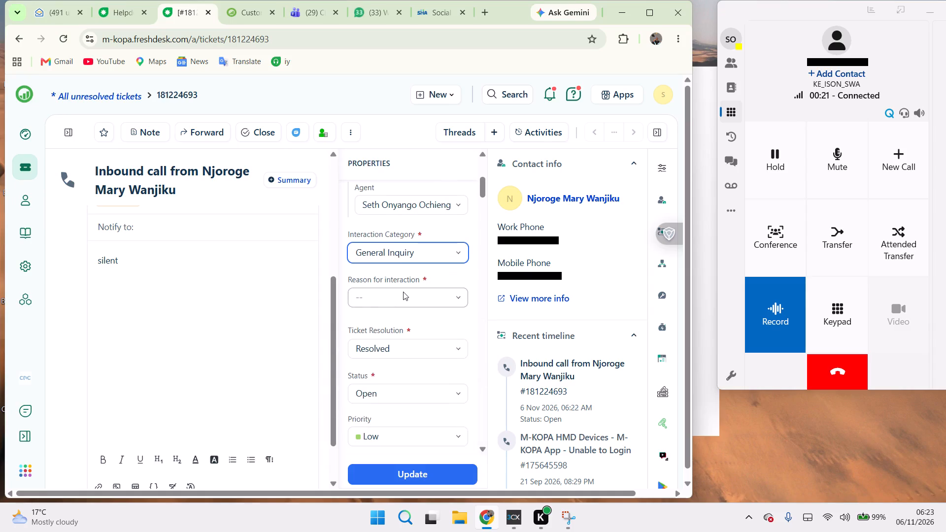
click(404, 292)
click(380, 393)
click(394, 344)
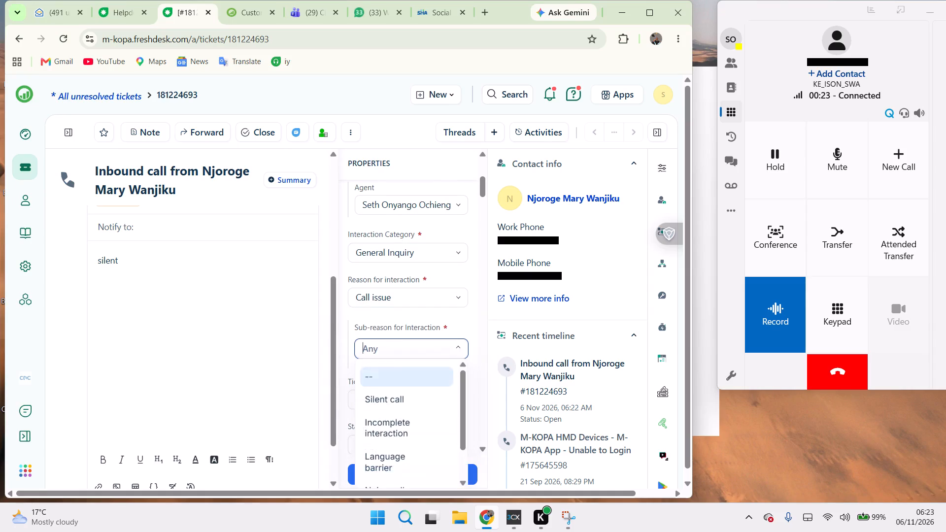
click(397, 405)
click(406, 398)
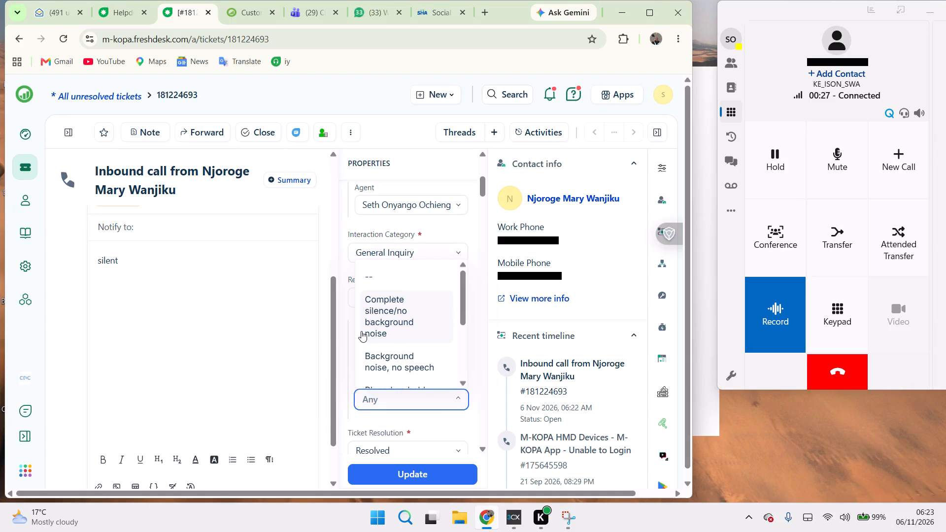
click(391, 361)
scroll(391, 359, down, 1)
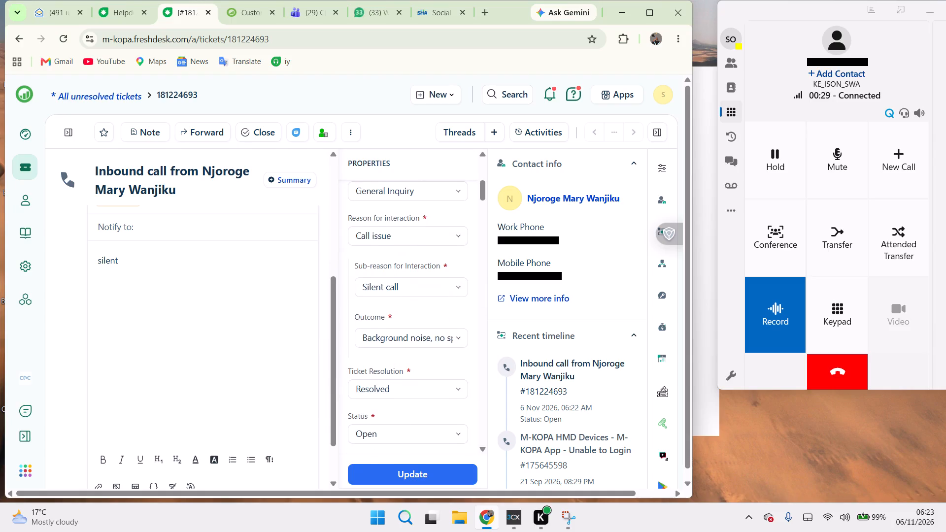
click(399, 435)
click(400, 388)
Add the "silent" note to the ticket and save the updated ticket properties.
scroll(262, 396, down, 4)
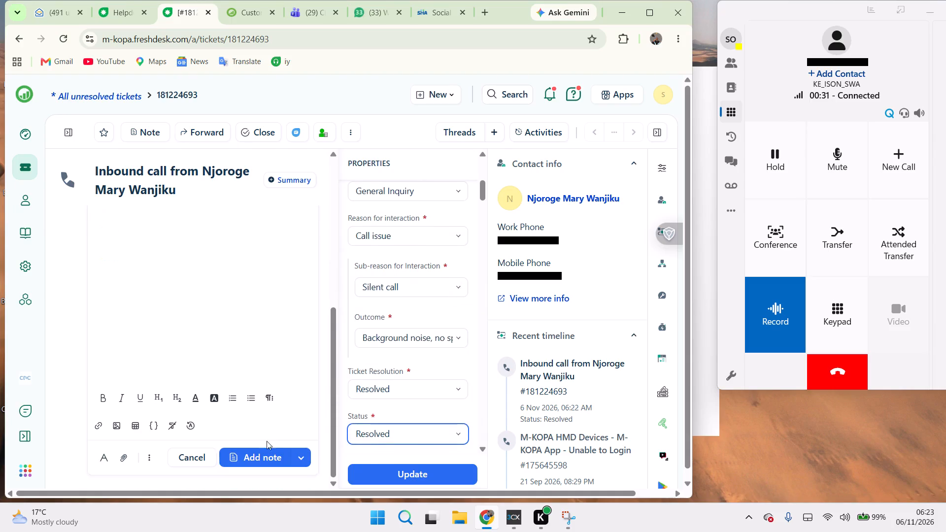
click(267, 456)
click(415, 479)
Switch to the 3CX softphone and end the connected silent call.
click(840, 361)
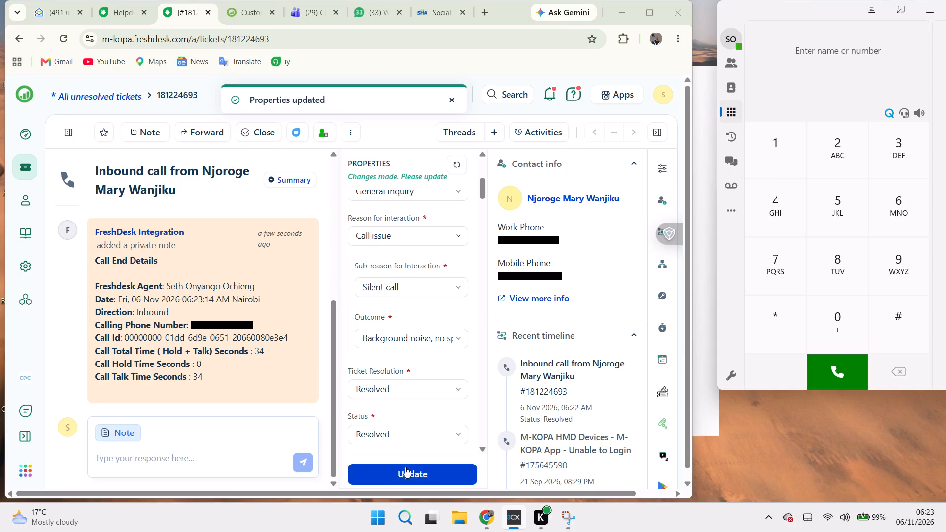
Return to the personal dashboard in Freshdesk and check the latest call in the CDC softphone.
click(29, 127)
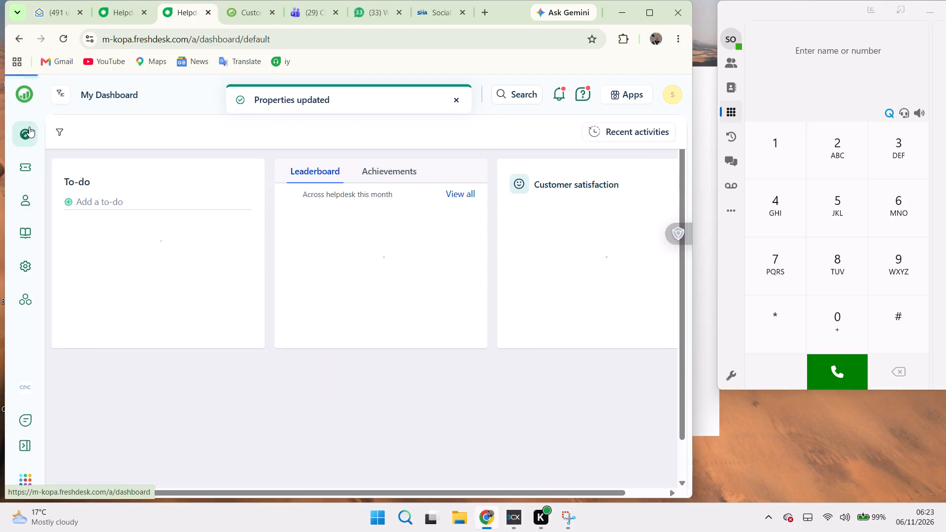
click(25, 388)
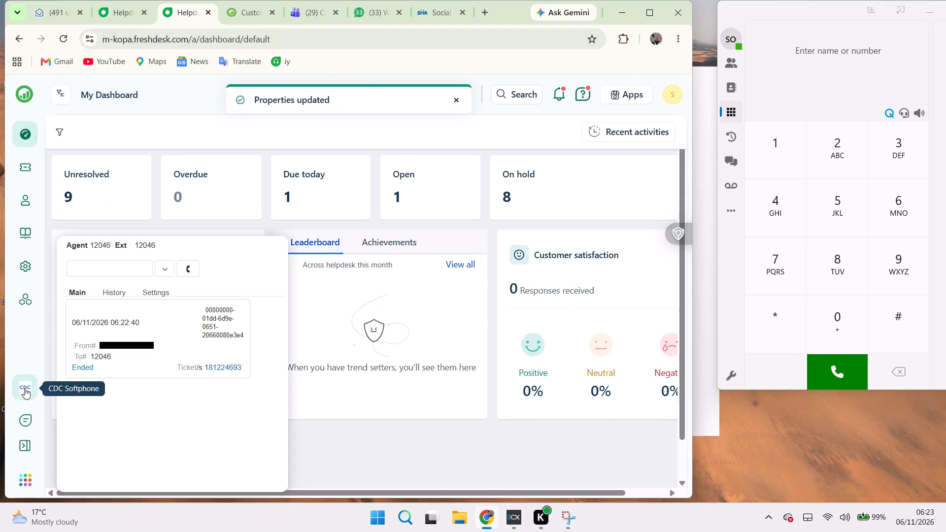
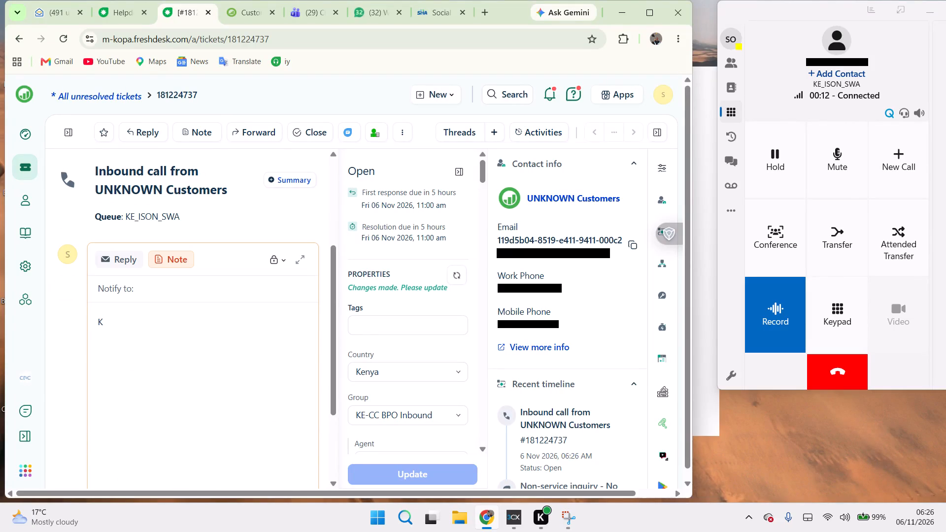
Start the private note on the inbound call ticket with the caller's first name.
key(BackSpace)
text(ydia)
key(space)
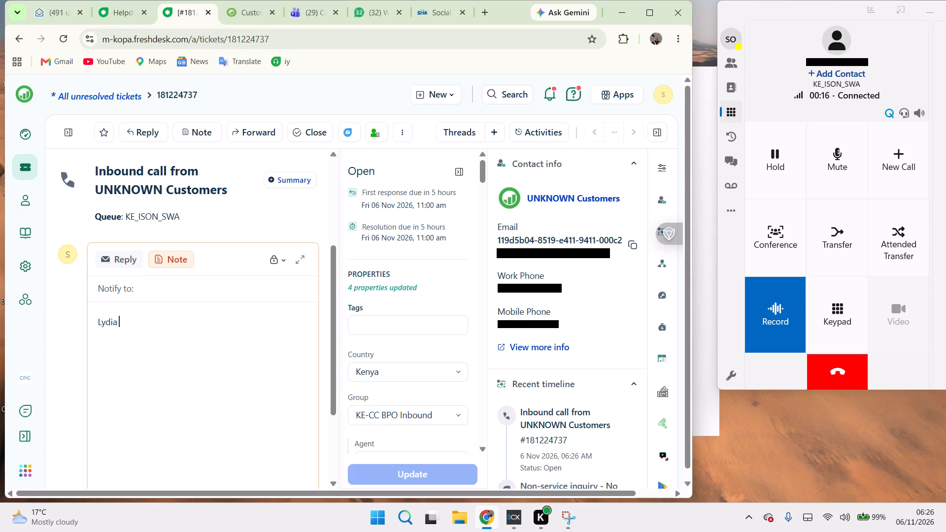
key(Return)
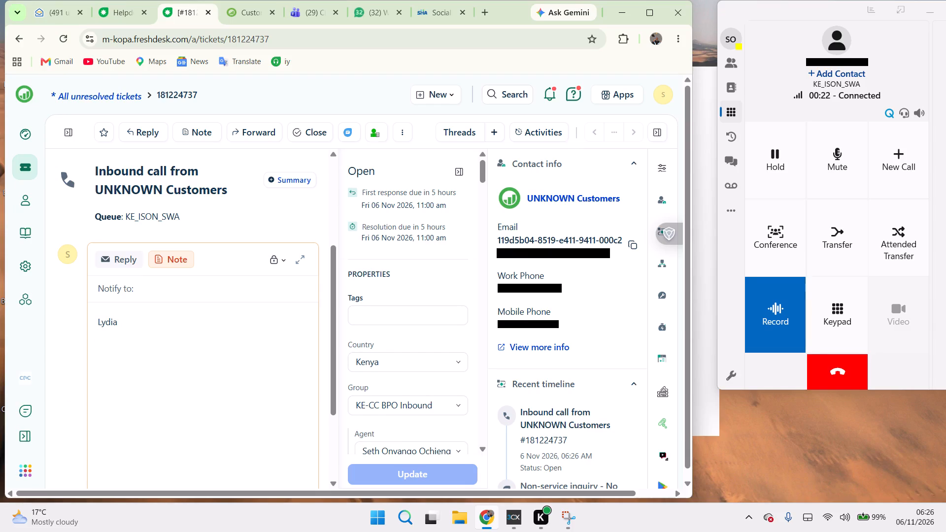
Check the ongoing call and its linked ticket in the CDC Softphone.
click(29, 377)
click(29, 377)
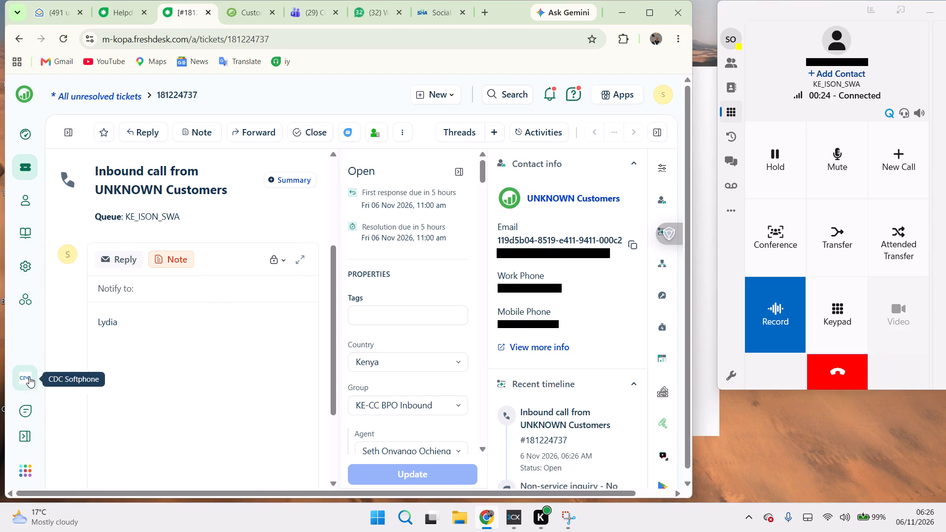
scroll(200, 323, down, 1)
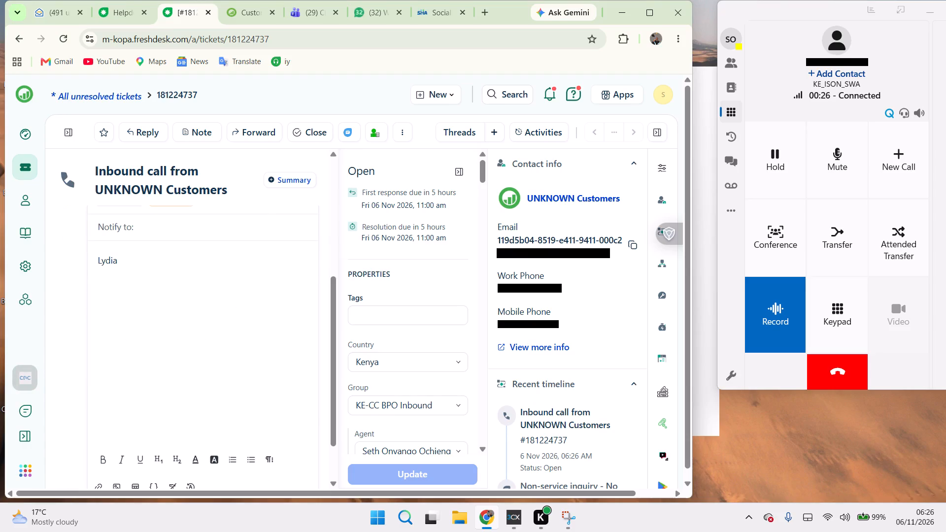
scroll(200, 323, up, 4)
scroll(200, 323, down, 2)
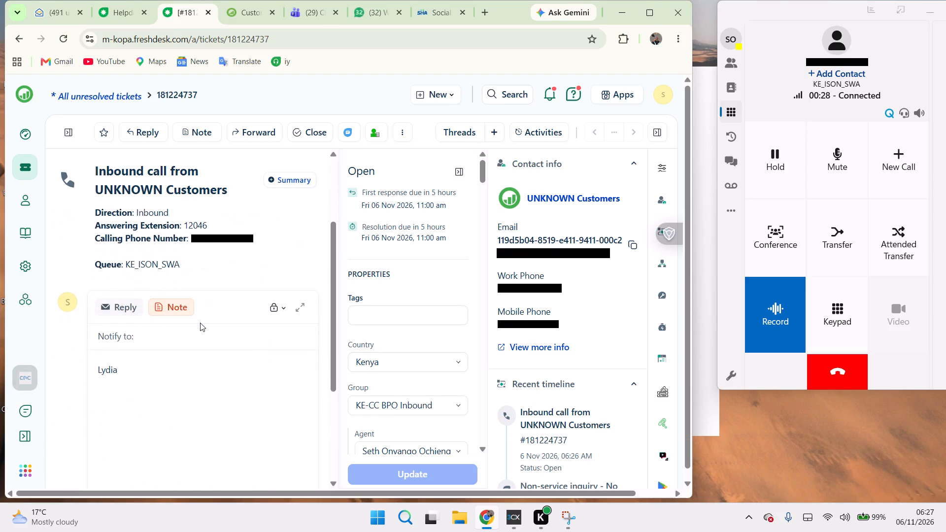
scroll(200, 323, up, 1)
scroll(200, 323, down, 2)
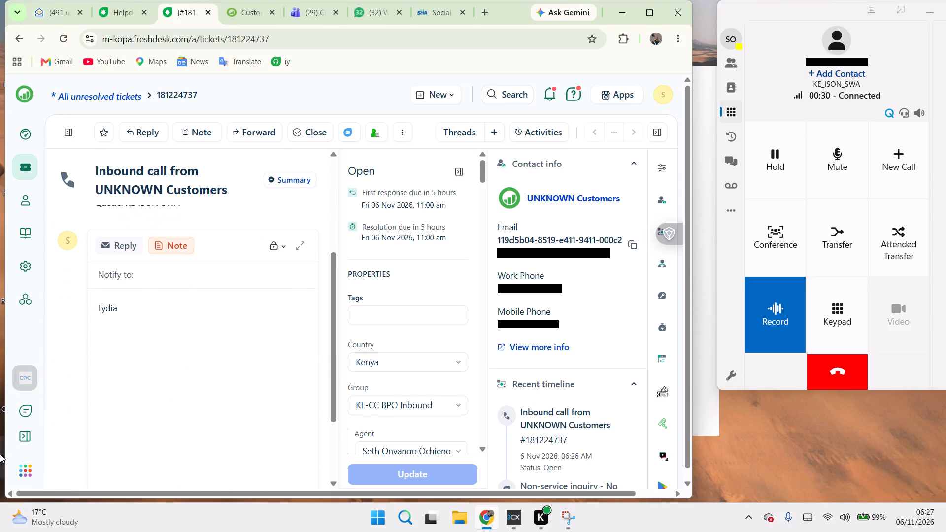
click(21, 373)
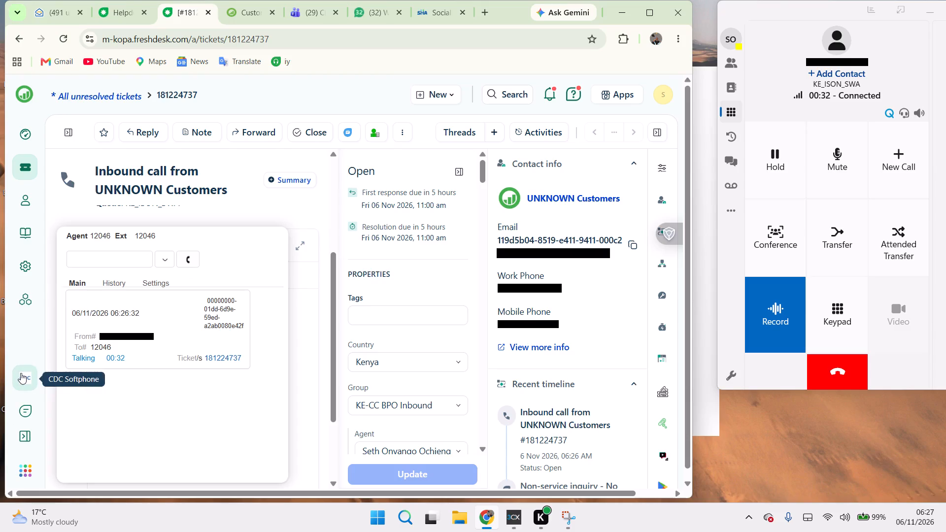
click(21, 373)
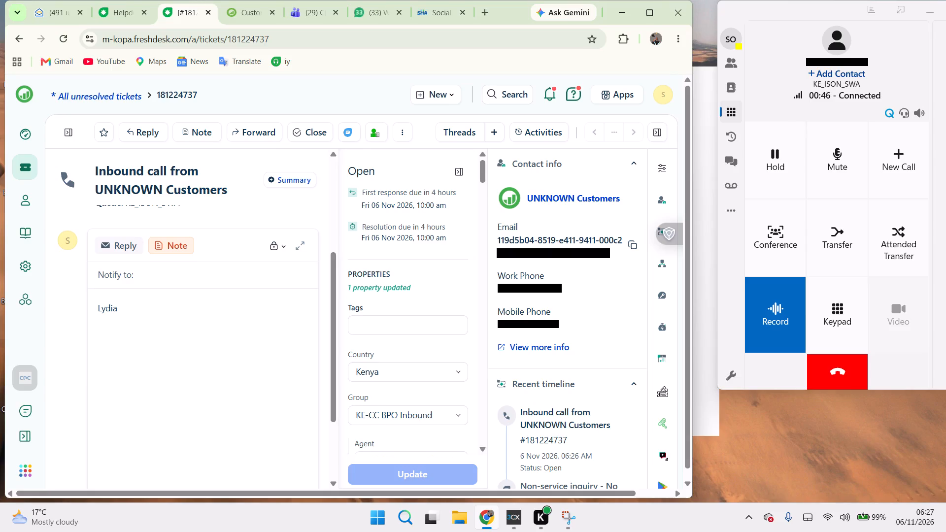
double_click(32, 376)
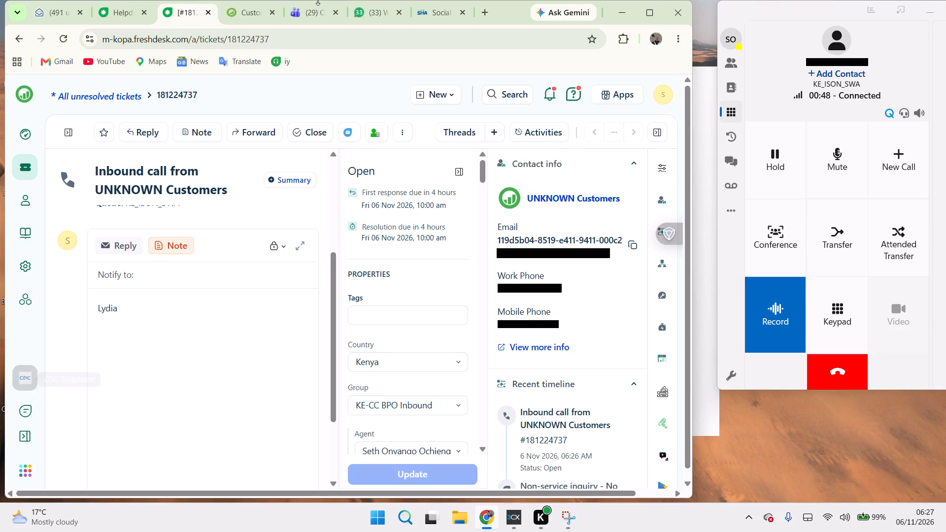
Look up the caller's customer dashboard in the M-KOPA CRM by the account number given.
click(239, 10)
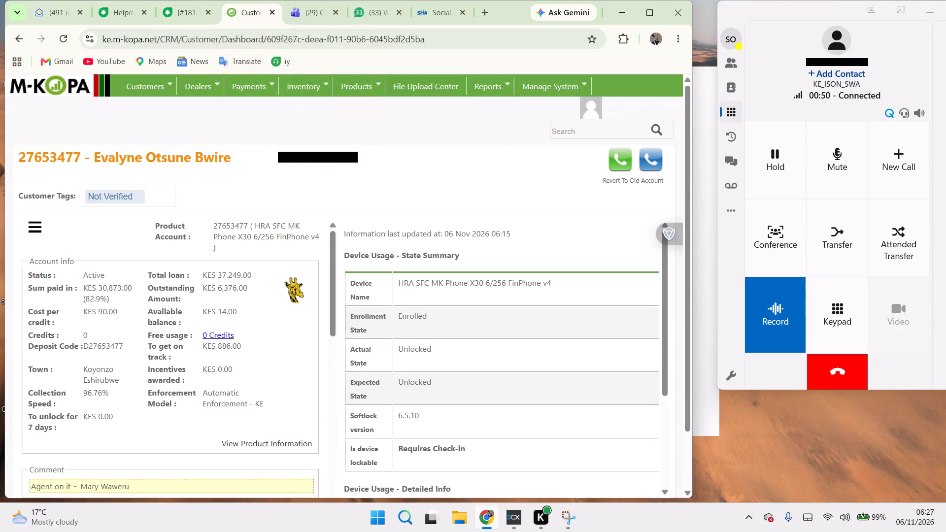
click(603, 137)
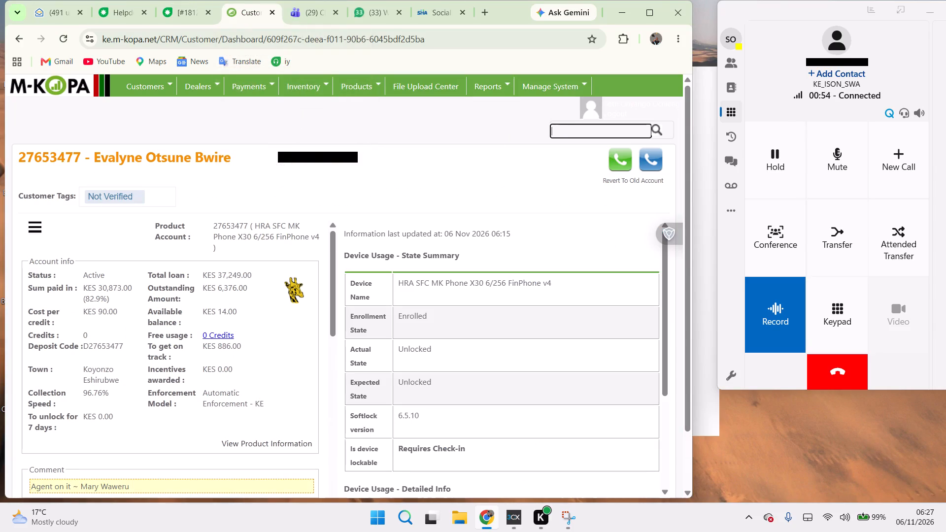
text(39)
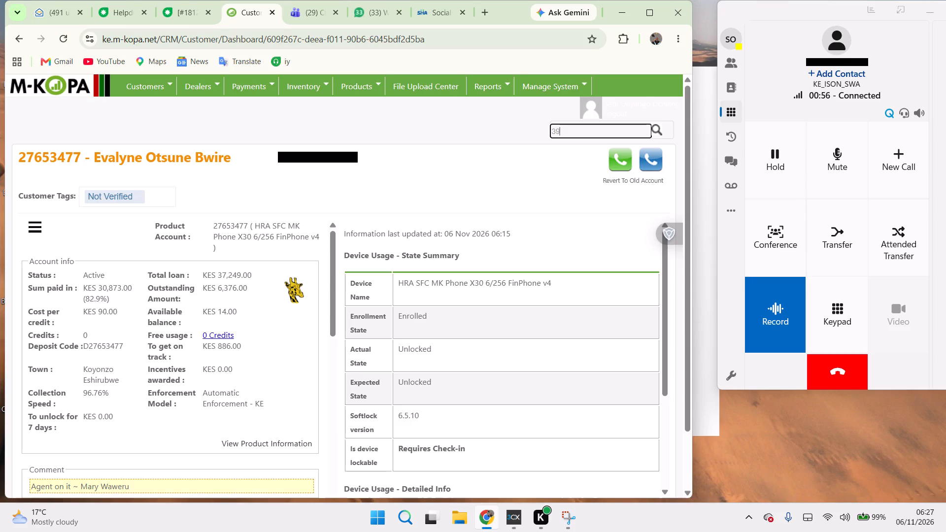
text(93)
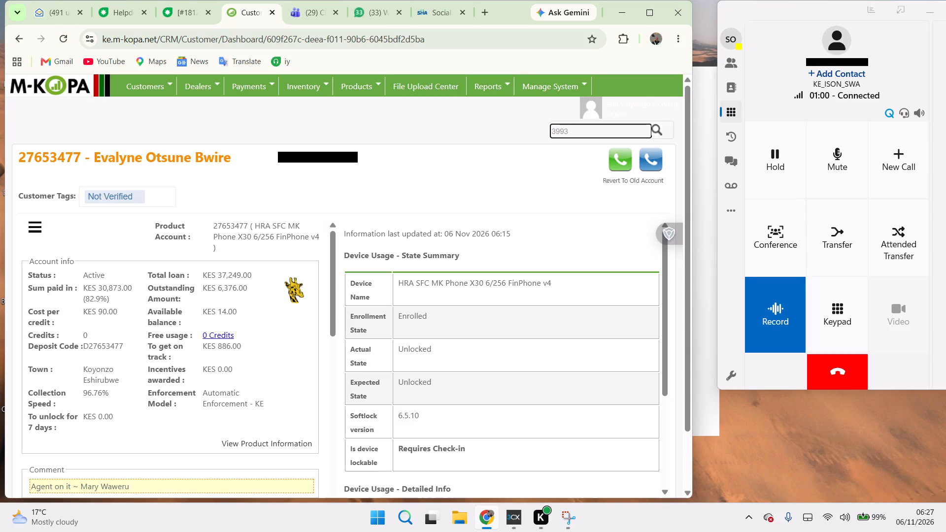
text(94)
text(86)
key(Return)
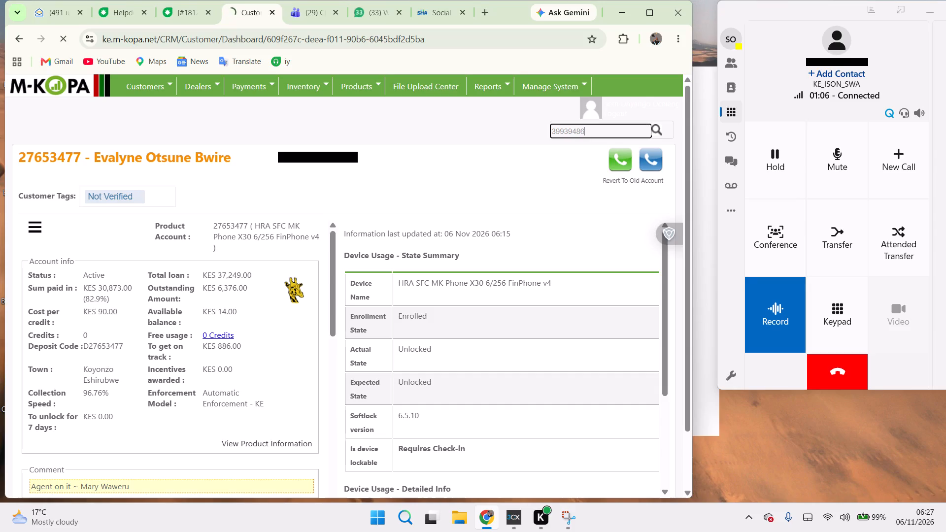
click(563, 131)
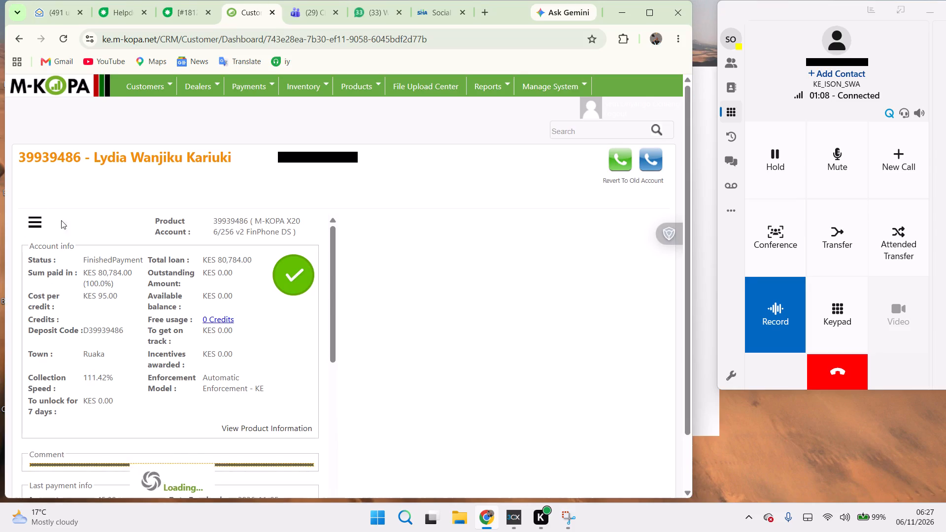
Copy the customer's account number from the CRM and use it in the ticket's Account Info to assign the ticket to that customer.
double_click(36, 156)
right_click(33, 154)
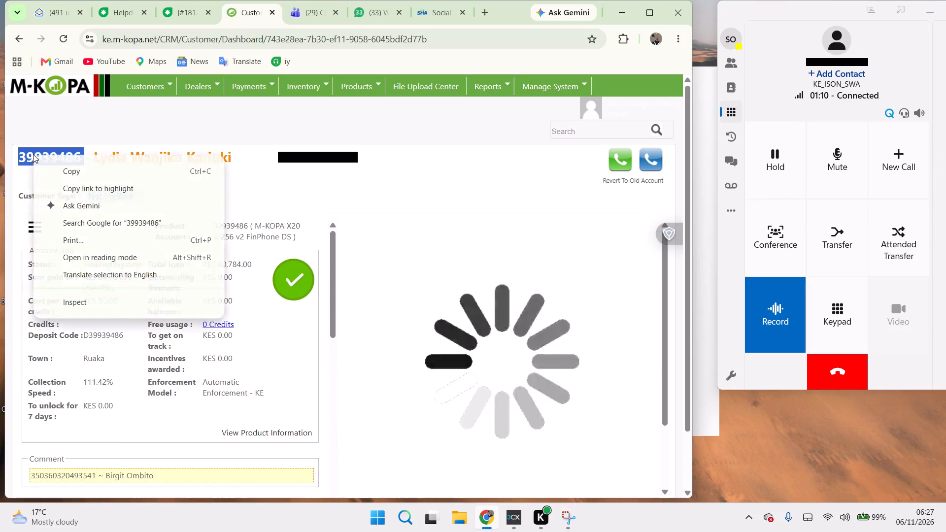
click(71, 168)
click(184, 9)
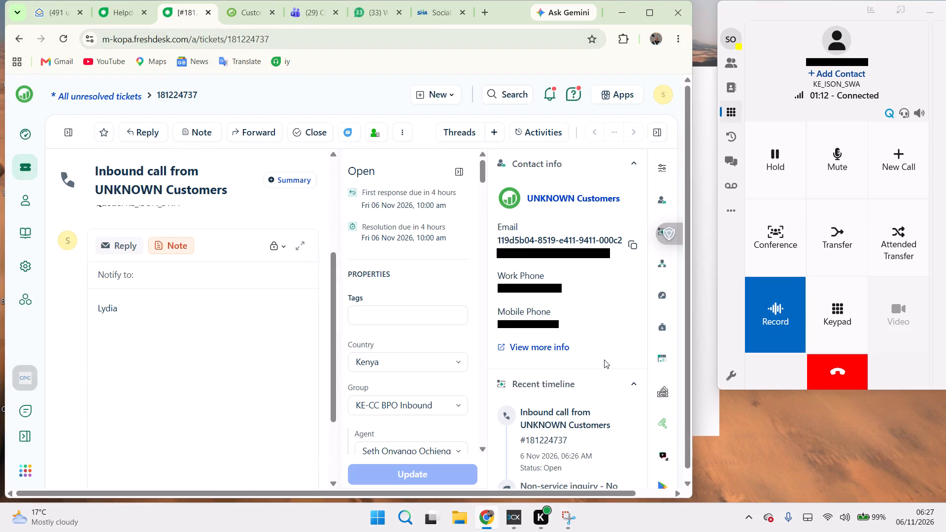
scroll(604, 359, down, 2)
scroll(604, 359, up, 3)
scroll(604, 359, down, 16)
scroll(604, 359, up, 1)
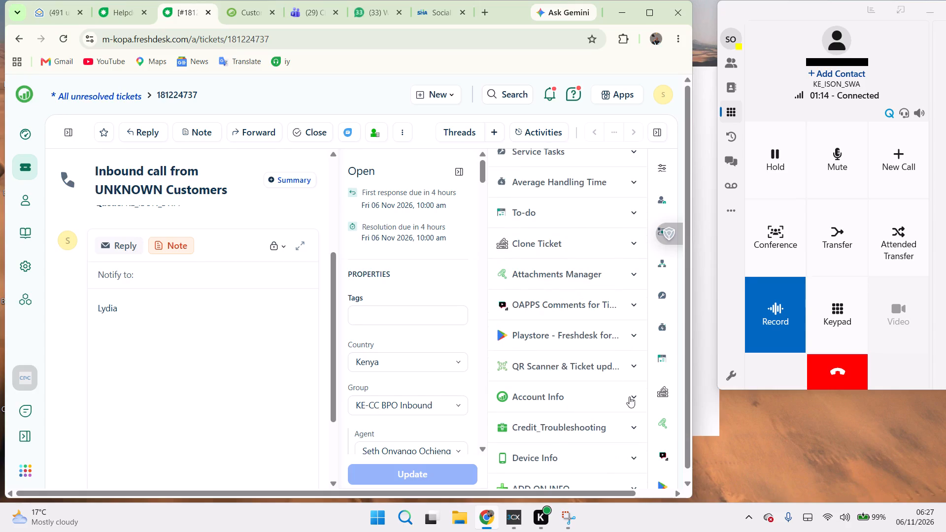
click(636, 395)
click(512, 464)
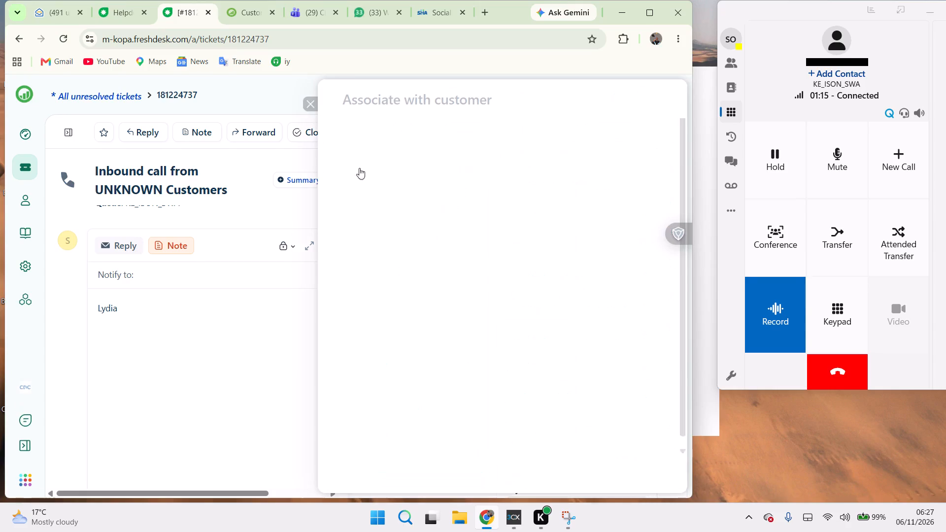
click(357, 141)
key(ctrl+v)
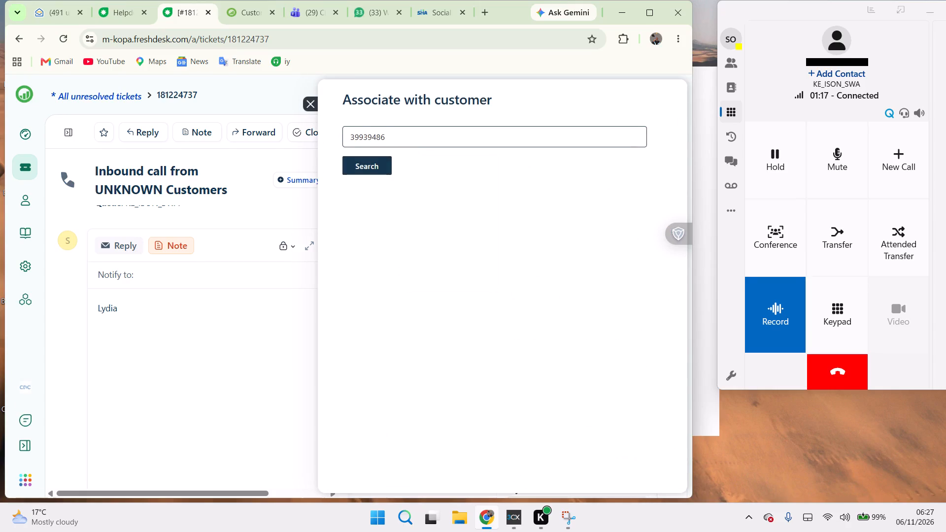
key(BackSpace)
click(361, 163)
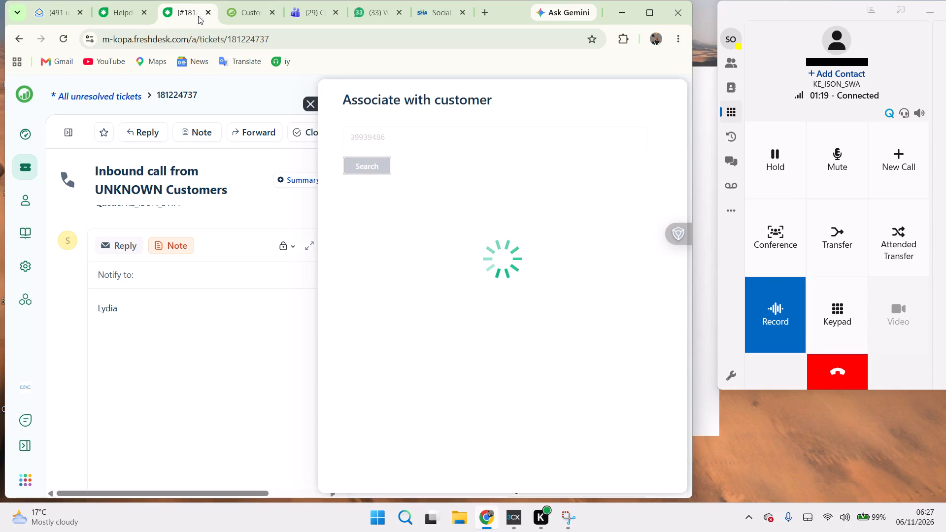
click(244, 15)
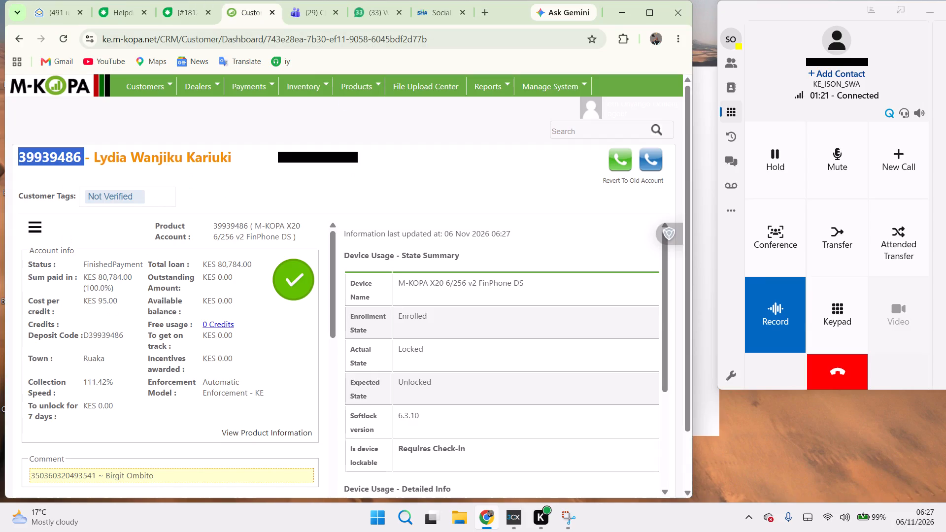
click(188, 11)
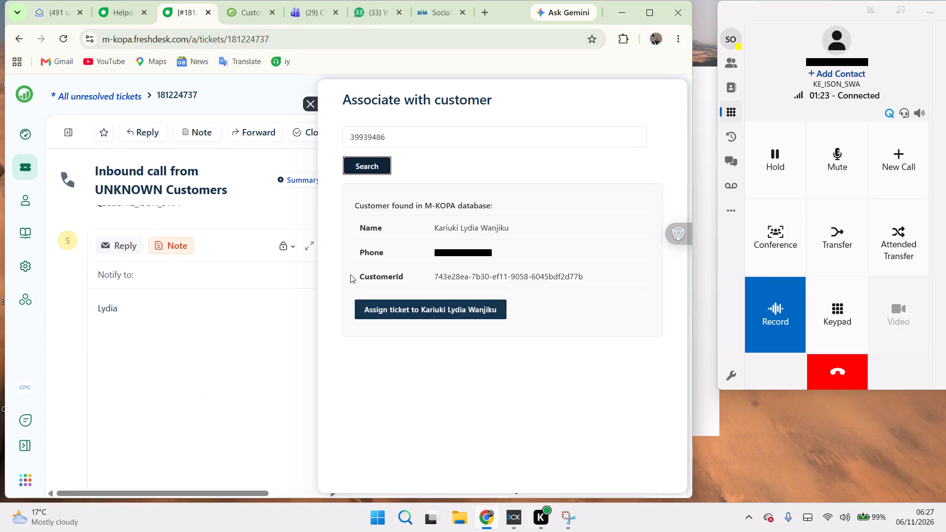
click(382, 309)
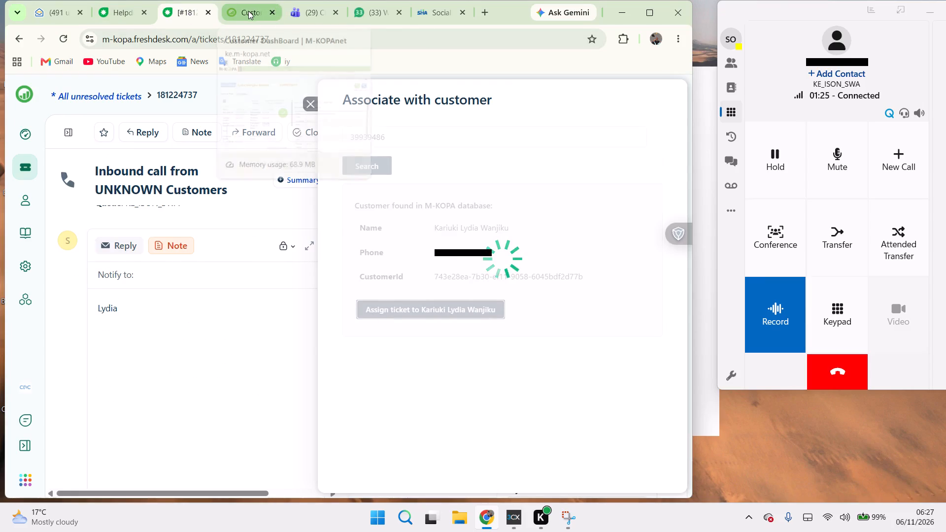
Examine the customer's personal and contact details in the CRM's Update Info form alongside the ticket, and close the form without changes.
click(248, 11)
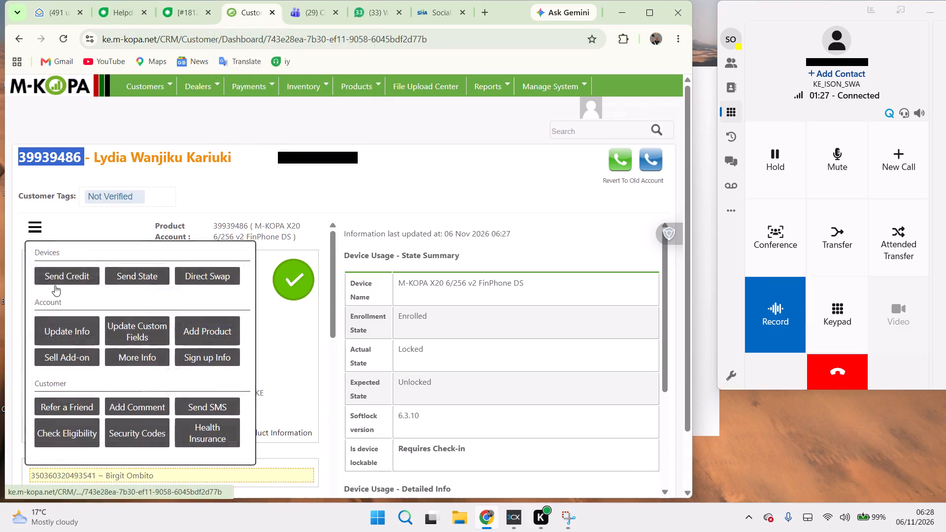
click(57, 328)
click(183, 17)
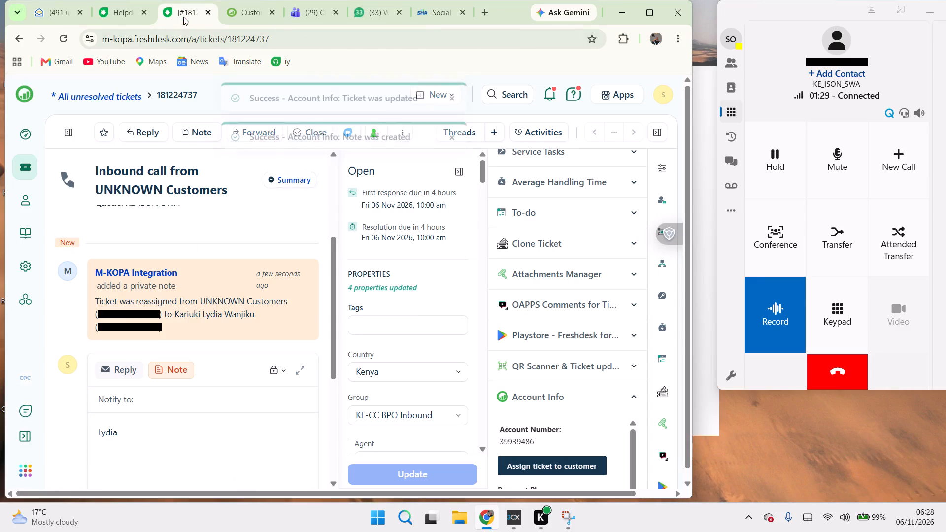
scroll(180, 399, down, 3)
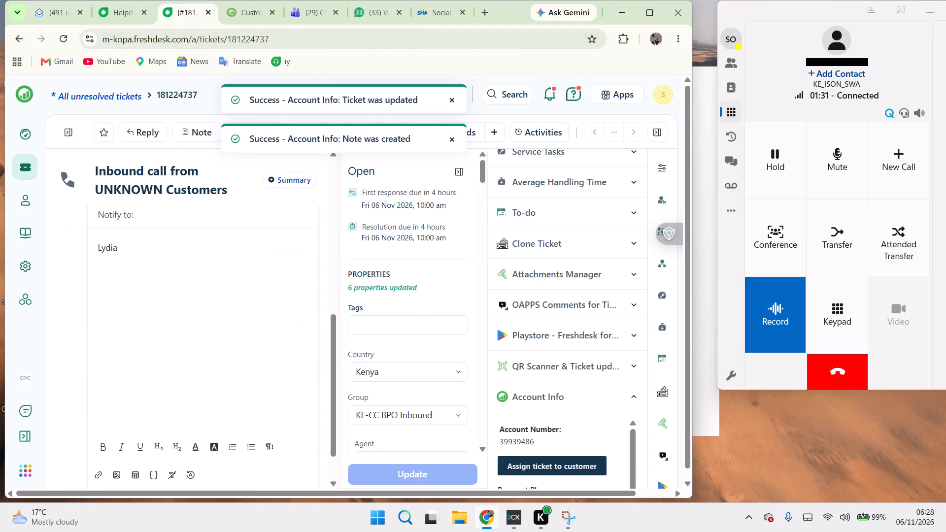
click(252, 18)
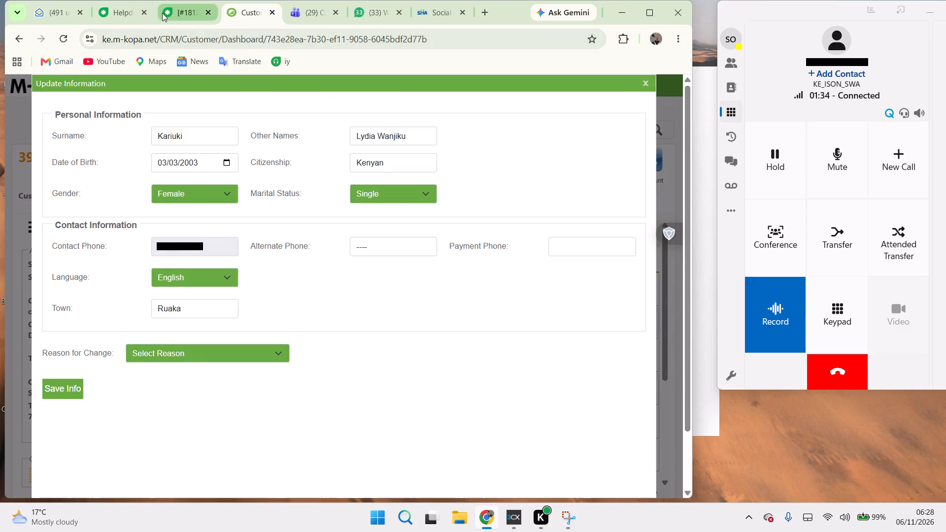
click(172, 12)
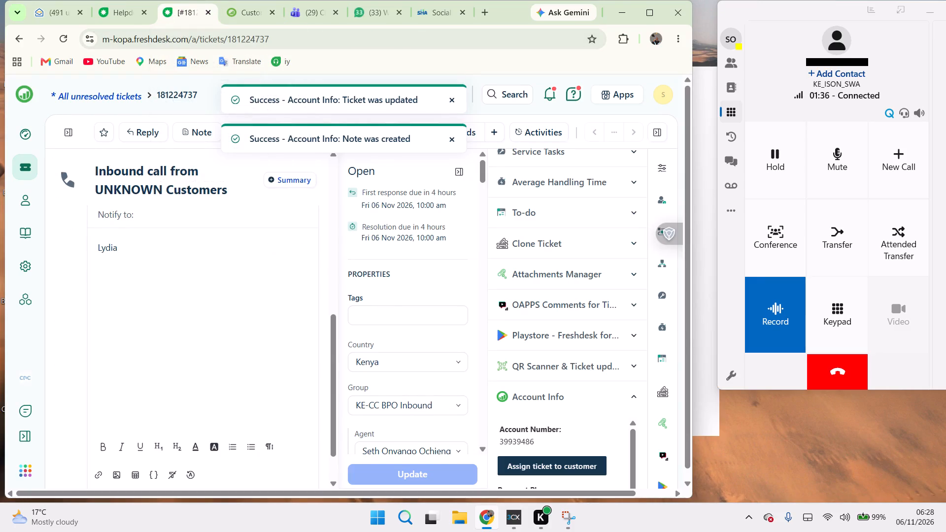
scroll(395, 338, down, 1)
scroll(395, 338, up, 1)
scroll(395, 338, down, 1)
click(251, 9)
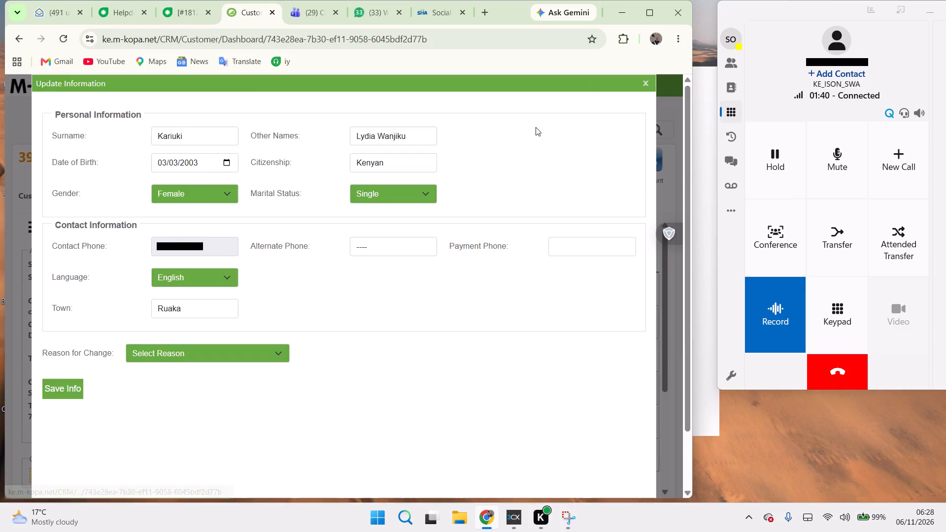
click(644, 86)
Review the customer's account, last payment and device allocation details in the CRM before returning to the ticket.
scroll(190, 345, up, 1)
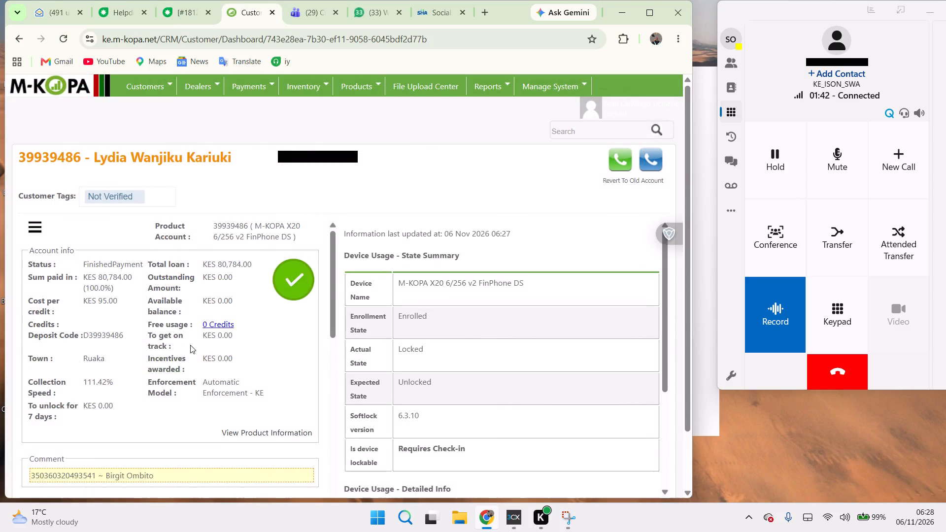
scroll(190, 345, down, 6)
scroll(190, 345, up, 3)
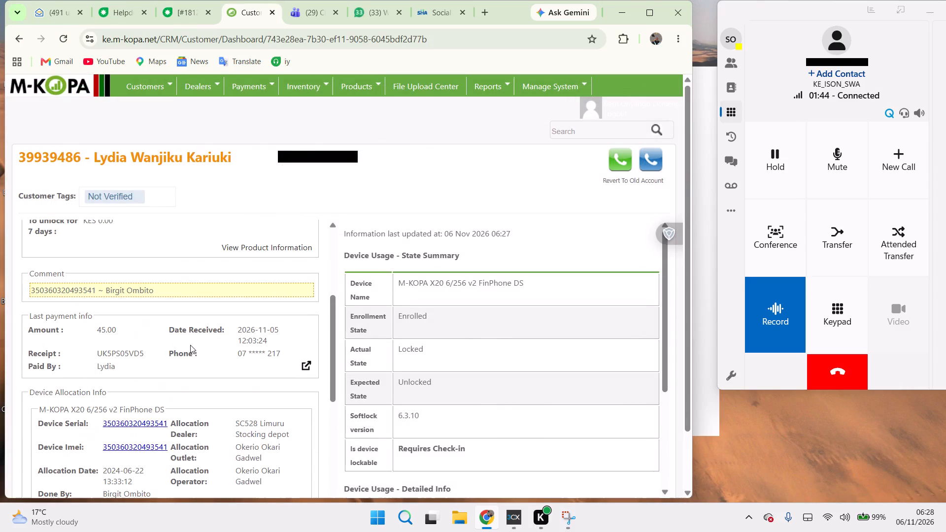
click(194, 15)
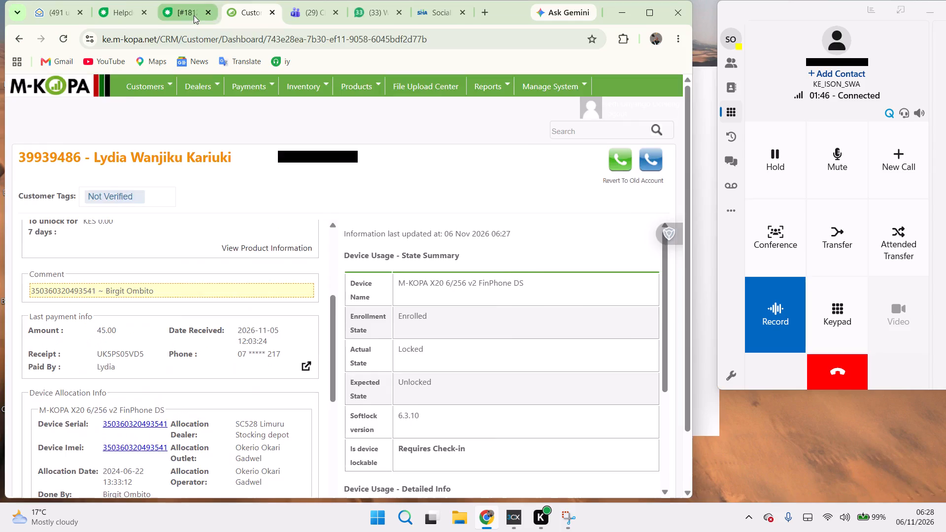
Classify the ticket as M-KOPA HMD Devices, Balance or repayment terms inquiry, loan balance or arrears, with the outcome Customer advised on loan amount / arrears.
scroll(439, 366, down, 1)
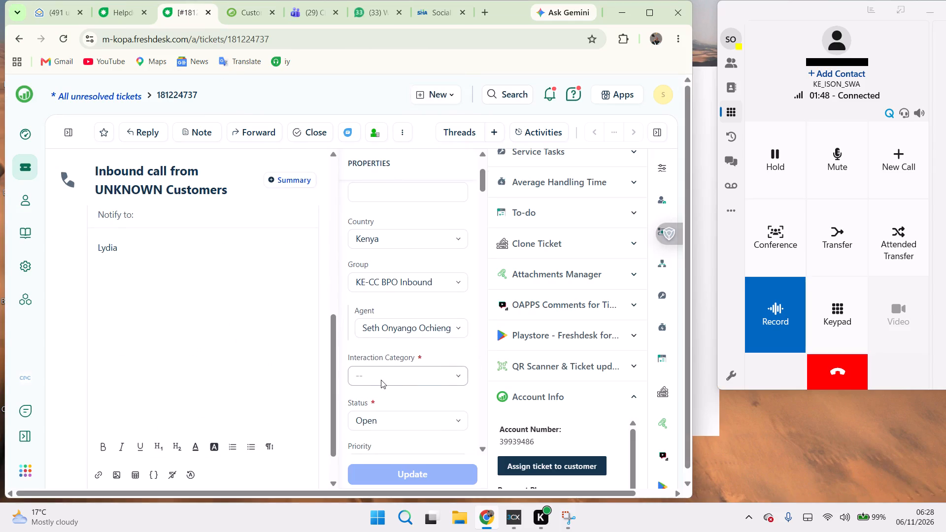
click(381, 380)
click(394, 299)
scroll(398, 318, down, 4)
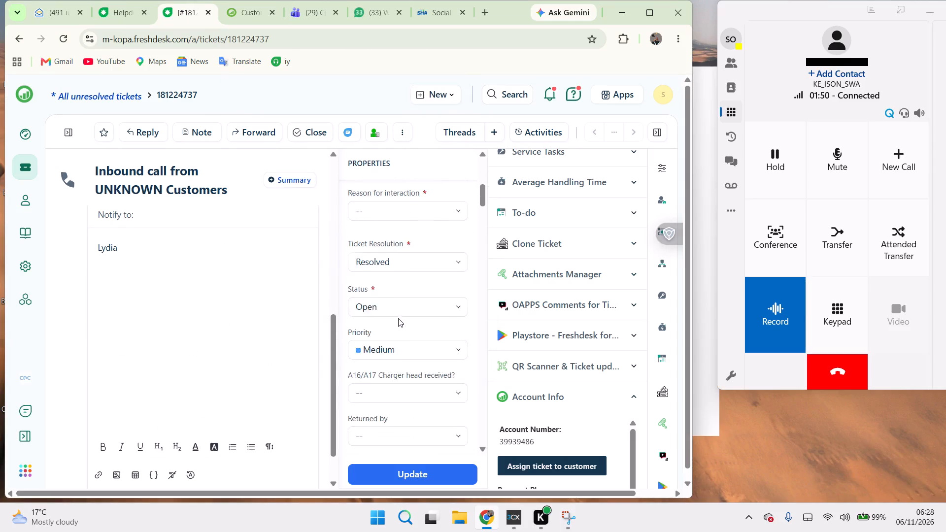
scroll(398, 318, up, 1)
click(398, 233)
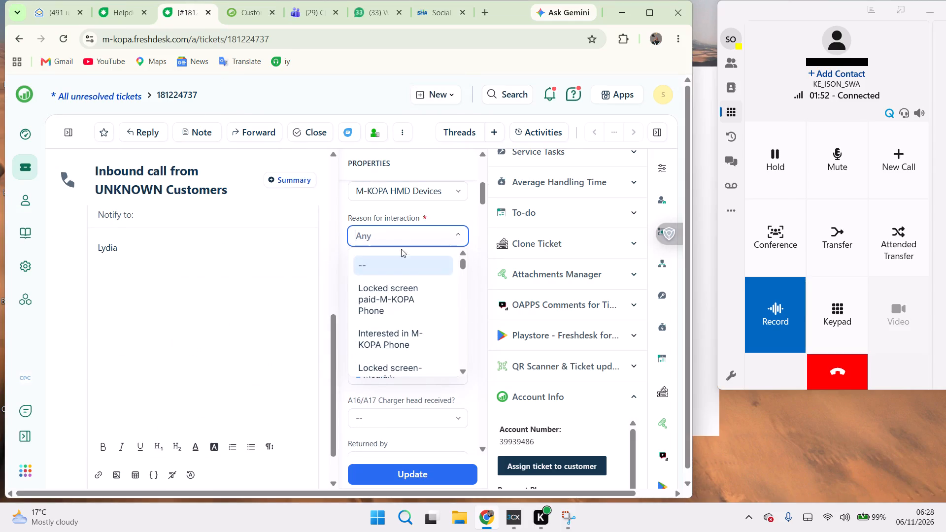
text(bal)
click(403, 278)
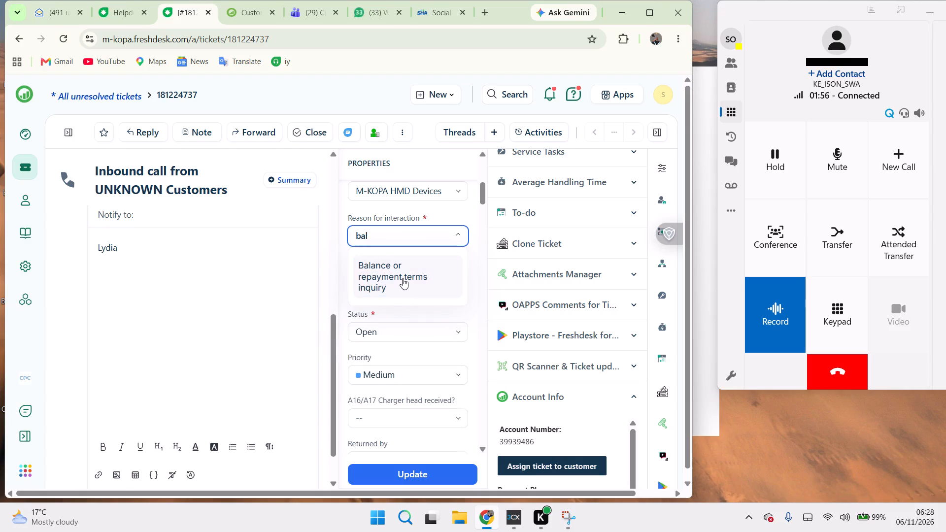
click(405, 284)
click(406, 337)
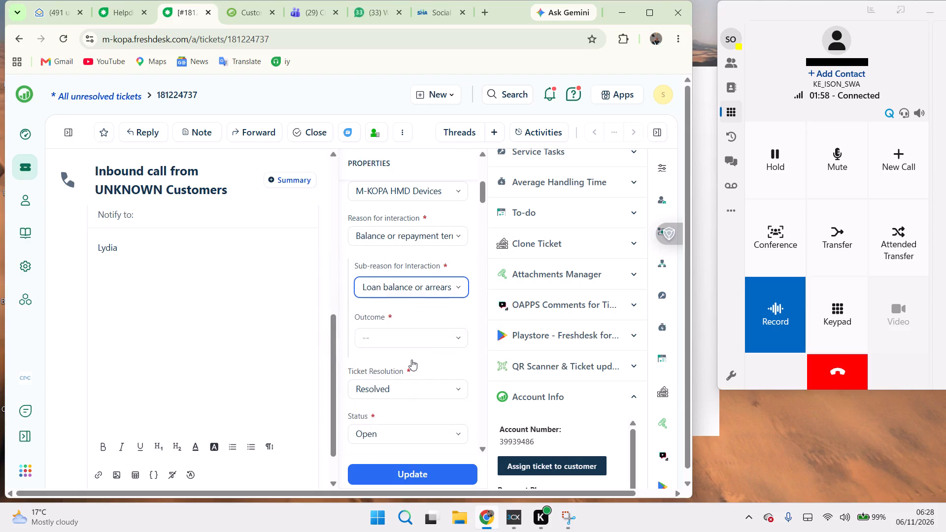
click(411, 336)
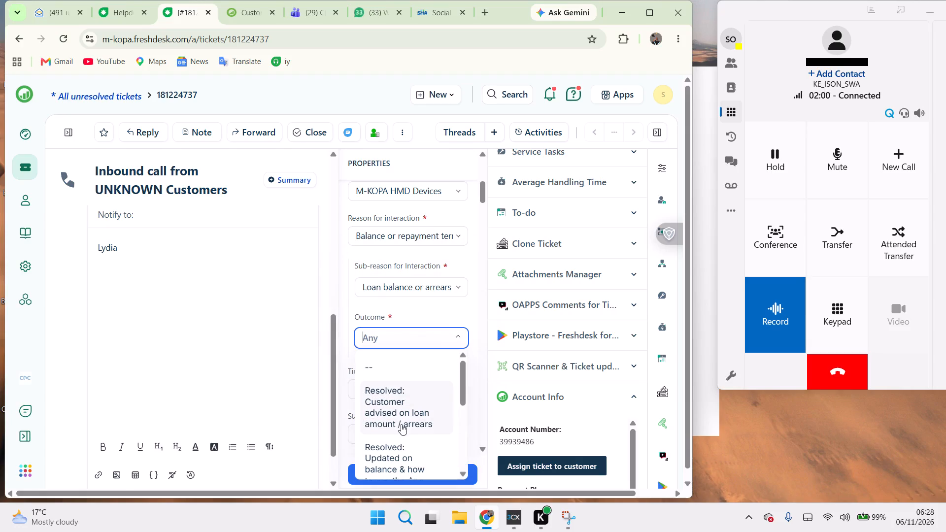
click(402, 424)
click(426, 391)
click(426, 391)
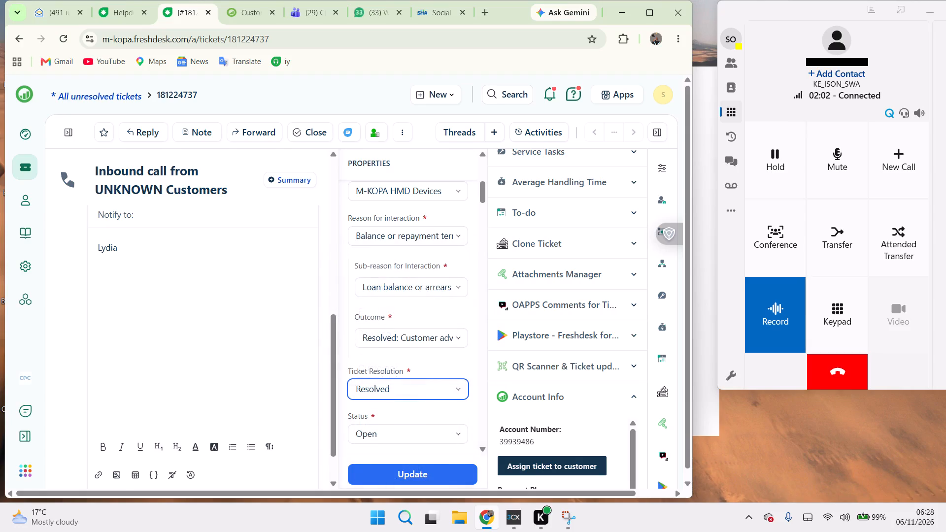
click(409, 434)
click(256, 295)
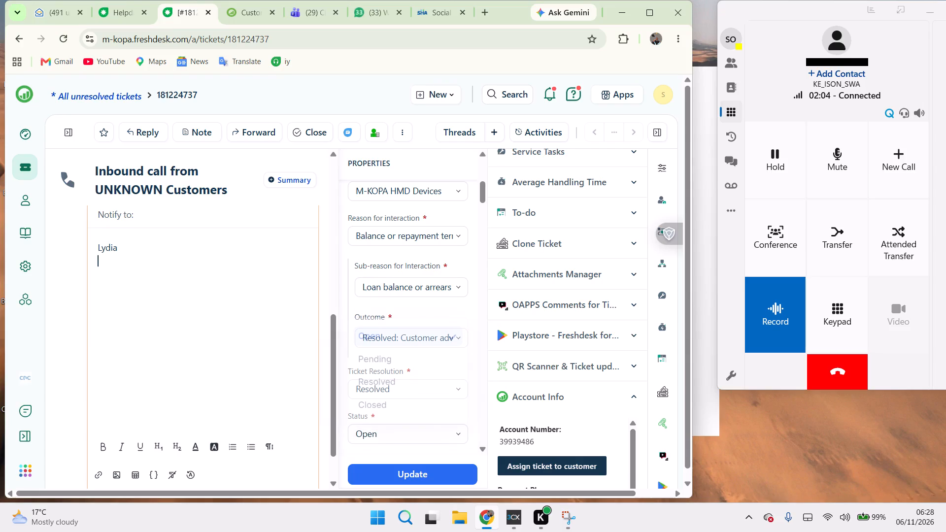
Review the customer's account and payment details in the CRM and check eligibility for cash loans and data bundles.
click(240, 13)
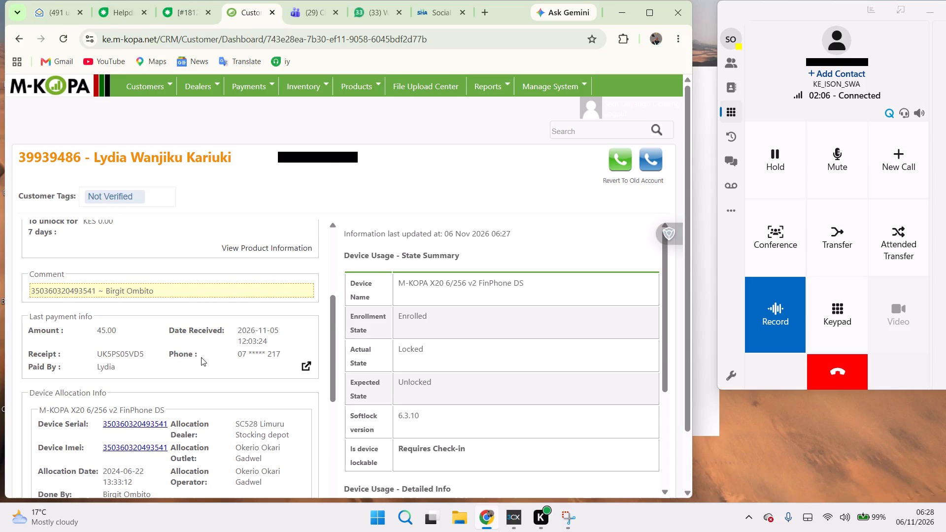
scroll(70, 259, down, 2)
scroll(70, 259, up, 3)
scroll(70, 255, down, 2)
scroll(70, 255, up, 2)
scroll(70, 254, down, 1)
scroll(70, 254, up, 1)
scroll(70, 254, down, 1)
scroll(70, 254, up, 2)
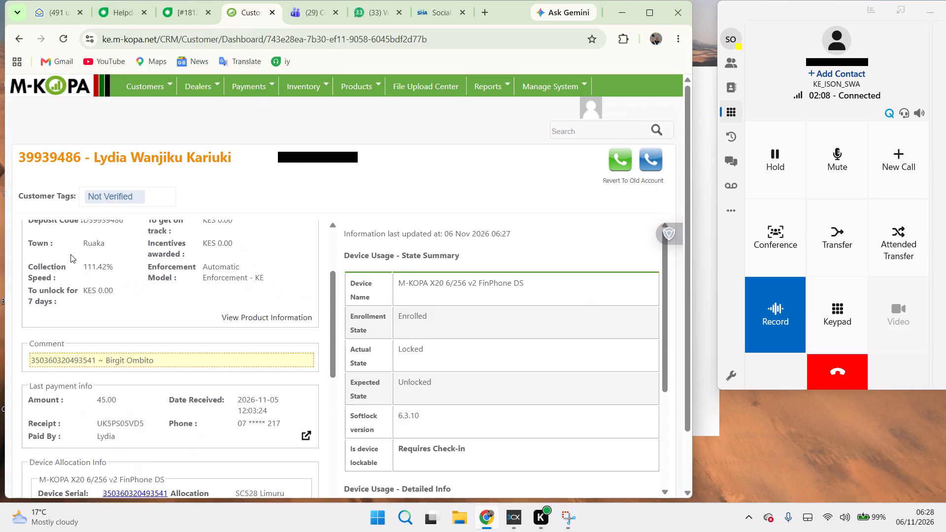
scroll(70, 254, up, 6)
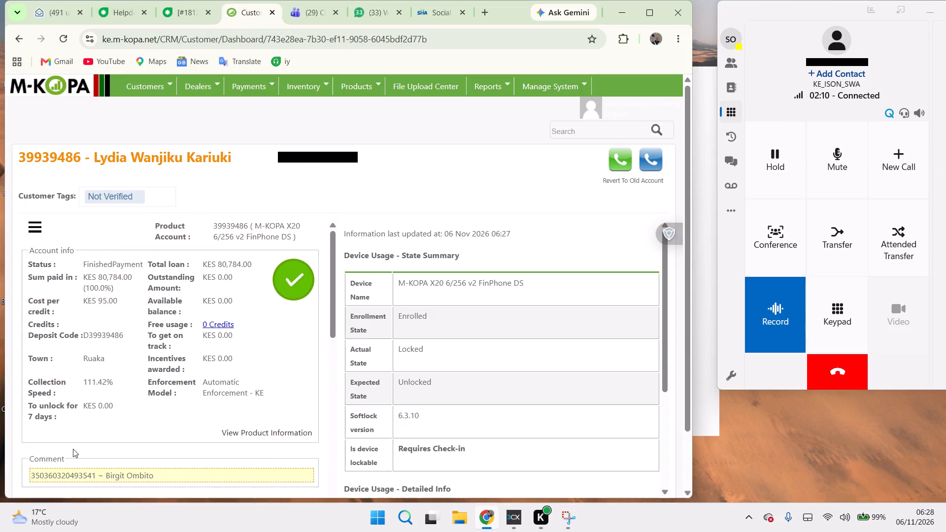
click(67, 433)
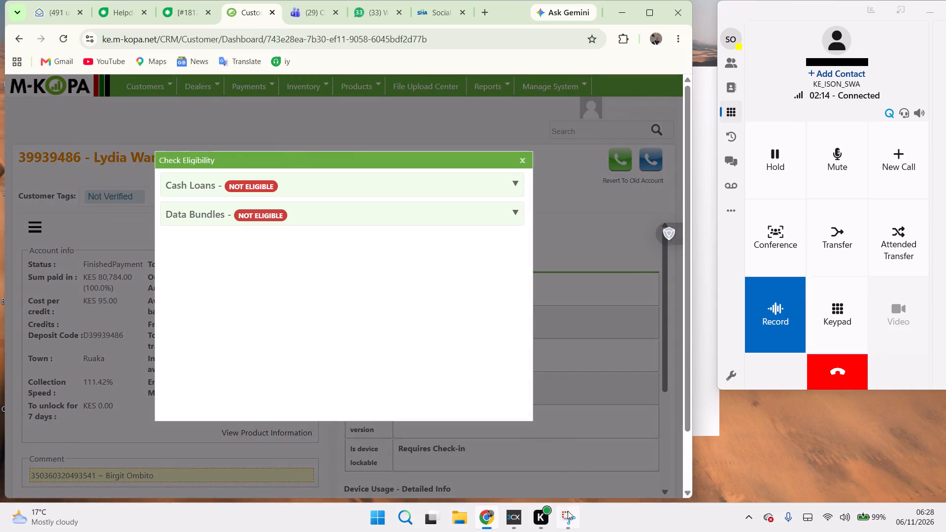
Capture the CRM's Check Eligibility window with Snipping Tool and paste the screenshot into the ticket note beneath the customer's first name.
click(568, 514)
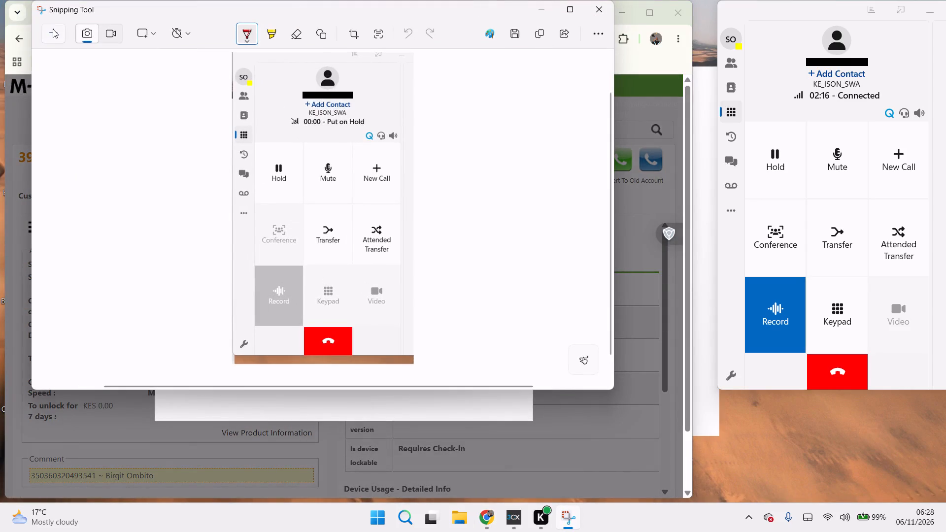
click(53, 29)
drag(7, 135, 584, 445)
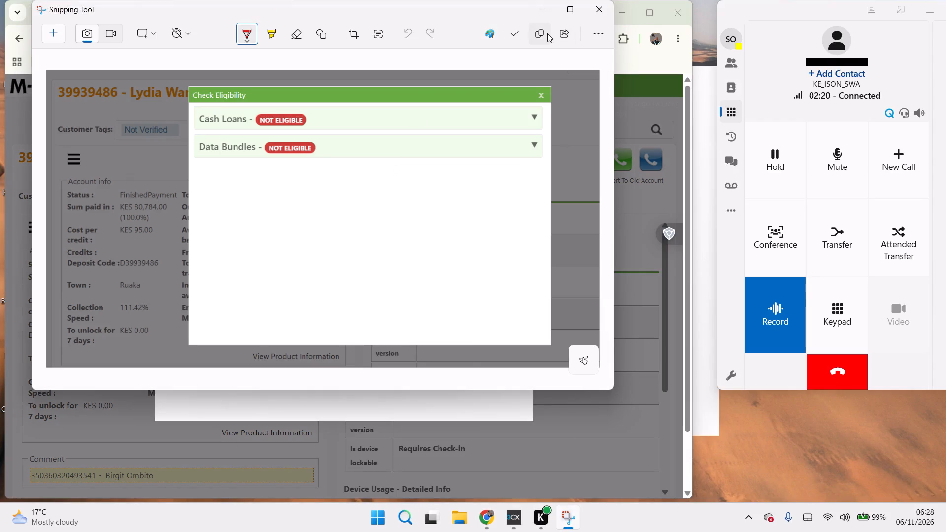
click(547, 33)
click(543, 10)
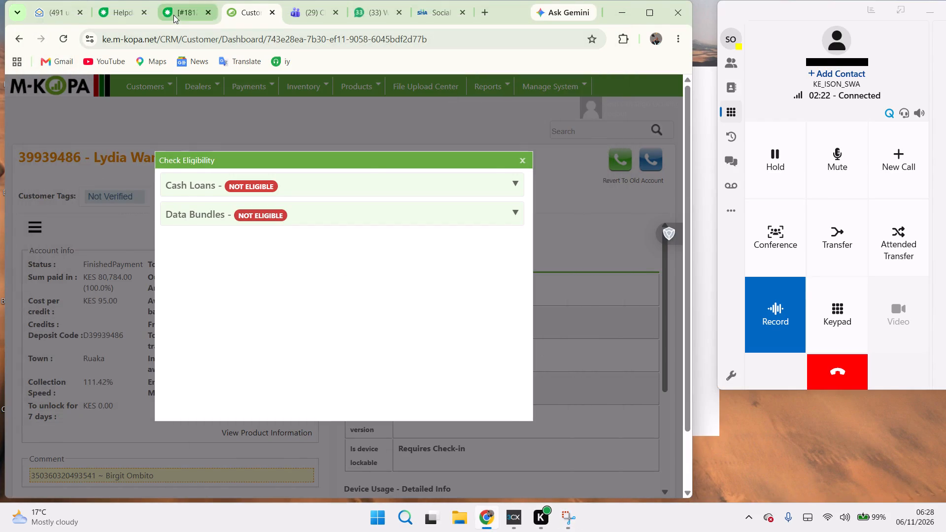
click(173, 14)
click(201, 310)
key(ctrl+v)
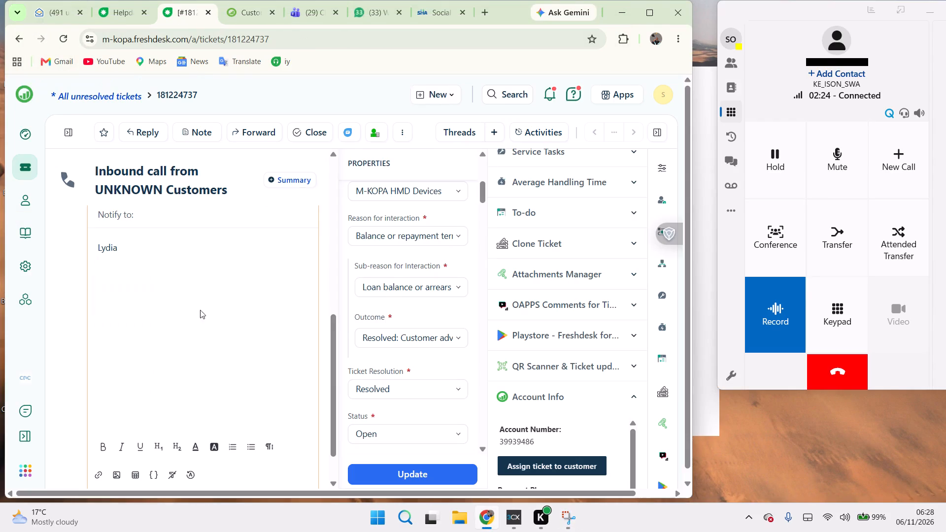
Change the ticket's interaction category to Financial Products and set the reason for interaction to Inquiry on cash loan.
scroll(406, 233, up, 2)
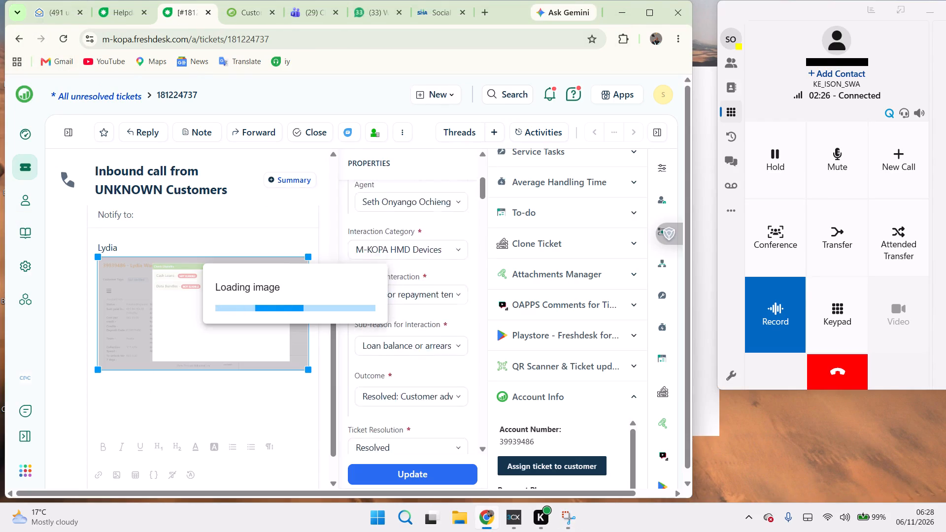
scroll(406, 233, up, 1)
click(397, 376)
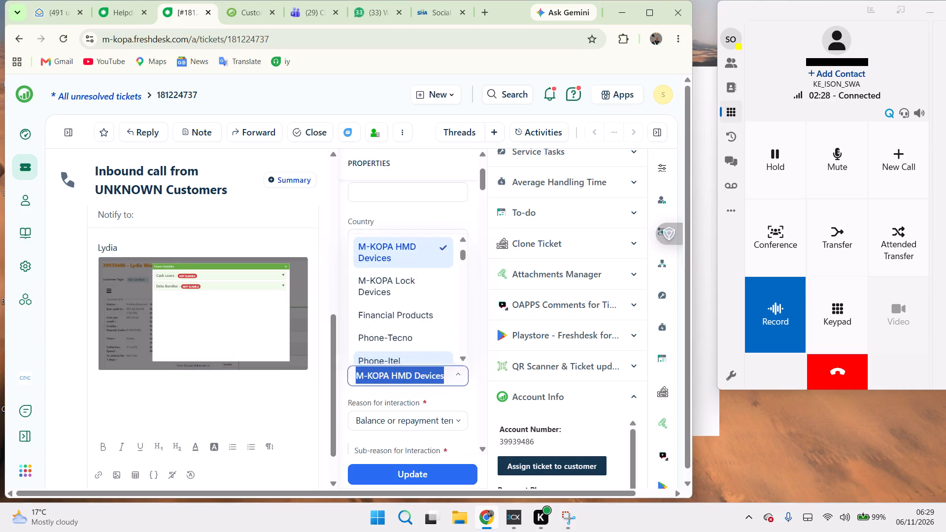
key(BackSpace)
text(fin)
click(398, 342)
scroll(397, 341, down, 1)
click(396, 362)
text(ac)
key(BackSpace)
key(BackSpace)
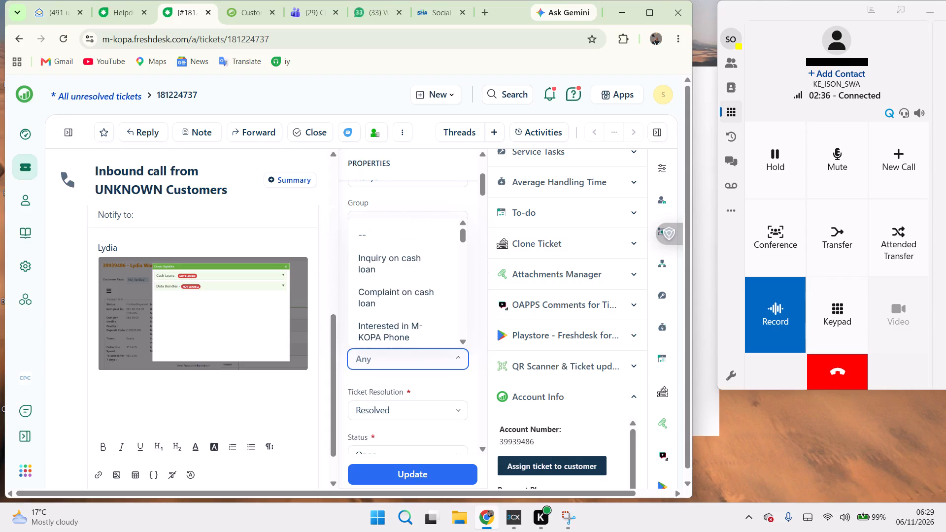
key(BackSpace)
click(391, 256)
Set the sub-reason to Inquiry - cash loan qualification and the outcome to Resolved: Customer advised on qualification criteria.
scroll(393, 280, down, 1)
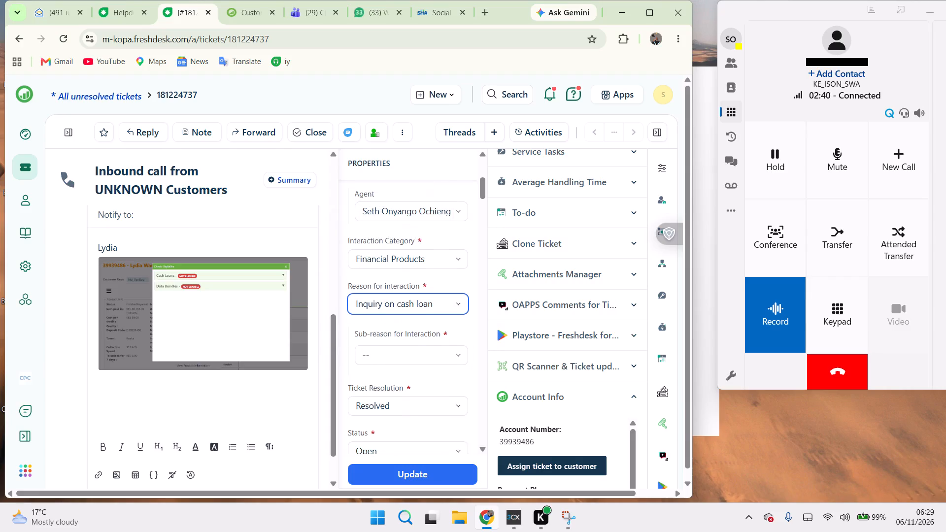
click(393, 342)
click(400, 411)
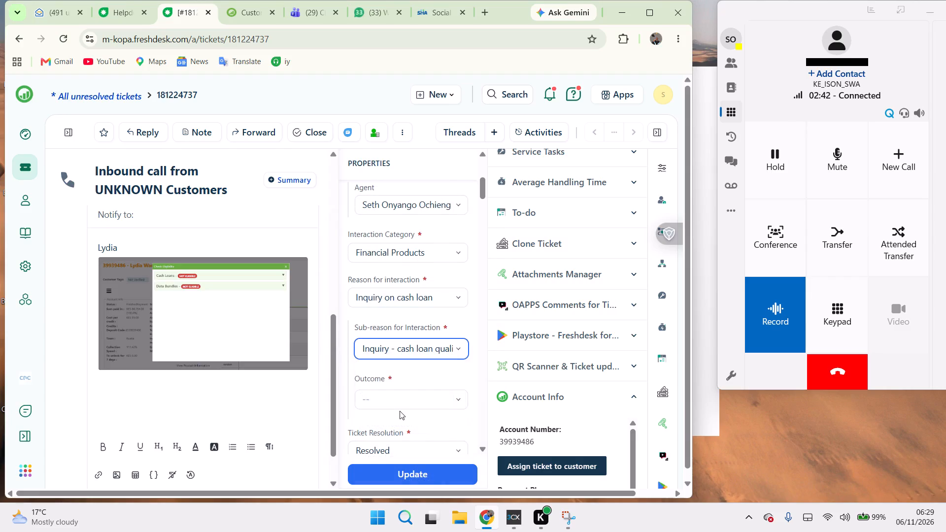
click(405, 397)
click(397, 369)
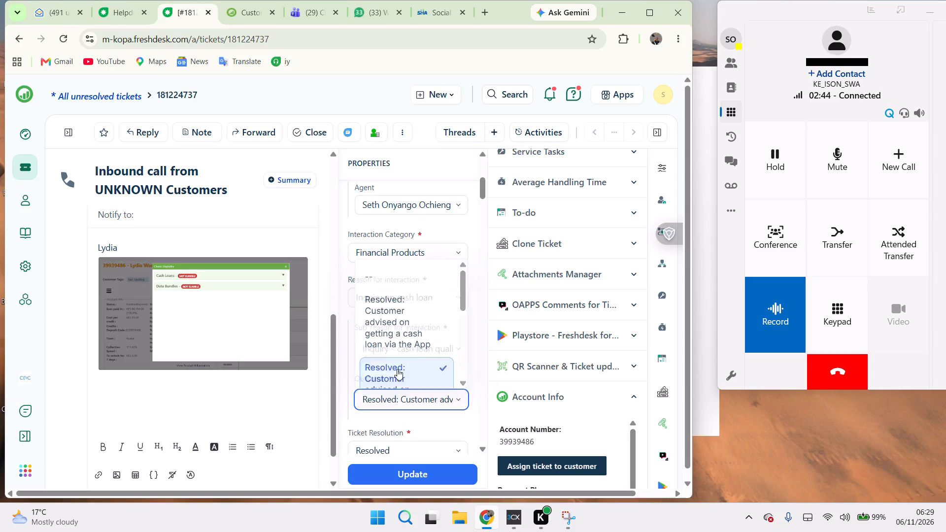
Set the ticket's status to Resolved.
scroll(398, 358, down, 2)
scroll(403, 371, up, 1)
click(407, 433)
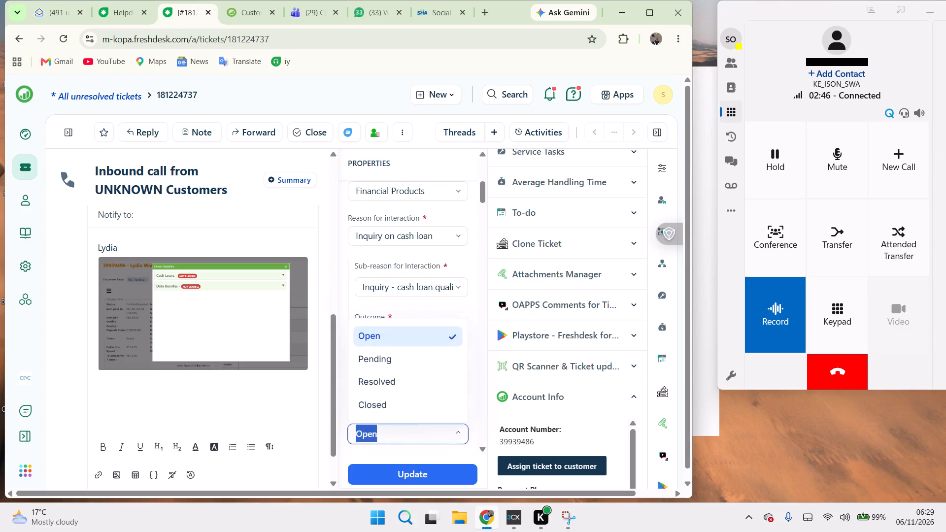
click(405, 385)
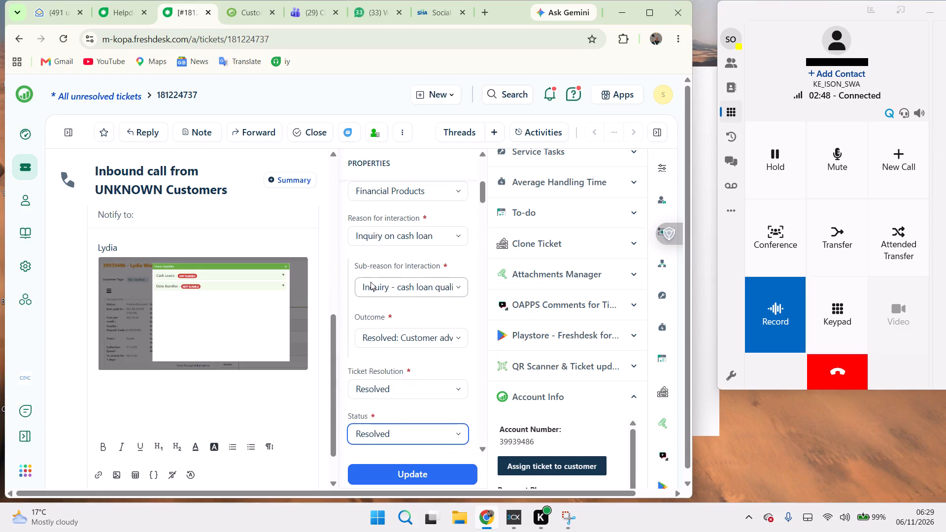
Copy the sub-reason and outcome texts from the ticket properties into the note, each on its own line above the screenshot.
click(371, 282)
right_click(371, 282)
click(411, 261)
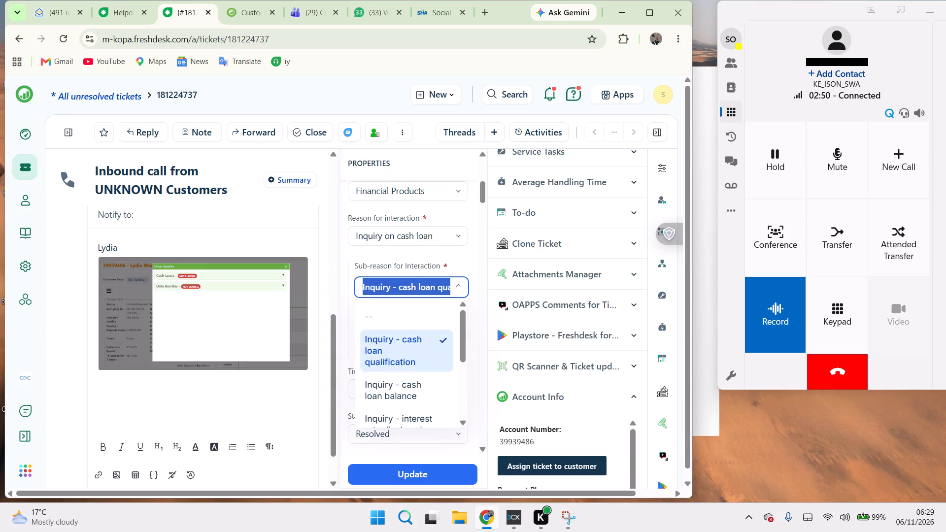
click(130, 247)
key(Return)
key(ctrl+v)
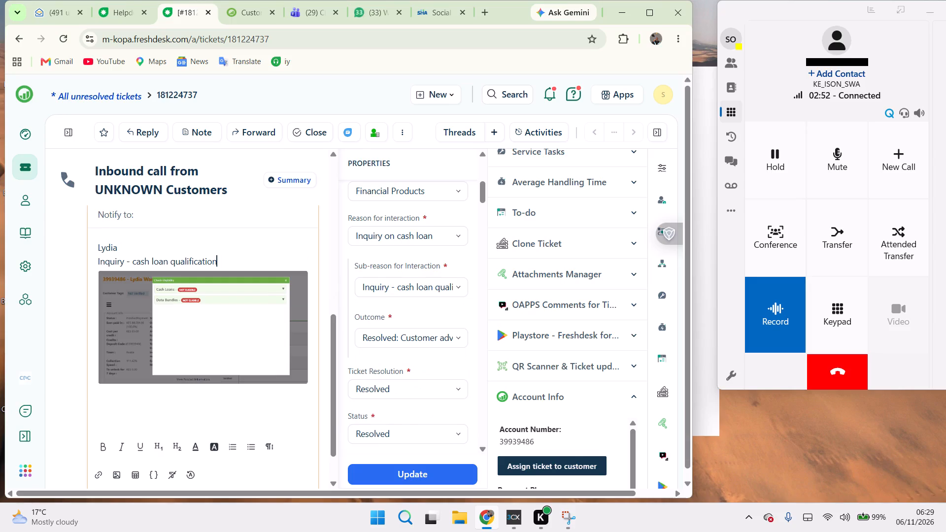
key(Return)
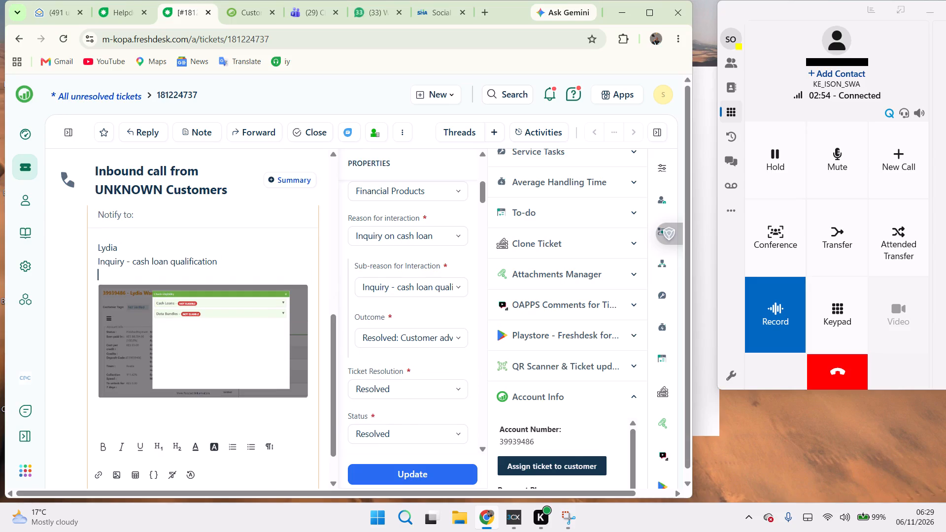
click(399, 333)
right_click(399, 333)
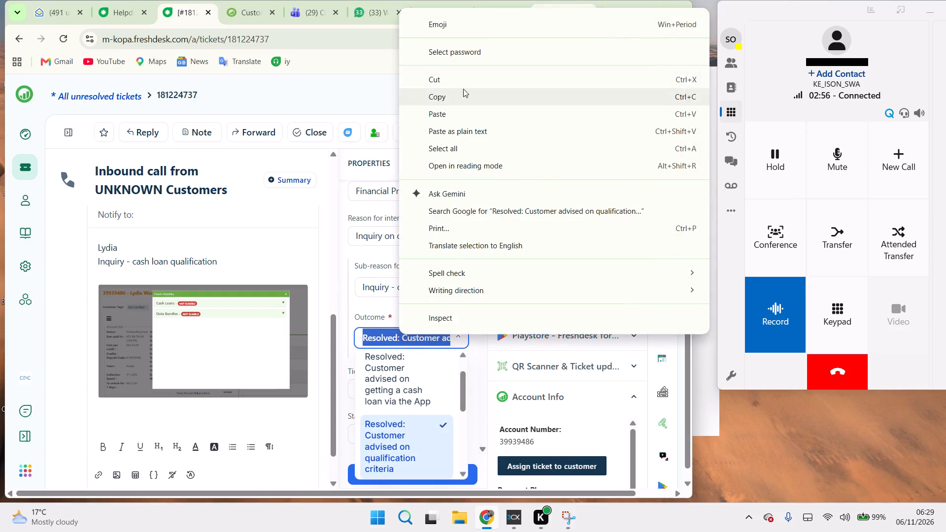
click(448, 93)
click(223, 266)
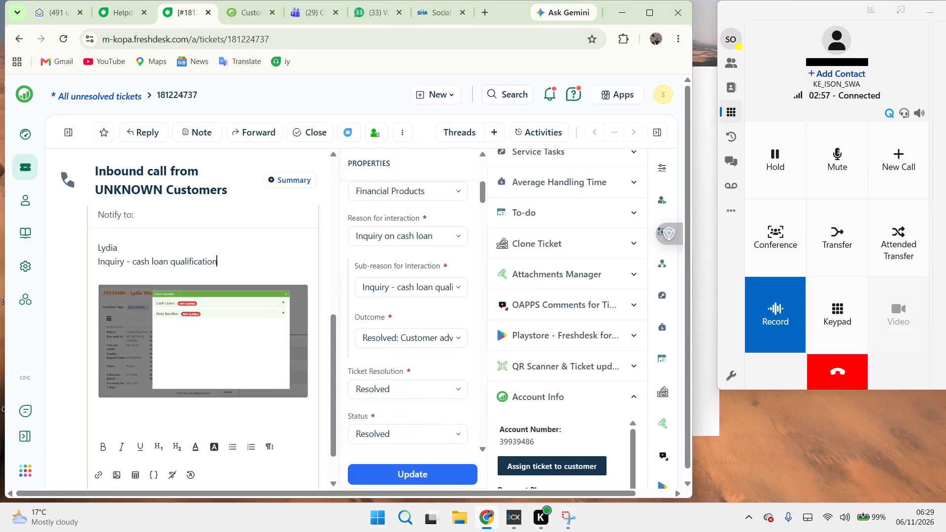
key(Return)
key(ctrl+v)
Add the completed private note to the ticket and save the updated ticket properties.
scroll(227, 300, down, 3)
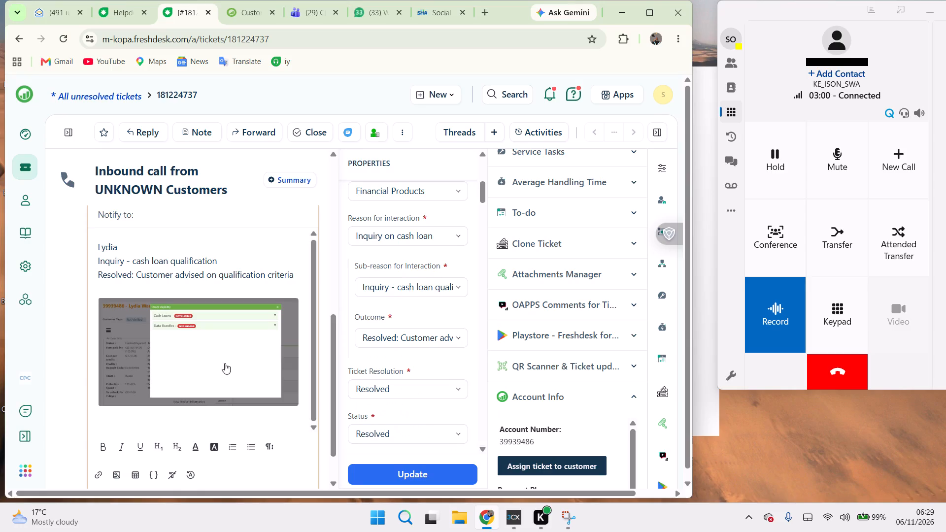
scroll(235, 405, down, 1)
scroll(236, 410, up, 1)
scroll(236, 410, down, 1)
click(259, 459)
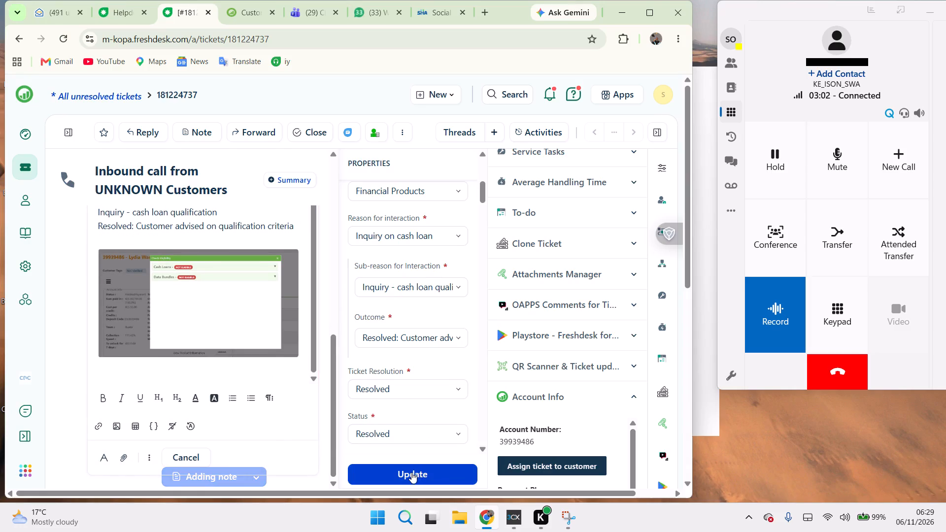
click(411, 472)
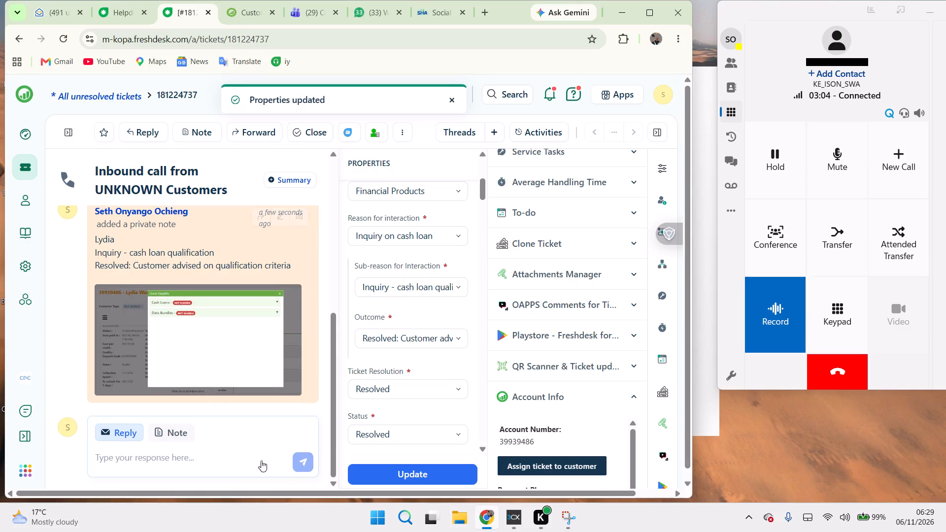
click(377, 471)
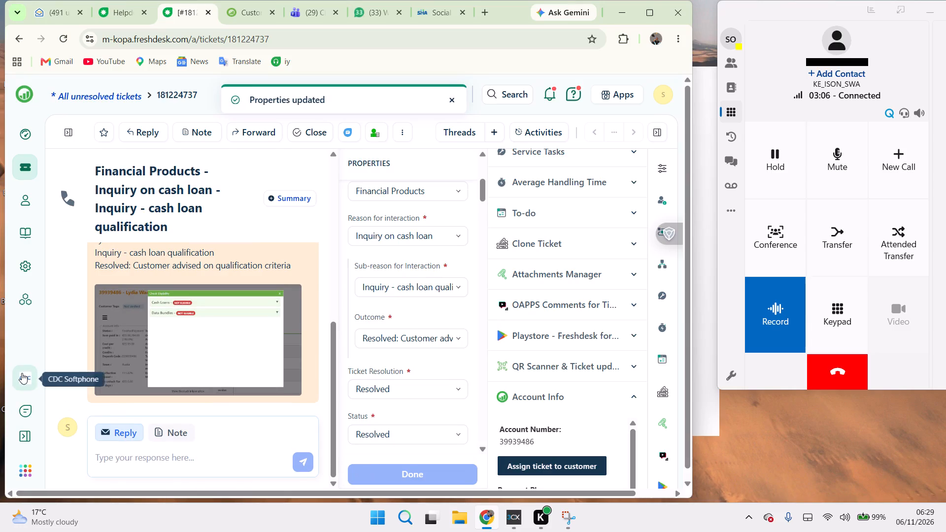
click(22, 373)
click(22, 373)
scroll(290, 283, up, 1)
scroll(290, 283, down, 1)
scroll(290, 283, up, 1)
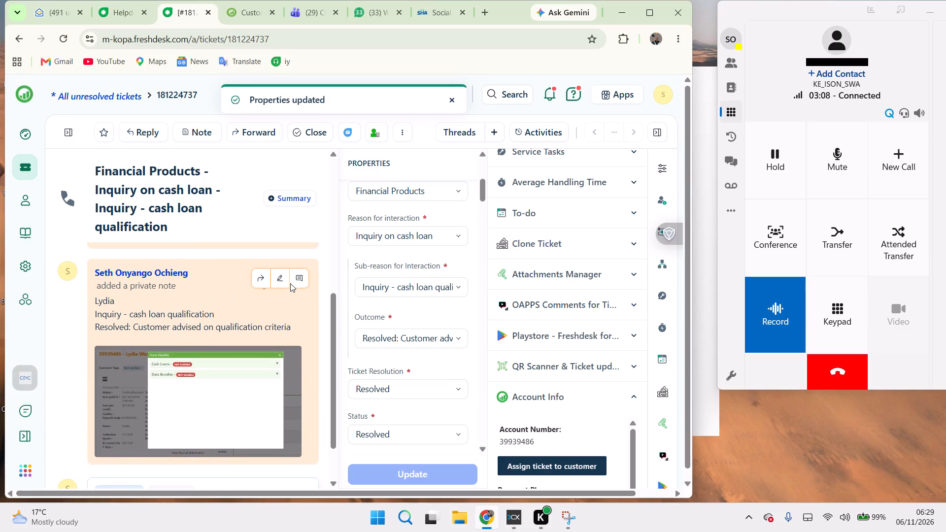
Open the list of the agent's unresolved tickets from My Dashboard.
click(23, 139)
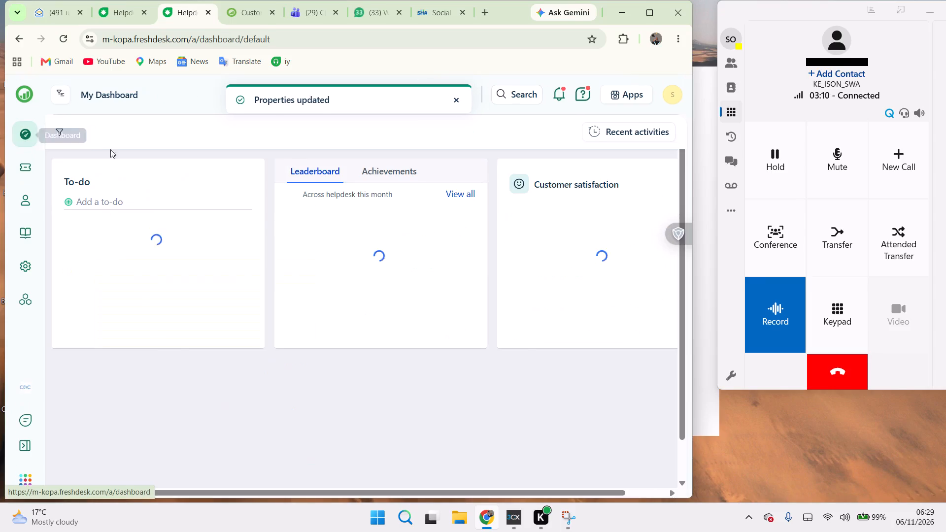
click(73, 187)
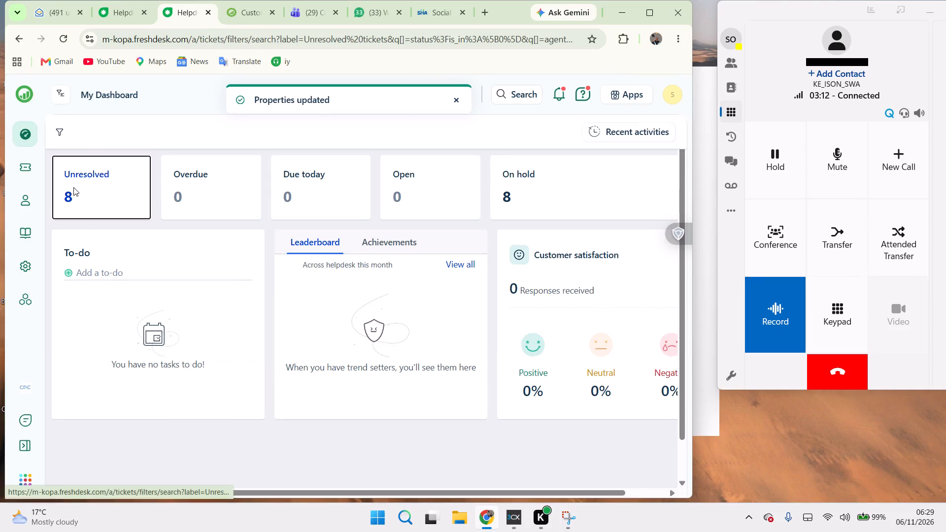
End the connected customer call in the 3CX softphone.
click(828, 373)
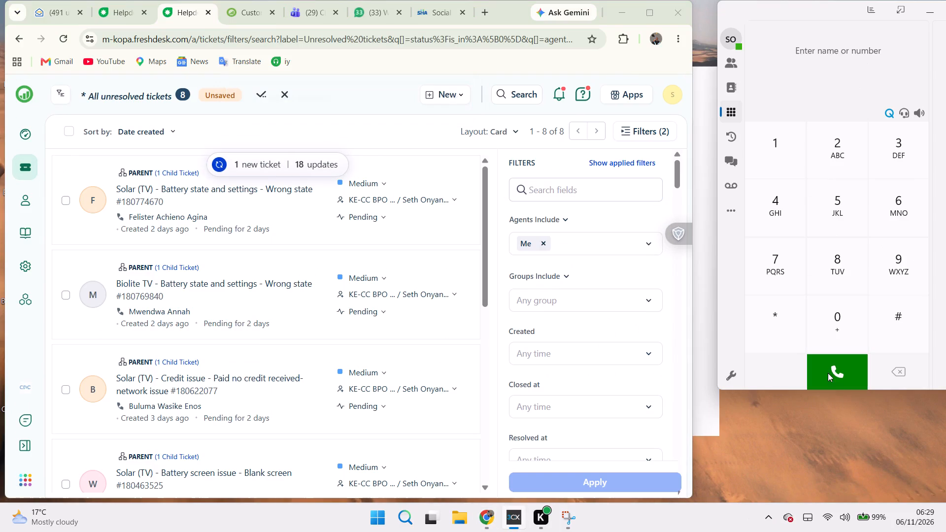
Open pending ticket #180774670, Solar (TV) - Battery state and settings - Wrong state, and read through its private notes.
click(117, 9)
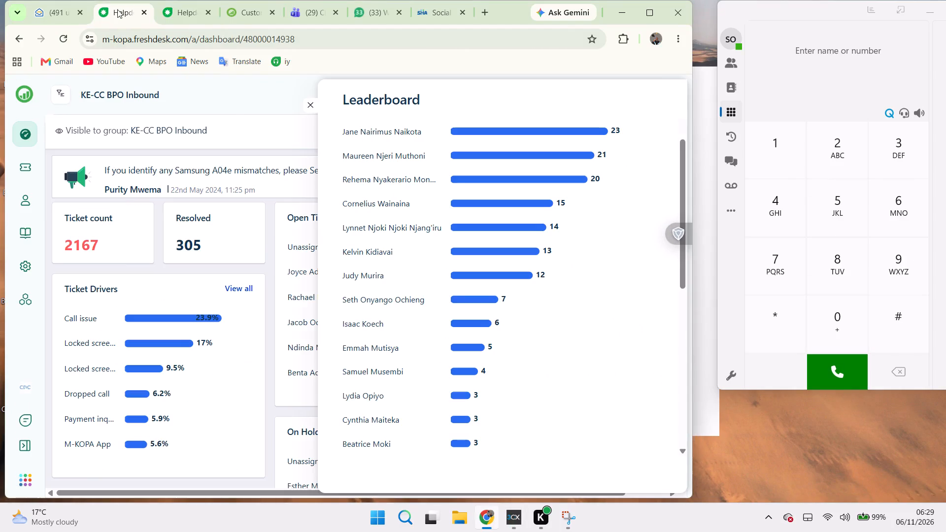
click(179, 8)
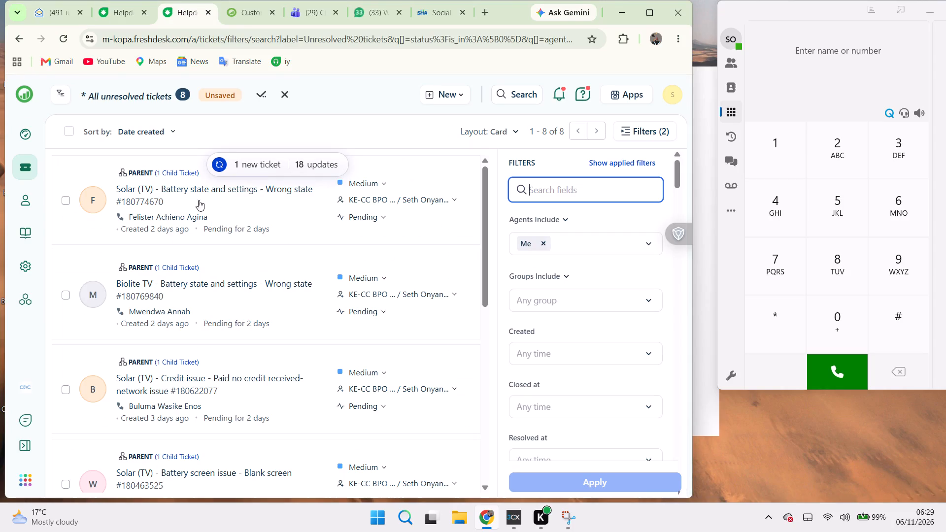
click(193, 191)
scroll(208, 314, down, 4)
scroll(208, 312, up, 1)
scroll(208, 312, down, 3)
scroll(208, 312, up, 2)
scroll(208, 312, down, 1)
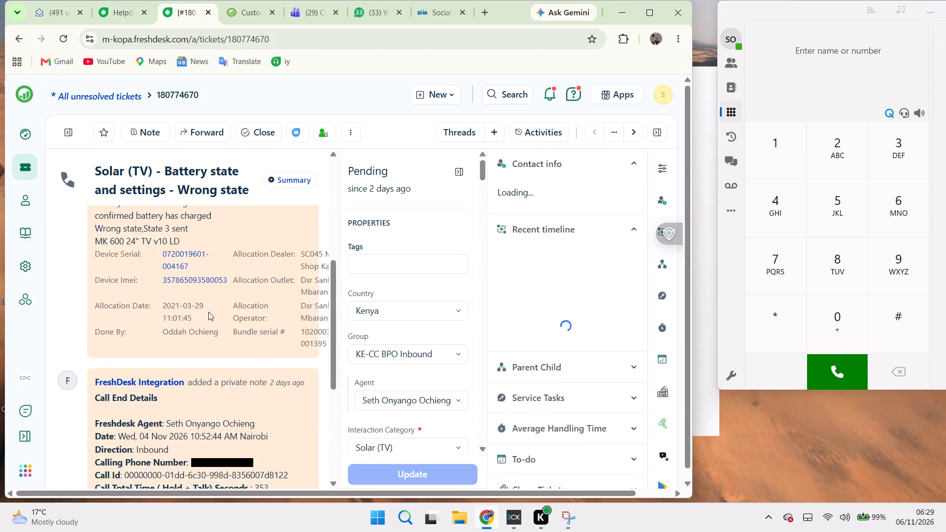
scroll(208, 312, down, 7)
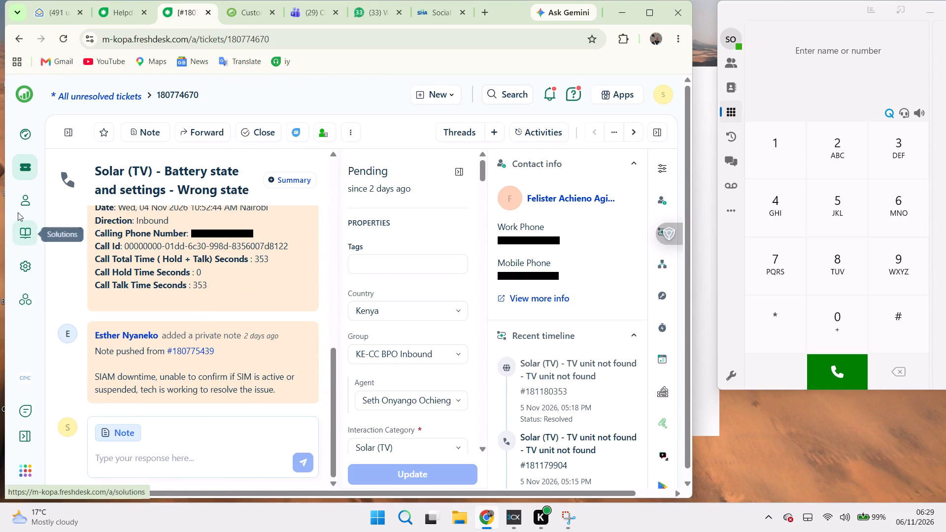
Return to My Dashboard and try to open the CDC Softphone.
click(26, 133)
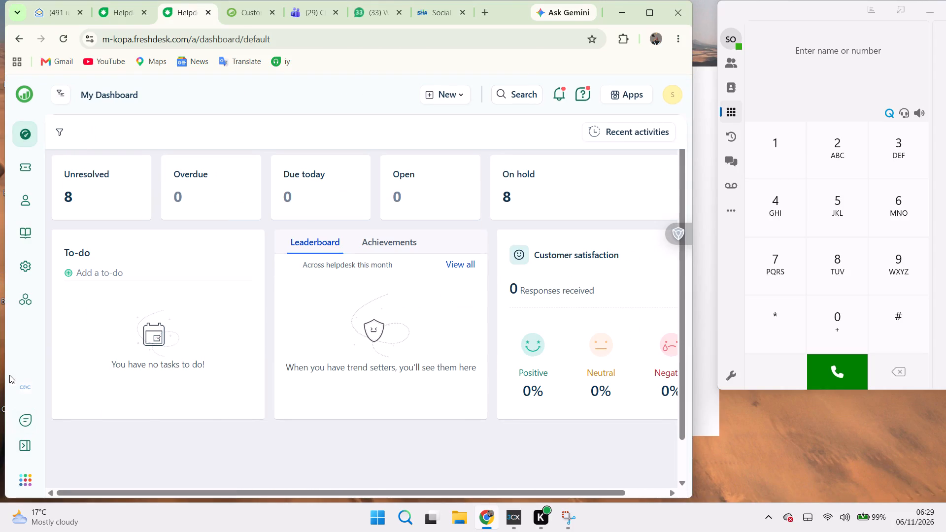
scroll(18, 375, down, 1)
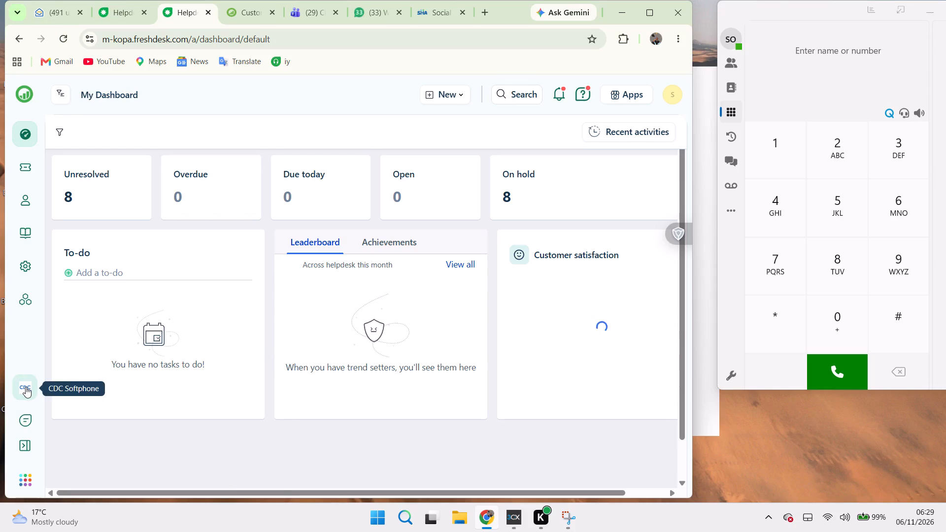
double_click(26, 387)
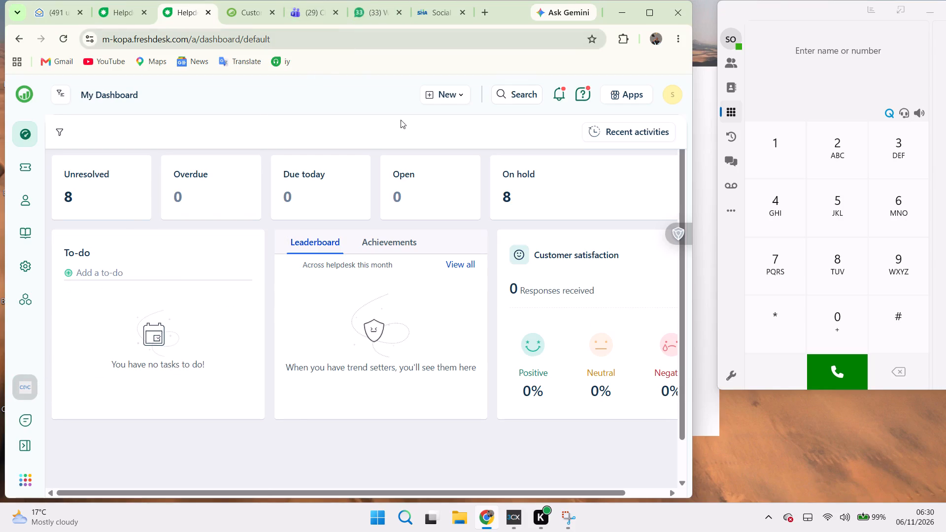
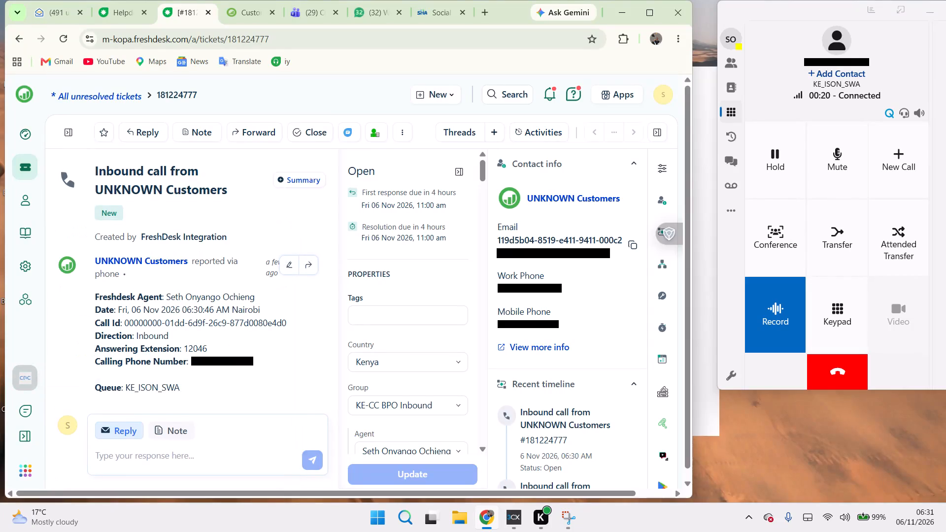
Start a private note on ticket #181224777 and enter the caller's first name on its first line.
scroll(233, 328, down, 3)
click(175, 421)
scroll(184, 356, up, 1)
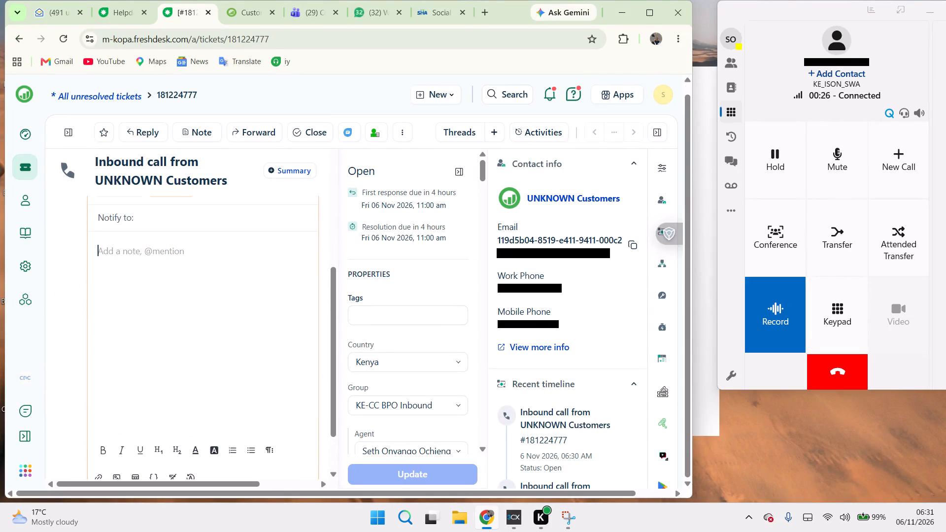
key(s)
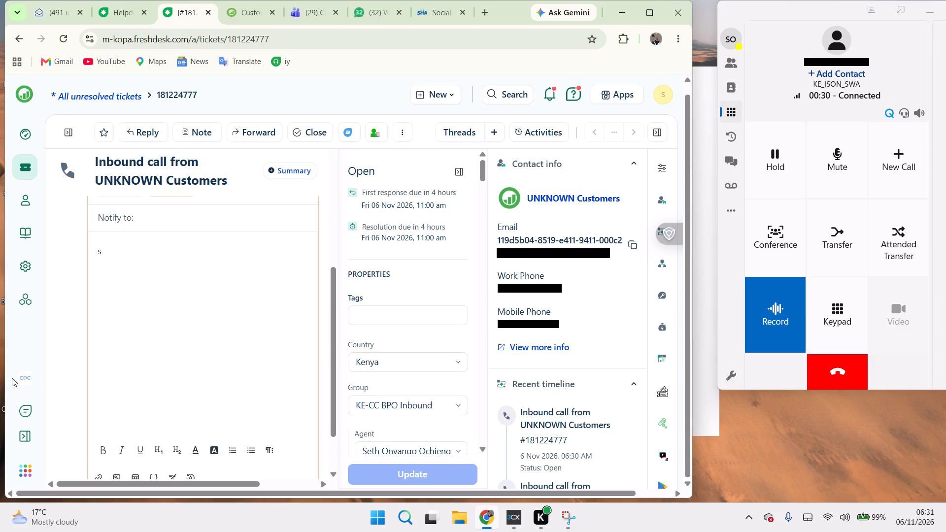
key(BackSpace)
key(BackSpace)
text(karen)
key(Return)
scroll(115, 286, up, 1)
scroll(310, 366, down, 3)
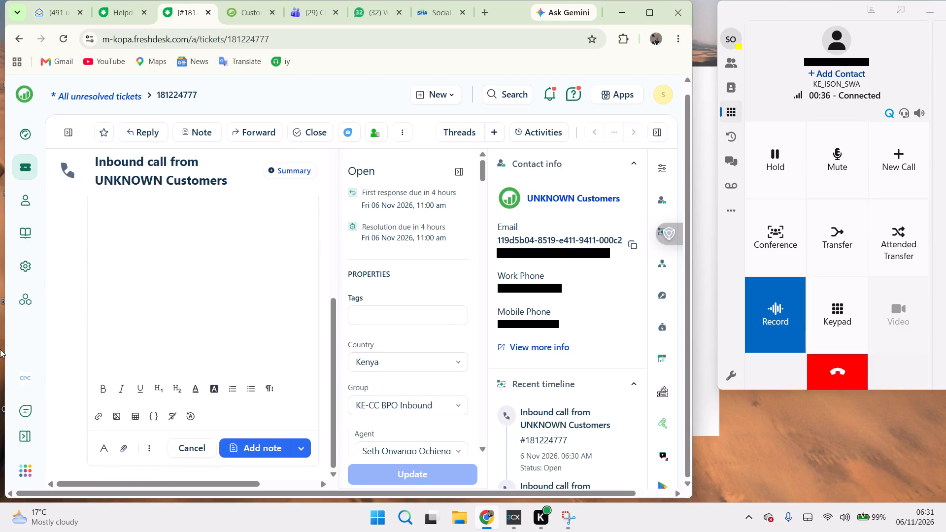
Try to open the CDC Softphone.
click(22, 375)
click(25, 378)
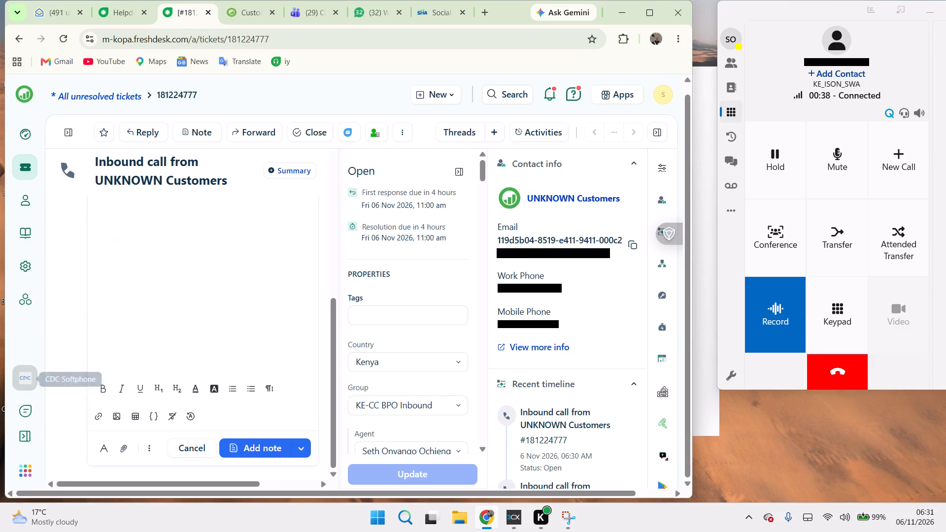
Set the ticket's interaction category to M-KOPA HMD Devices and the reason for interaction to Locked screen paid-M-KOPA Phone.
scroll(220, 250, up, 1)
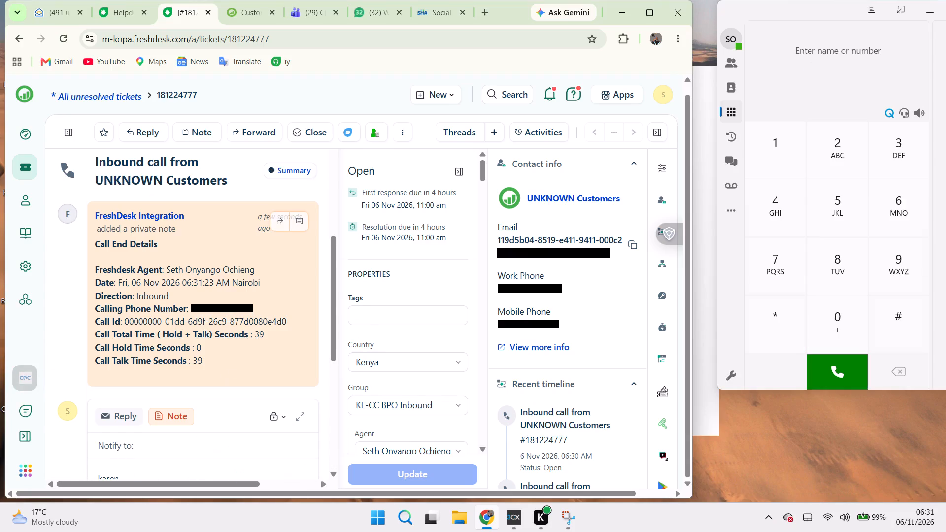
scroll(189, 357, down, 3)
scroll(208, 361, up, 1)
scroll(413, 340, down, 4)
scroll(413, 340, up, 1)
scroll(413, 340, down, 1)
scroll(413, 340, up, 1)
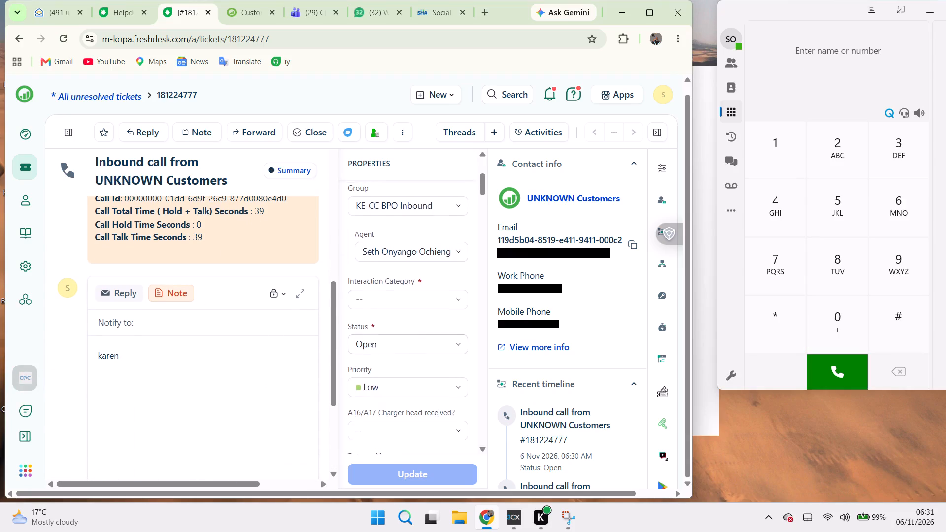
click(413, 317)
click(415, 391)
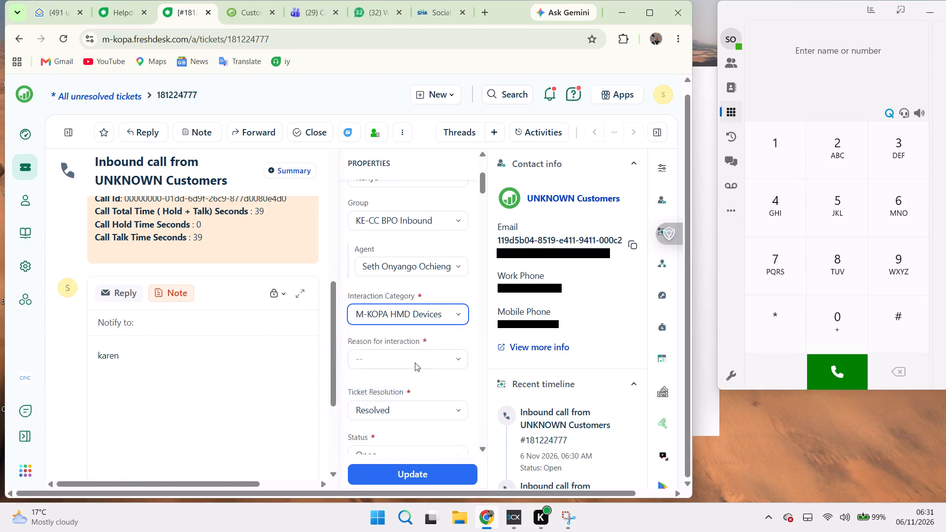
click(415, 357)
click(398, 260)
Set the sub-reason to KYC failed and the outcome to Resolved: Does not know their account number.
scroll(399, 283, down, 2)
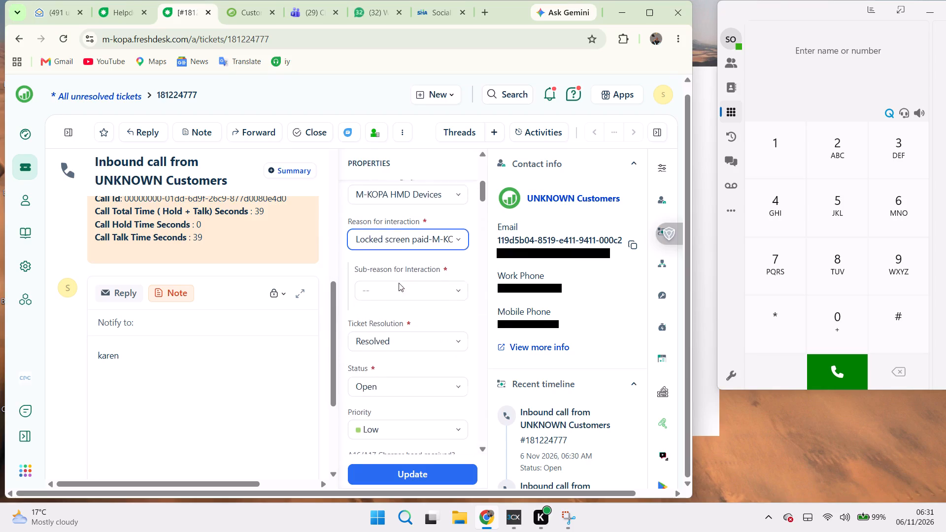
click(400, 291)
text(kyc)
click(396, 309)
click(401, 344)
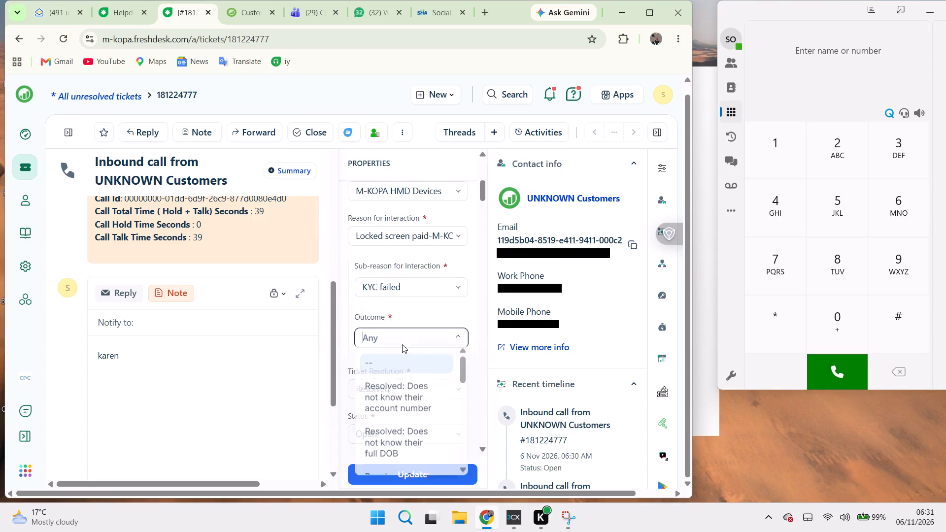
click(400, 401)
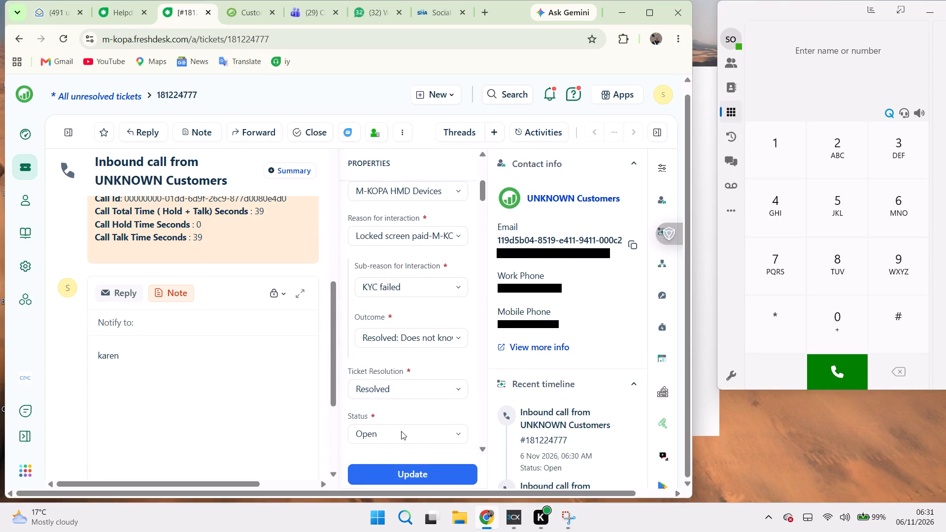
Set the ticket's status to Resolved and save the property changes.
click(401, 436)
click(385, 380)
click(380, 478)
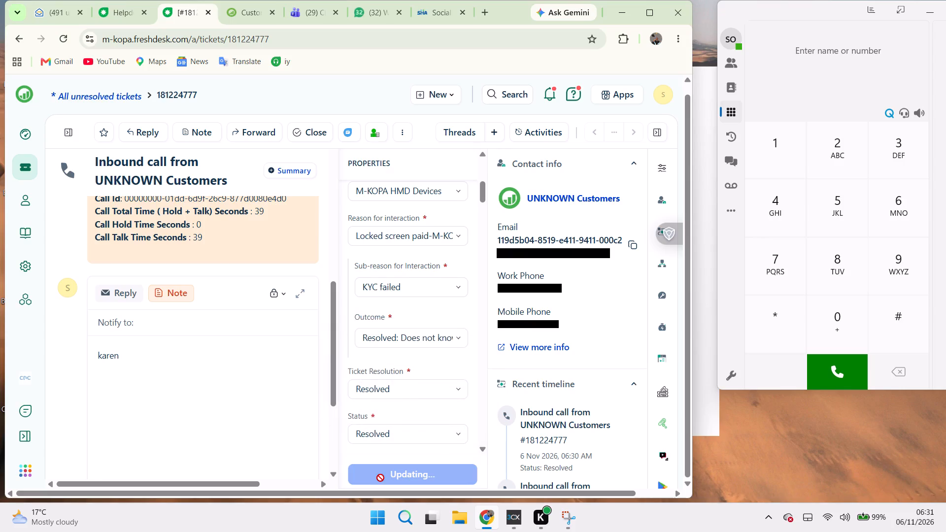
Copy the reason for interaction into the private note, add the line "kyc failed" below it, and post the note.
click(375, 233)
right_click(375, 233)
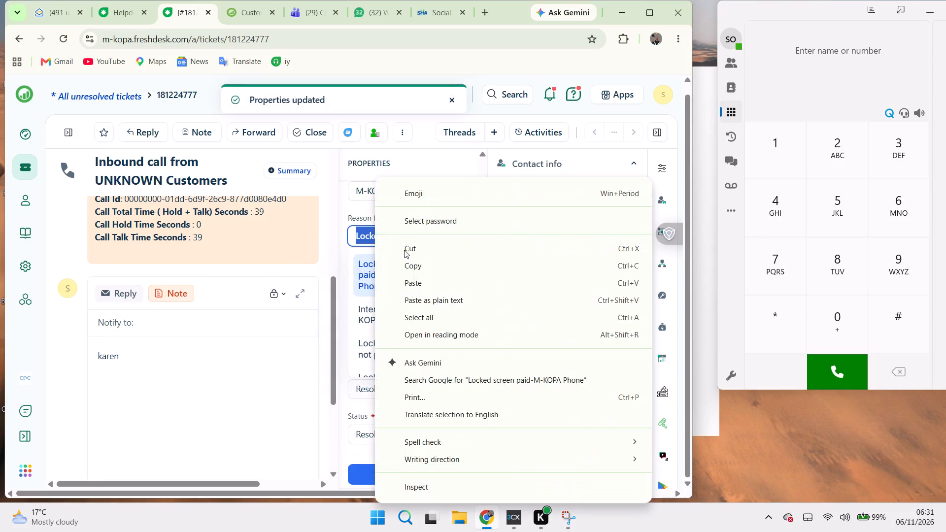
click(409, 266)
click(203, 380)
key(ctrl+v)
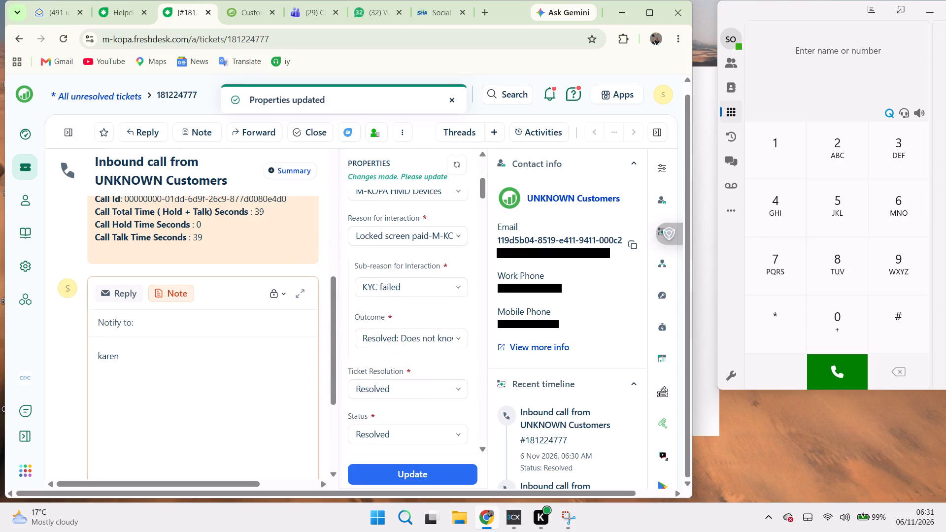
key(Return)
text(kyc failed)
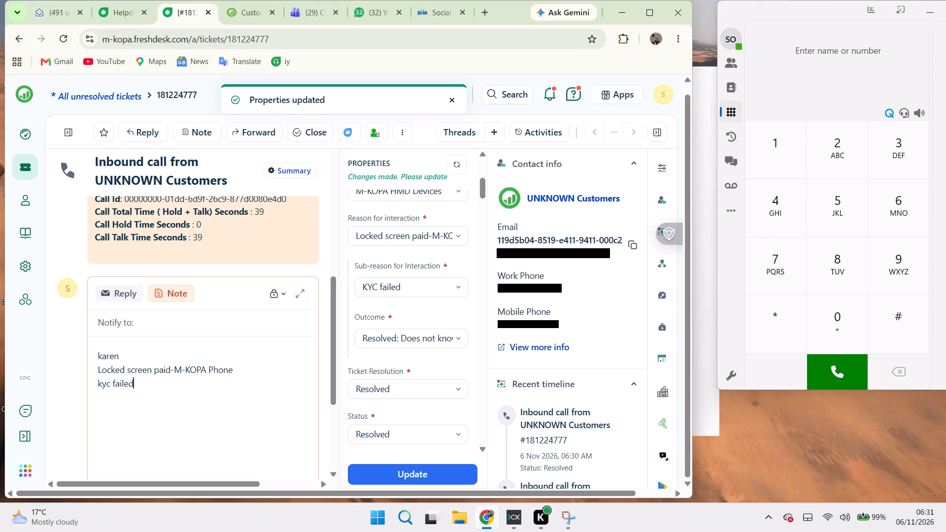
scroll(313, 378, down, 3)
click(260, 450)
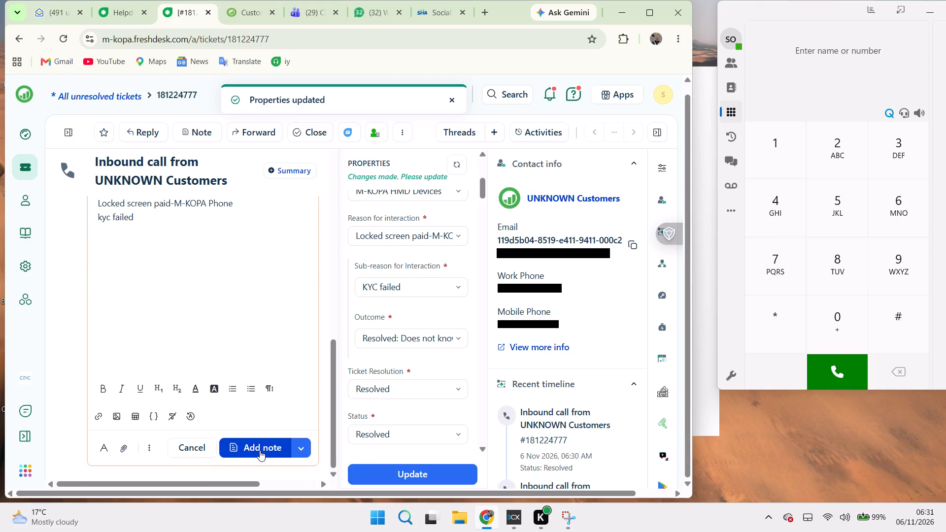
Save the ticket's properties again after posting the note.
click(399, 473)
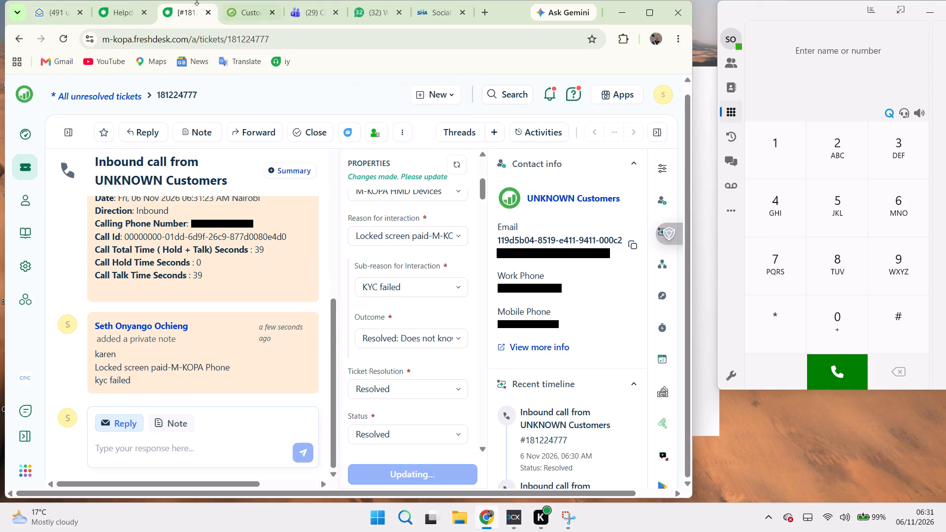
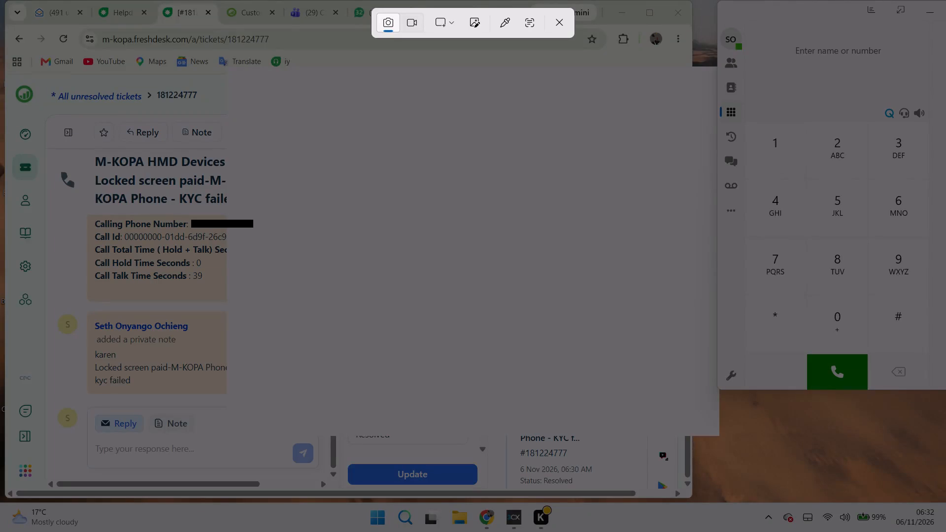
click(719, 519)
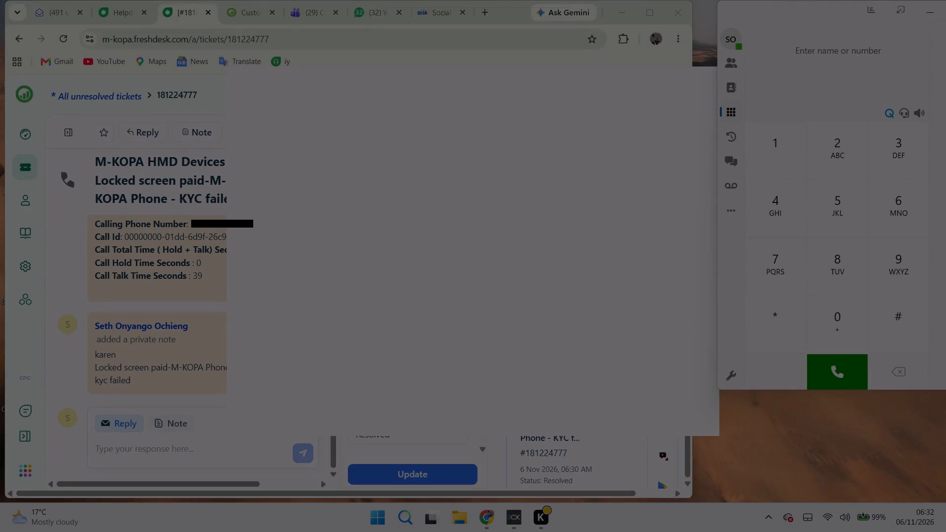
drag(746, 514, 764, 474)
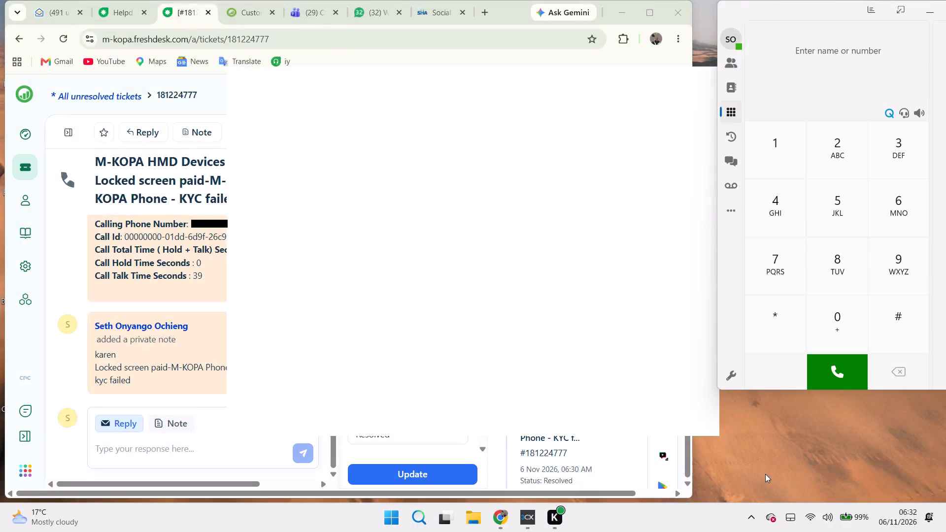
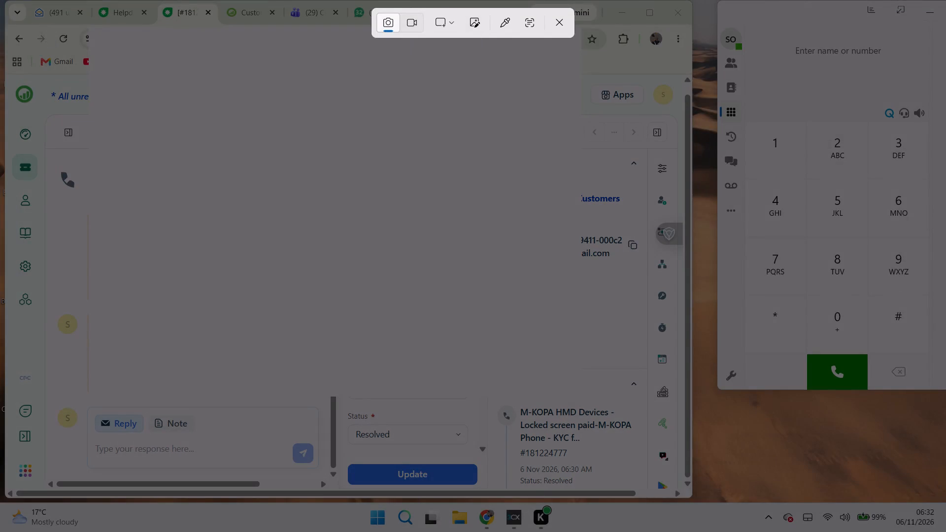
Dismiss the screen snipping overlay without taking a capture.
click(557, 23)
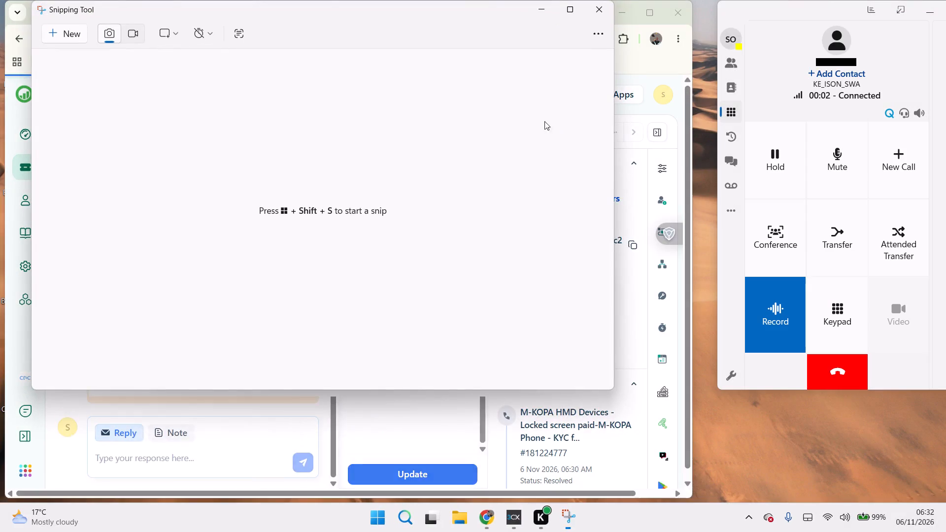
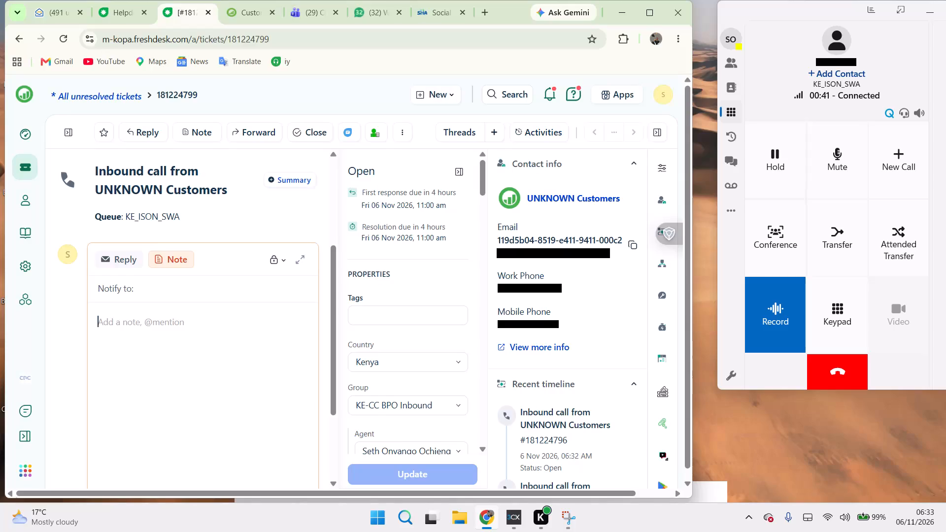
Start the ticket's note with the caller's first name, Sophia.
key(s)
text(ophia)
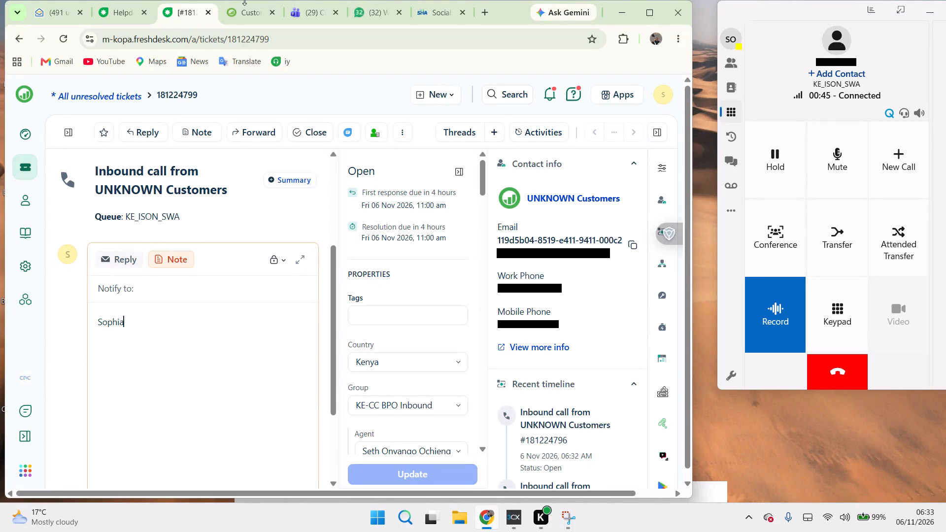
Switch to the CRM, close the eligibility check and look up the caller's account by its number.
click(255, 19)
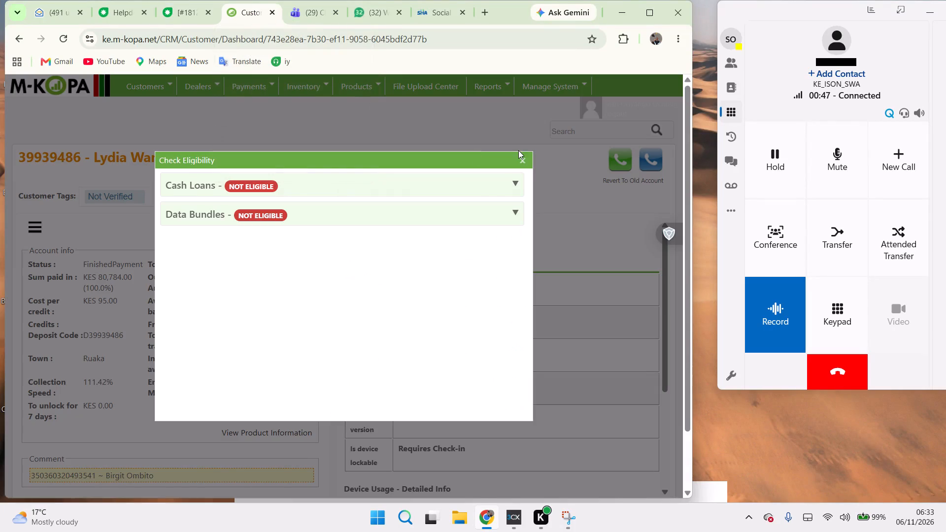
click(526, 166)
click(574, 131)
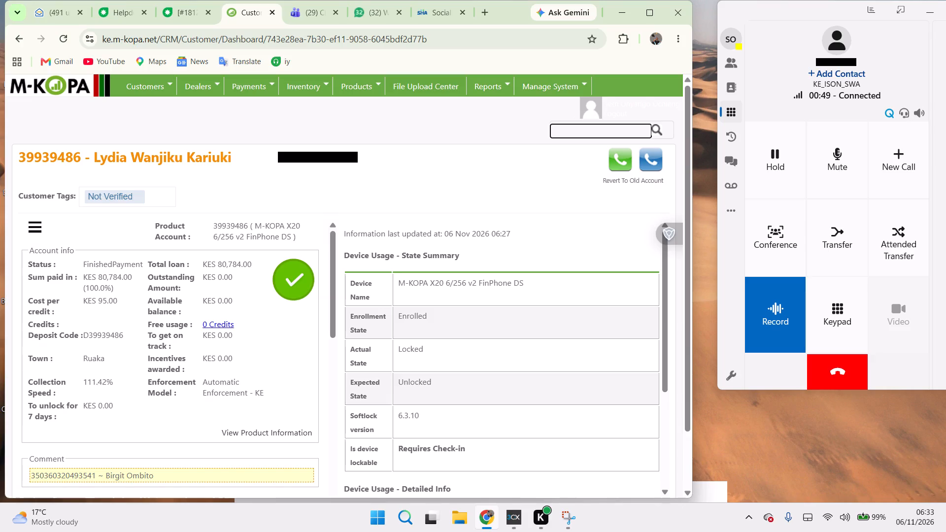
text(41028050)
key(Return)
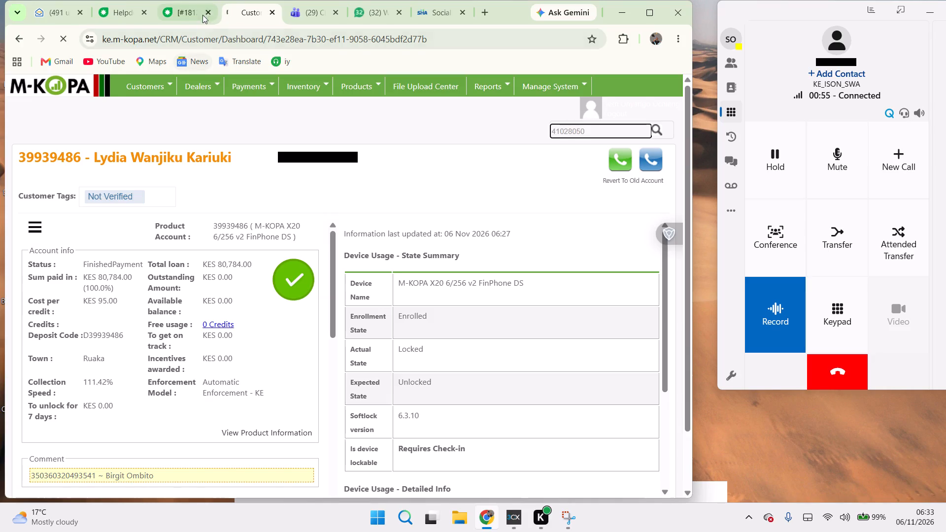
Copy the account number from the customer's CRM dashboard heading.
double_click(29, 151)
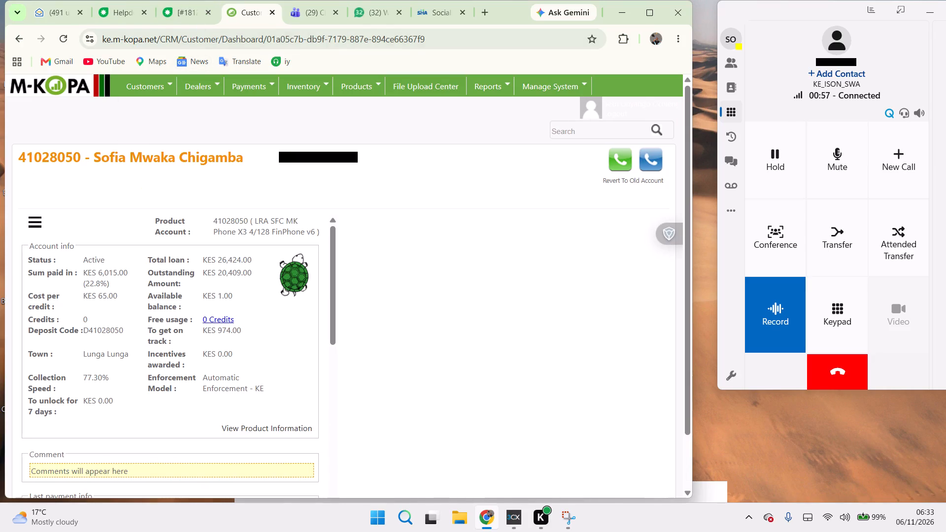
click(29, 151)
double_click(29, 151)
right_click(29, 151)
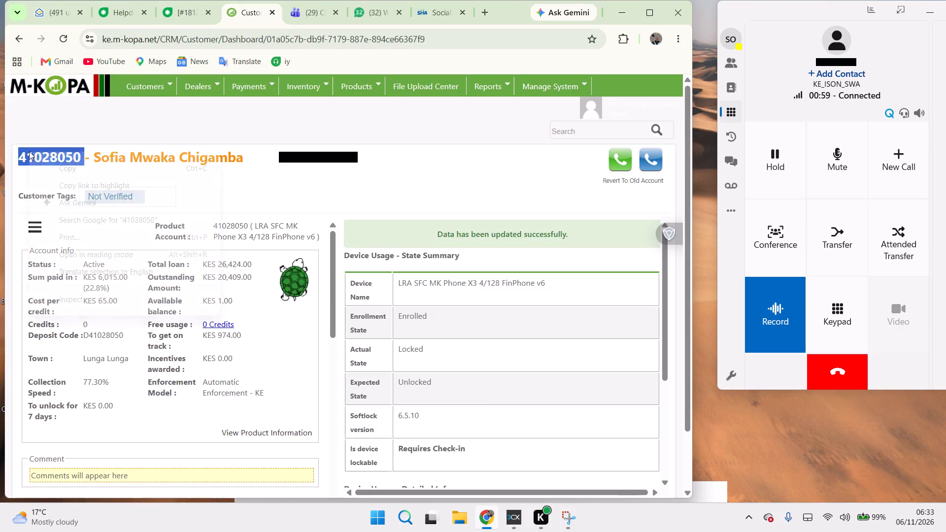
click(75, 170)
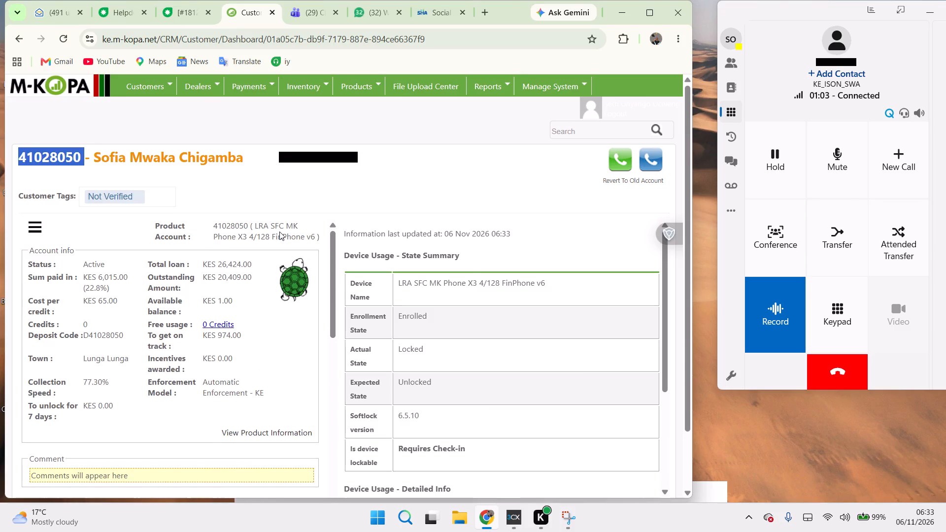
Review the customer's device usage summary and detailed info in the CRM, and look through the ticket's side widgets.
scroll(443, 340, down, 3)
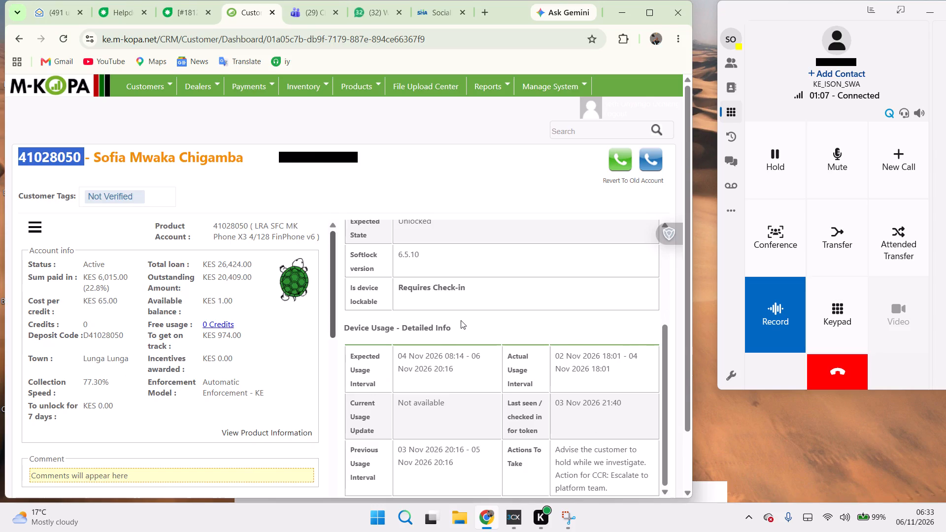
scroll(466, 320, up, 2)
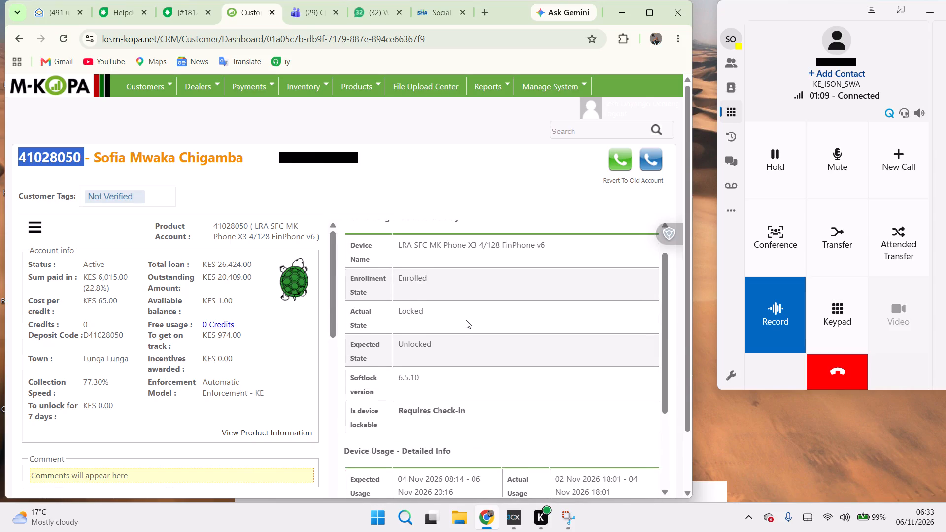
click(180, 12)
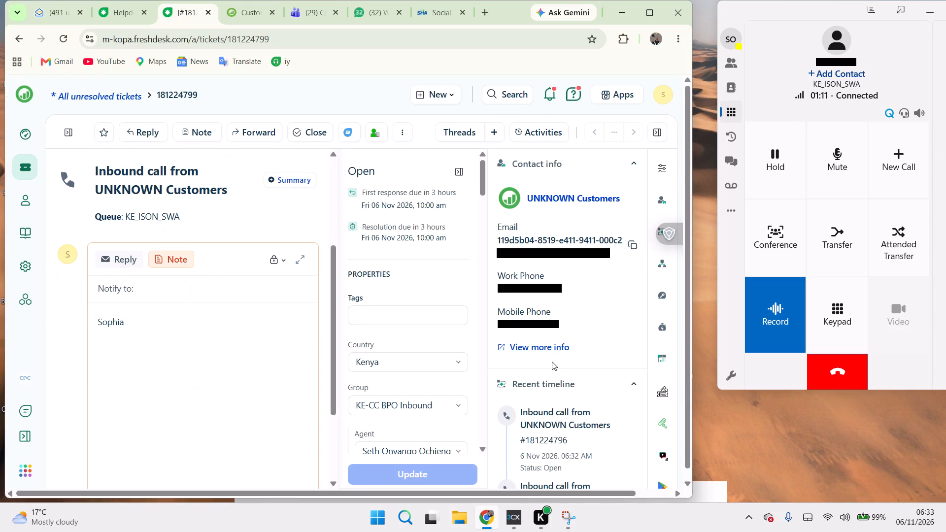
scroll(554, 353, down, 2)
scroll(554, 353, up, 3)
scroll(554, 353, down, 10)
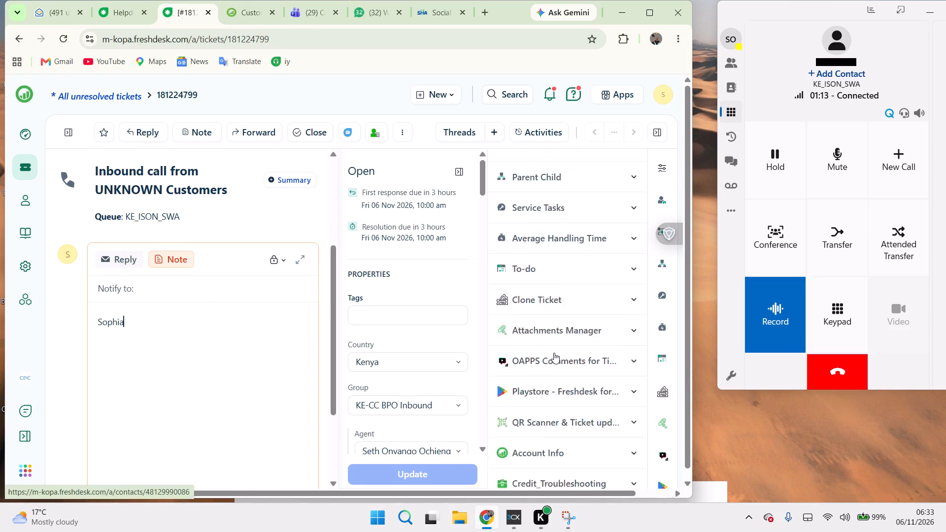
scroll(554, 353, down, 1)
scroll(554, 353, up, 1)
scroll(554, 353, down, 1)
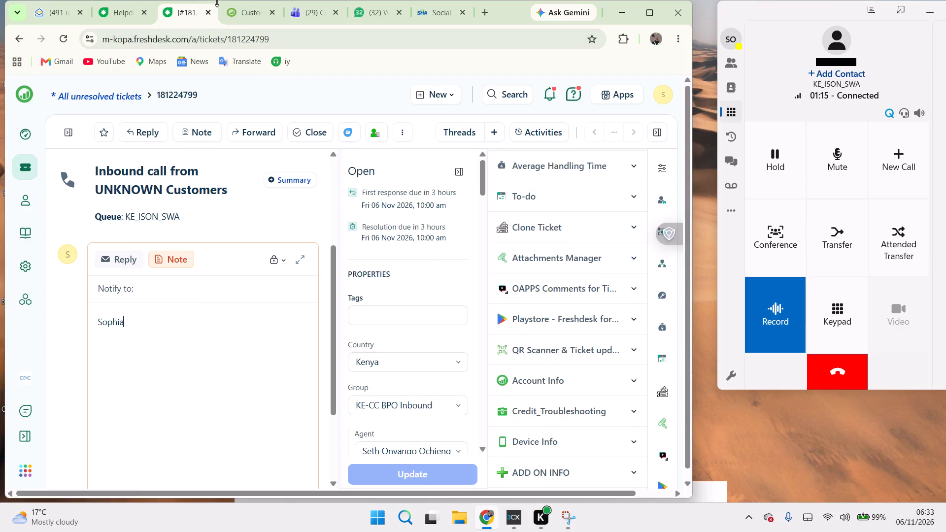
click(240, 16)
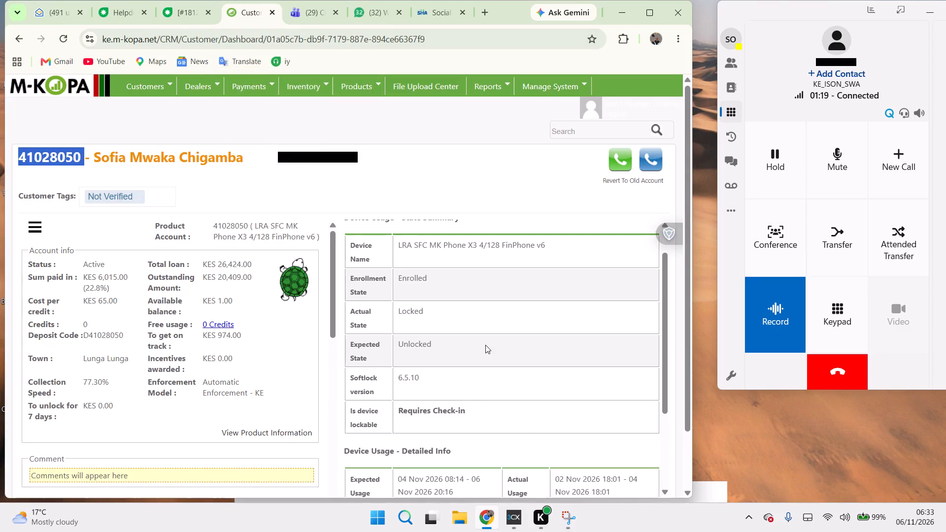
scroll(420, 319, up, 1)
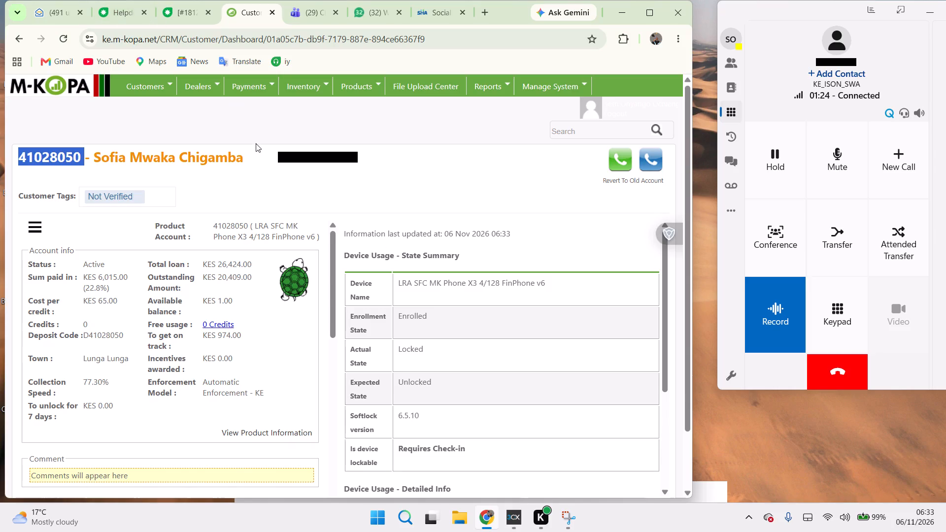
In the ticket, set the interaction category to M-KOPA HMD Devices and the reason to Locked screen paid-M-KOPA Phone.
click(177, 12)
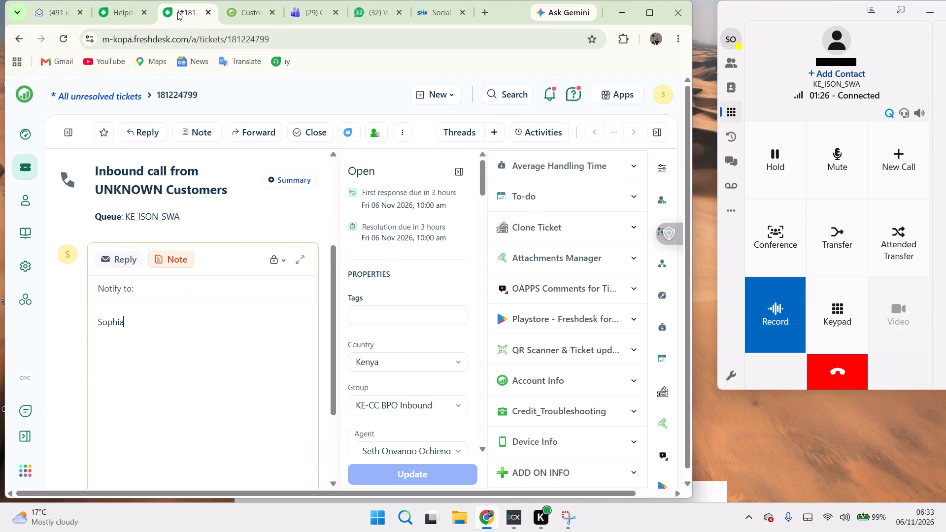
scroll(404, 338, down, 3)
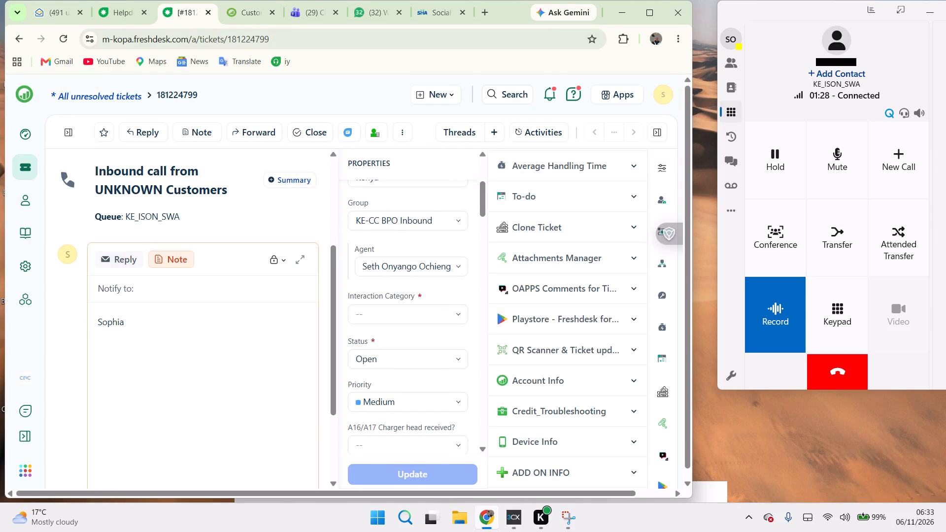
click(405, 311)
click(396, 392)
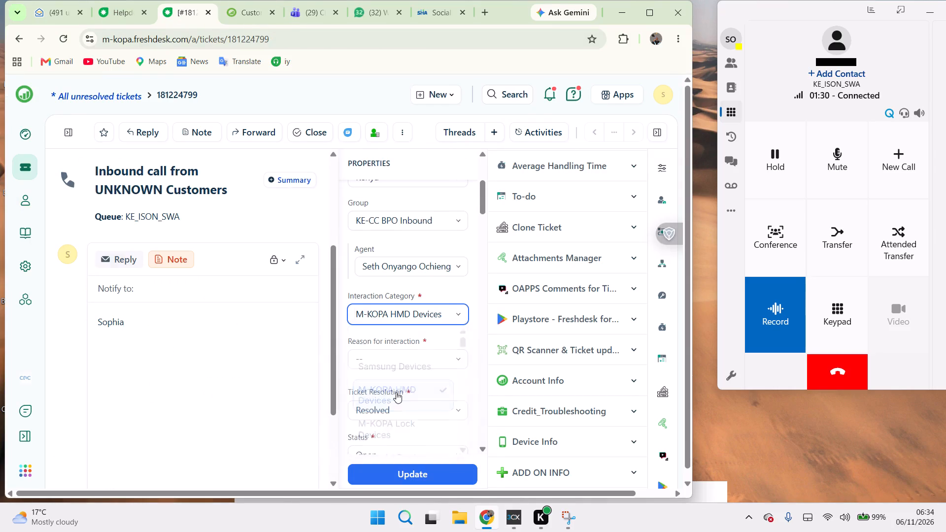
click(412, 371)
click(412, 360)
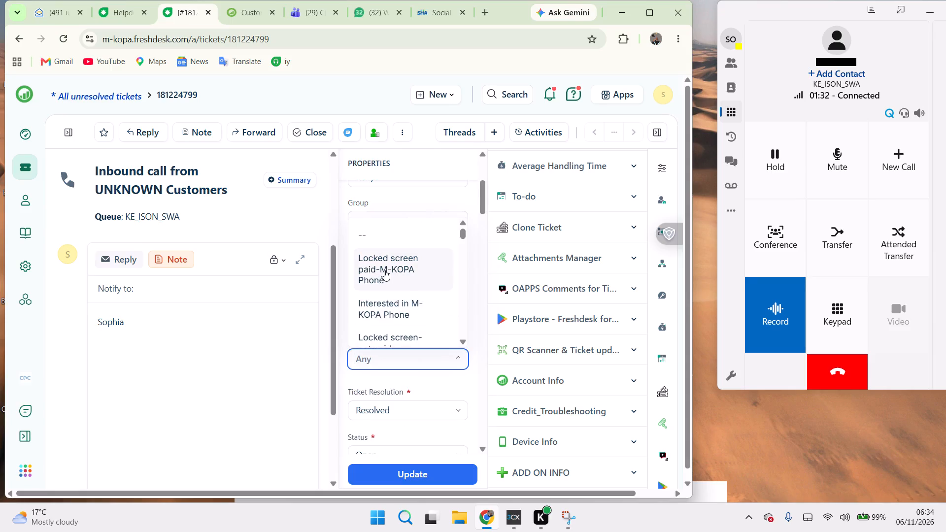
click(384, 270)
Set the sub-reason to Locked screen paid-M-KOPA Phone and the outcome to Resolved: No data bundle-advised to purchase.
scroll(245, 406, down, 1)
scroll(245, 406, up, 2)
scroll(249, 388, down, 2)
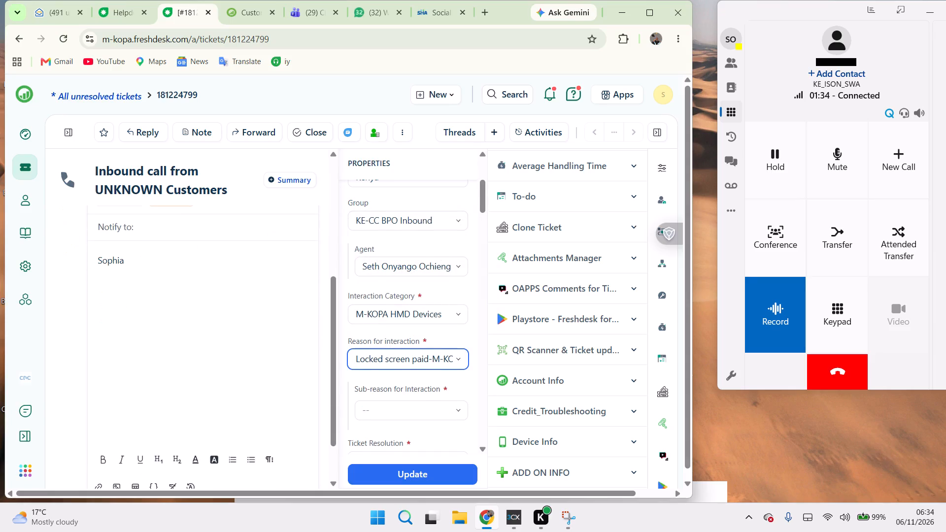
scroll(434, 347, down, 4)
scroll(434, 347, up, 2)
scroll(434, 346, down, 1)
scroll(434, 346, up, 2)
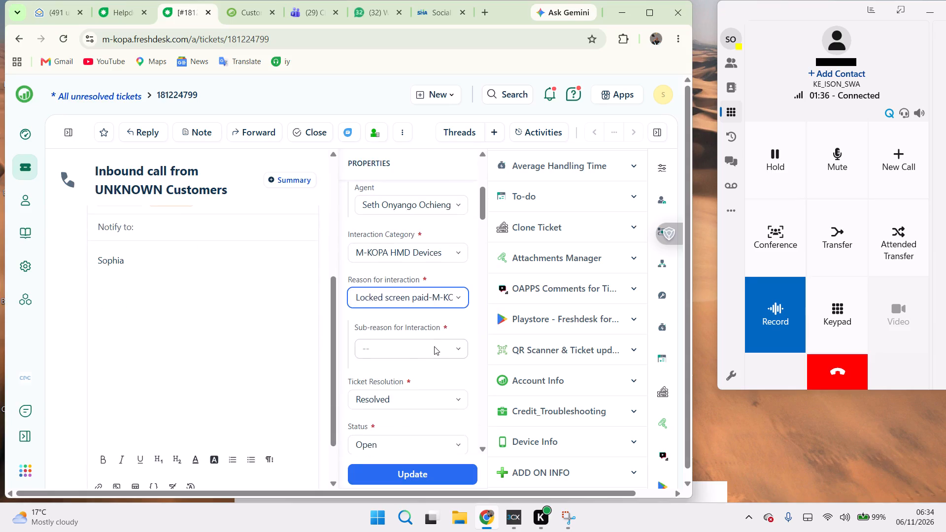
click(416, 355)
click(409, 403)
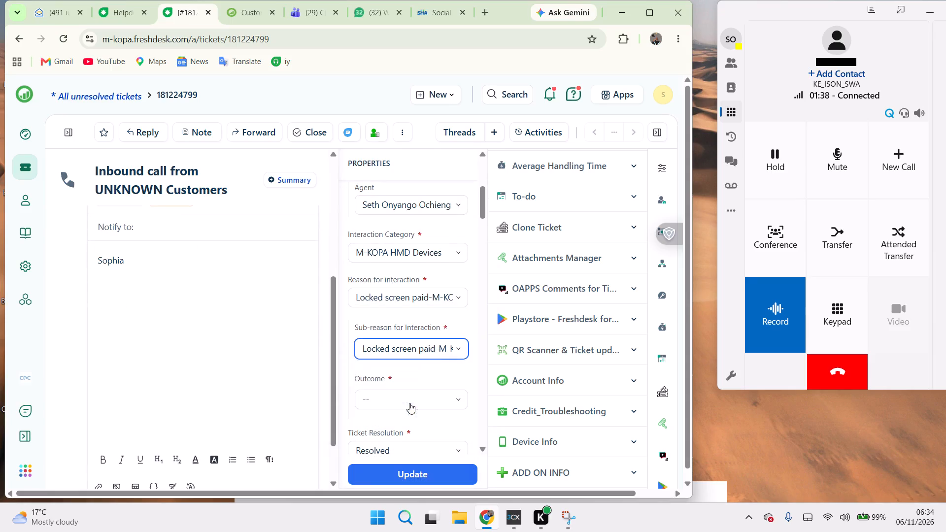
click(395, 397)
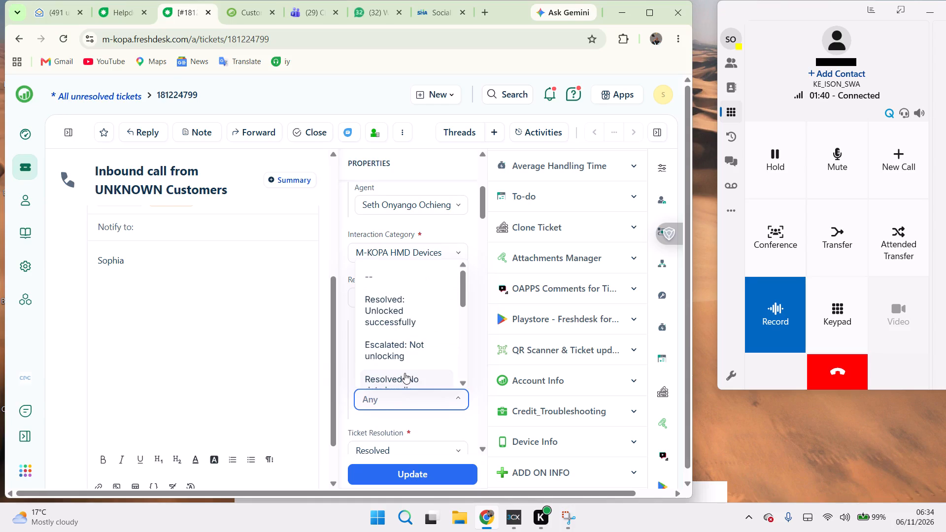
click(405, 373)
Set the ticket's status to Resolved.
scroll(410, 342, down, 1)
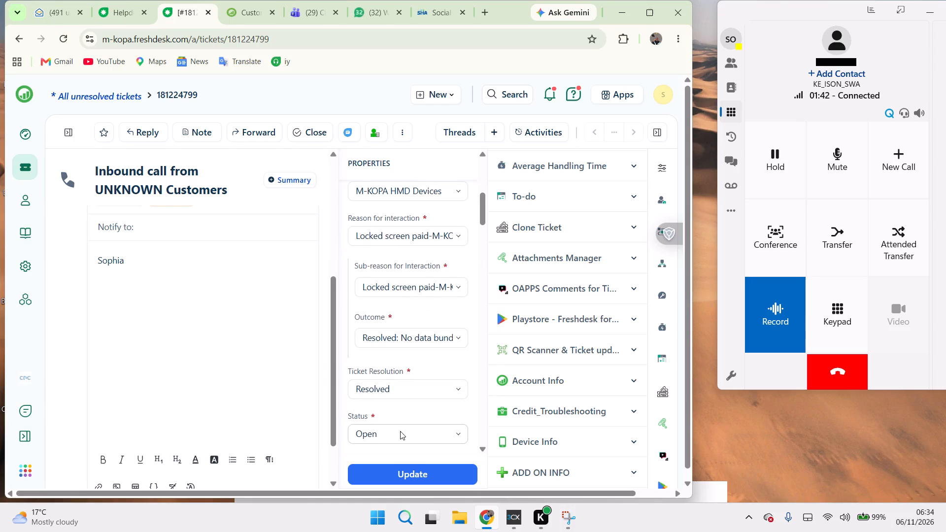
click(401, 431)
click(388, 380)
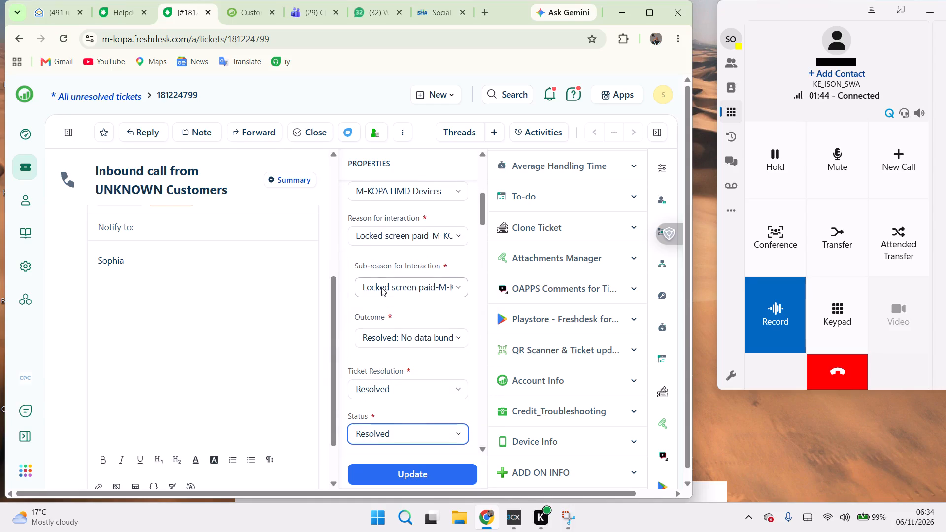
Copy the sub-reason, Locked screen paid-M-KOPA Phone, onto a new line of the note below the caller's name.
click(379, 282)
right_click(379, 282)
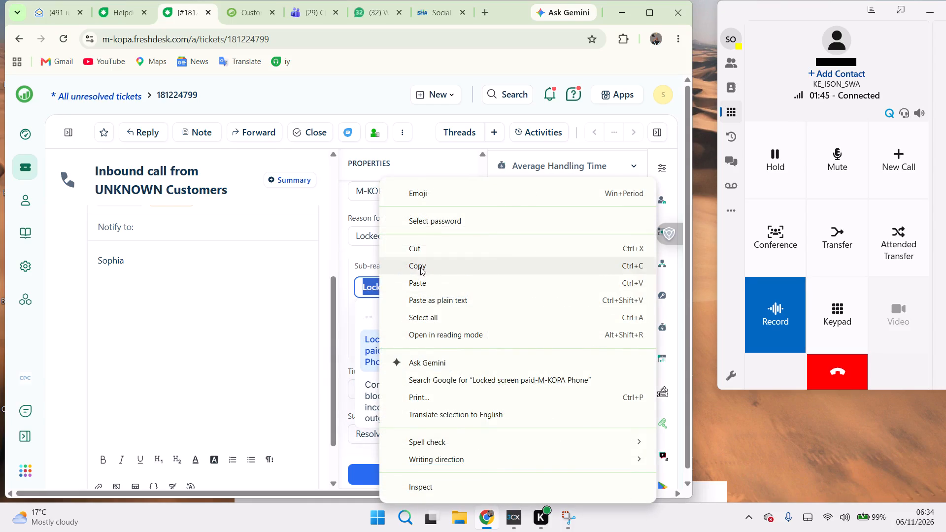
click(421, 266)
click(139, 279)
key(Return)
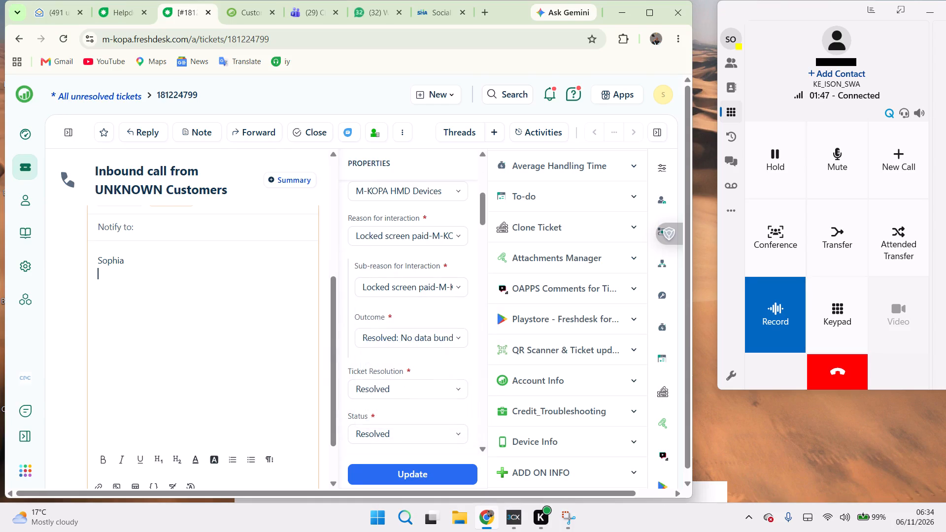
key(ctrl+v)
key(Return)
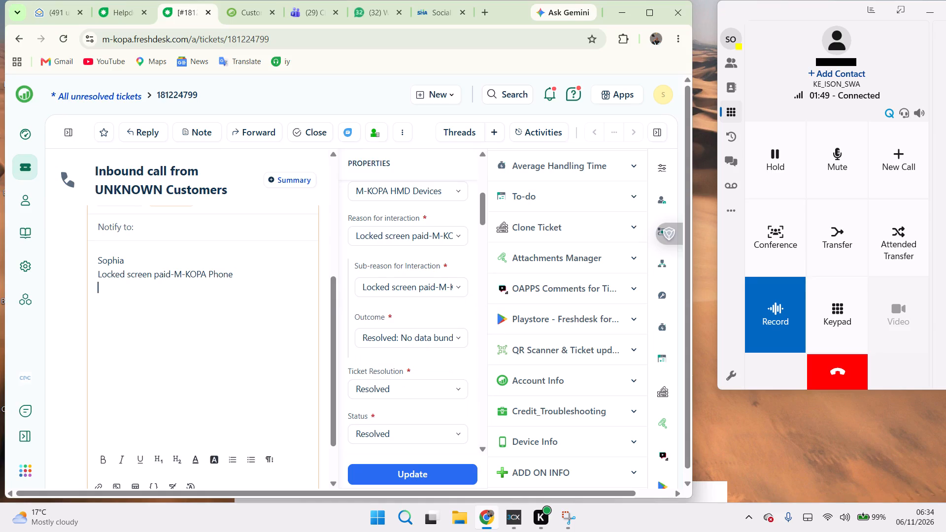
Copy the outcome, Resolved: No data bundle-advised to purchase, into the note as its third line.
click(409, 333)
right_click(409, 333)
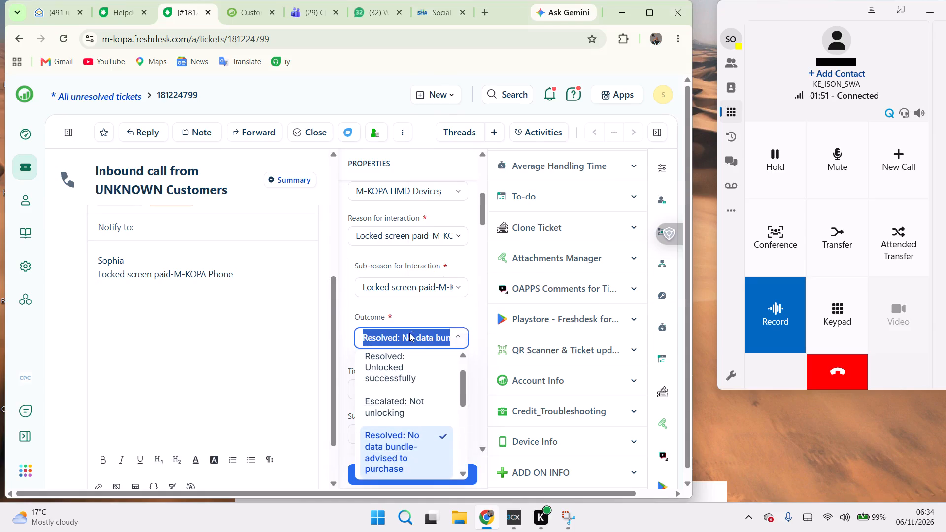
click(449, 93)
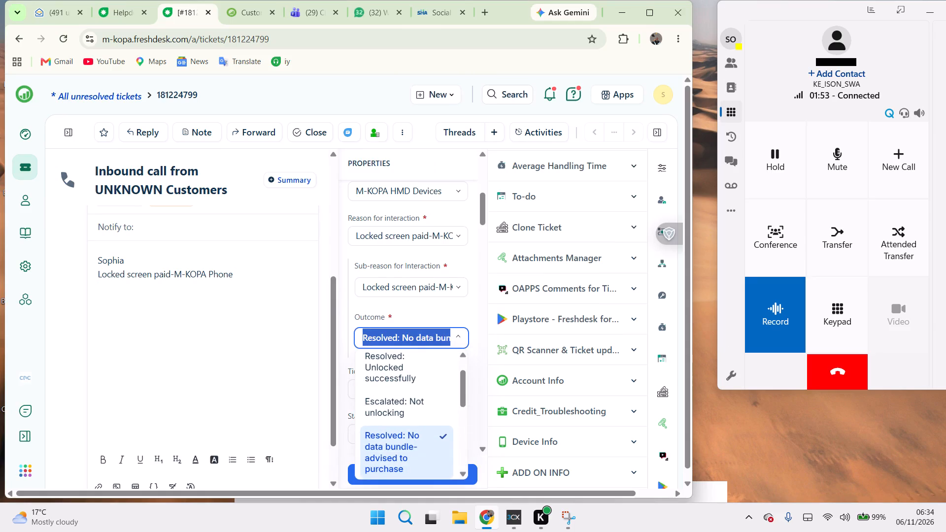
click(244, 290)
key(ctrl+v)
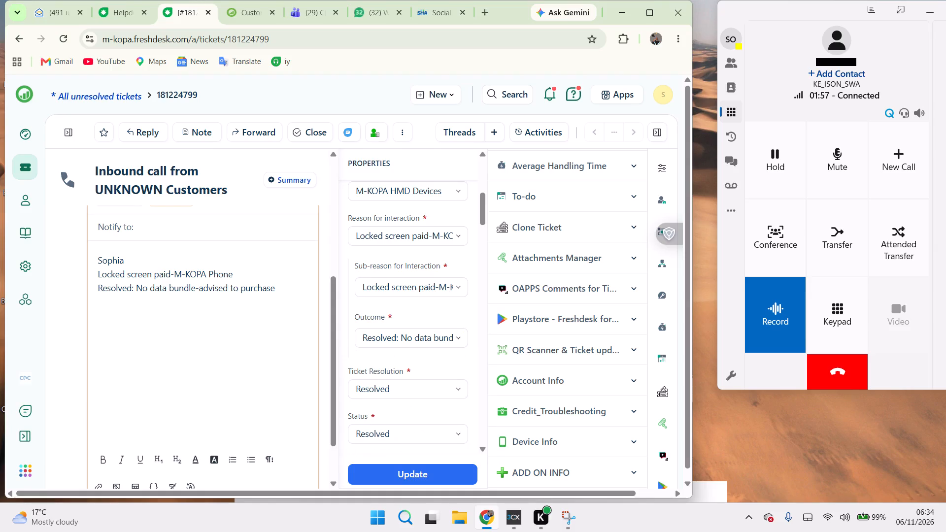
Add a final line to the note reading "diy given".
key(Return)
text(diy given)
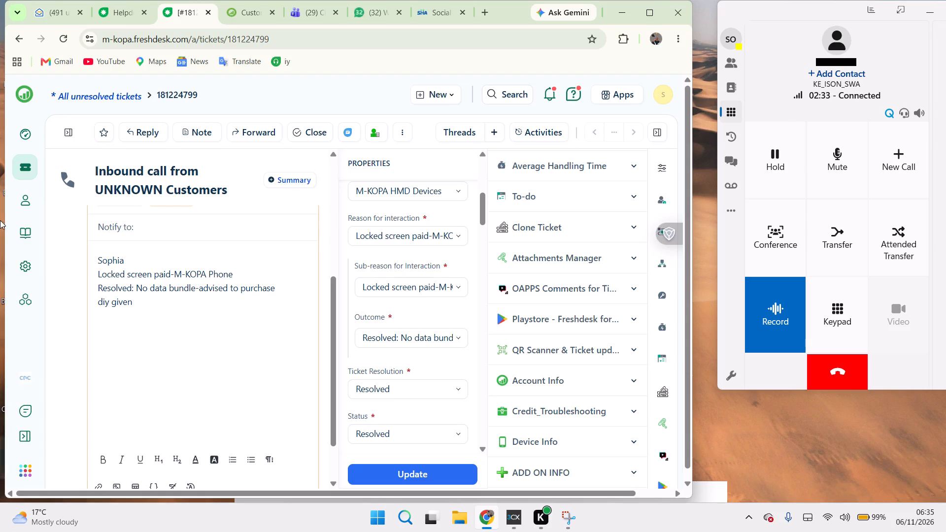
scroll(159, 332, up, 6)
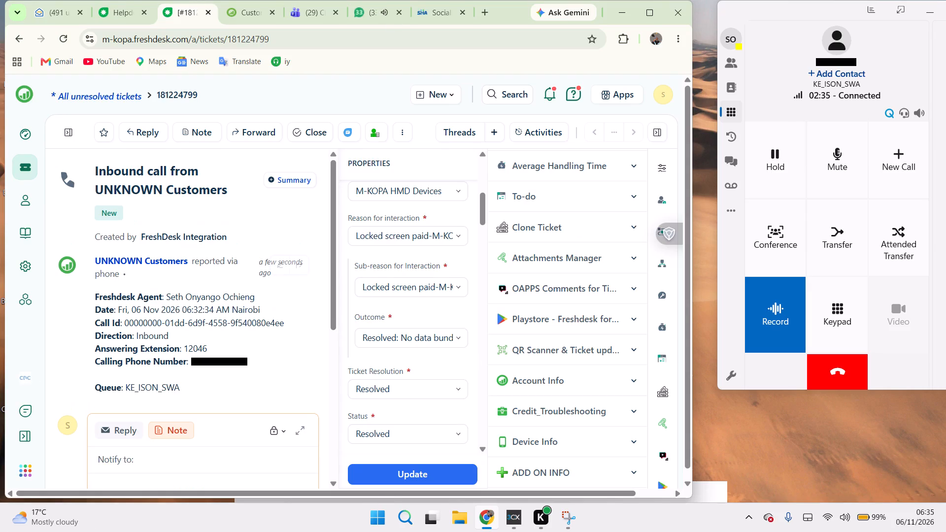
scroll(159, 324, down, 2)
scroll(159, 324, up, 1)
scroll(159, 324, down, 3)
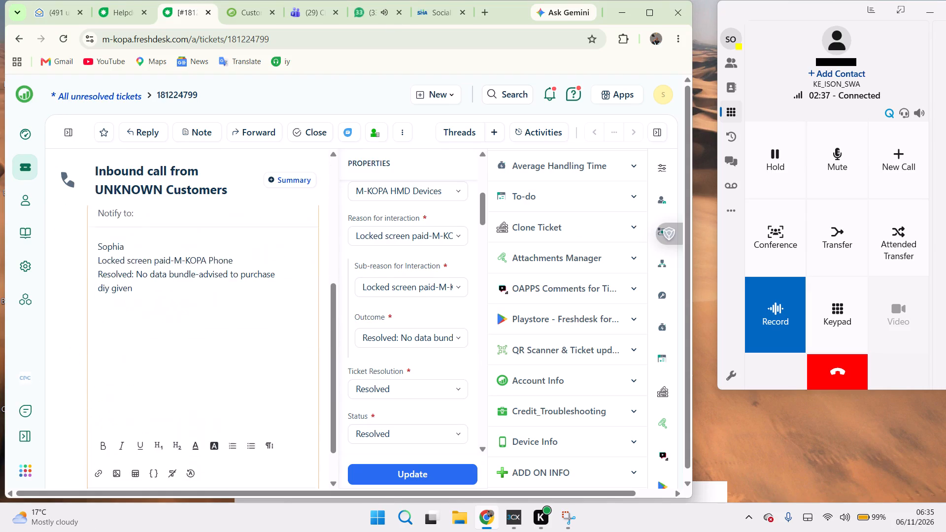
click(240, 14)
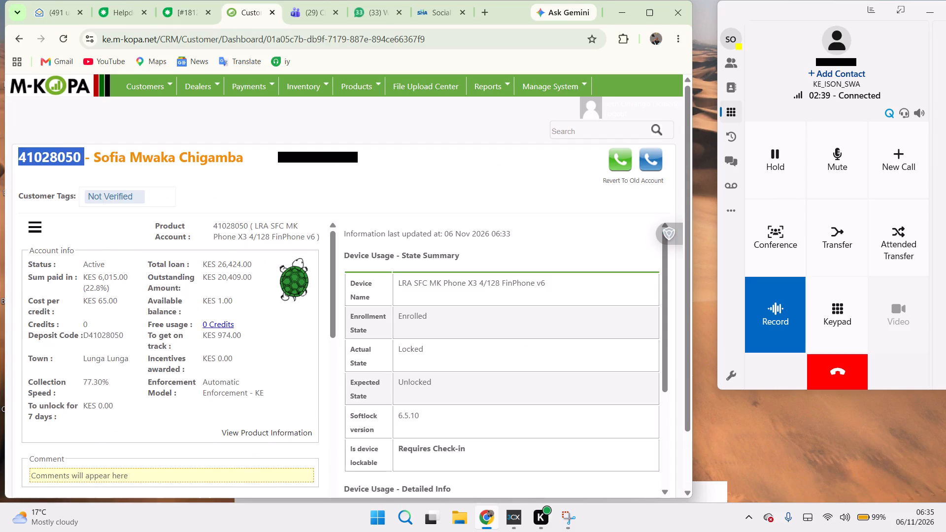
right_click(42, 155)
click(76, 168)
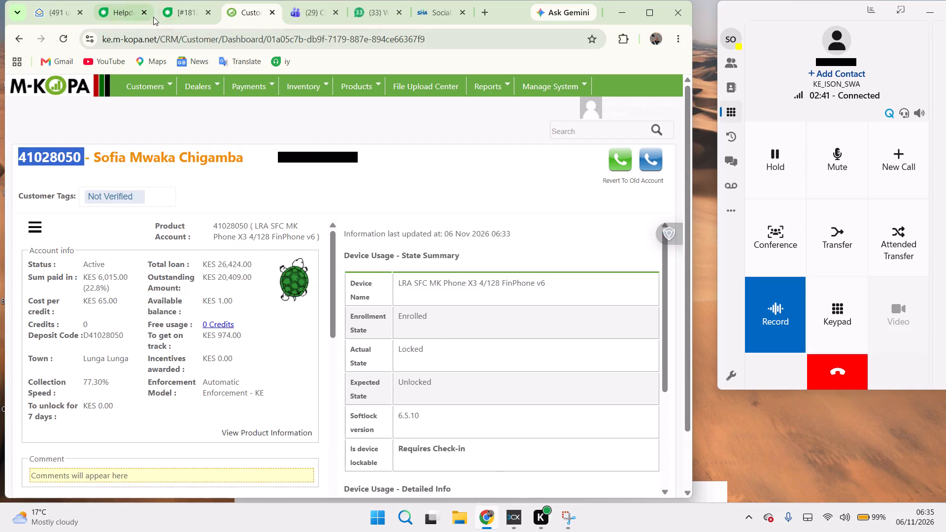
click(194, 7)
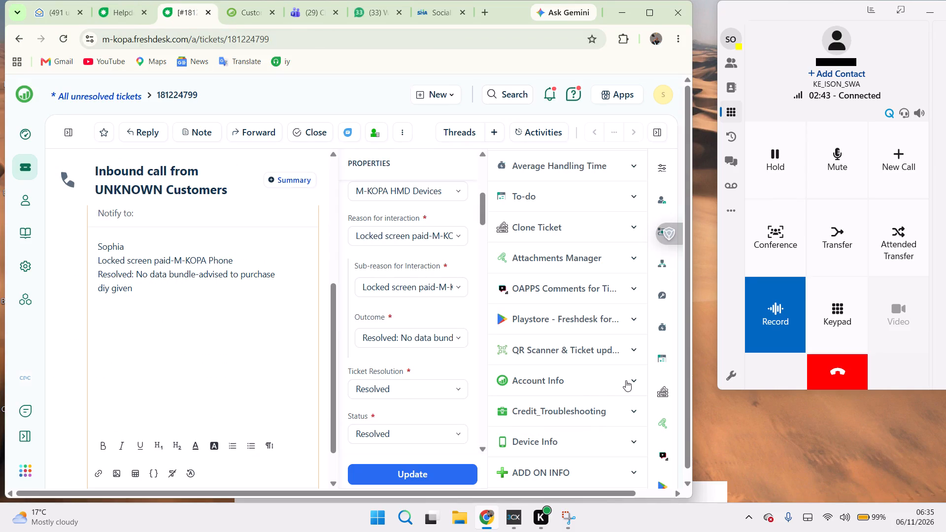
click(633, 382)
click(529, 448)
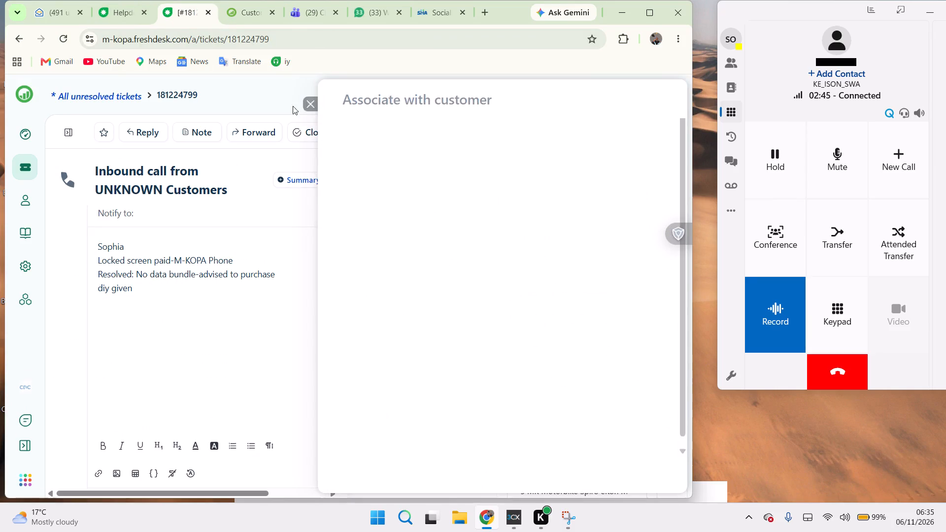
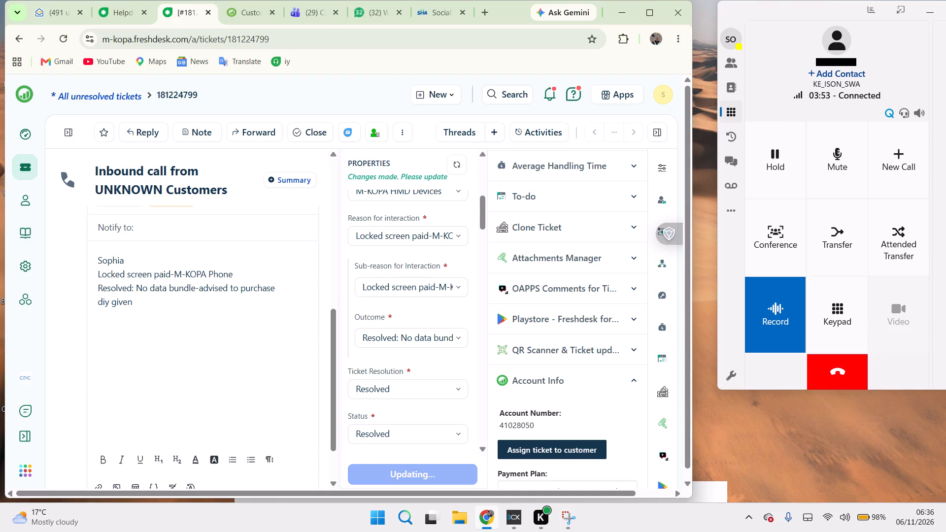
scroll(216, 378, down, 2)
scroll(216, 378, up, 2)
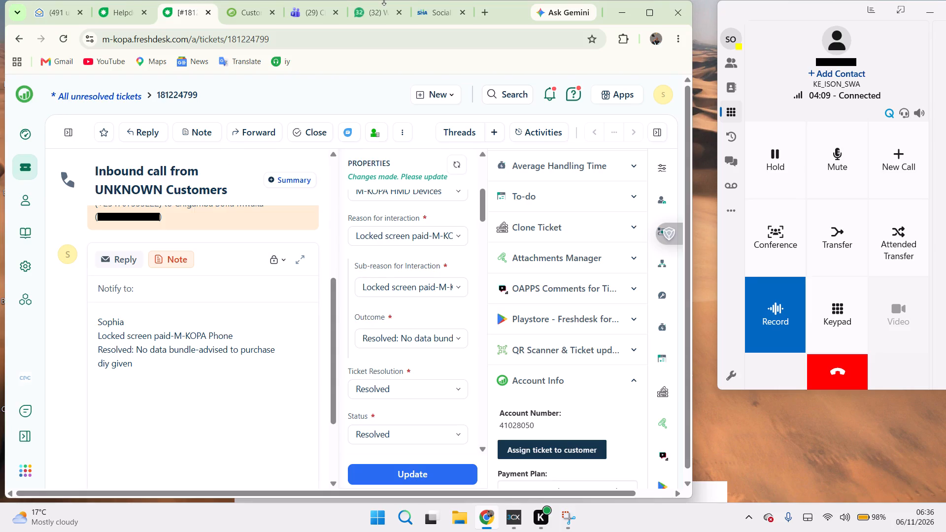
Close the Social Health Authority login page, leaving the inbound call ticket open.
click(458, 12)
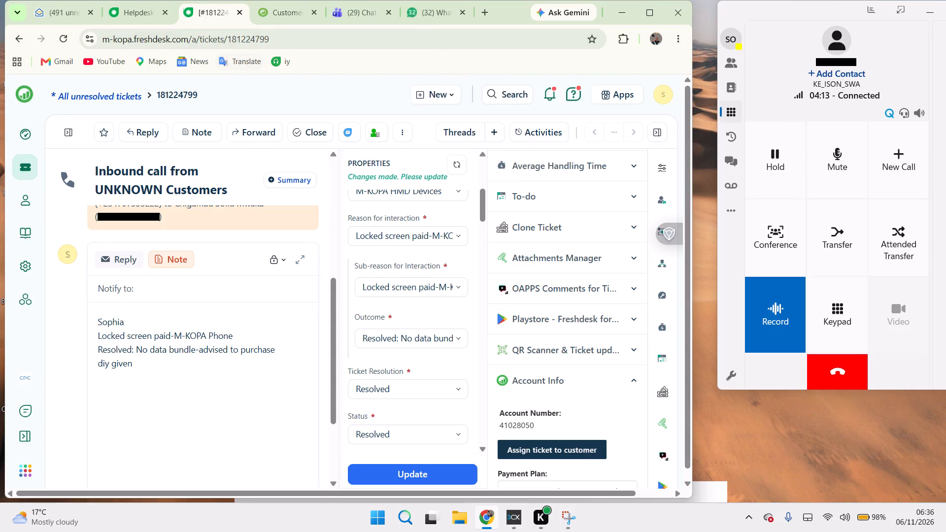
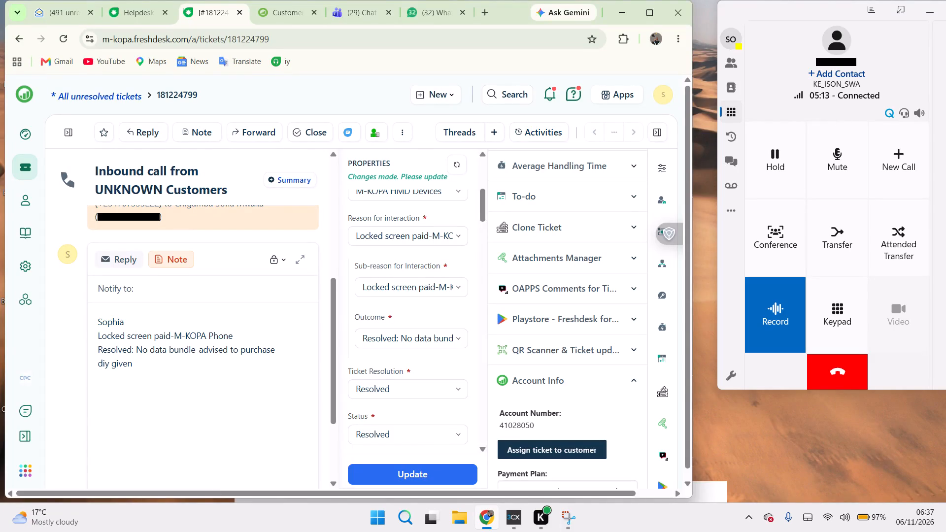
Save the inbound call ticket's updated properties for the locked screen paid M-KOPA phone, with status Resolved.
scroll(226, 416, down, 1)
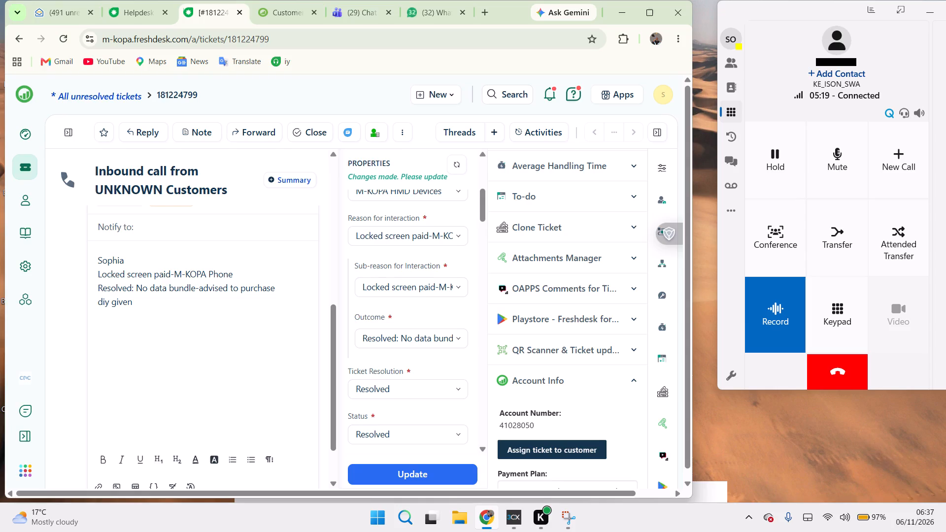
scroll(284, 418, down, 2)
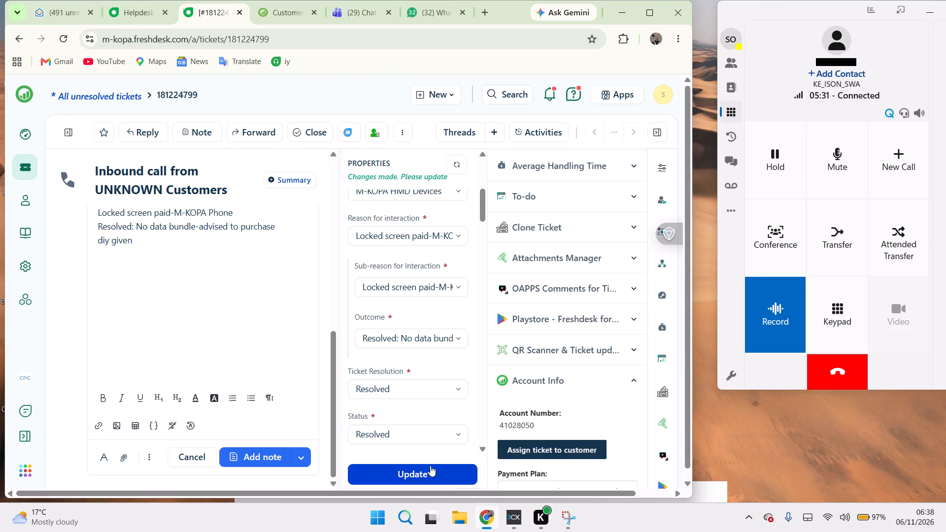
click(406, 473)
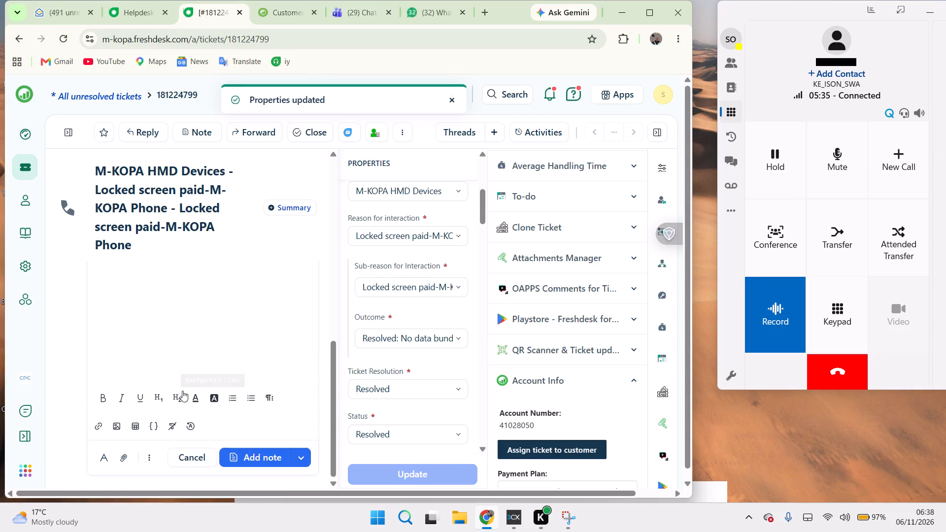
Add the drafted note about the locked paid phone and data bundle advice to the resolved ticket.
scroll(223, 355, up, 1)
scroll(223, 355, down, 1)
scroll(223, 355, up, 1)
scroll(223, 355, down, 4)
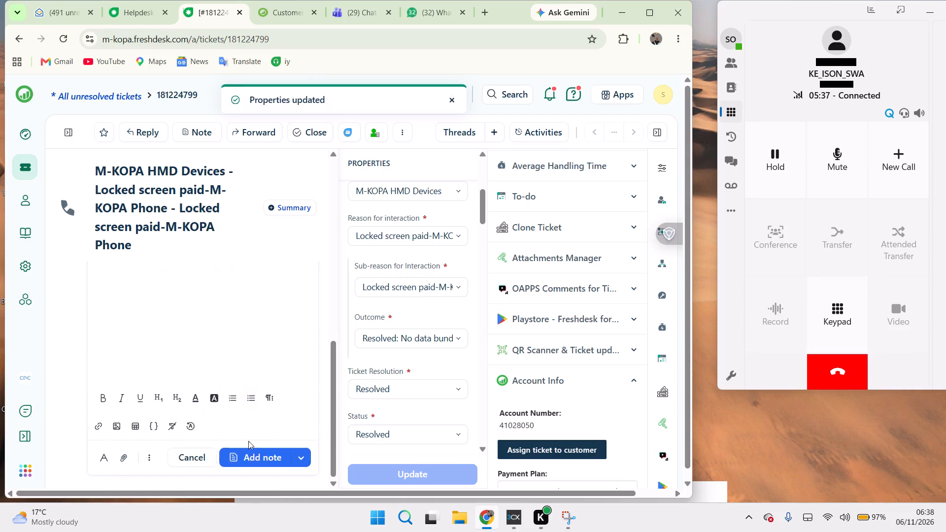
click(262, 465)
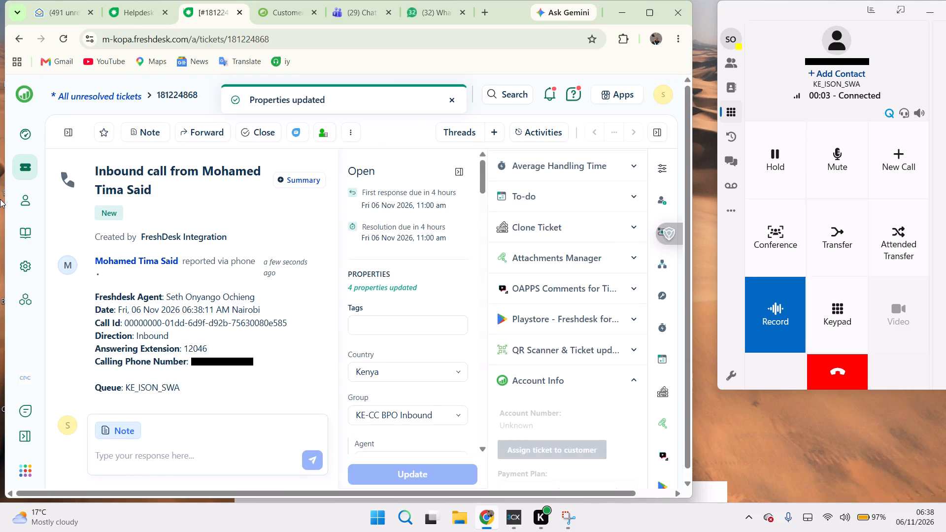
Start a note on the new inbound call ticket with the caller's name "hamed".
click(126, 431)
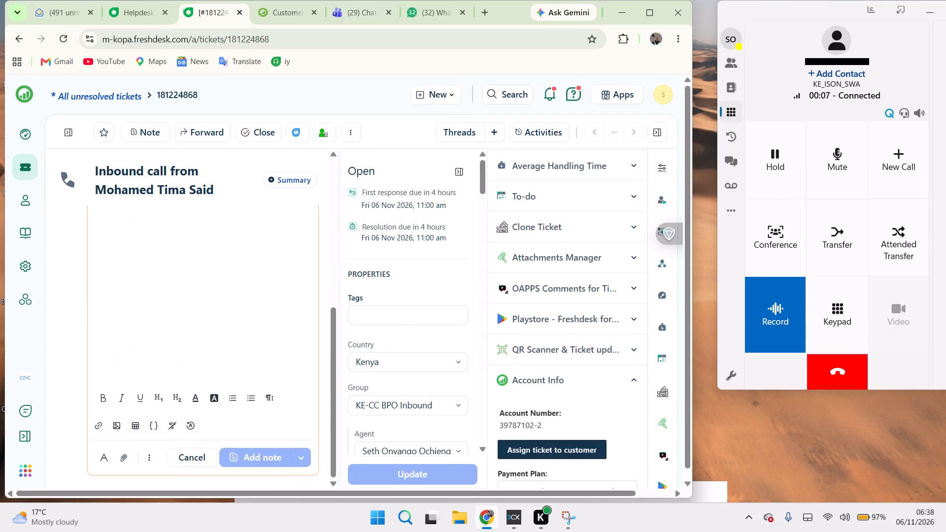
scroll(202, 354, up, 3)
scroll(202, 354, down, 2)
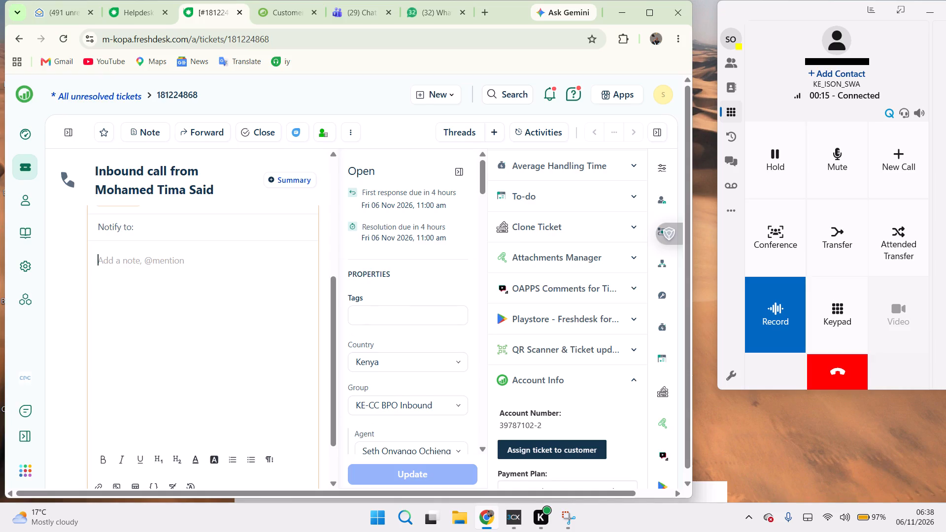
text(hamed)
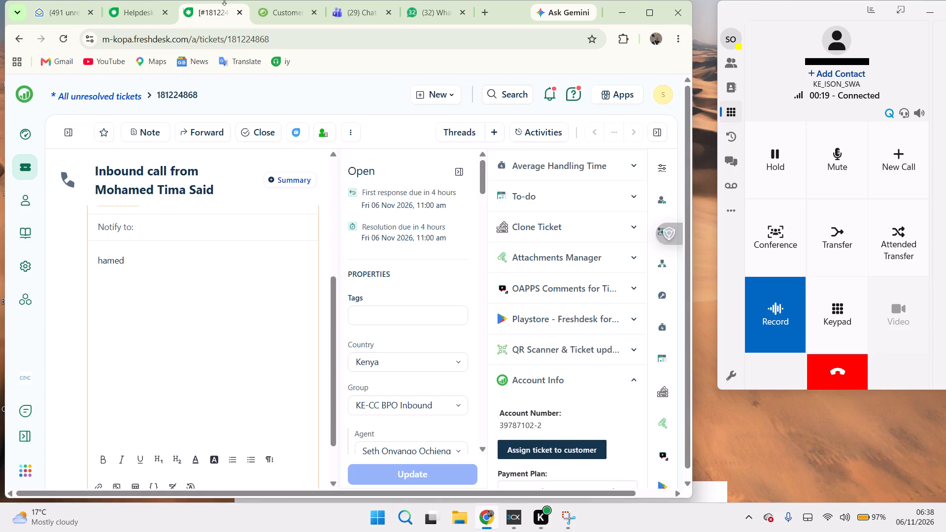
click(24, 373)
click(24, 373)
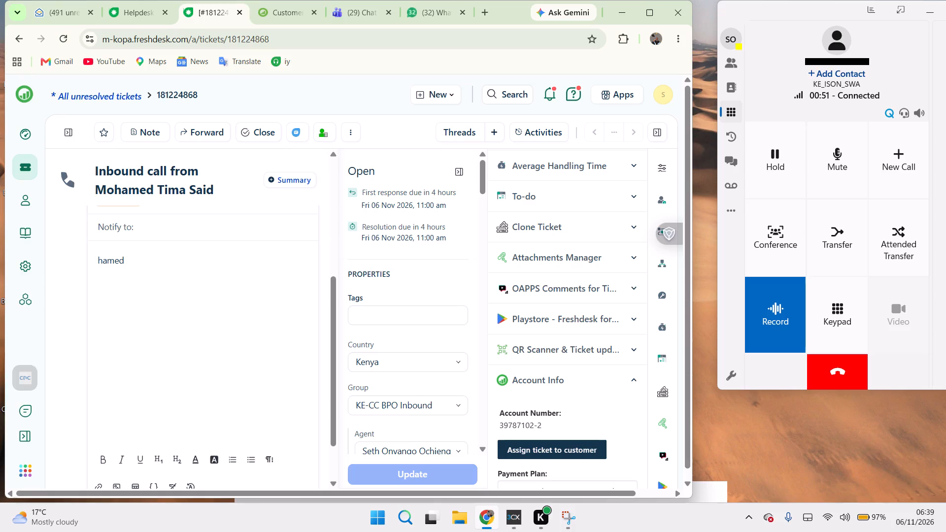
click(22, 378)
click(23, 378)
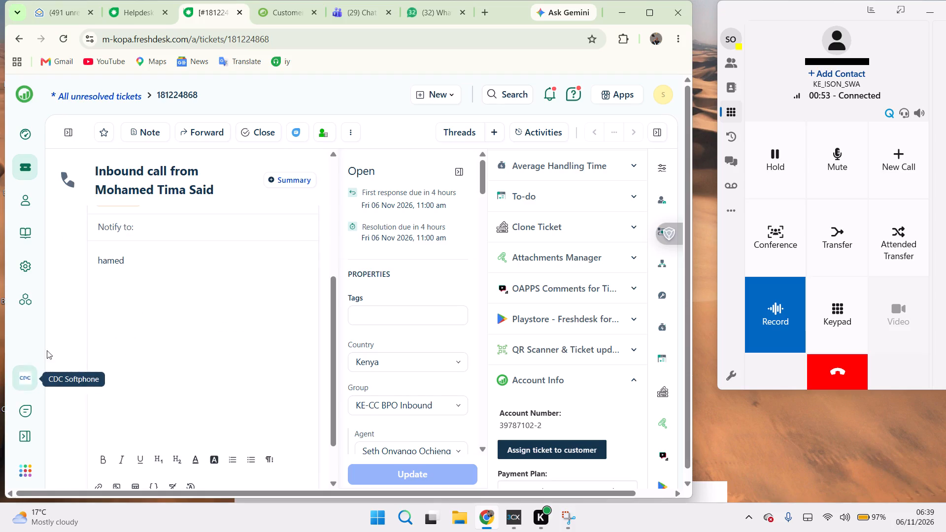
Open the caller's M-KOPA customer dashboard from the ticket and close the previous customer's dashboard.
click(329, 132)
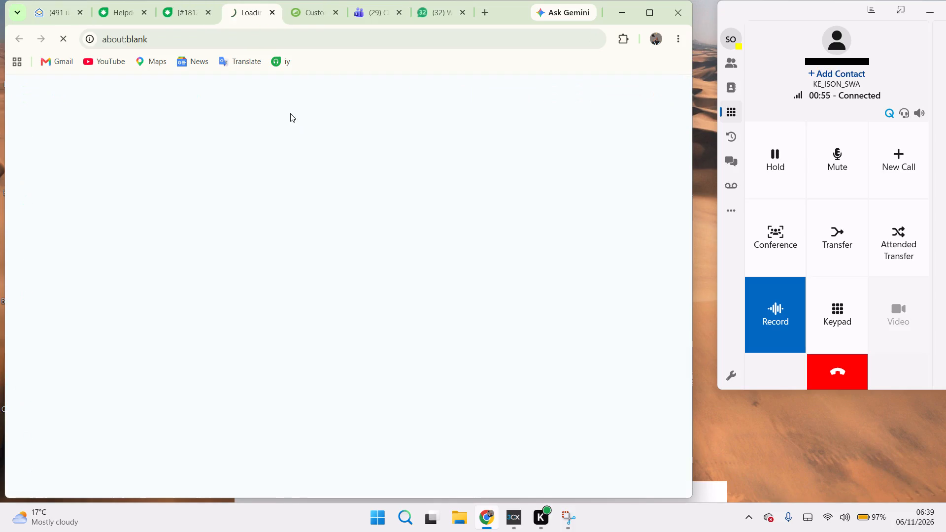
click(335, 13)
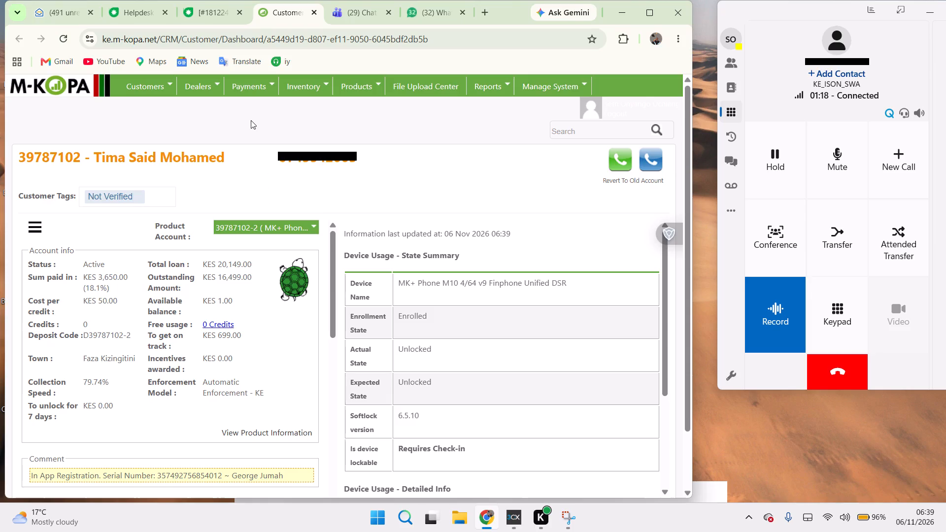
Search the M-KOPA CRM for the account number the caller provides and open that customer's dashboard.
click(572, 128)
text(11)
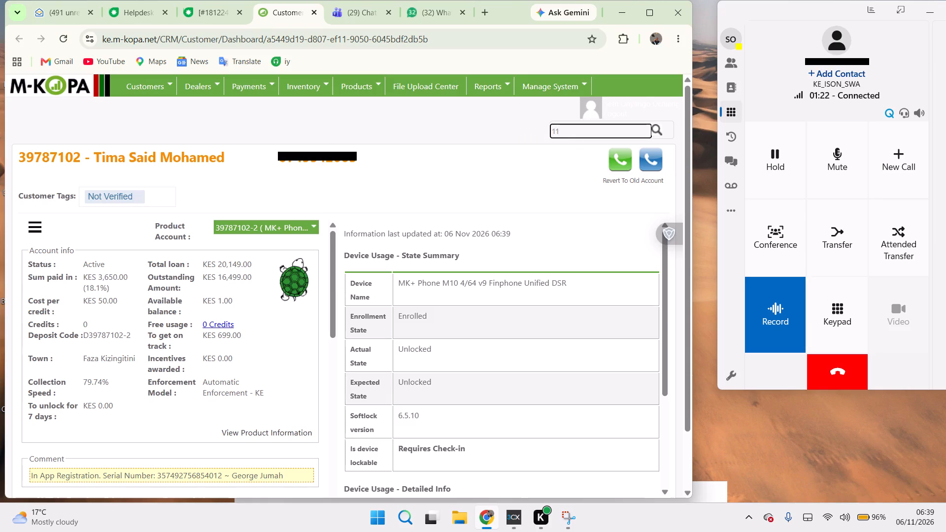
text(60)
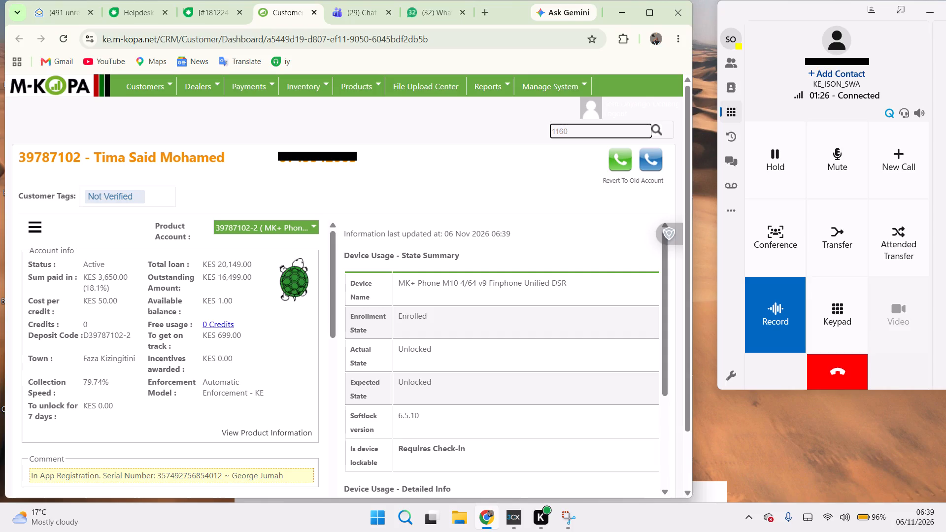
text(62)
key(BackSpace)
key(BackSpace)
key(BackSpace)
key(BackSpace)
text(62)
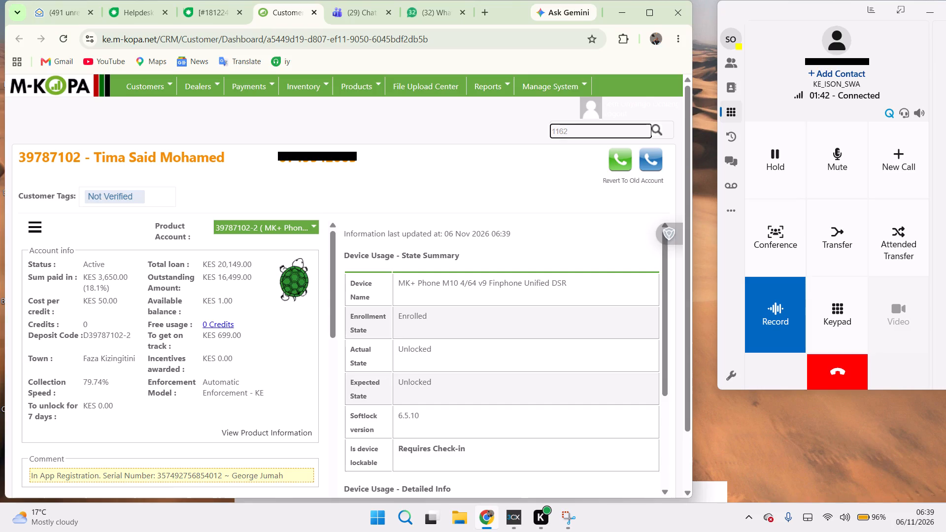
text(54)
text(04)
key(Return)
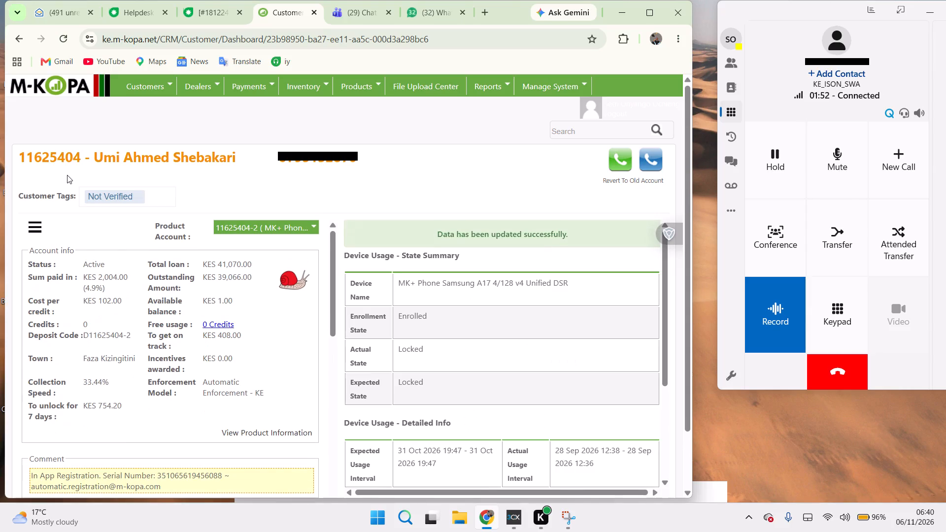
Copy the customer's account number from the dashboard heading.
double_click(33, 156)
right_click(33, 156)
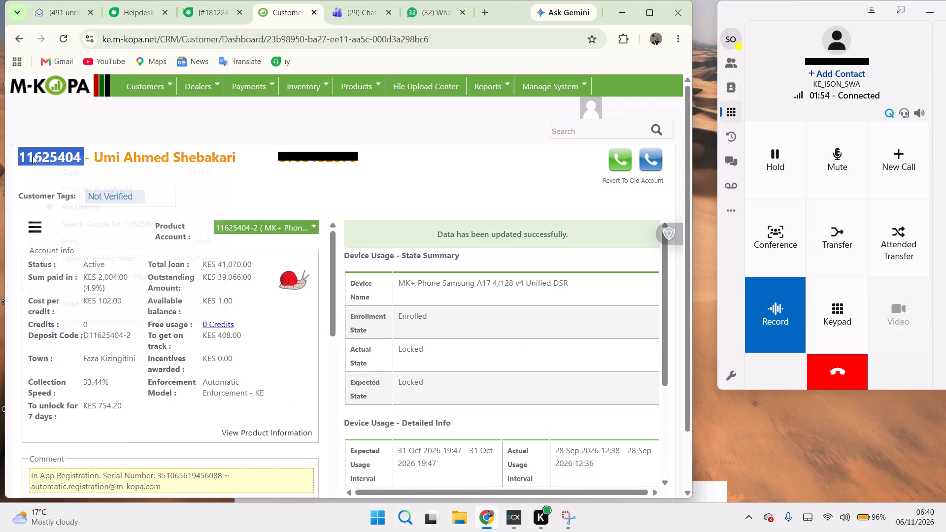
click(89, 174)
Examine the customer's account details, last payment, device allocation and device communication information.
scroll(295, 325, down, 6)
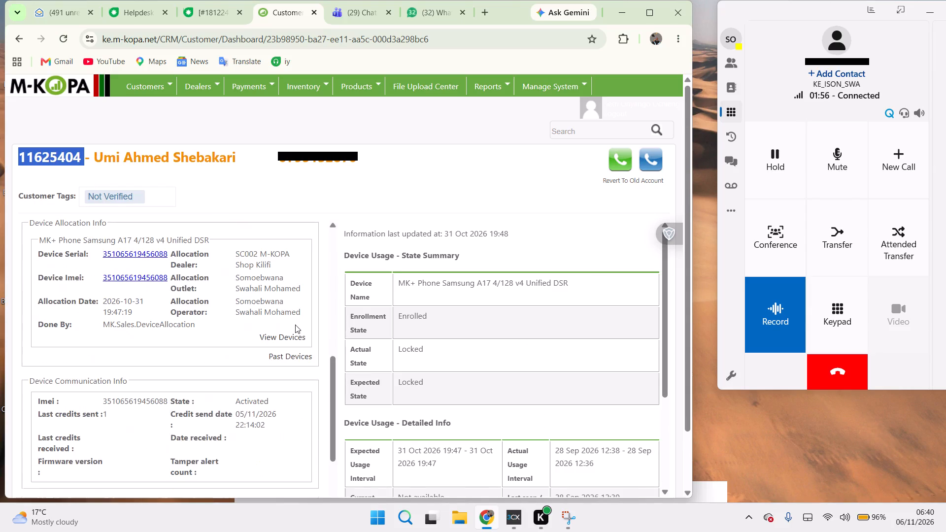
scroll(295, 325, up, 2)
scroll(295, 325, down, 3)
scroll(295, 325, up, 4)
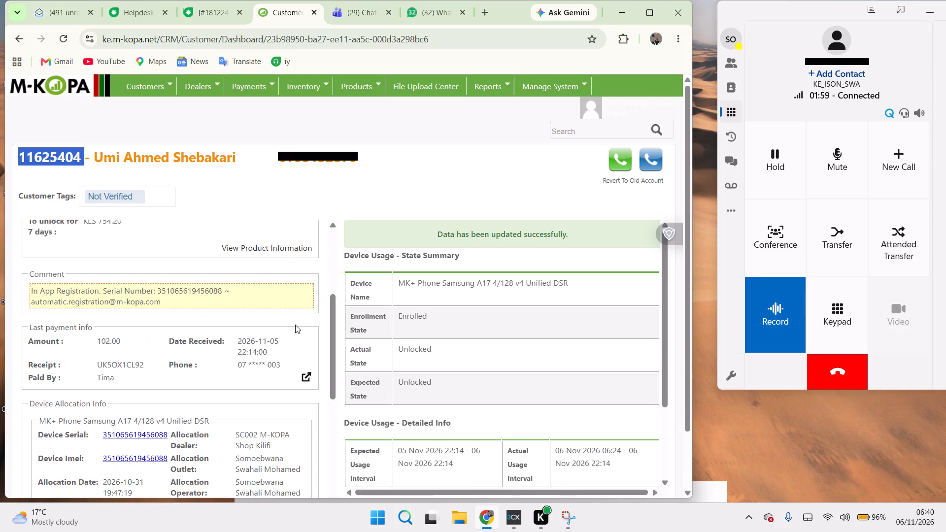
scroll(295, 325, up, 1)
scroll(295, 325, down, 1)
scroll(295, 325, up, 1)
scroll(295, 325, down, 1)
scroll(295, 325, up, 6)
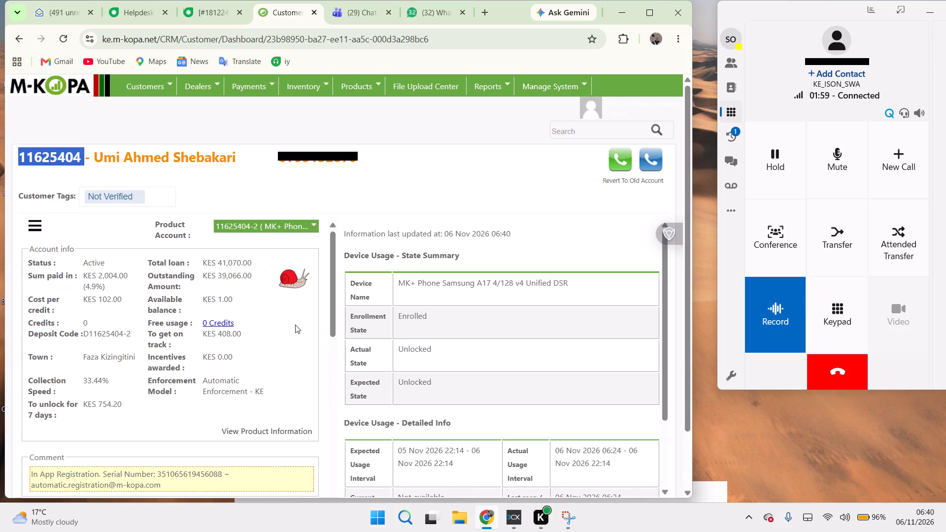
scroll(295, 325, up, 1)
Reassign the inbound call ticket to the customer matching the copied account number.
click(199, 9)
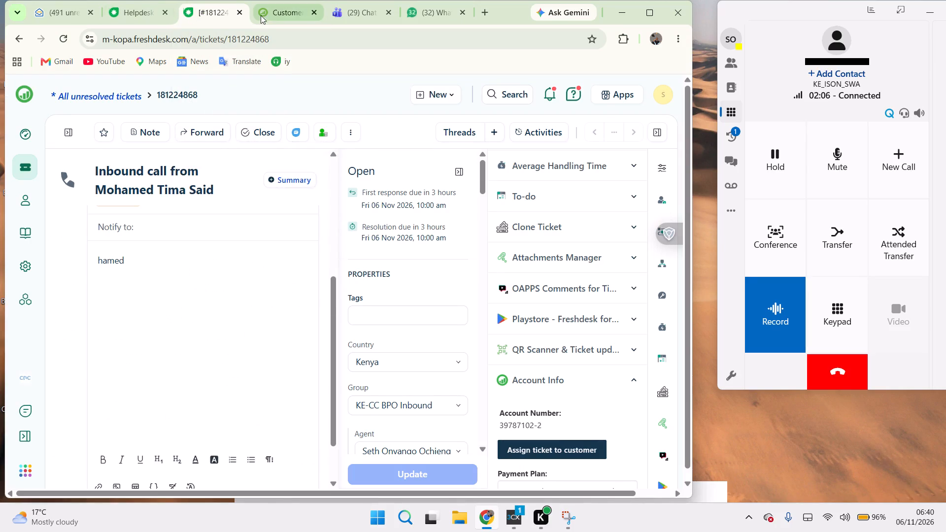
click(283, 11)
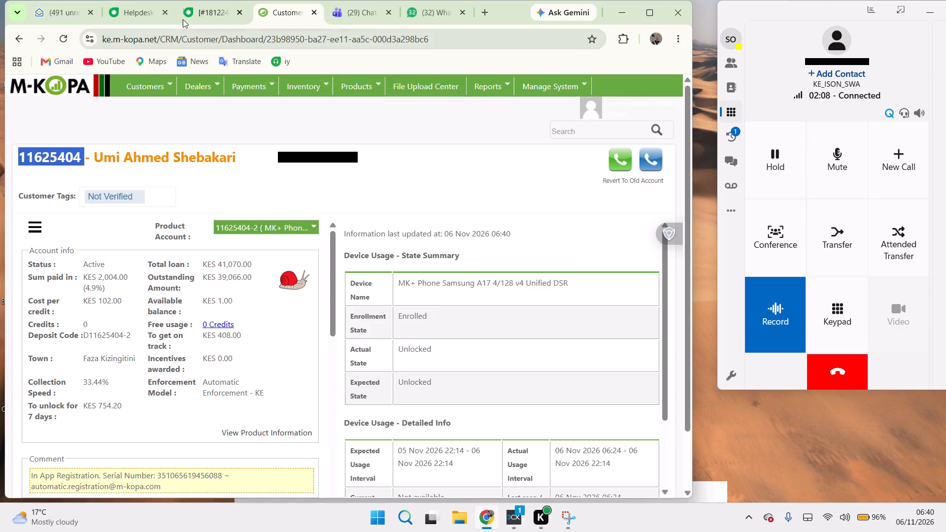
click(200, 9)
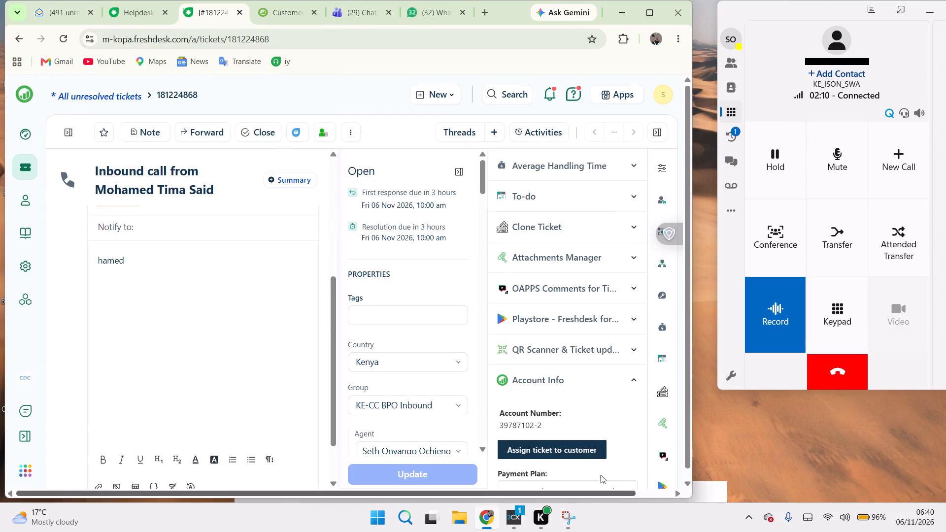
click(571, 452)
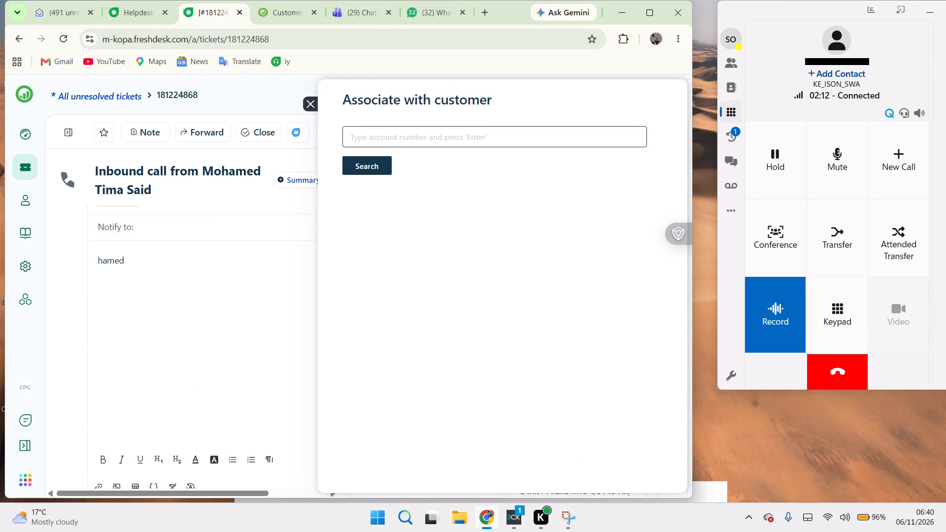
click(358, 133)
key(ctrl+v)
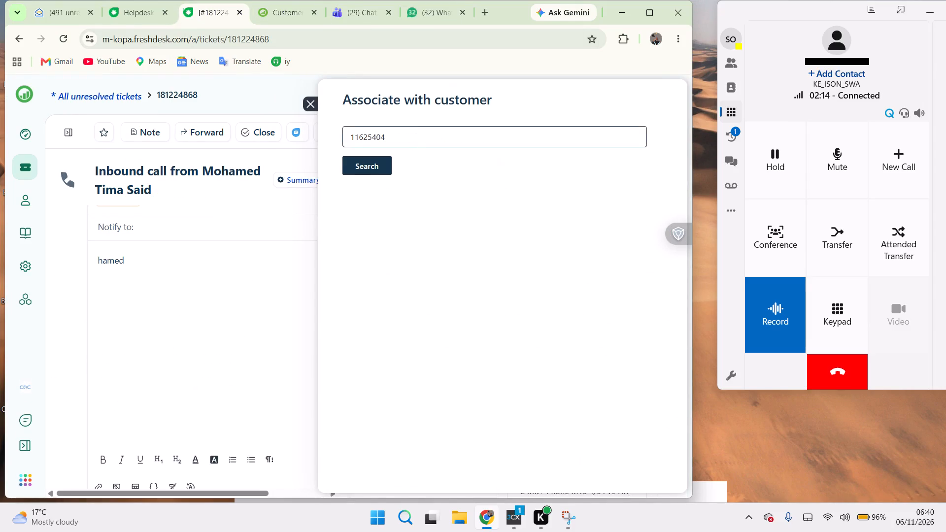
key(BackSpace)
click(357, 170)
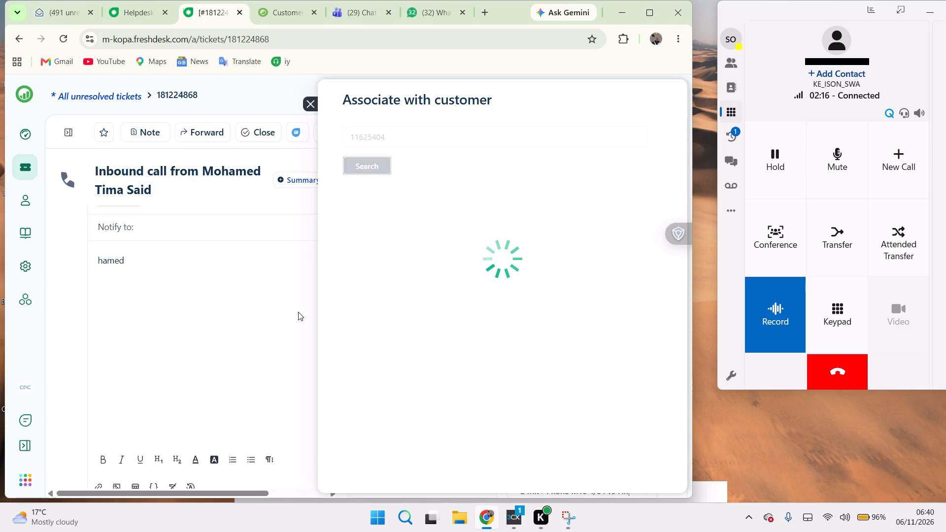
click(462, 313)
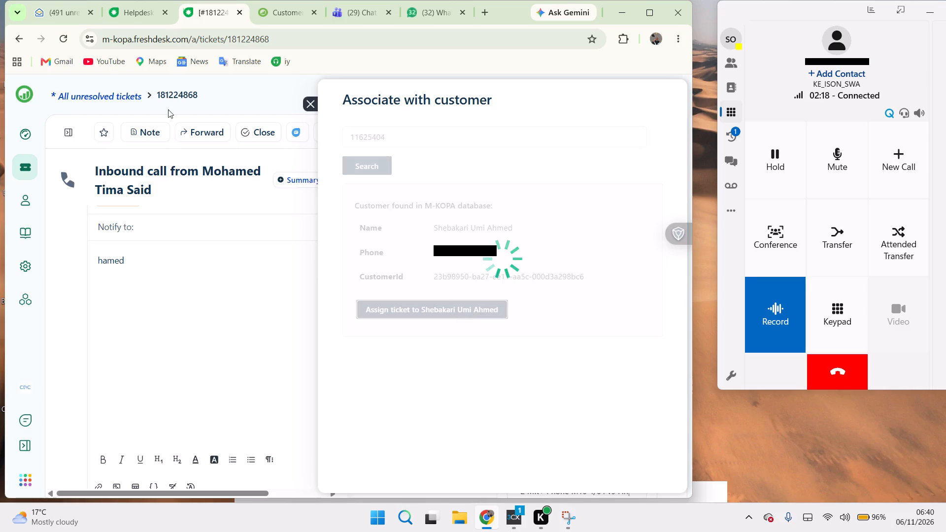
Check the customer's personal and contact information in the CRM's Update Info form, then return to the ticket.
click(270, 12)
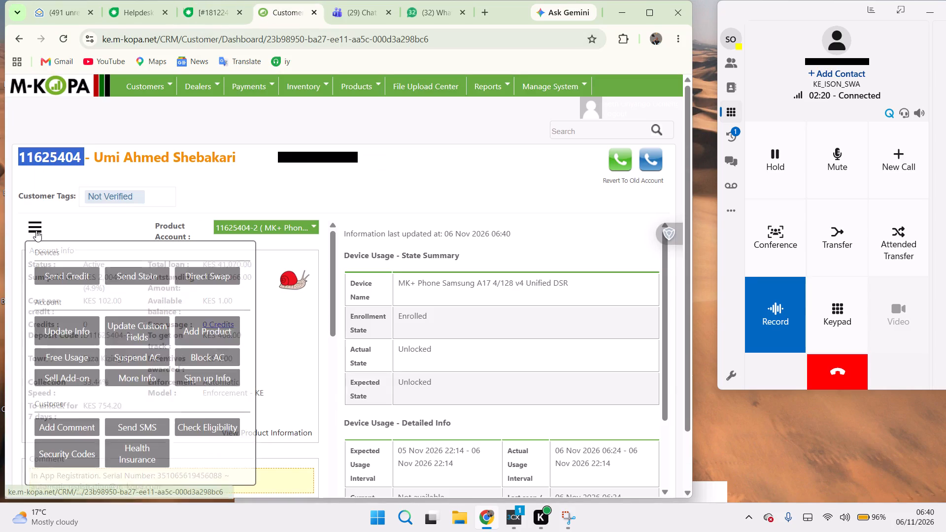
click(57, 324)
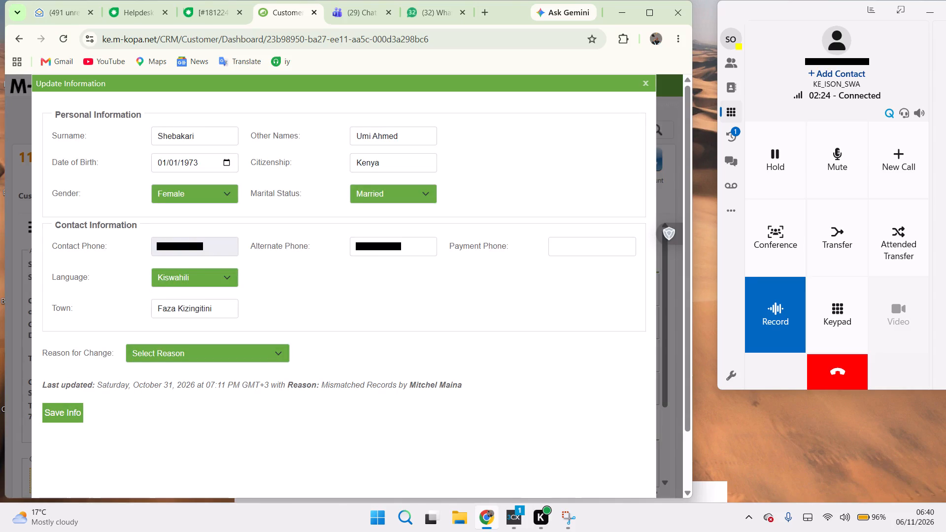
click(199, 10)
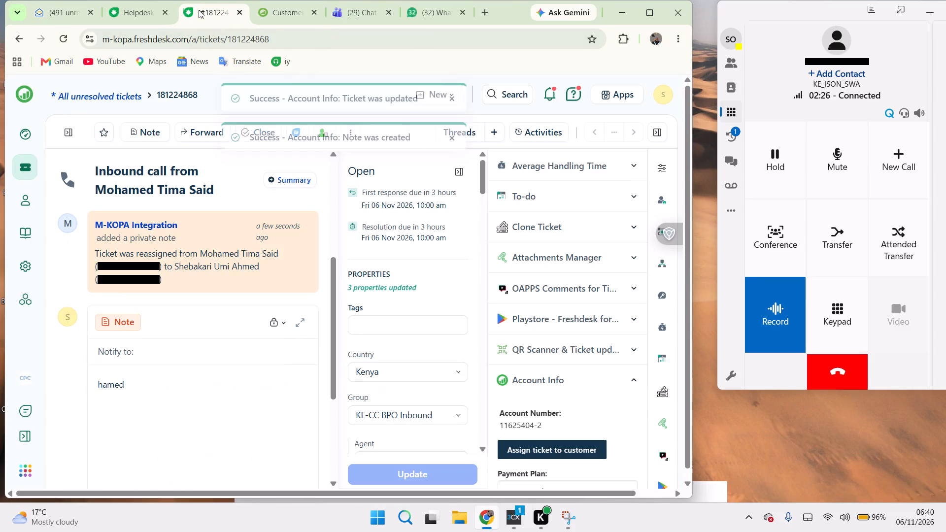
Set the ticket's interaction category to Samsung Devices and the reason for interaction to Locked screen paid-Samsung.
scroll(220, 413, down, 1)
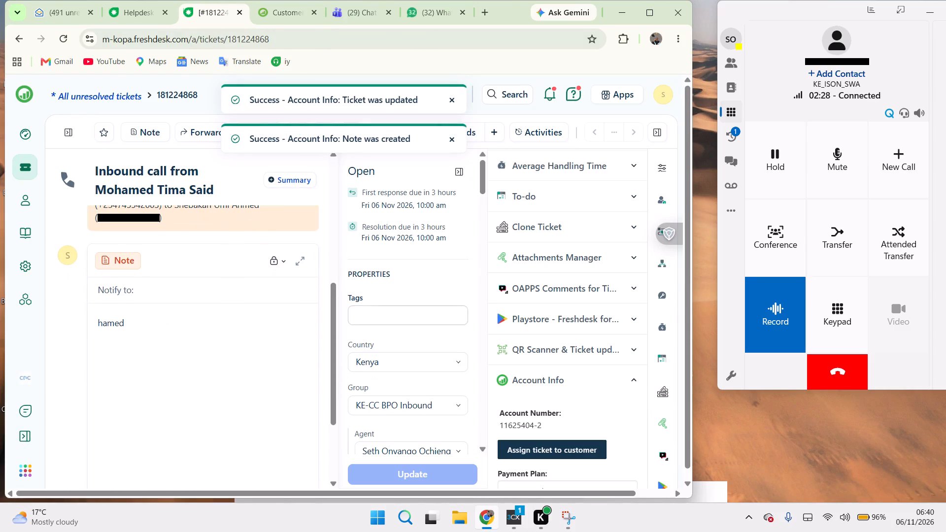
scroll(438, 336, down, 2)
click(392, 376)
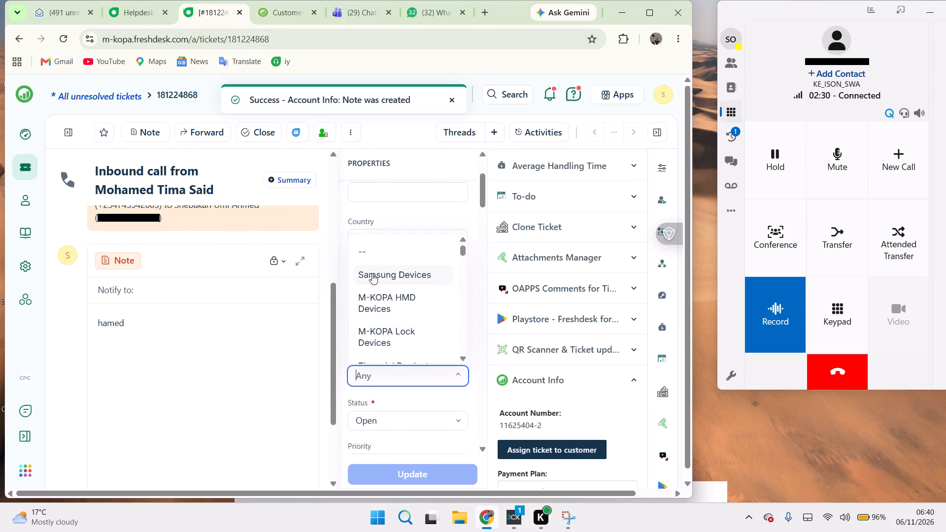
click(374, 272)
scroll(374, 312, down, 1)
click(398, 362)
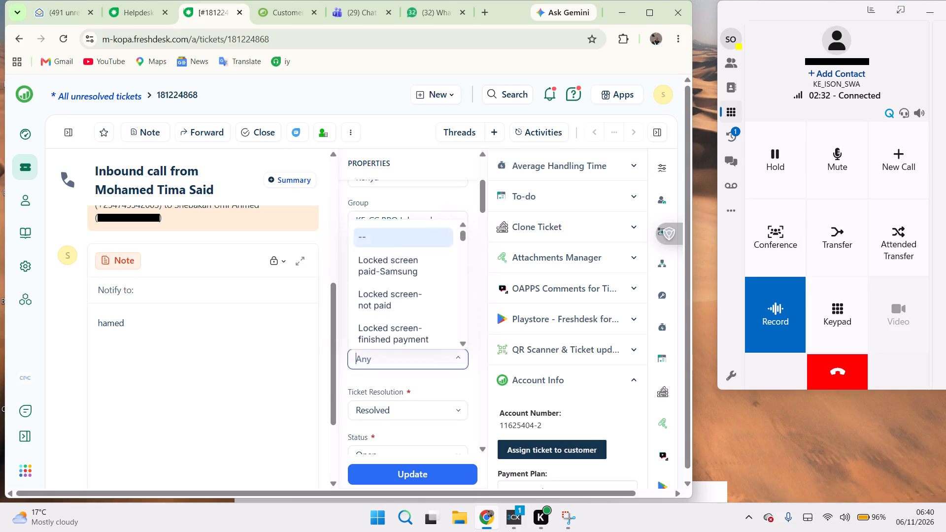
click(384, 266)
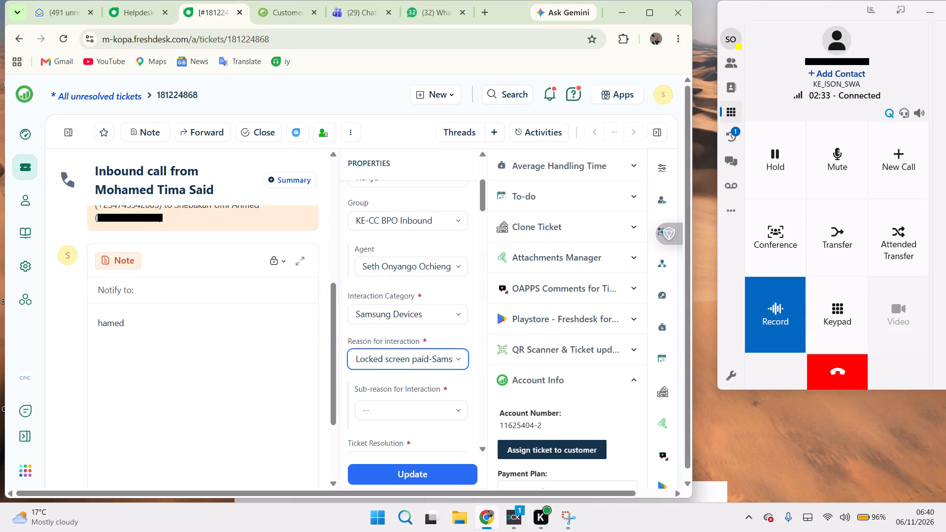
Set the ticket's sub-reason for interaction to Locked screen-paid - Below threshold, after rechecking the customer's details in the CRM.
click(280, 9)
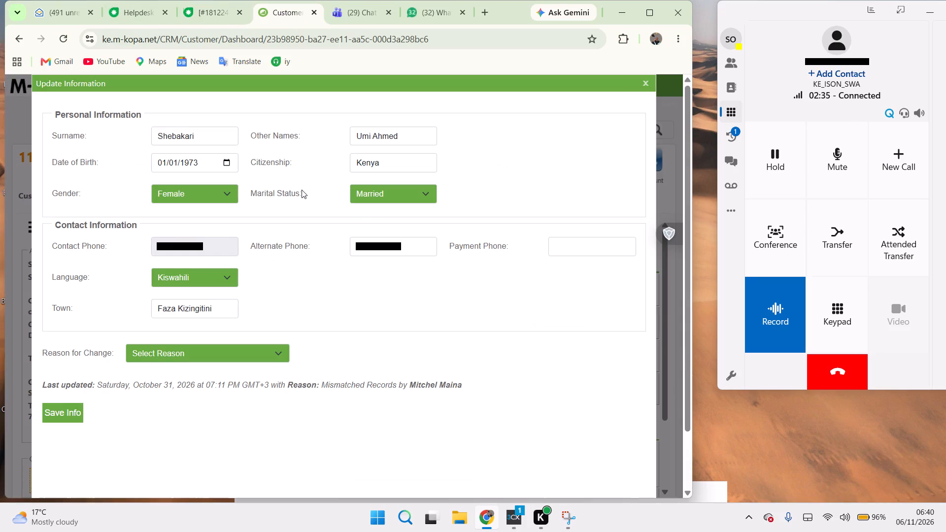
click(199, 8)
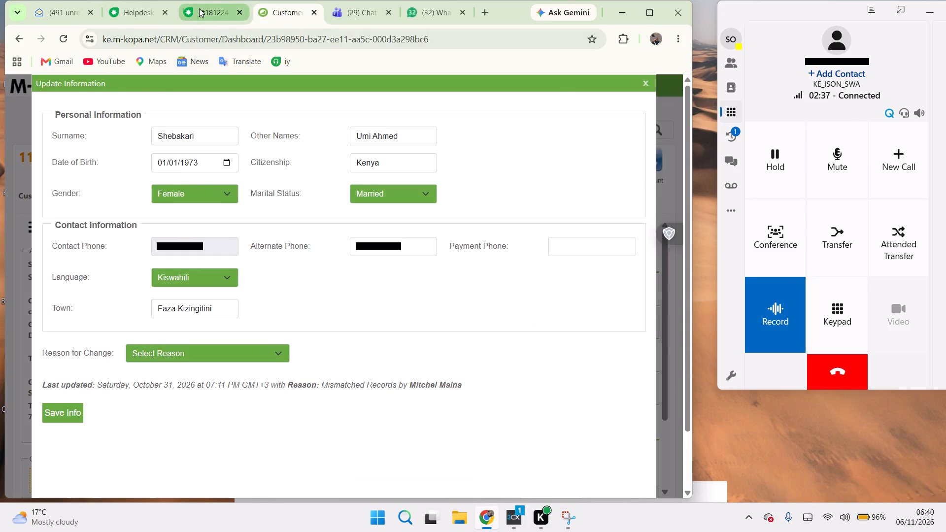
scroll(248, 360, down, 3)
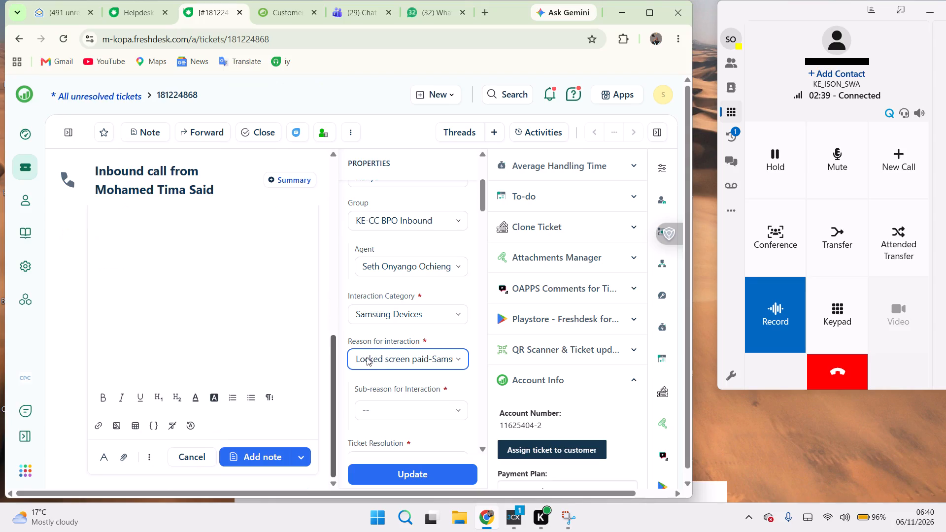
scroll(387, 359, down, 1)
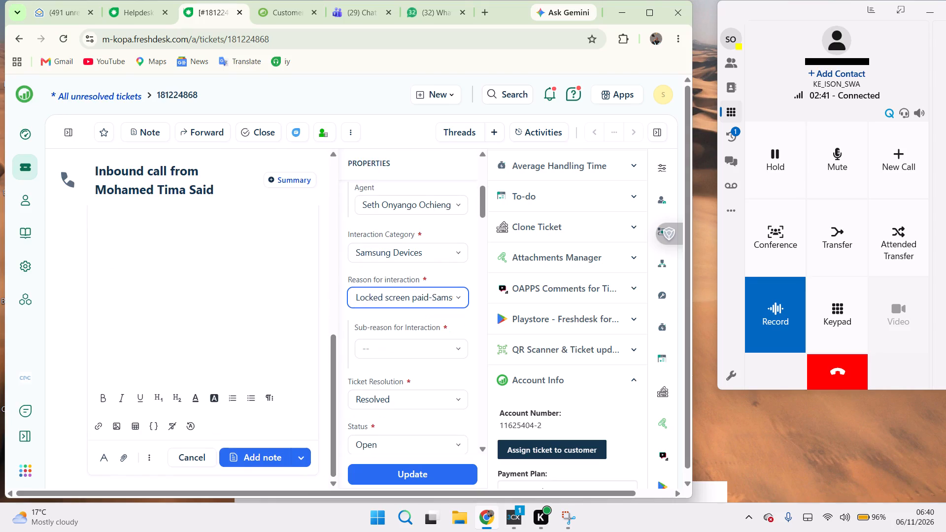
click(390, 350)
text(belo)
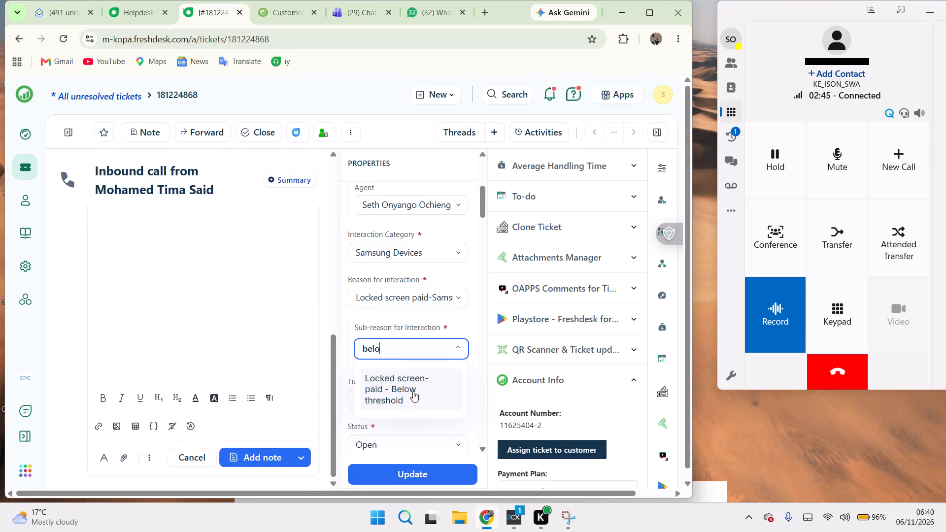
click(410, 386)
click(409, 403)
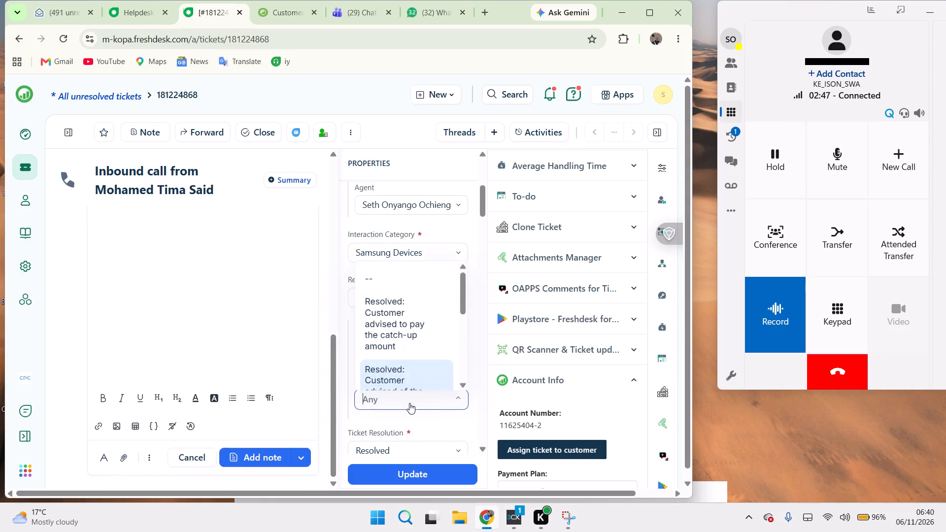
click(227, 374)
Copy the sub-reason text into the note on a new line and add "kyc failed" on the line below.
click(385, 342)
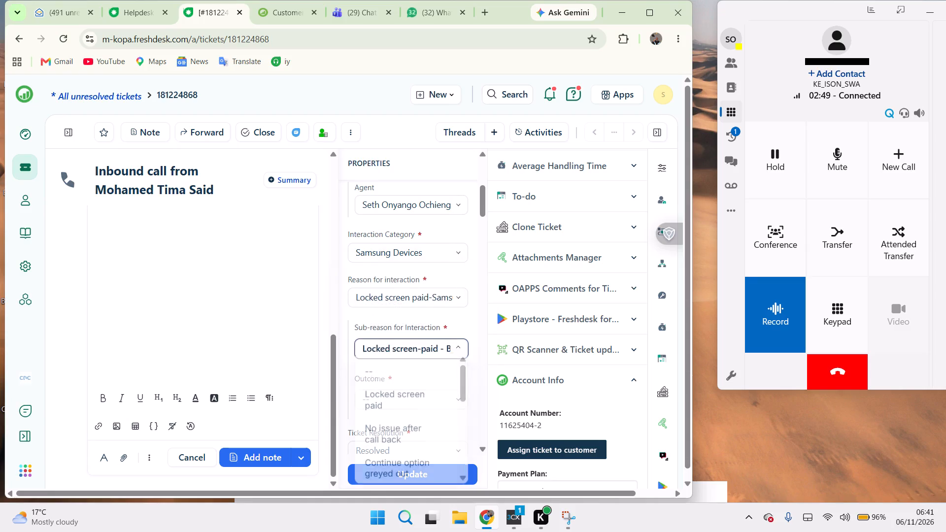
right_click(385, 342)
click(420, 103)
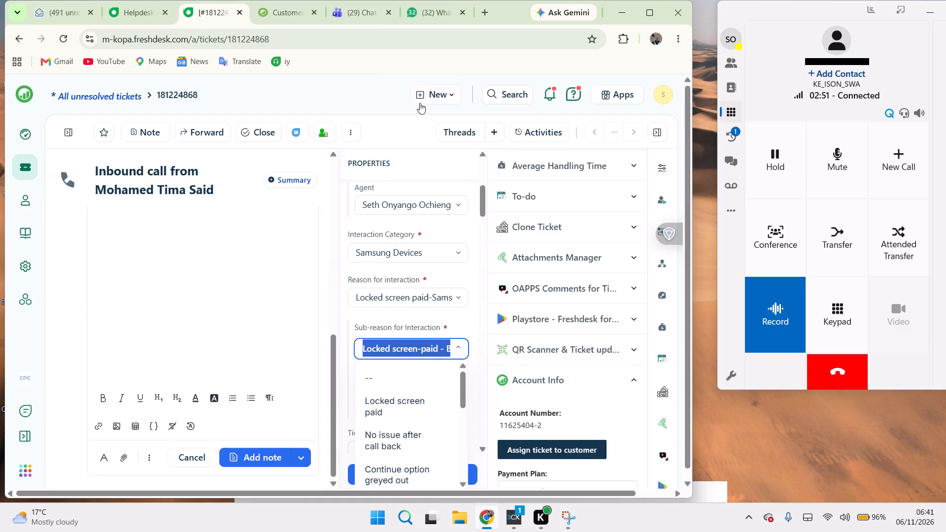
scroll(211, 224, up, 3)
click(153, 394)
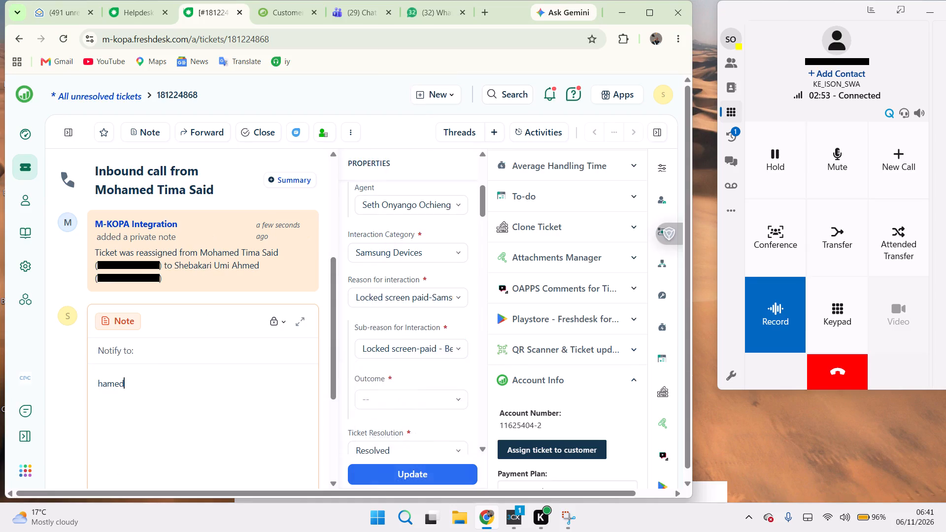
key(Return)
key(ctrl+v)
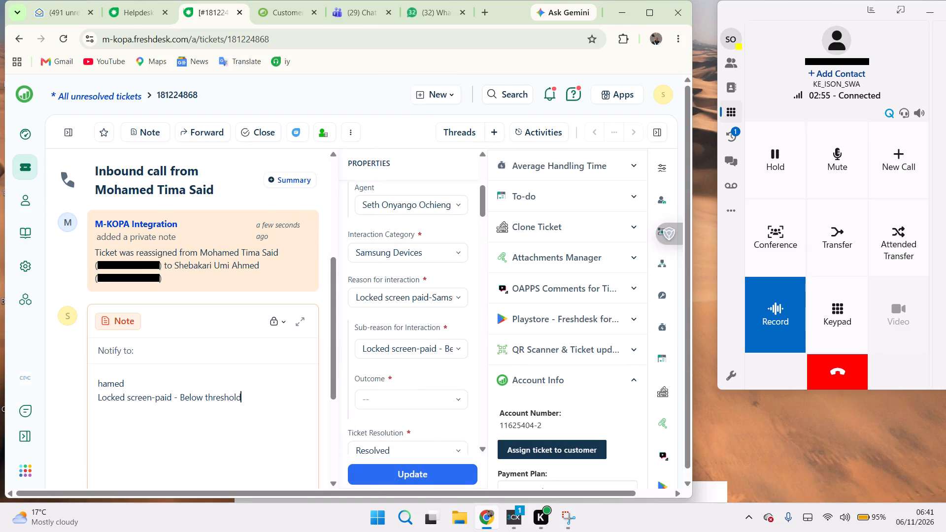
key(Return)
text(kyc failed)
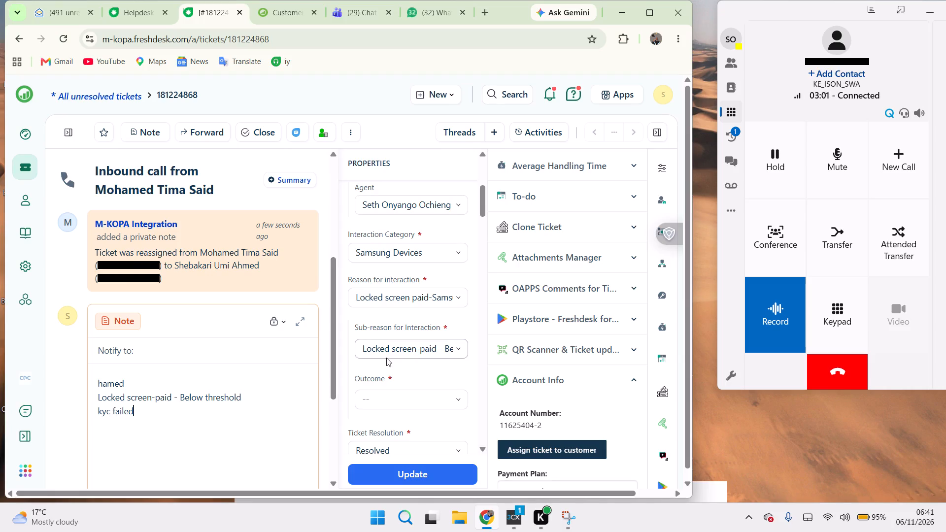
Change the sub-reason for interaction to KYC failed.
click(418, 353)
key(BackSpace)
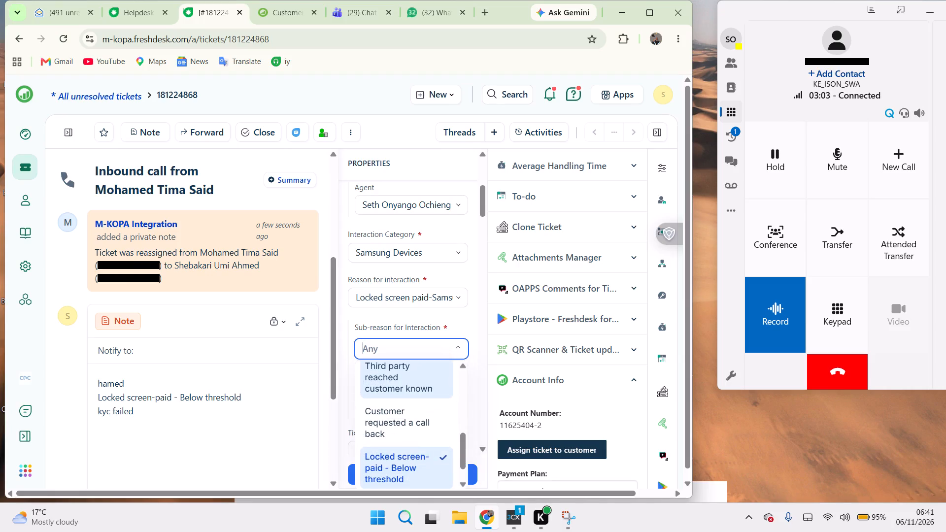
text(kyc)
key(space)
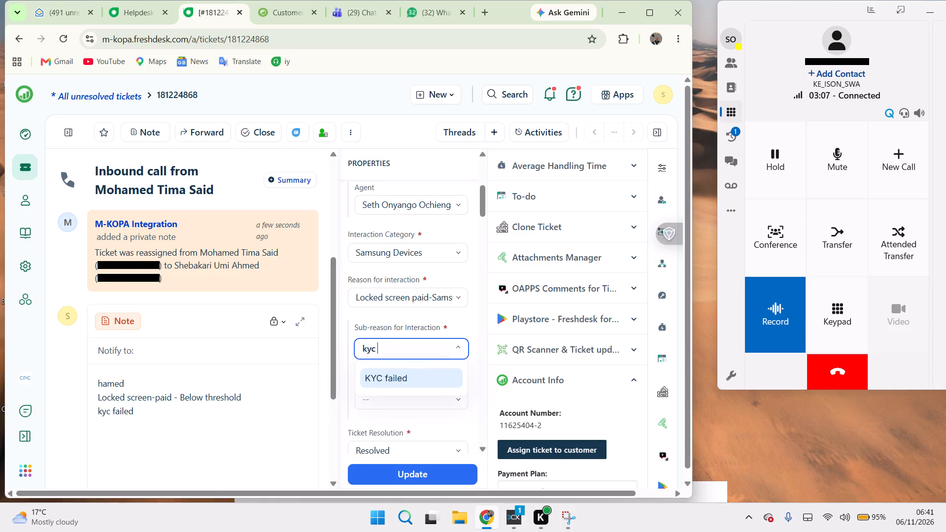
click(411, 380)
Review the outcome options and set the outcome to Resolved: Does not know their full DOB.
click(412, 400)
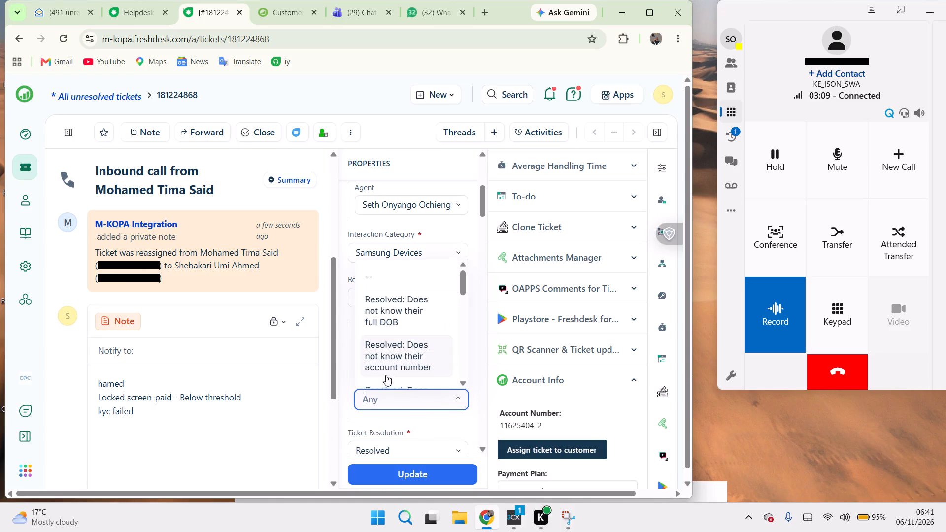
scroll(392, 345, down, 5)
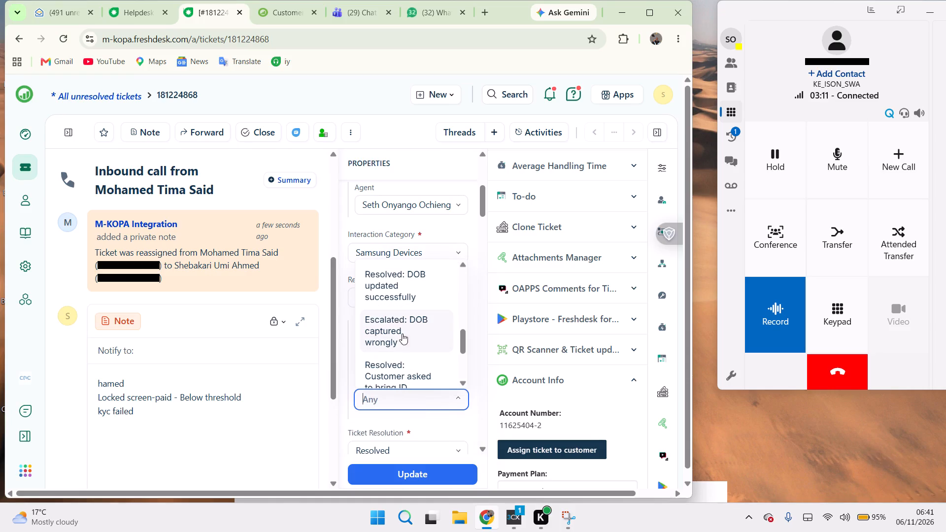
scroll(416, 320, up, 3)
scroll(416, 320, down, 1)
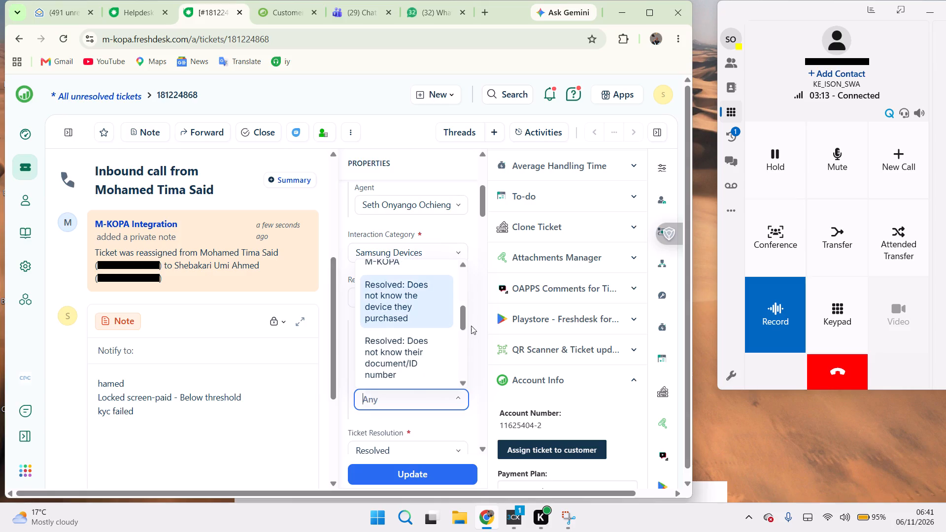
scroll(384, 337, up, 2)
scroll(384, 337, down, 1)
scroll(401, 320, up, 3)
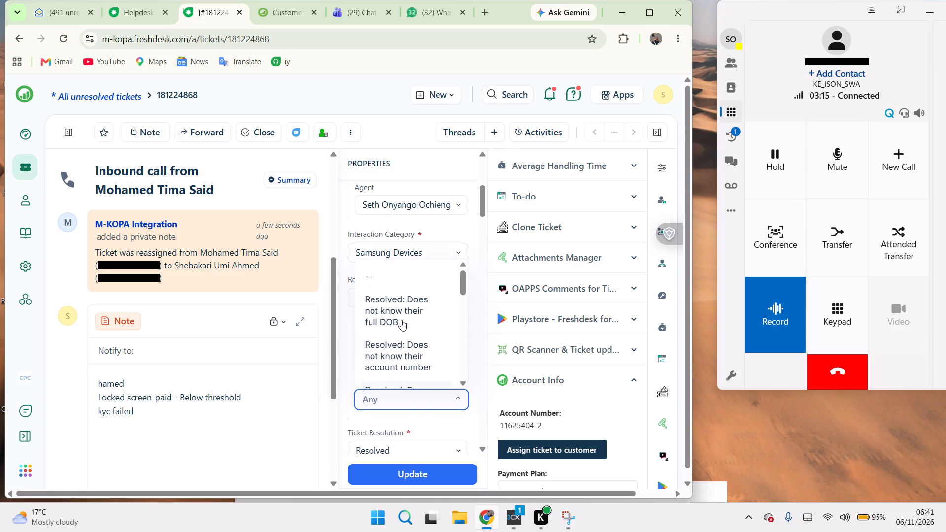
scroll(401, 320, down, 1)
scroll(401, 320, up, 1)
click(402, 306)
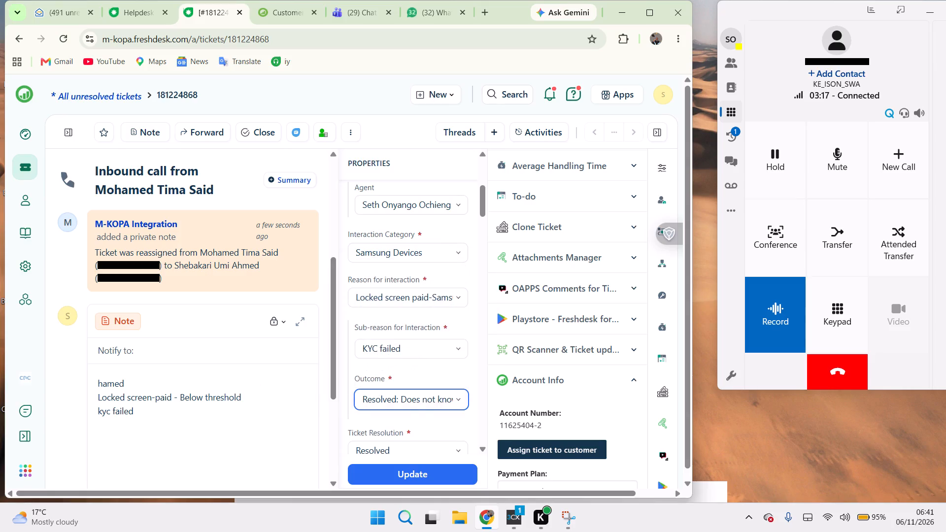
Set the ticket status to Resolved and save the updated ticket properties.
scroll(235, 383, down, 1)
scroll(385, 399, down, 1)
scroll(385, 399, up, 1)
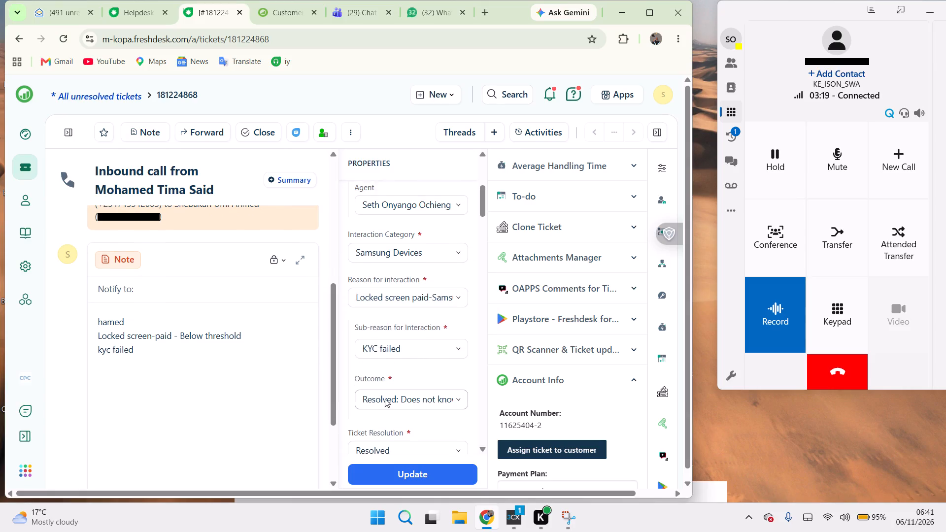
scroll(385, 399, down, 3)
scroll(385, 399, up, 2)
click(397, 436)
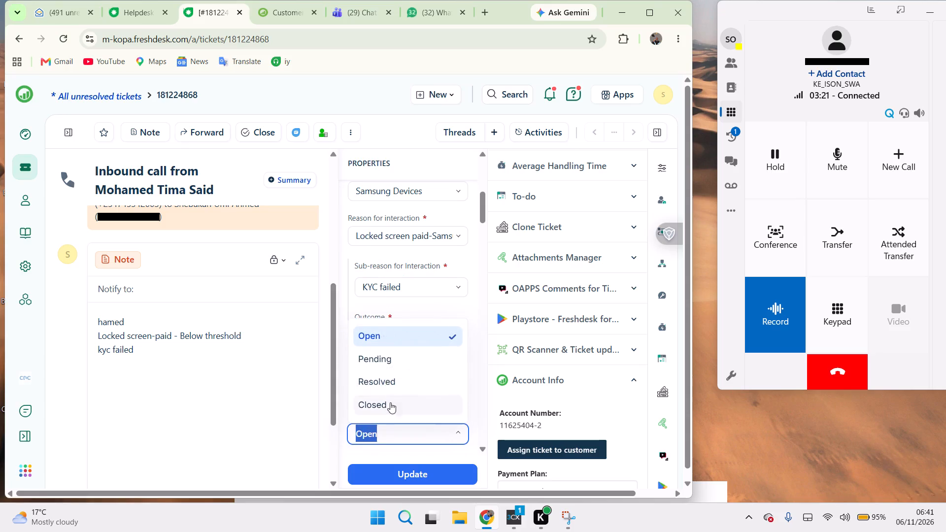
click(388, 381)
click(402, 477)
Add the drafted note about the locked screen and failed KYC to the ticket.
scroll(295, 431, down, 2)
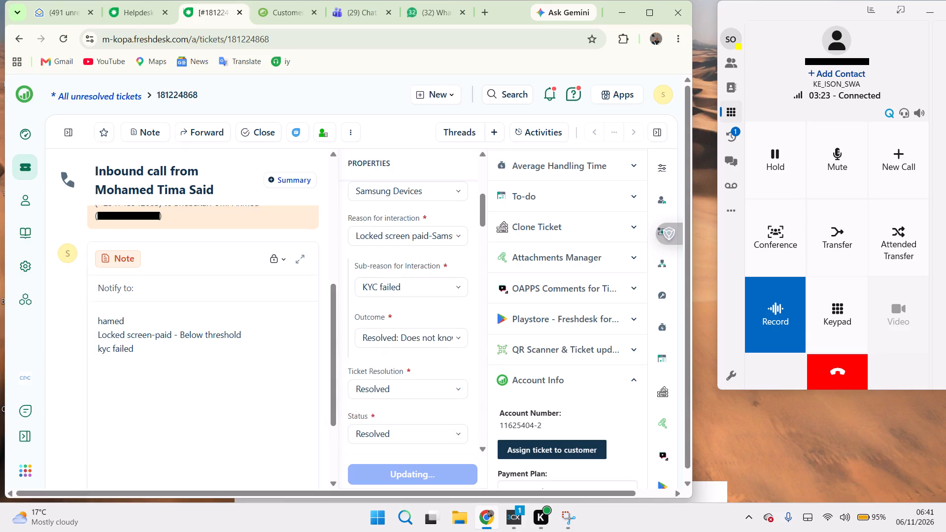
scroll(295, 431, down, 2)
click(255, 462)
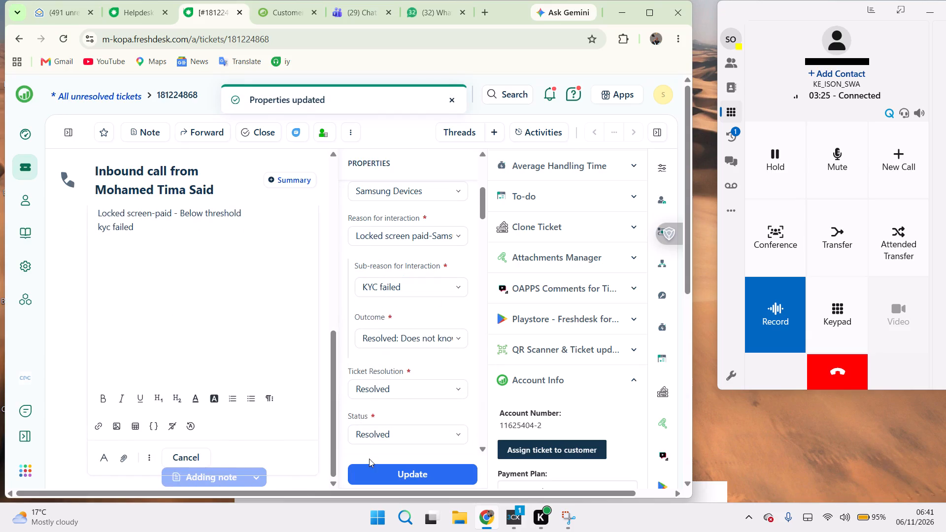
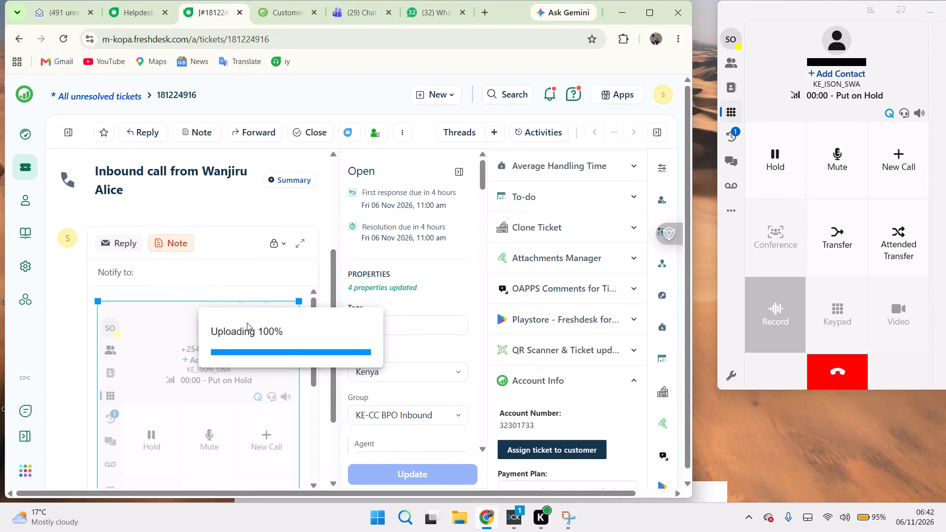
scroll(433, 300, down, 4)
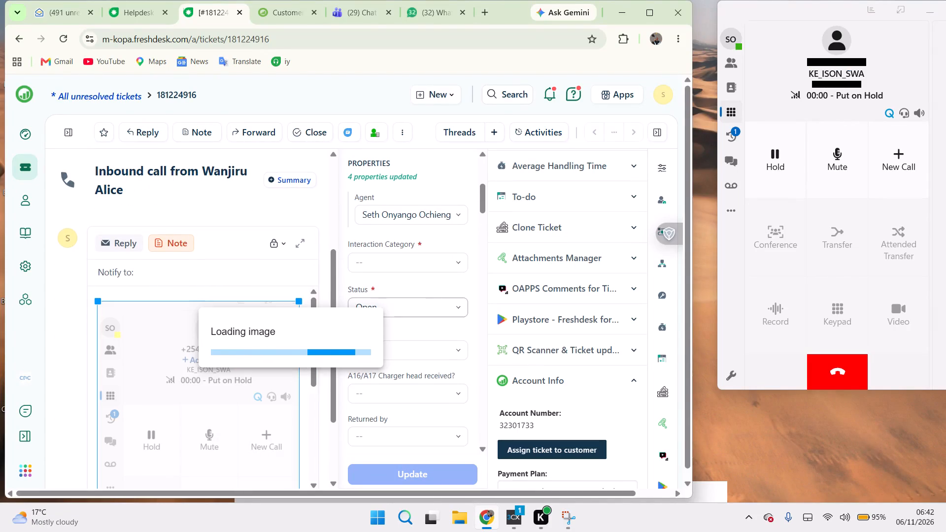
Set the ticket's interaction category to General Inquiry and the reason for interaction to Call issue.
click(386, 266)
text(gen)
click(376, 364)
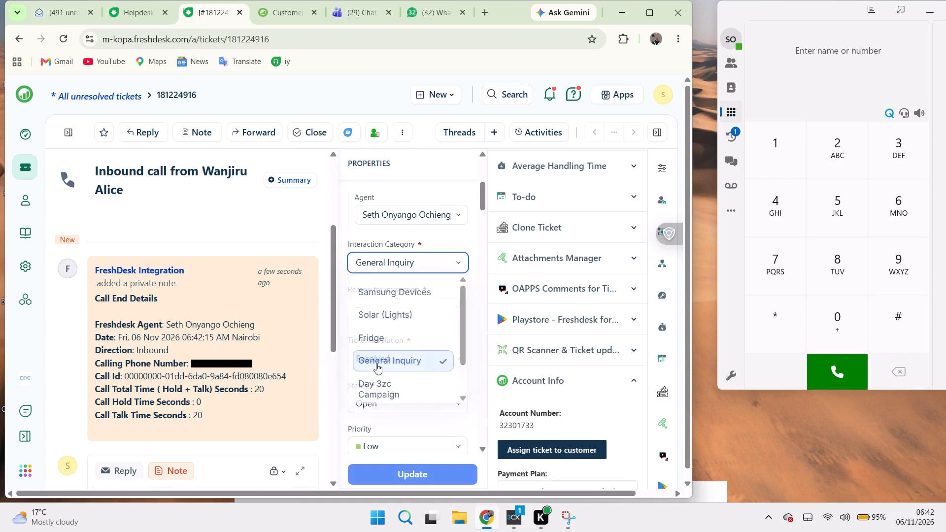
scroll(180, 286, down, 4)
click(398, 306)
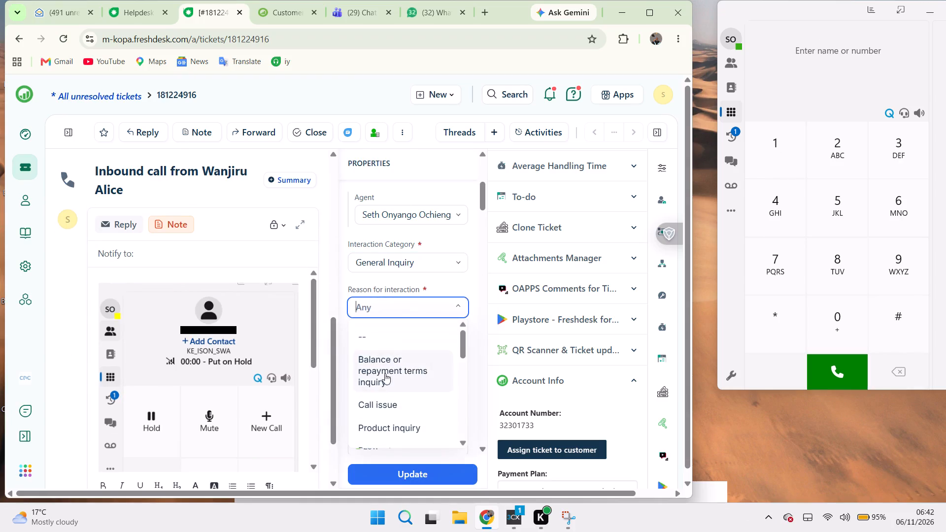
click(376, 404)
Set the sub-reason for interaction to Silent call and the outcome to Placed on hold by the customer.
click(402, 362)
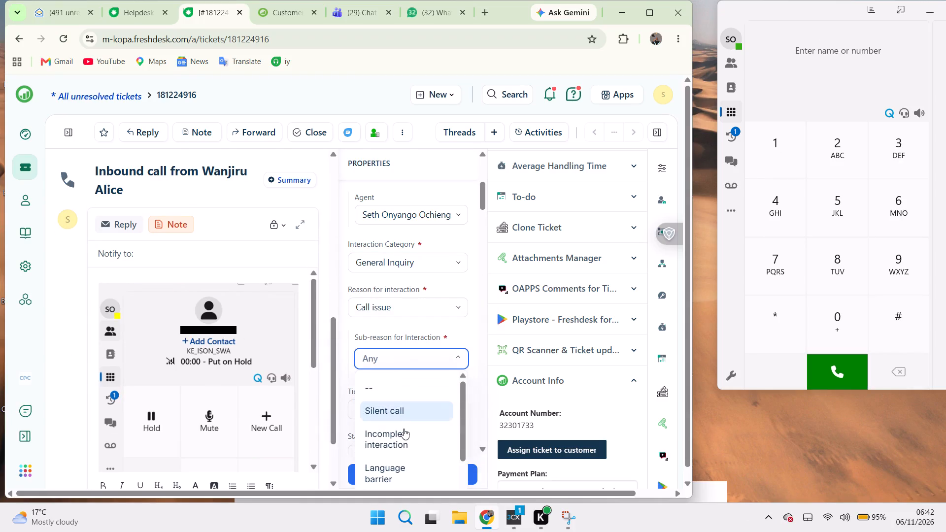
scroll(403, 425, down, 2)
scroll(402, 442, up, 1)
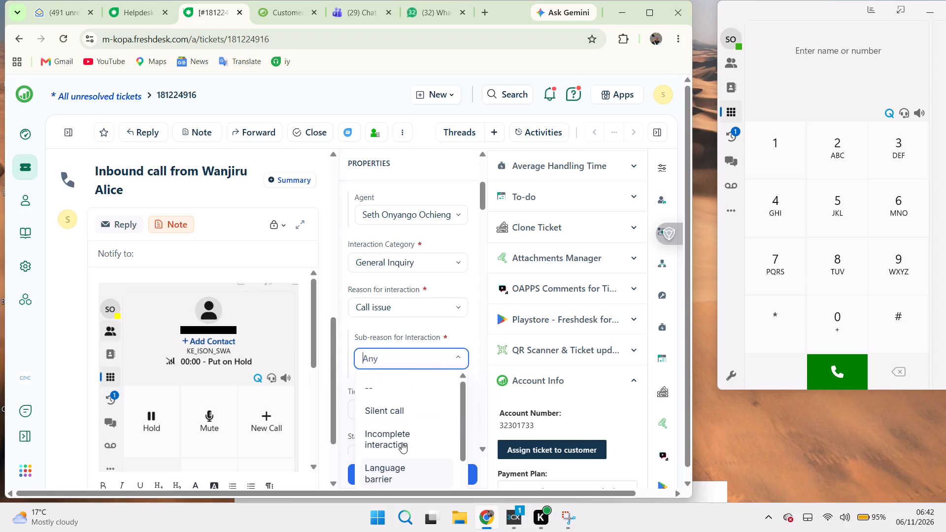
click(401, 411)
click(407, 423)
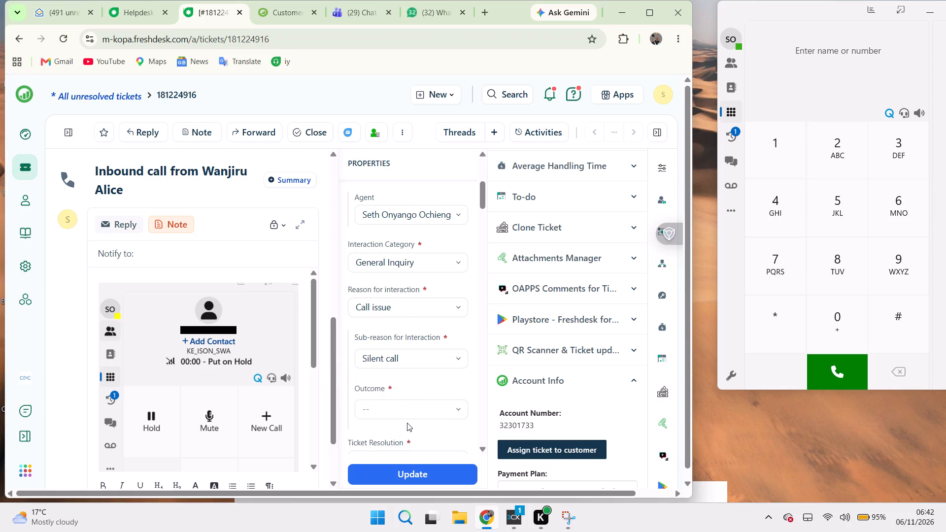
click(405, 415)
scroll(395, 350, down, 1)
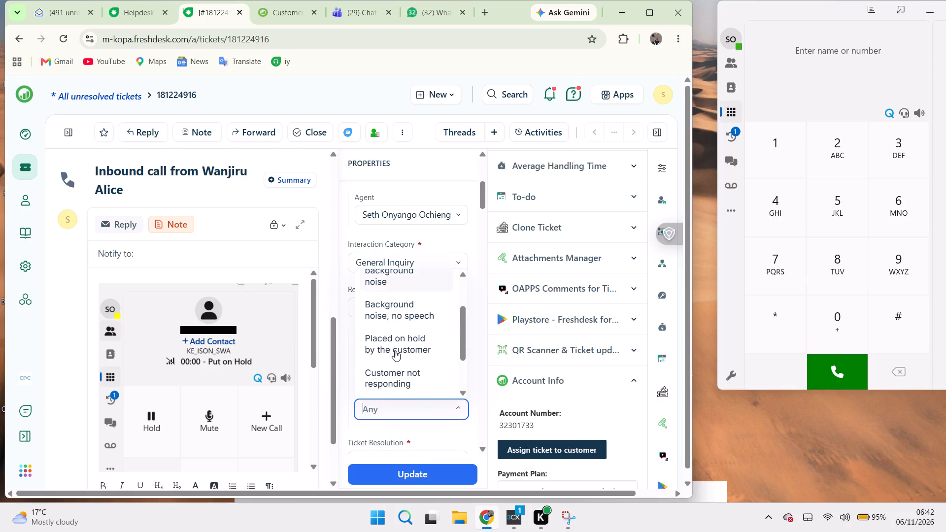
click(401, 347)
Set the ticket status to Resolved.
scroll(403, 379, down, 1)
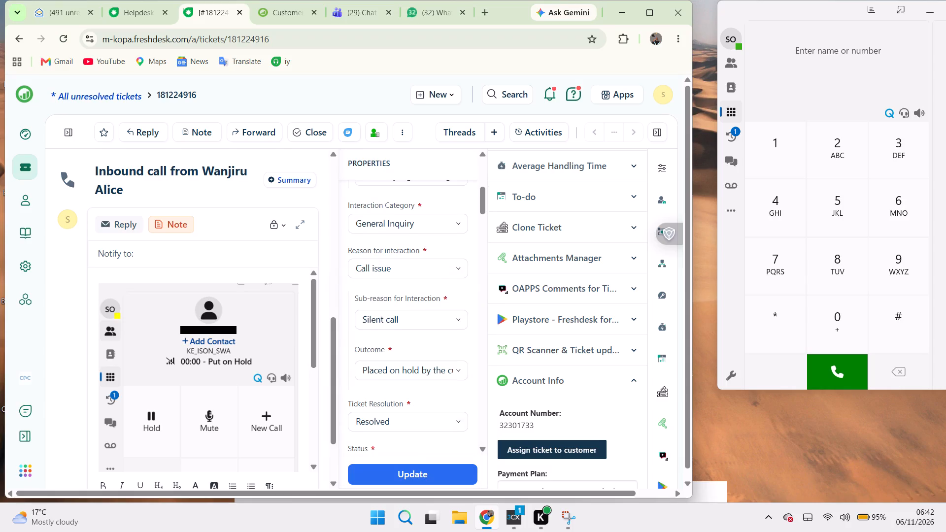
scroll(413, 382, down, 1)
scroll(413, 382, up, 2)
scroll(408, 403, down, 4)
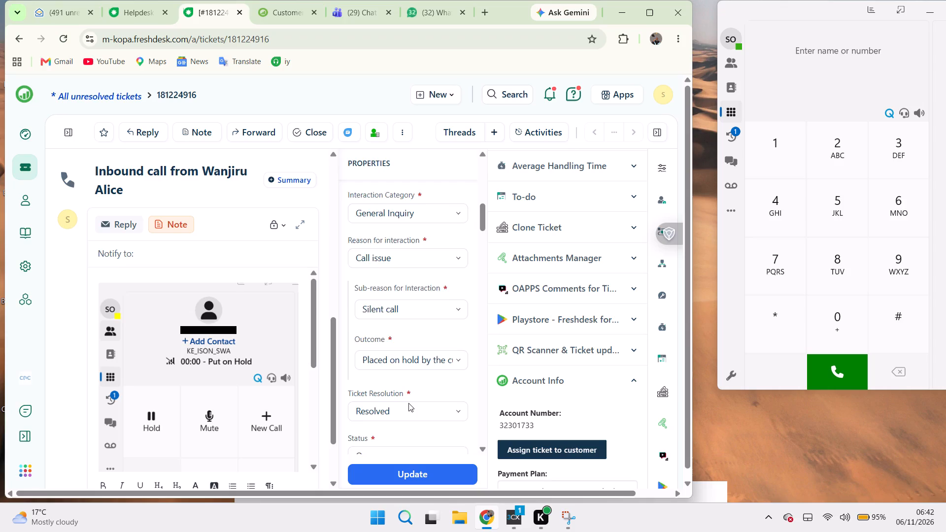
scroll(408, 403, down, 2)
scroll(404, 336, up, 3)
scroll(404, 336, down, 2)
scroll(404, 336, up, 1)
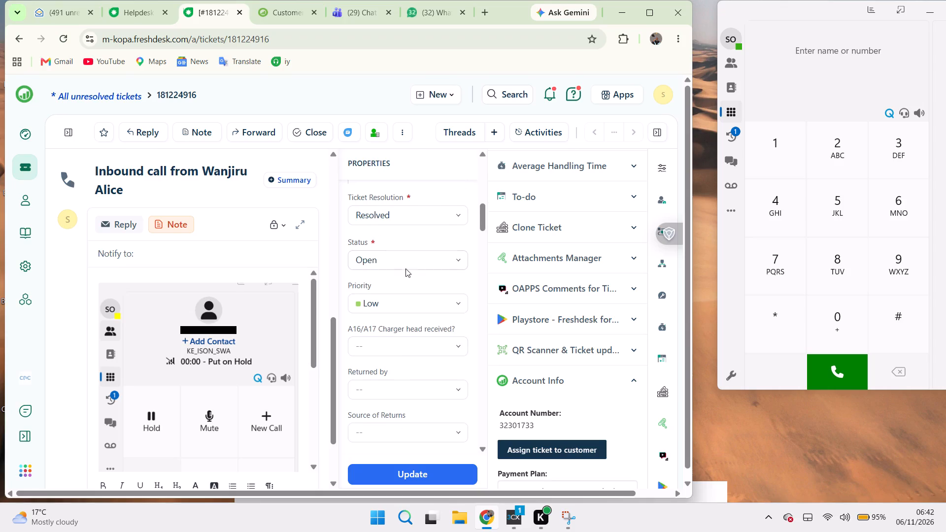
click(406, 255)
click(381, 337)
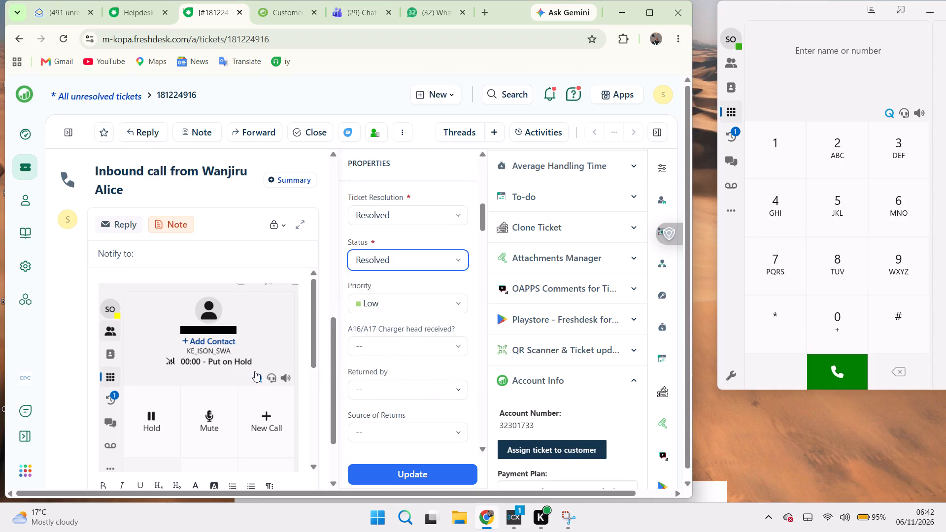
Add the drafted note containing the screenshot of the on-hold call to the ticket.
scroll(255, 371, down, 8)
scroll(277, 472, down, 2)
scroll(277, 472, up, 1)
scroll(277, 472, down, 1)
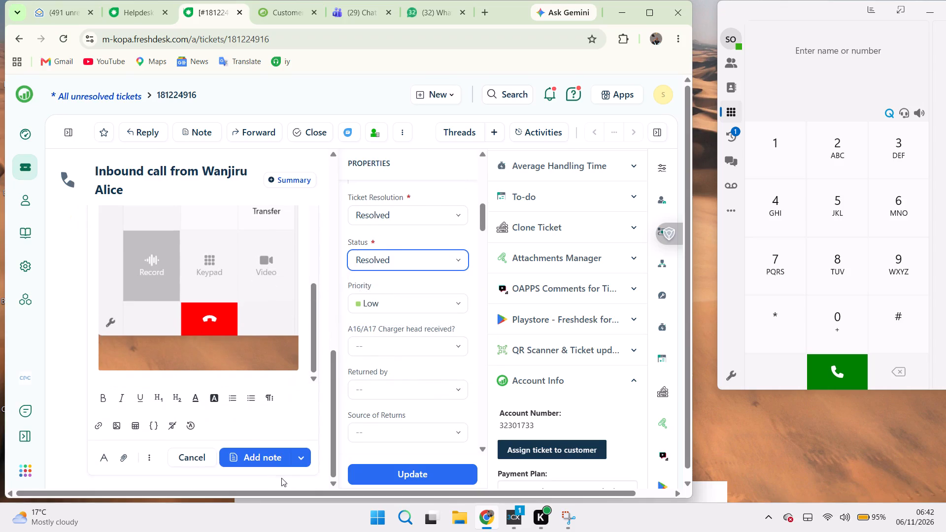
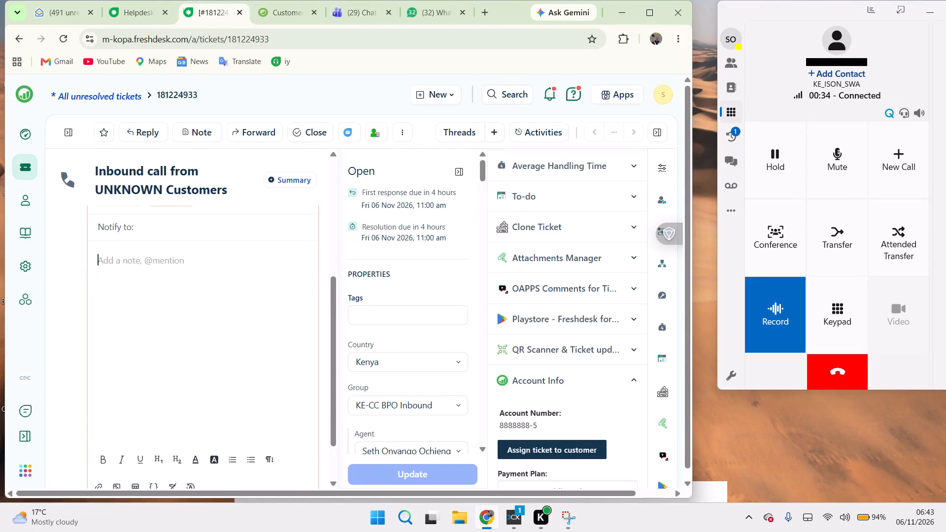
Start the note on the unknown-customer inbound call ticket with the name Dina on its own line.
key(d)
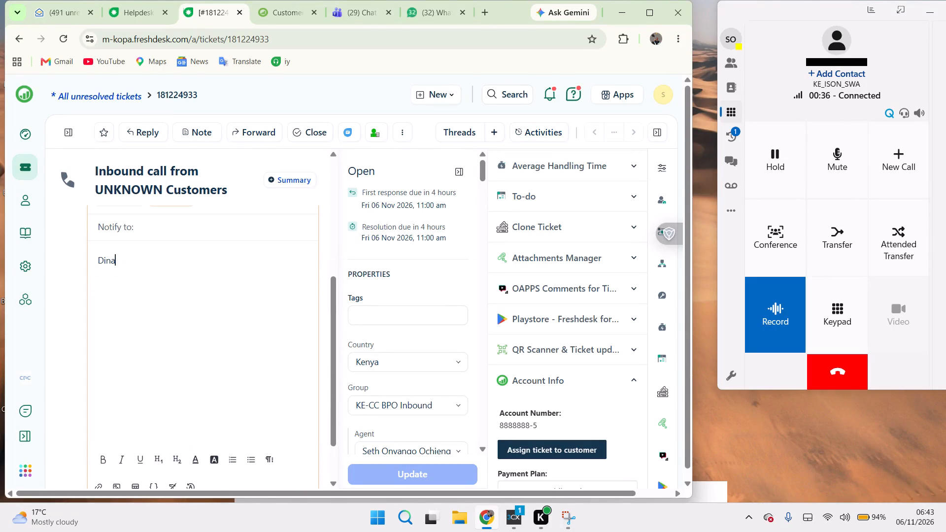
key(Return)
Switch to the M-KOPA CRM and close the previous customer's Update Information form.
click(288, 10)
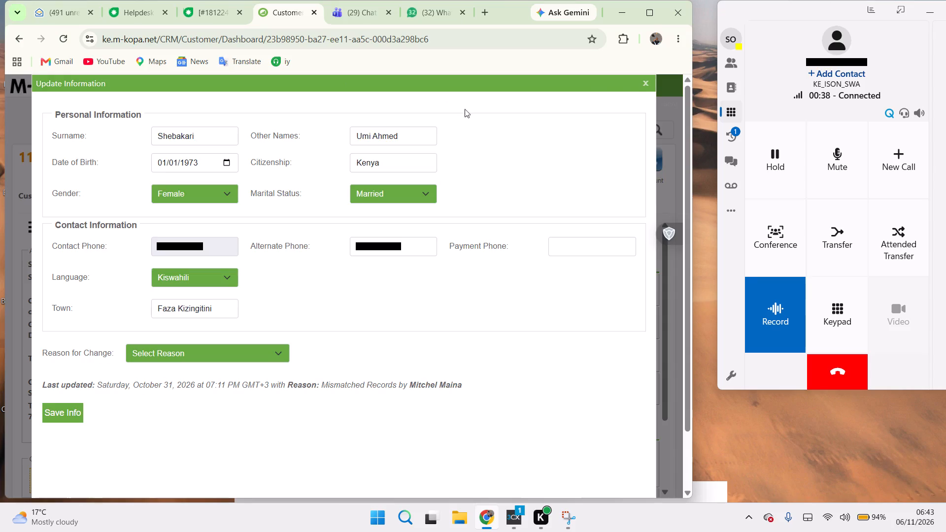
click(642, 89)
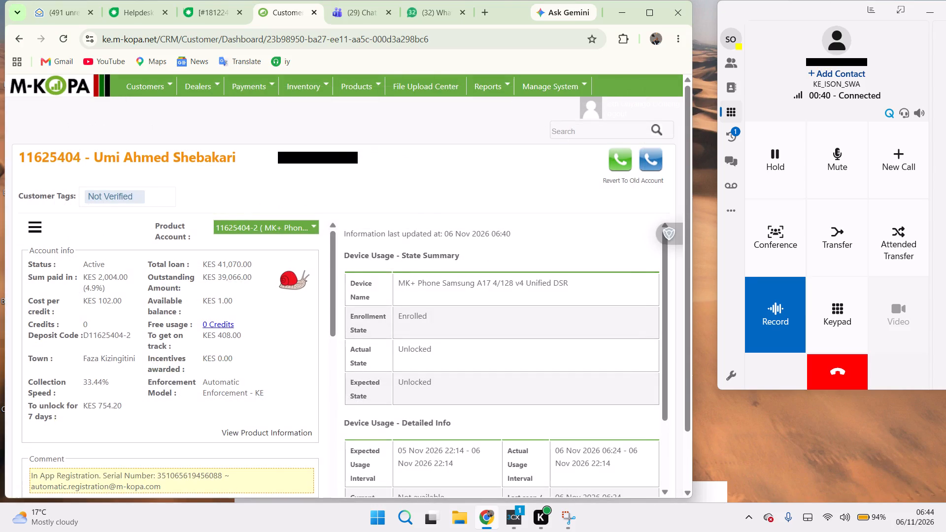
Search the M-KOPA CRM for the caller's account number and open the customer record.
click(563, 127)
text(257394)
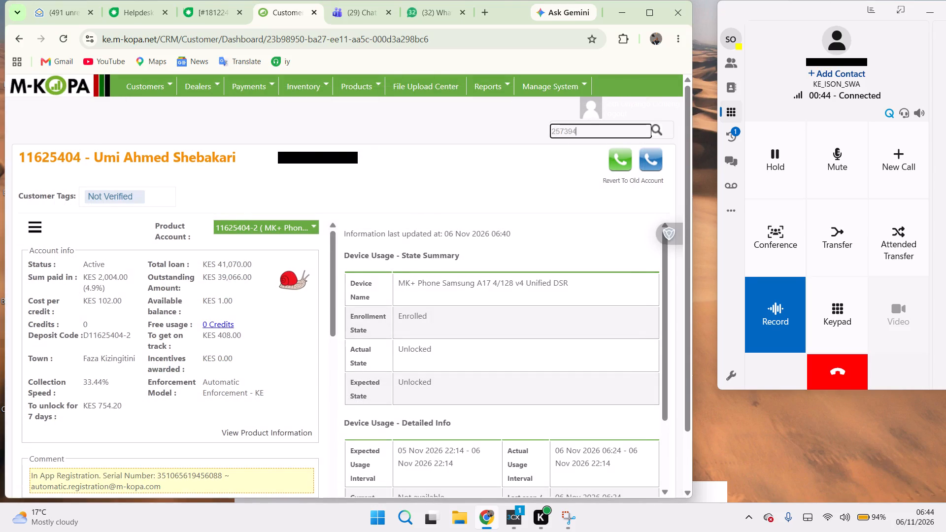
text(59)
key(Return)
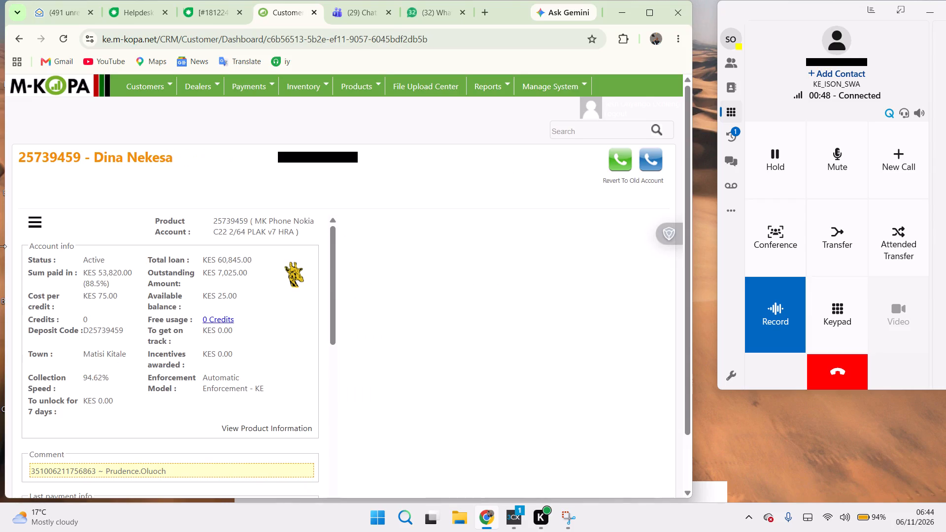
Copy the account number from the CRM record and assign the inbound call ticket in Freshdesk to that customer.
double_click(41, 157)
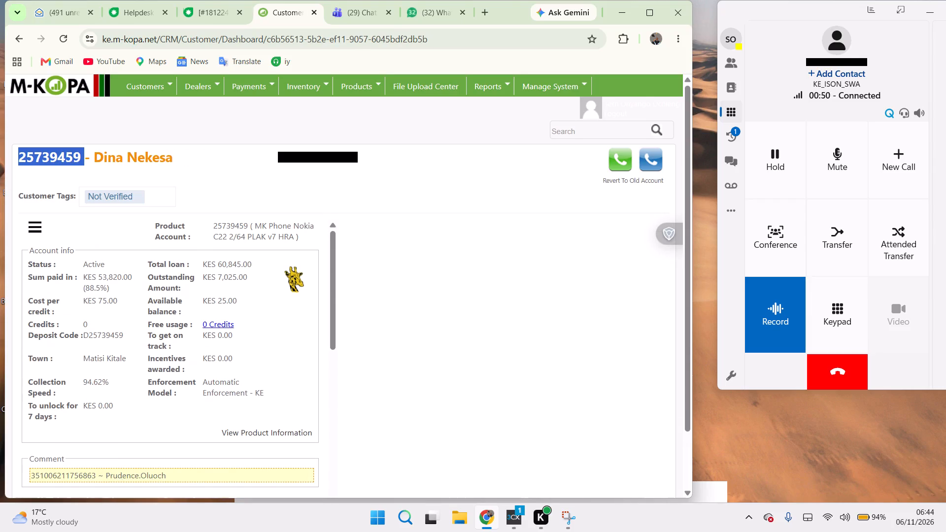
right_click(41, 157)
click(74, 178)
click(191, 10)
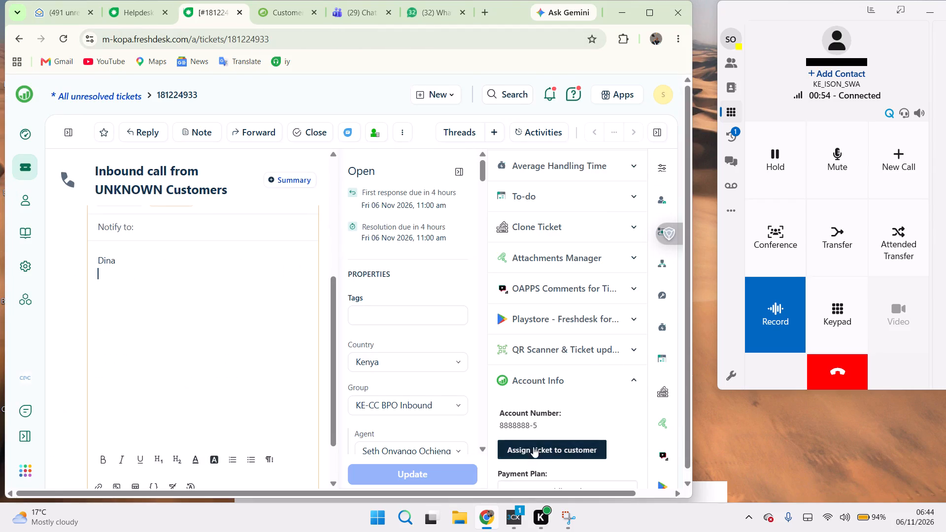
double_click(532, 447)
click(374, 134)
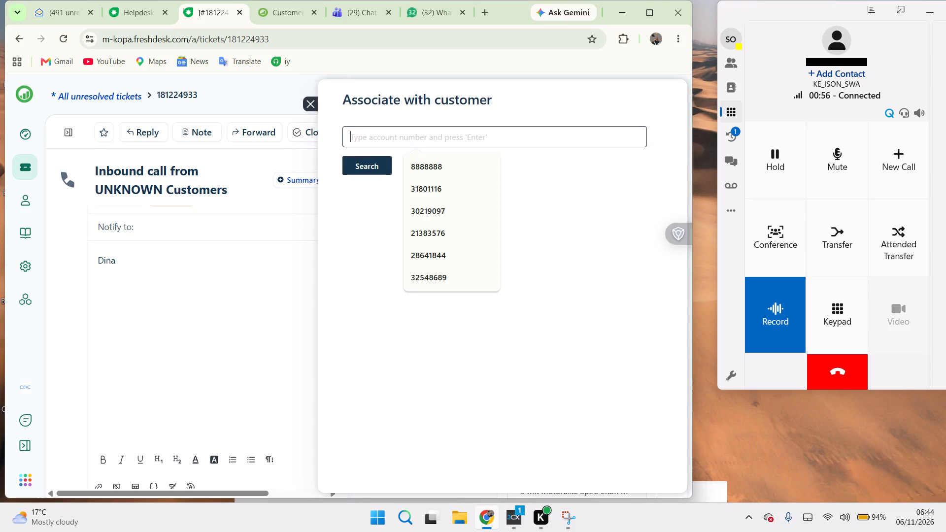
key(ctrl+v)
key(BackSpace)
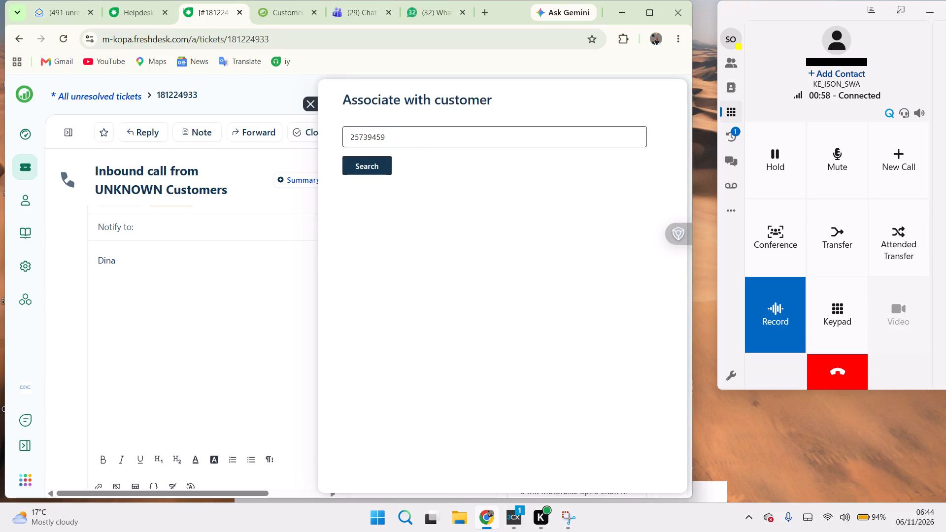
click(374, 170)
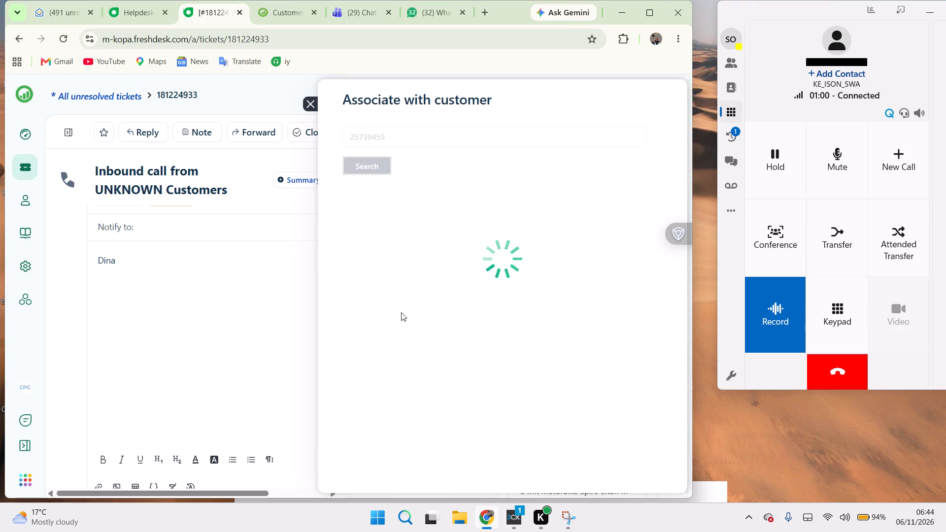
click(398, 314)
In the CRM, examine the customer's account info, last payment, device allocation and detailed device usage.
click(277, 16)
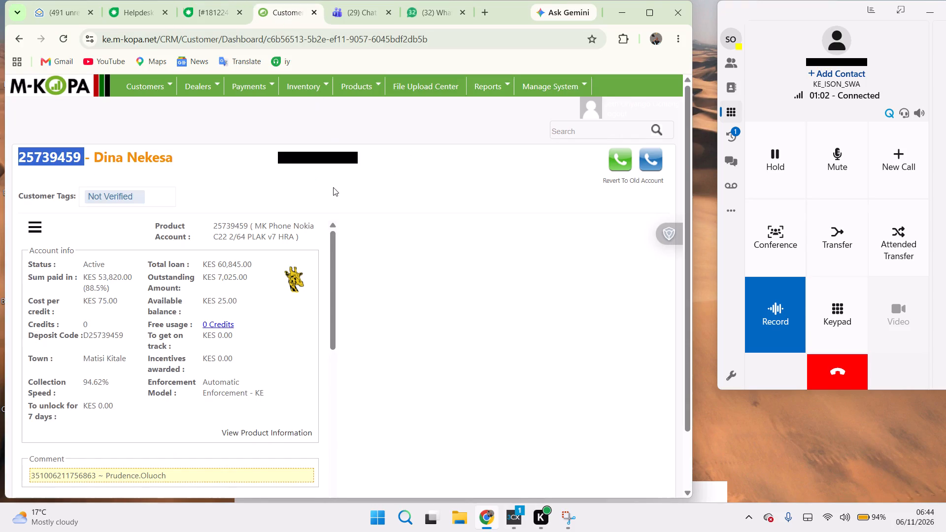
scroll(166, 319, down, 2)
scroll(166, 319, up, 5)
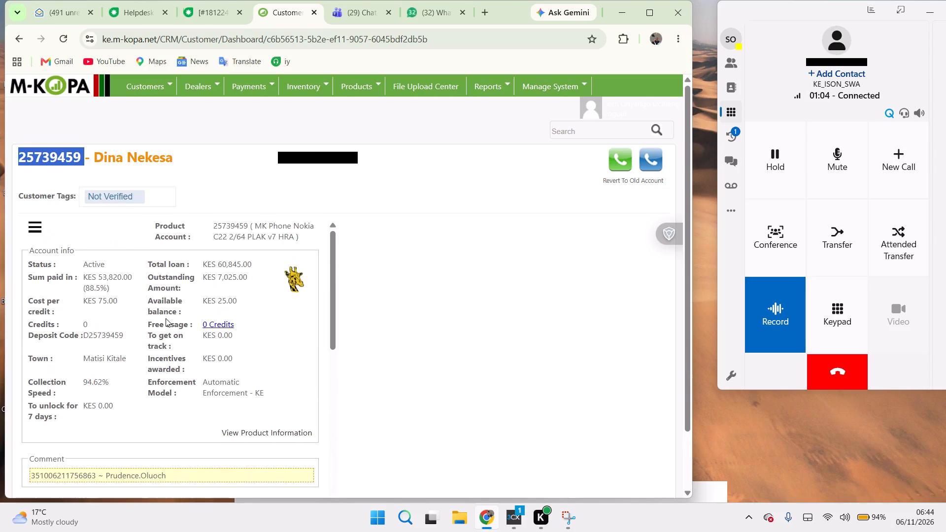
scroll(49, 199, up, 2)
scroll(269, 329, down, 5)
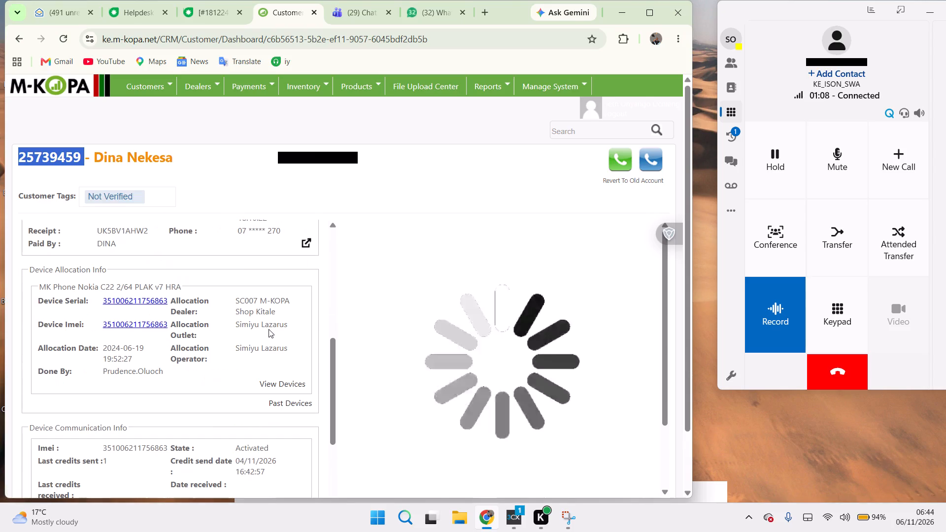
scroll(407, 344, down, 3)
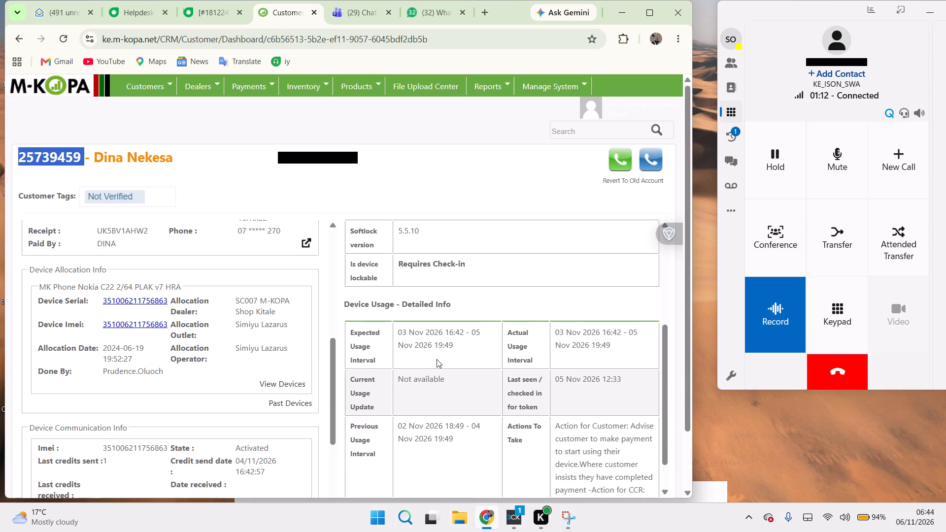
scroll(95, 261, up, 6)
scroll(100, 247, down, 3)
scroll(100, 247, up, 1)
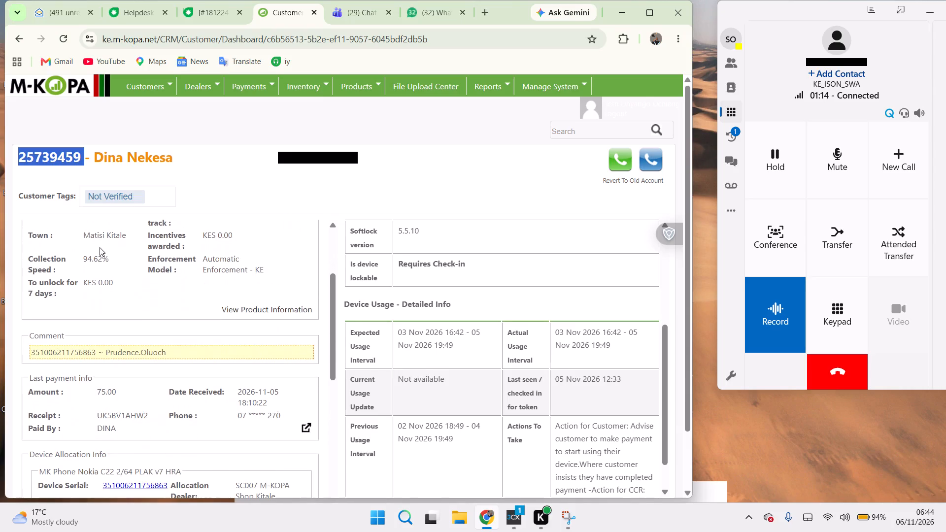
scroll(101, 247, up, 4)
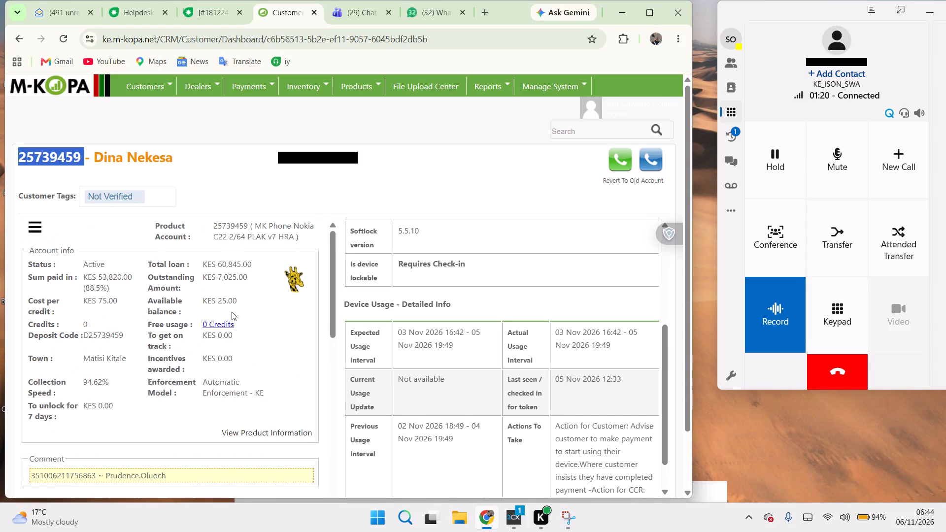
scroll(232, 311, down, 2)
scroll(232, 311, up, 1)
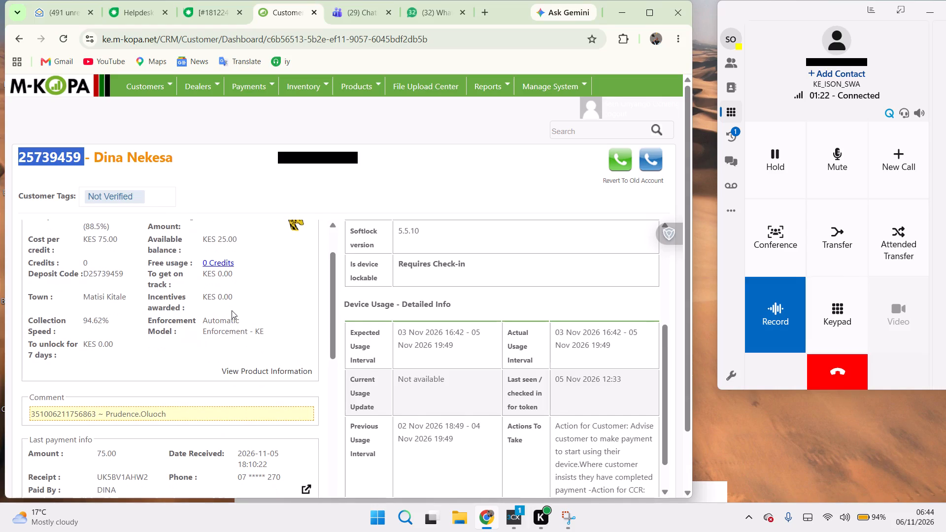
scroll(232, 310, down, 1)
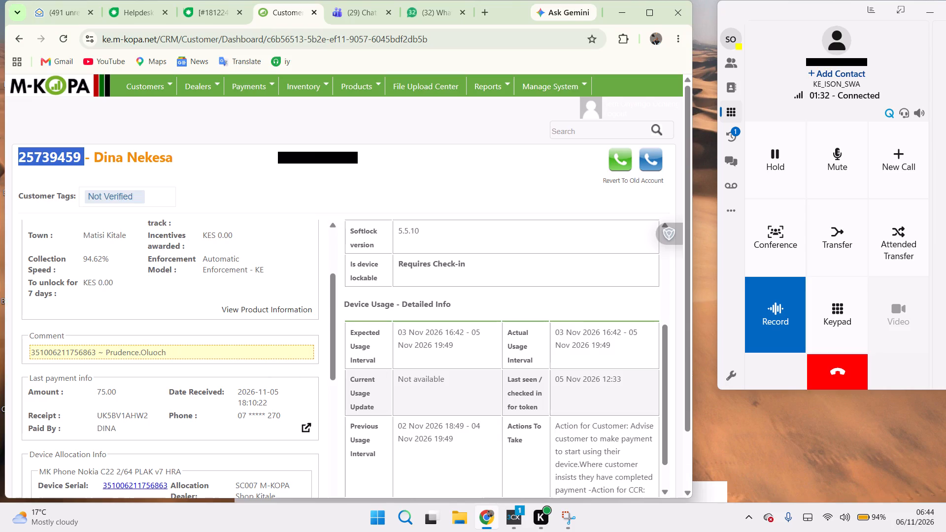
scroll(243, 327, up, 7)
scroll(243, 327, down, 1)
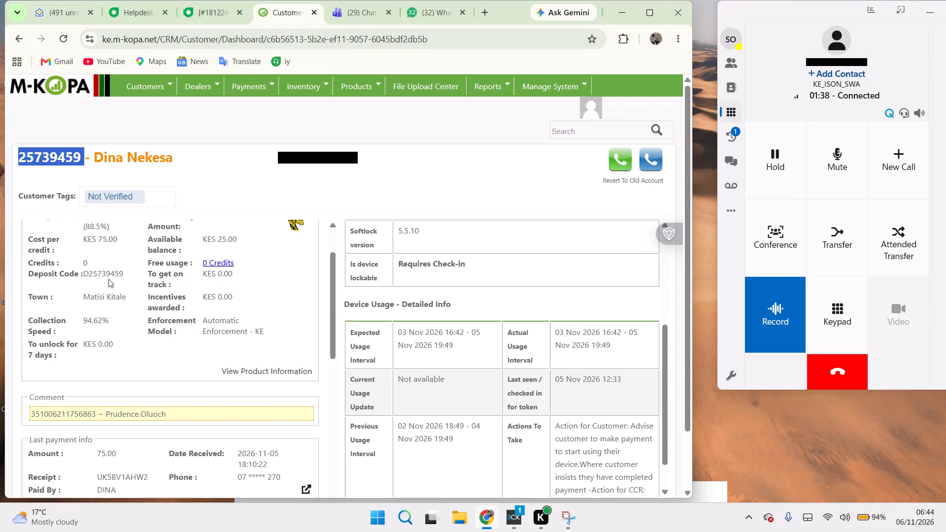
Open the Update Info form for the customer's account.
scroll(110, 275, up, 3)
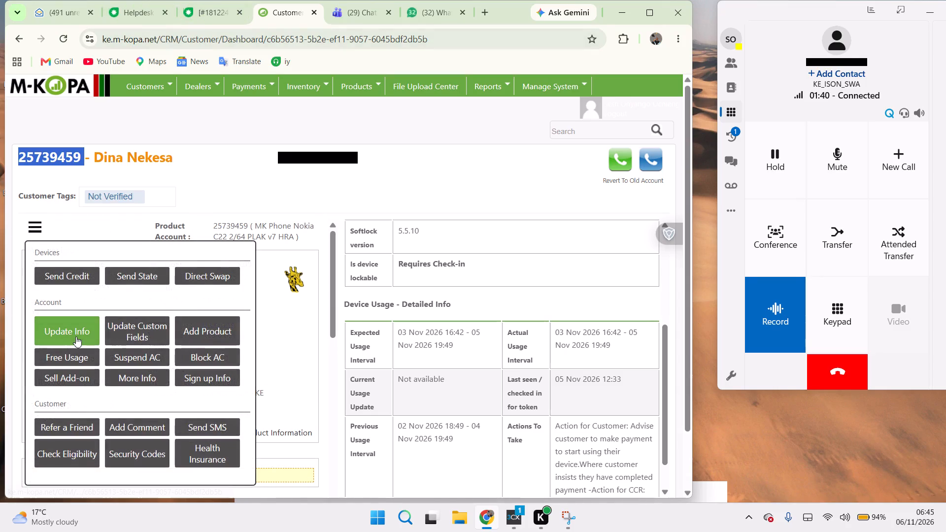
click(73, 329)
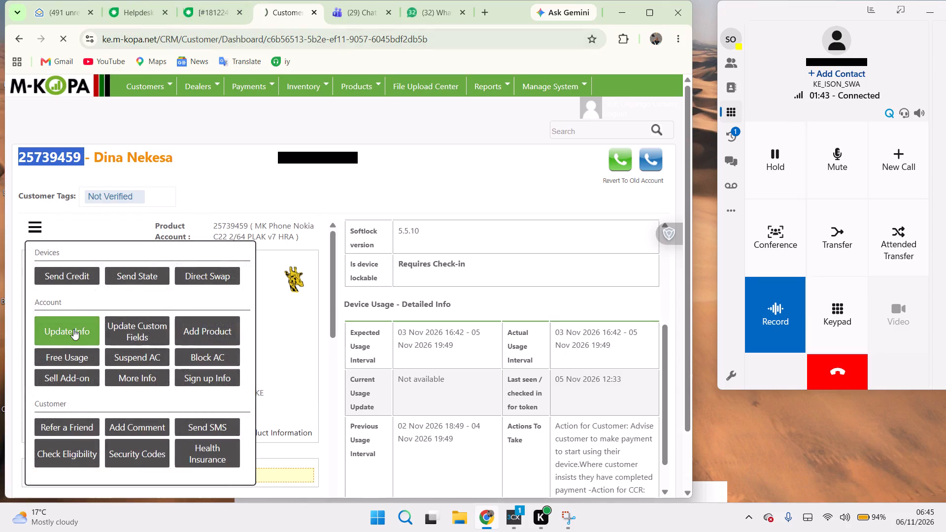
In the Freshdesk ticket, set the interaction category to M-KOPA HMD Devices and the reason for interaction to Locked screen-not paid.
click(198, 19)
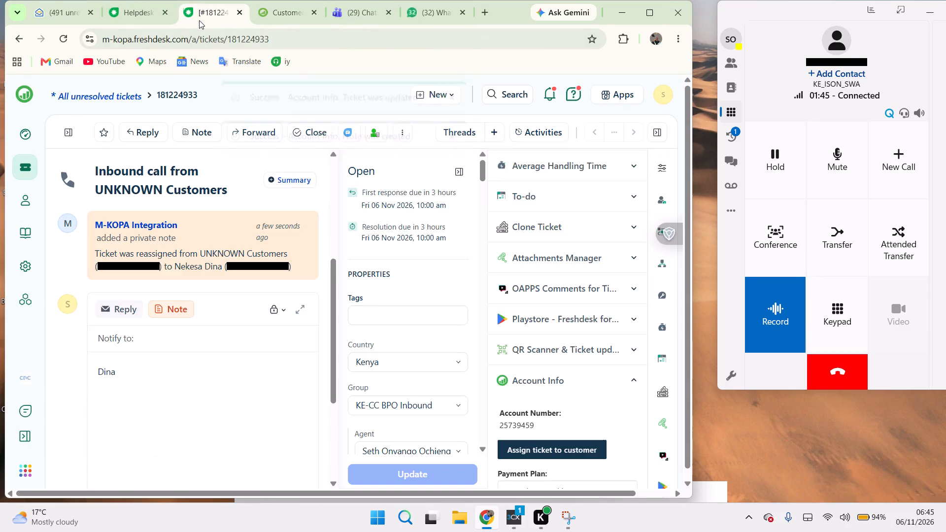
scroll(74, 464, down, 1)
scroll(74, 464, up, 2)
scroll(74, 464, down, 1)
scroll(115, 399, down, 2)
scroll(115, 399, up, 1)
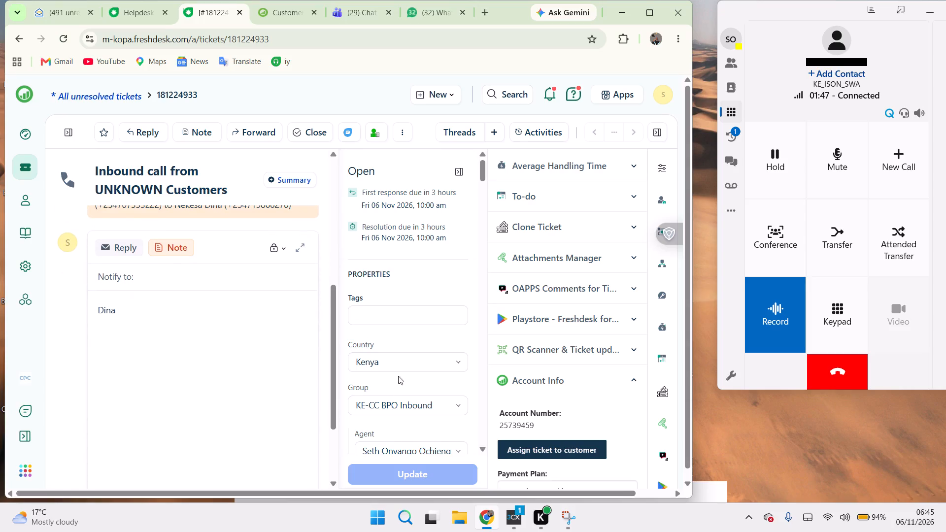
scroll(411, 368, down, 1)
scroll(411, 368, up, 1)
scroll(411, 368, down, 2)
click(403, 372)
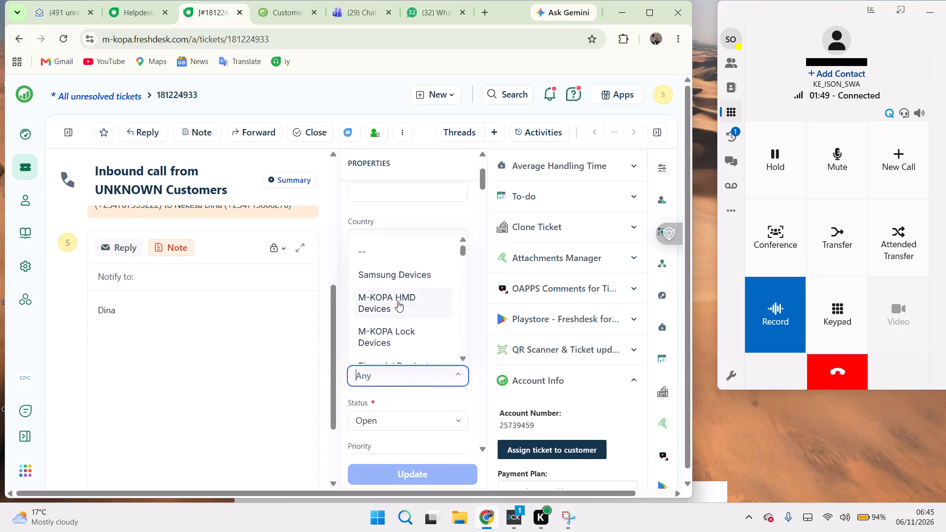
click(413, 300)
scroll(414, 298, down, 1)
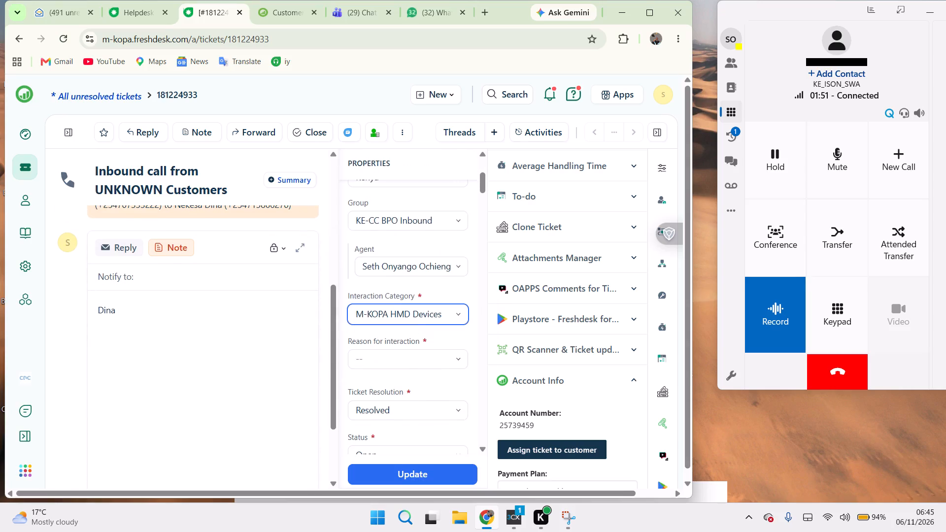
click(391, 351)
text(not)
click(409, 308)
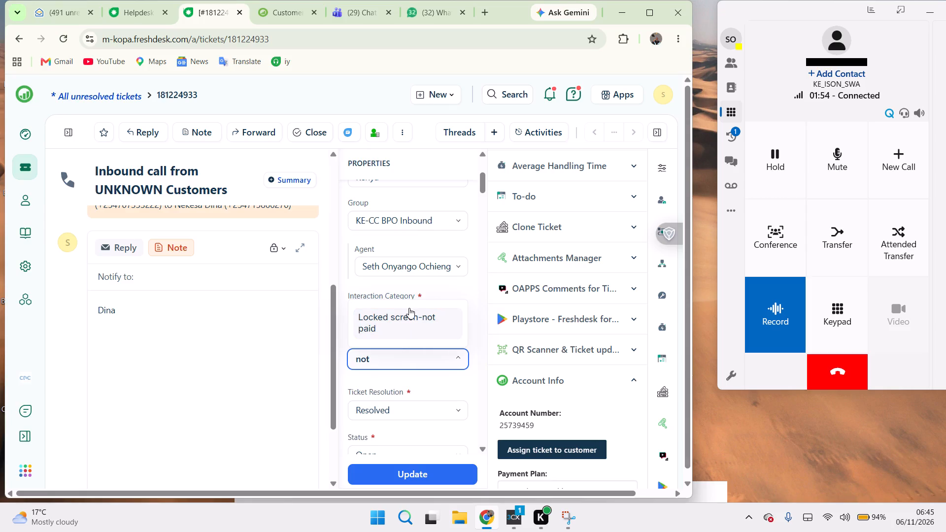
Back in the CRM, check the customer's personal and contact details in the Update Information form and close it without saving.
click(292, 7)
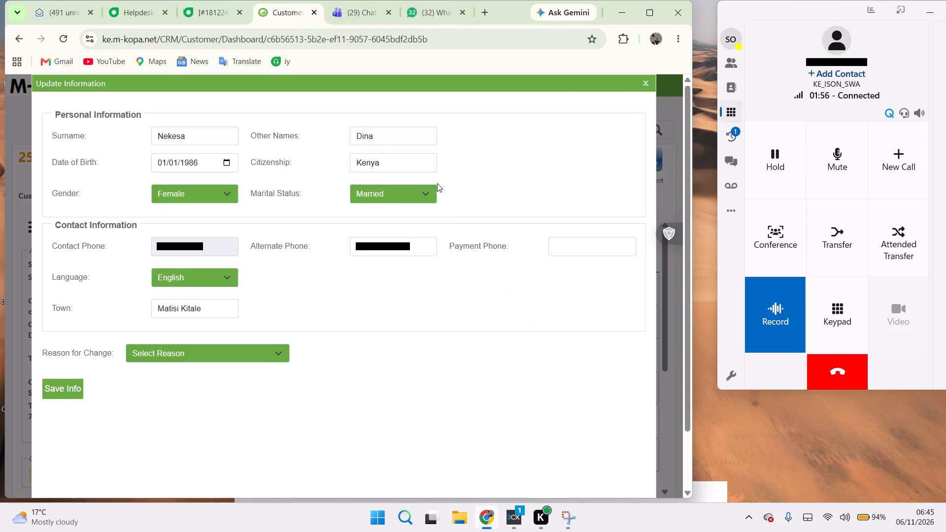
click(649, 89)
Review the customer's payment history and the details of the most recent payment, closing both views.
scroll(331, 355, down, 2)
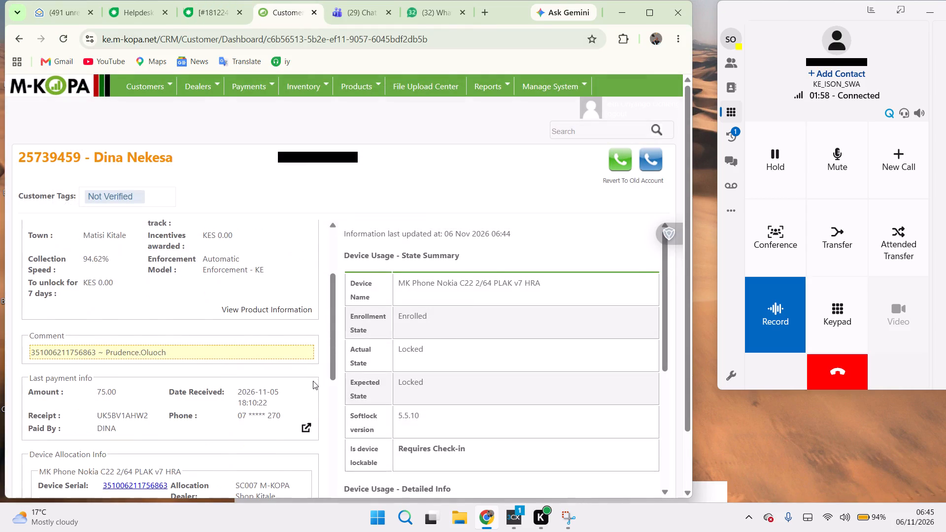
click(308, 427)
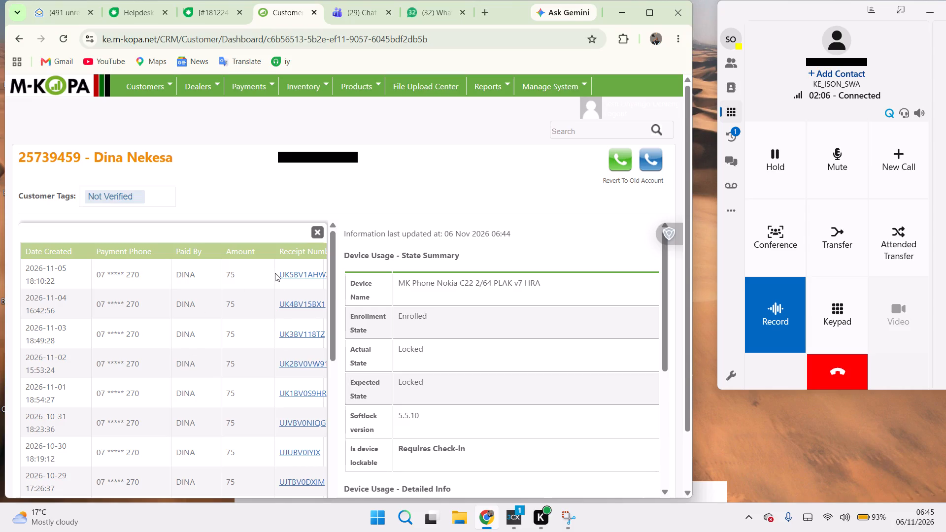
scroll(260, 296, up, 1)
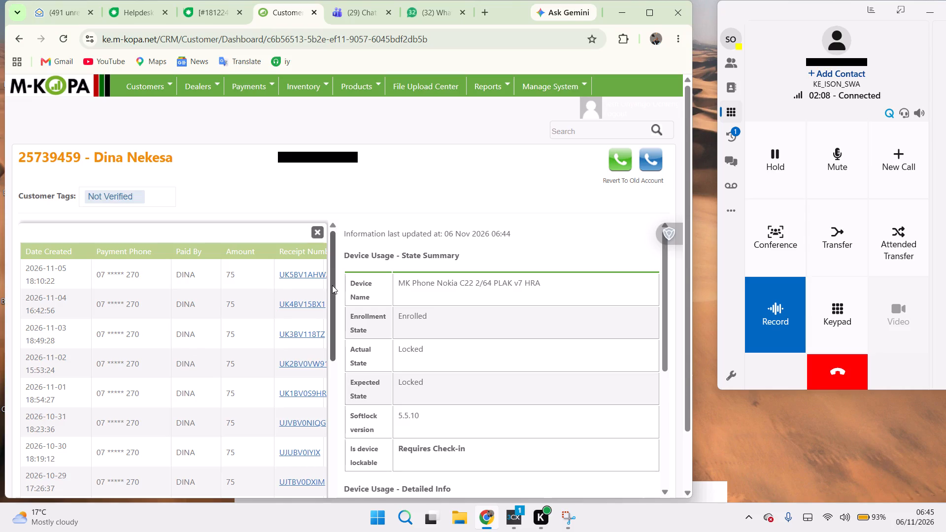
scroll(169, 414, down, 4)
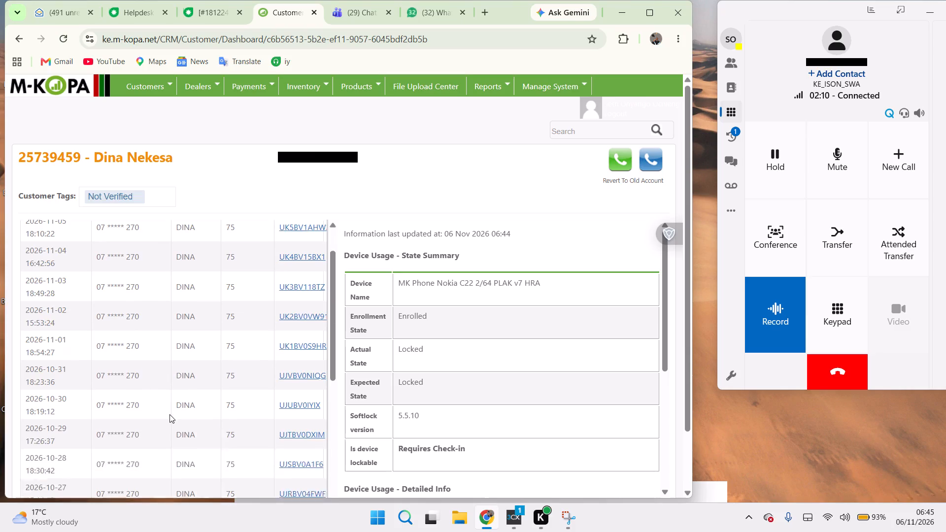
scroll(169, 414, up, 5)
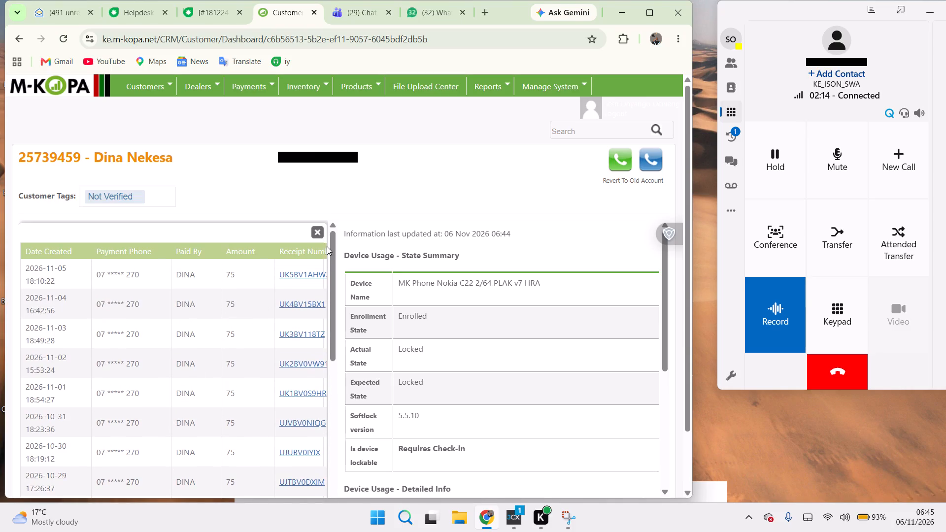
click(300, 276)
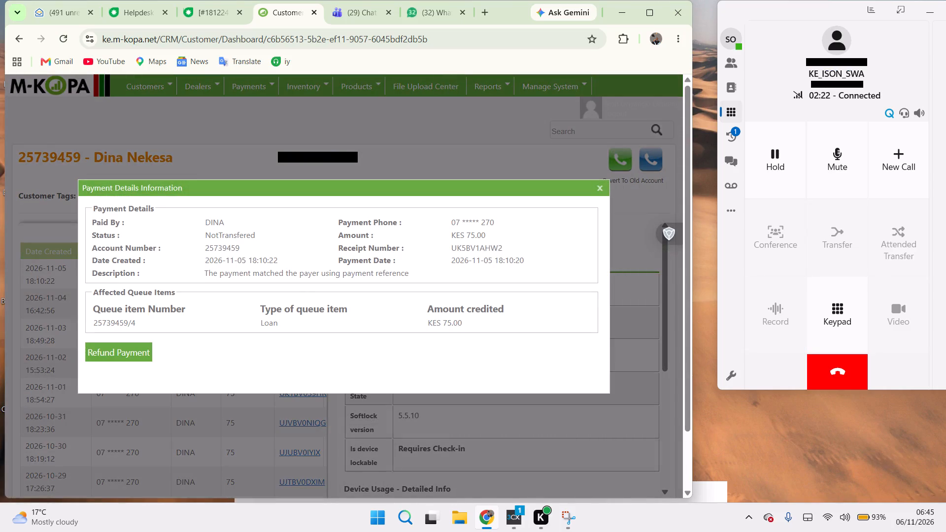
click(596, 184)
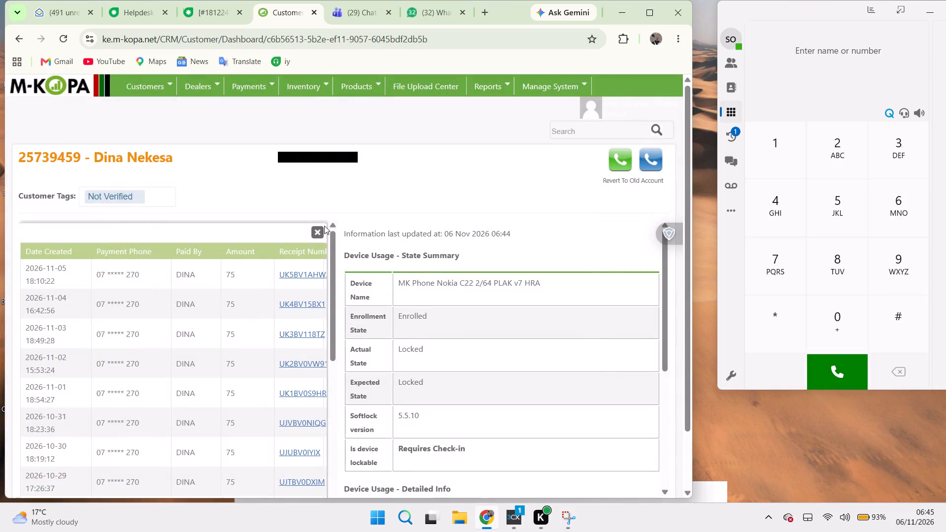
click(317, 232)
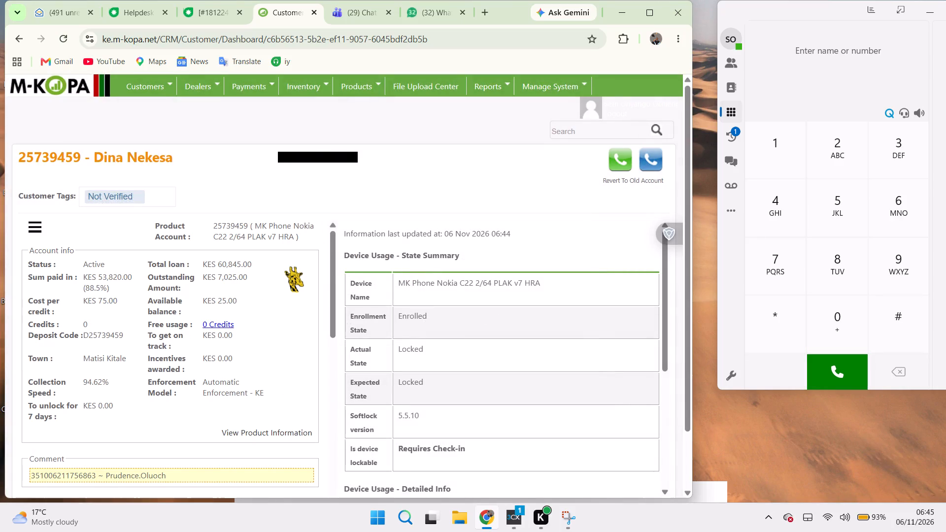
Check the device usage details in the CRM, and in the Freshdesk ticket set sub-reason Locked screen-not paid and outcome Resolved: Advised to make payment.
scroll(490, 385, down, 3)
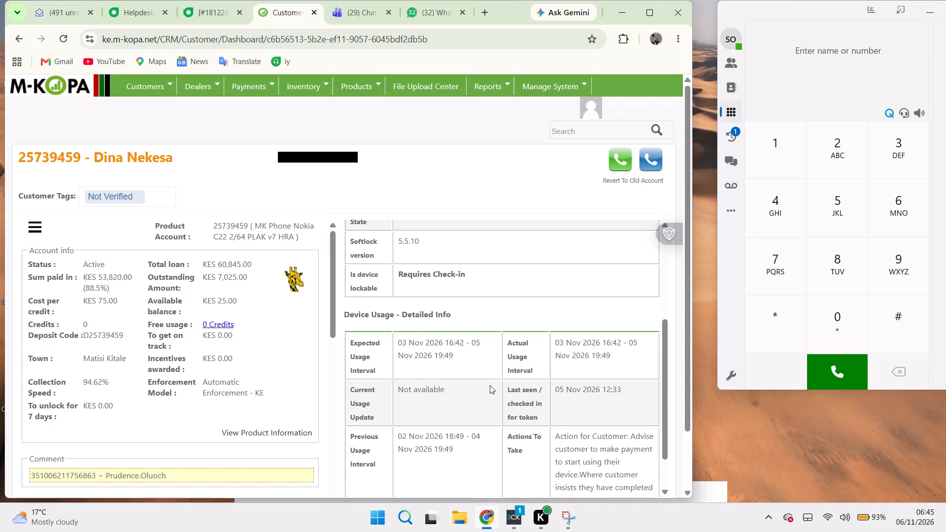
scroll(490, 385, up, 5)
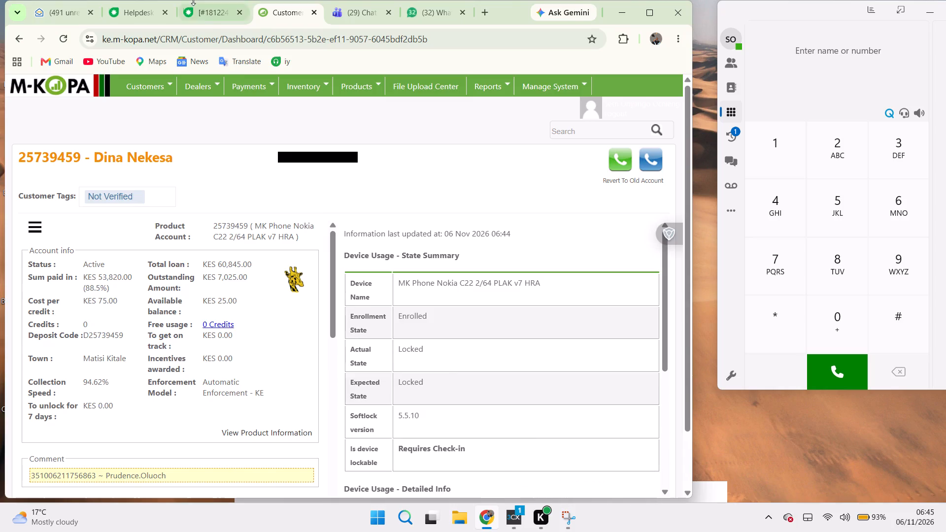
click(208, 20)
scroll(213, 398, down, 4)
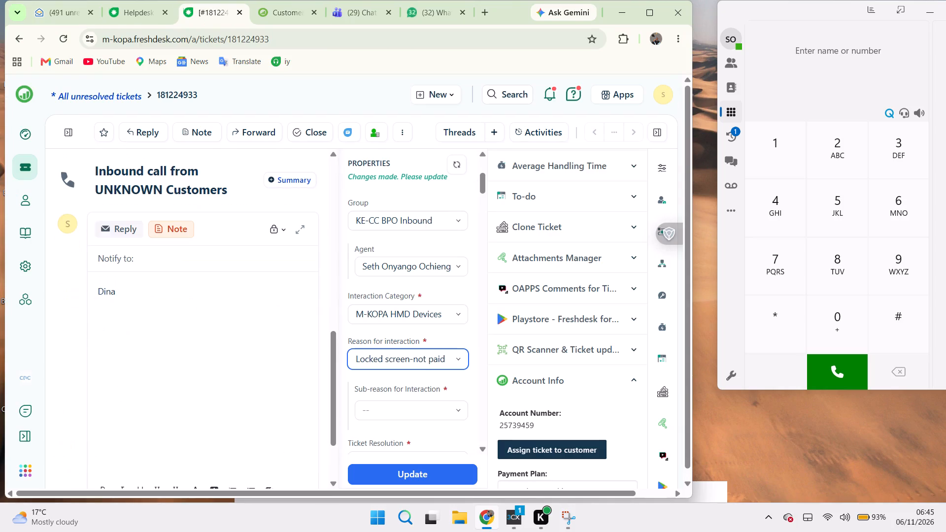
click(133, 306)
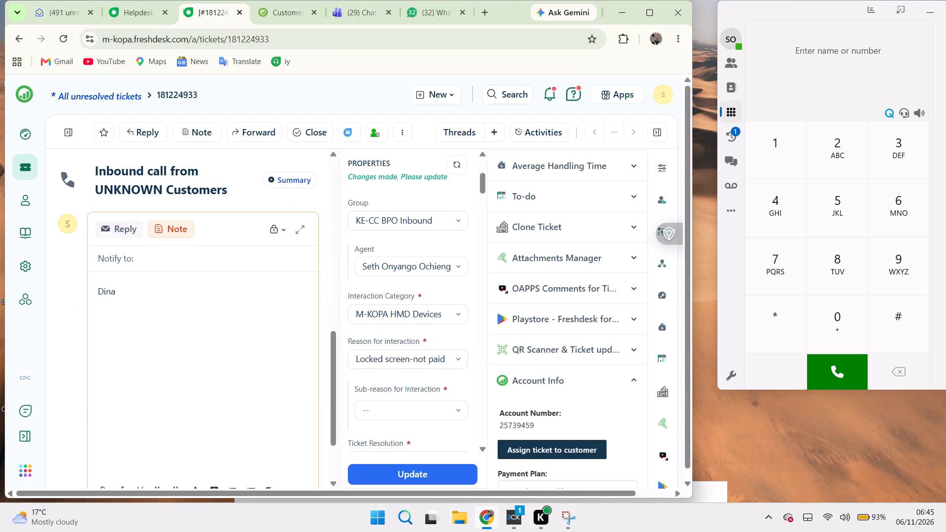
click(386, 407)
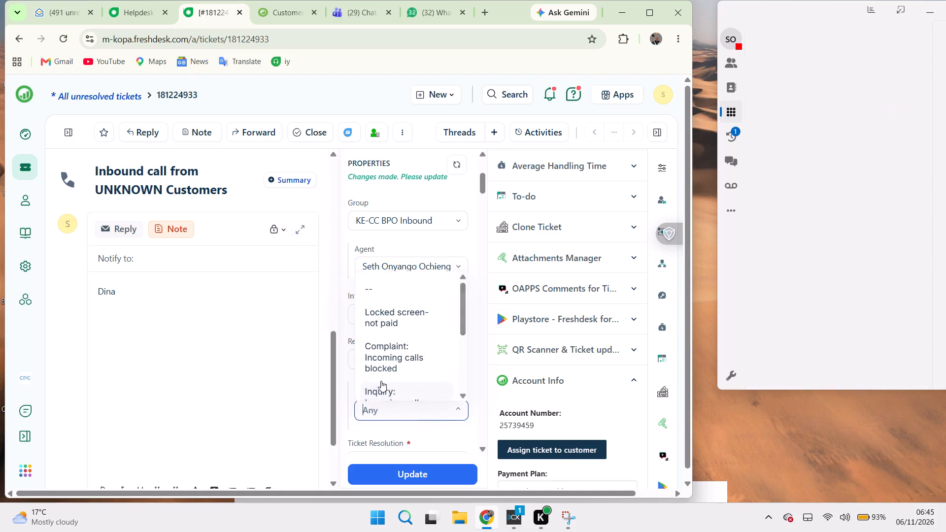
click(381, 320)
click(30, 379)
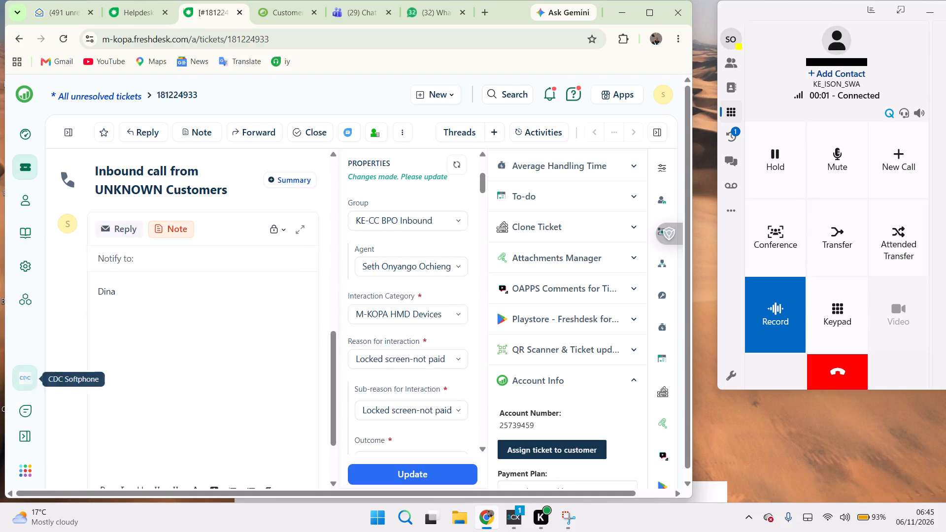
scroll(166, 351, down, 1)
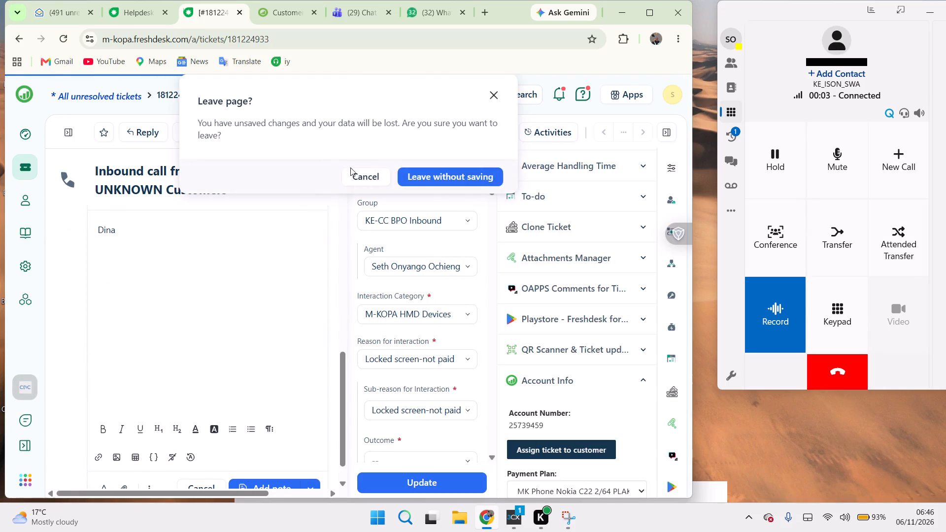
click(355, 178)
scroll(390, 361, down, 1)
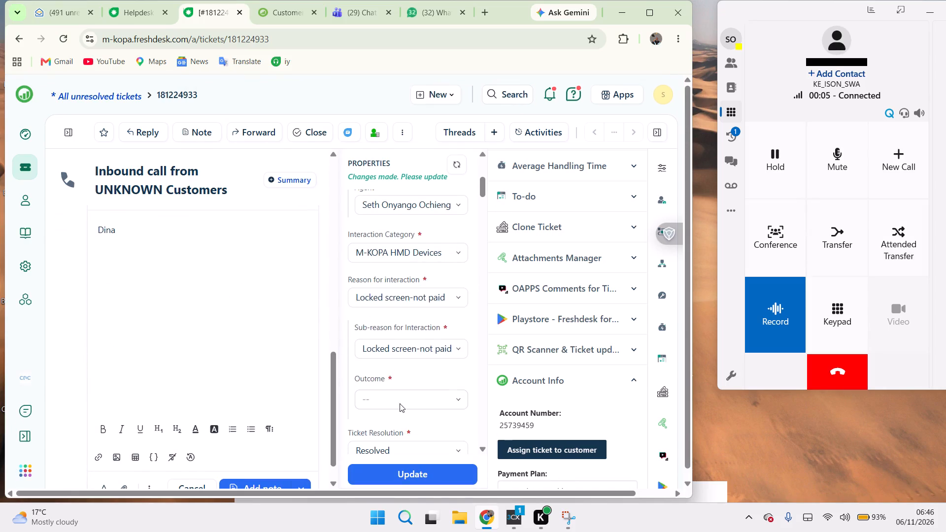
click(400, 402)
click(388, 336)
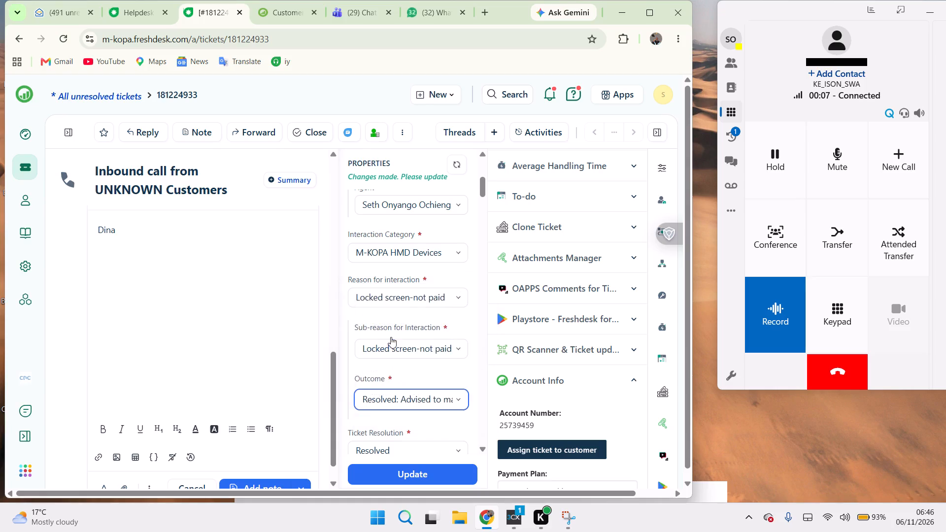
Set the ticket's status to Pending.
scroll(391, 337, down, 2)
click(419, 371)
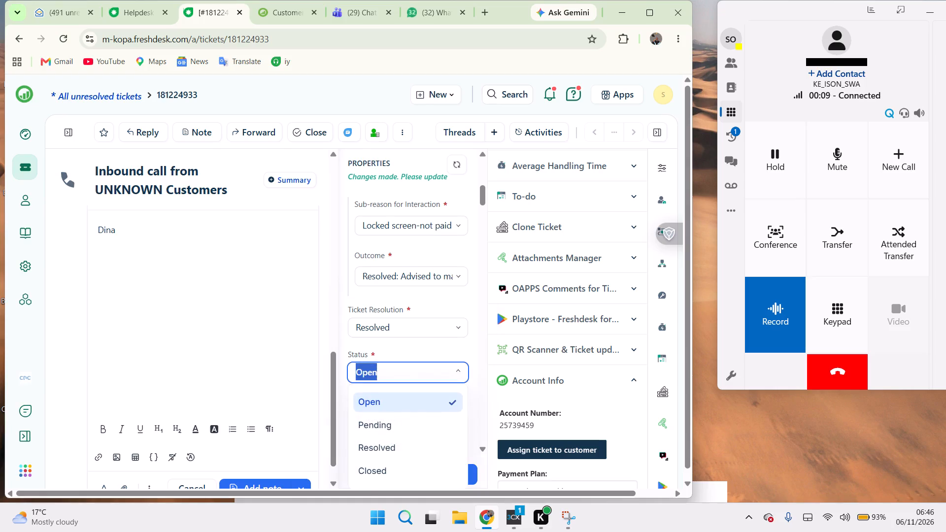
click(393, 425)
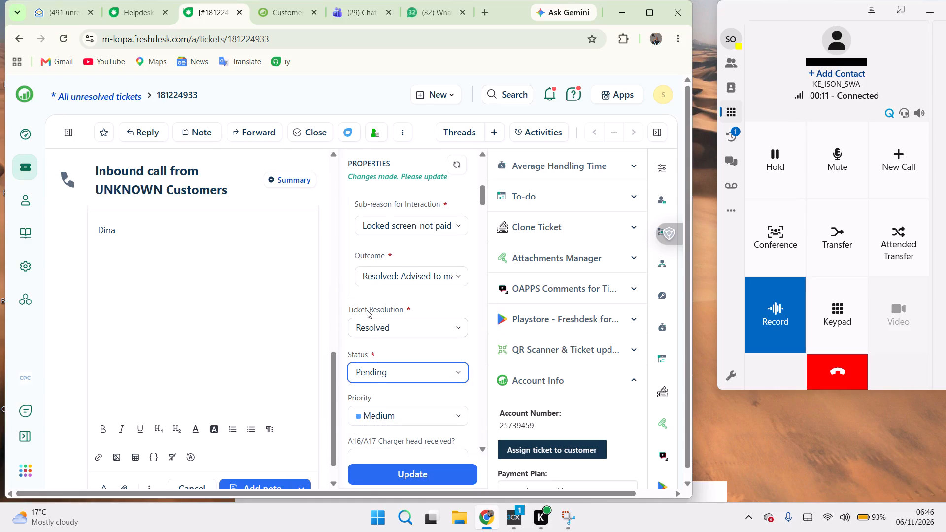
Copy the sub-reason text "Locked screen-not paid" into the ticket note below the customer's first name and start a new line.
click(395, 226)
right_click(395, 226)
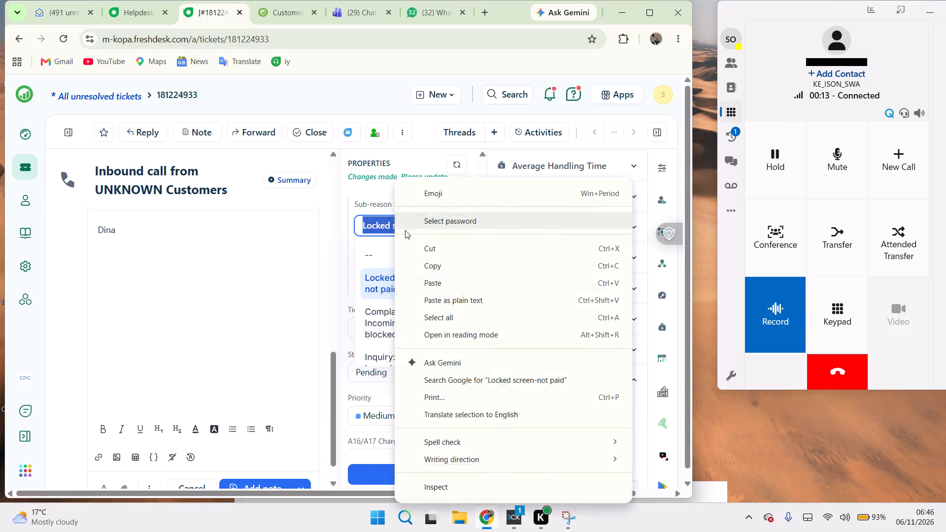
click(425, 262)
click(183, 275)
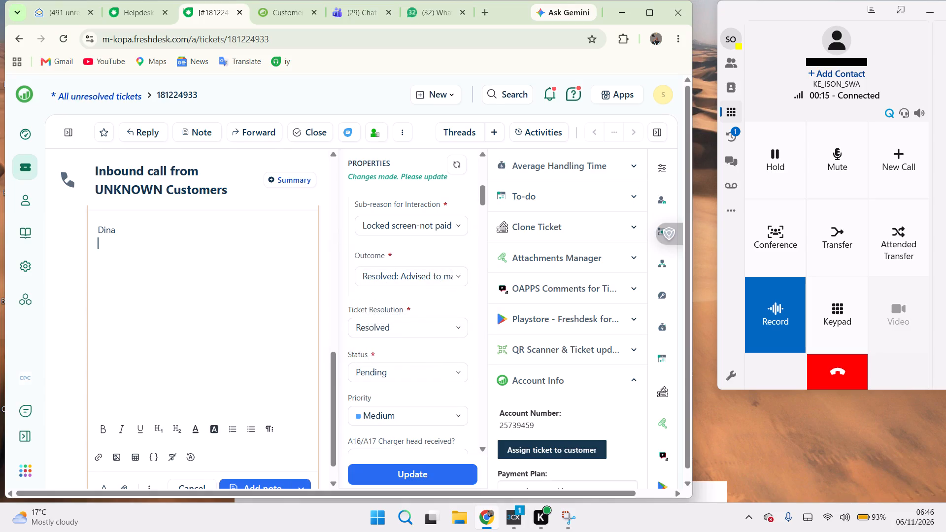
key(ctrl+v)
key(Return)
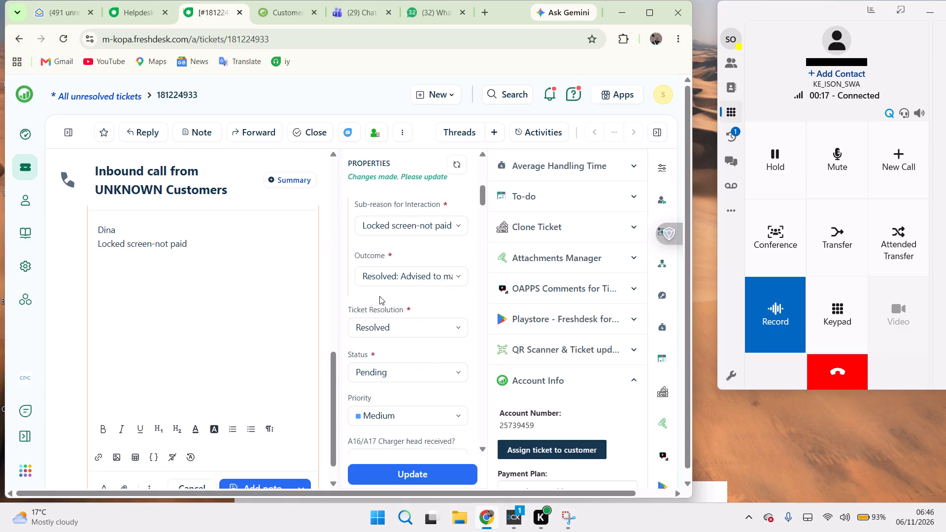
Complete the note with the lines "credit not reflected" and "cb", add it to the ticket, and save the changed ticket properties.
click(377, 276)
right_click(377, 276)
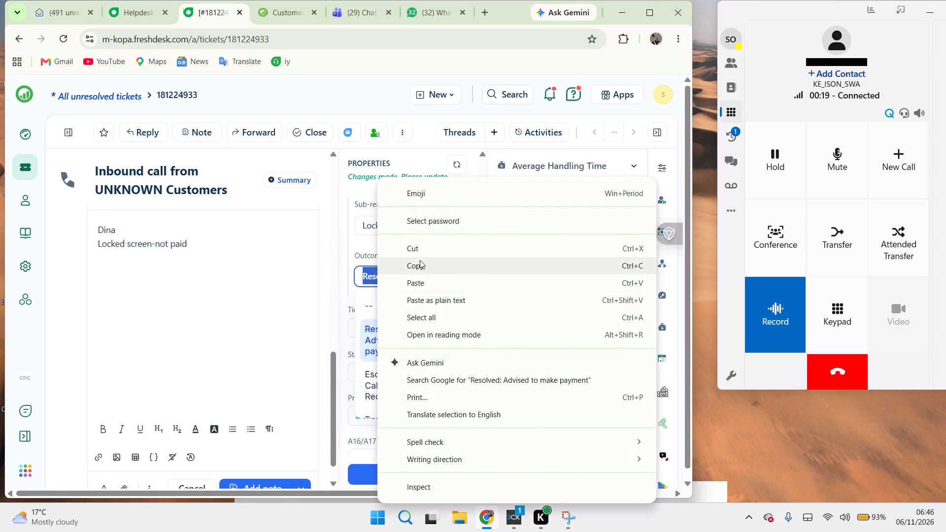
click(420, 260)
click(246, 271)
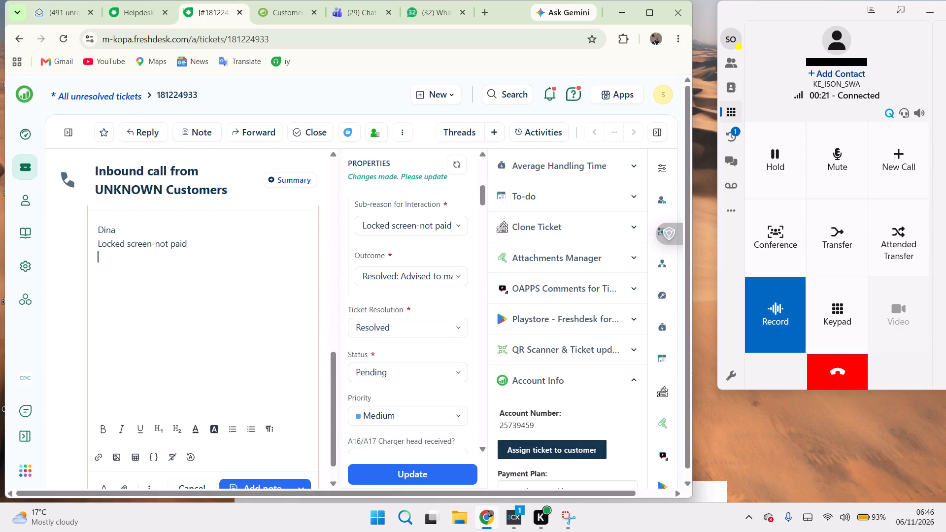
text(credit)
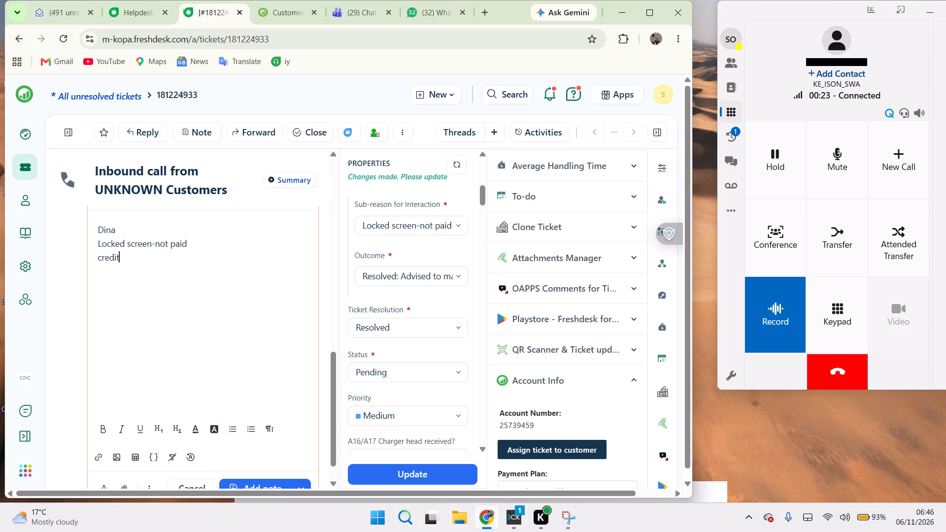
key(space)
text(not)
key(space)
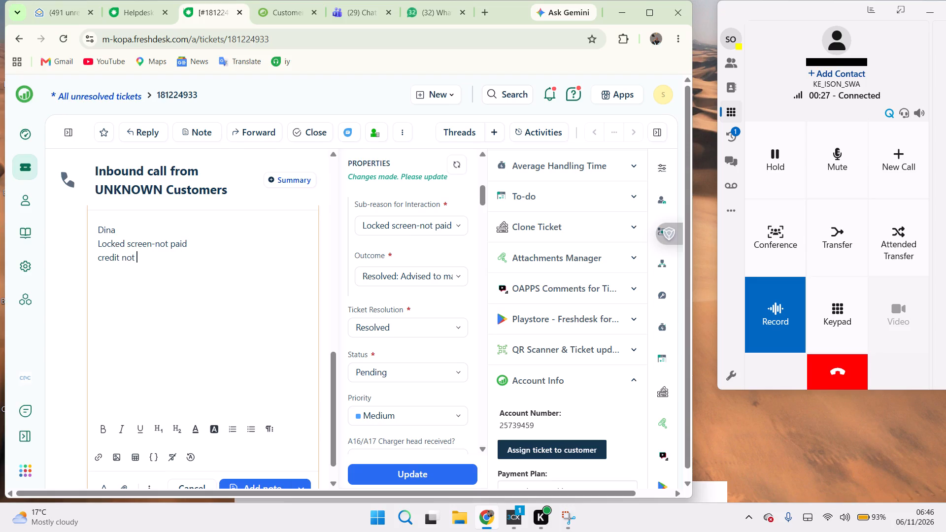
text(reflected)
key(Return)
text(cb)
scroll(233, 278, down, 1)
scroll(233, 278, up, 1)
scroll(233, 278, down, 3)
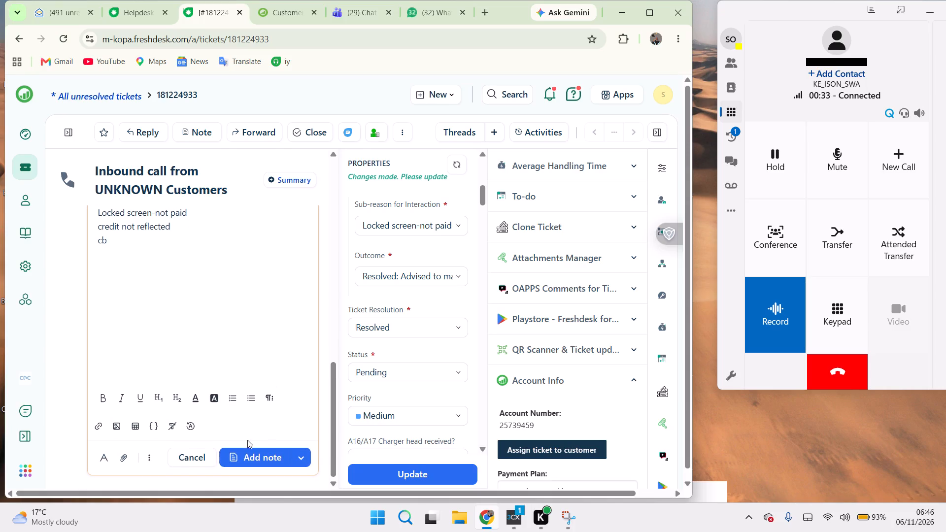
click(245, 461)
click(429, 477)
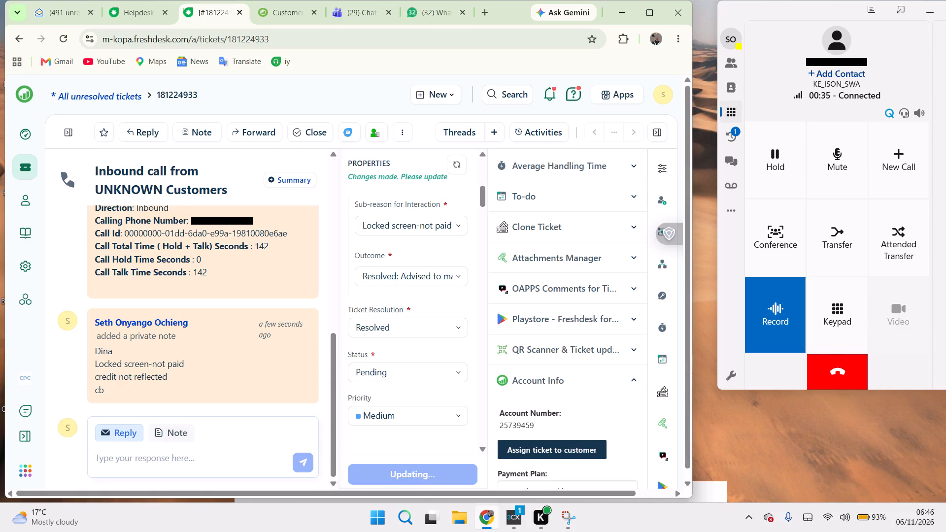
End the connected call in the 3CX softphone.
click(843, 377)
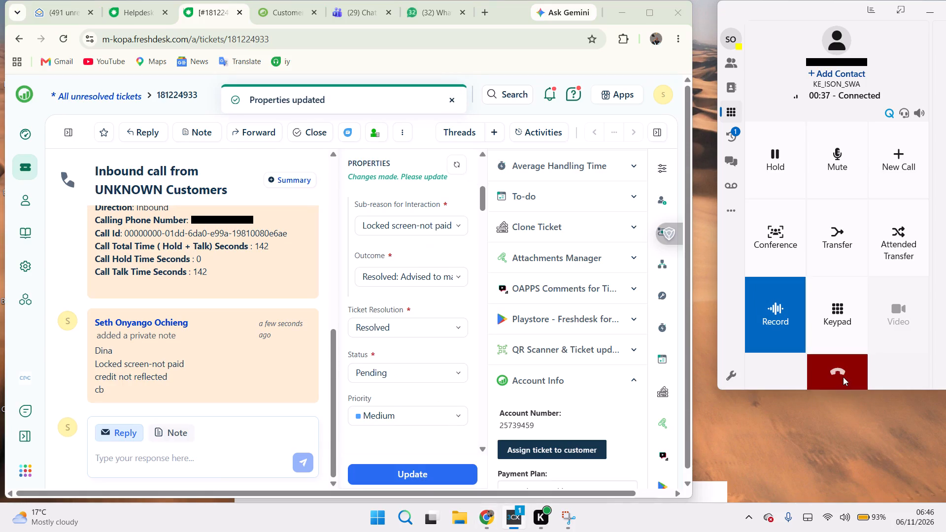
Back in Freshdesk, open the newest inbound call ticket from UNKNOWN Customers in the dashboard's unresolved tickets.
double_click(21, 129)
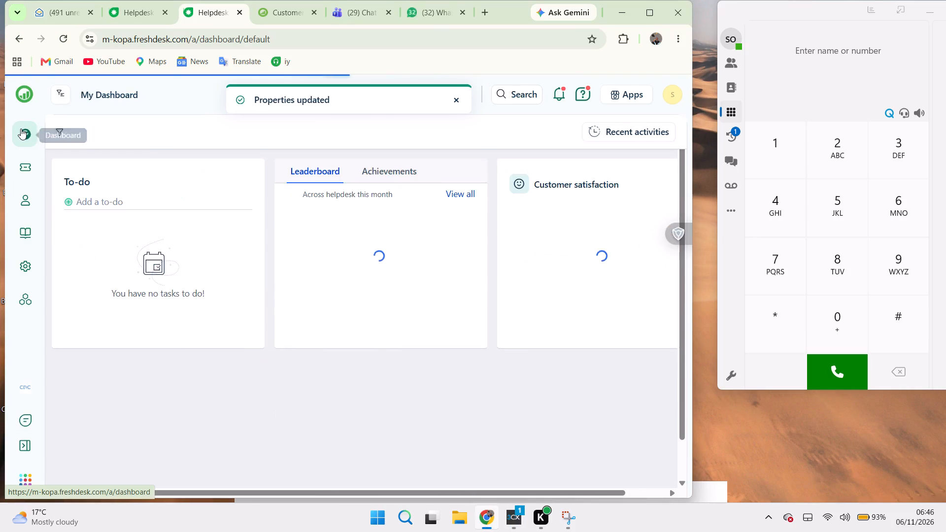
click(94, 181)
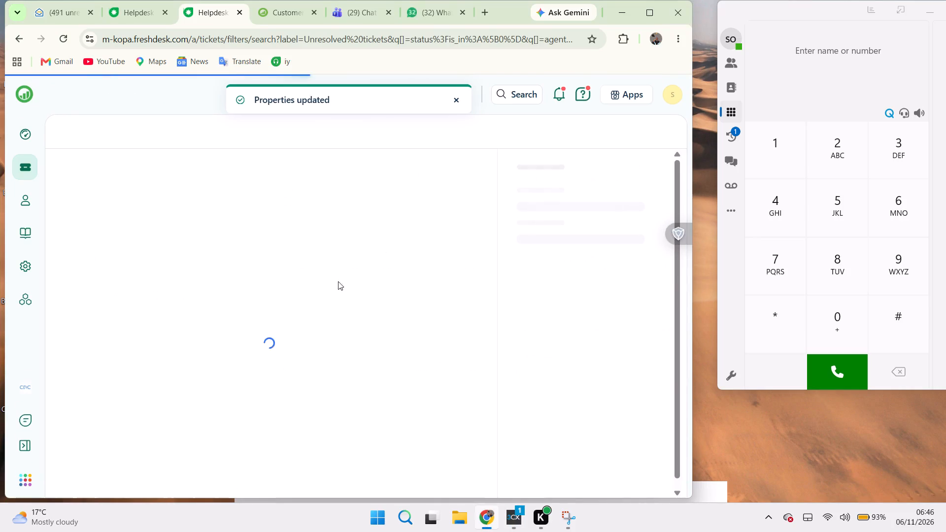
click(202, 190)
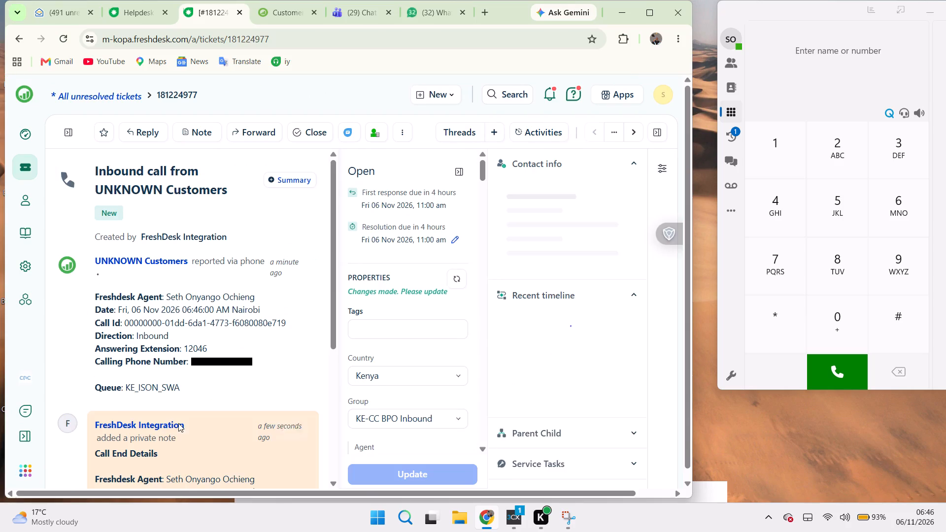
Draft a note reading "silent" below the call end details of the ticket.
scroll(176, 429, down, 7)
scroll(181, 422, up, 1)
scroll(182, 421, down, 7)
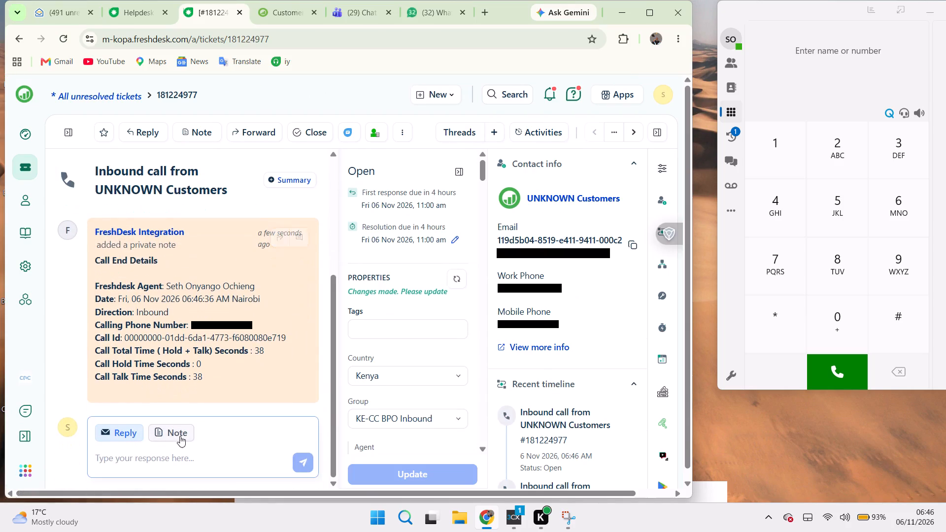
click(180, 436)
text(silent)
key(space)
Classify the ticket as General Inquiry with reason Call issue, sub-reason Silent call and outcome Complete silence/no background noise.
scroll(434, 340, down, 3)
click(382, 314)
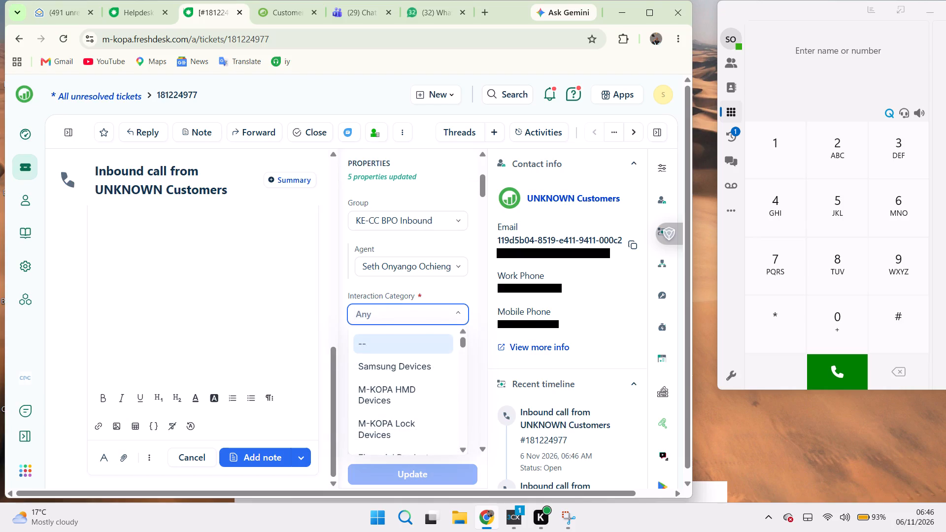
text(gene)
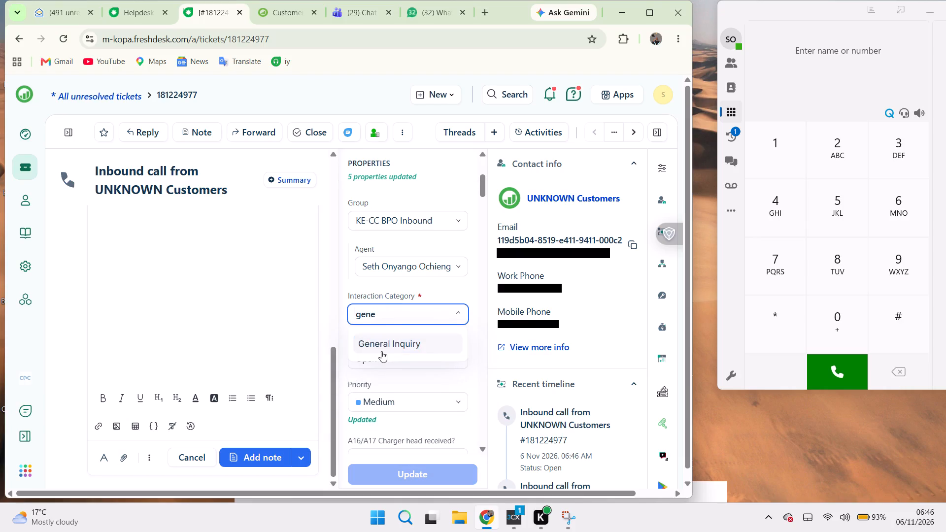
click(381, 351)
click(388, 357)
click(384, 303)
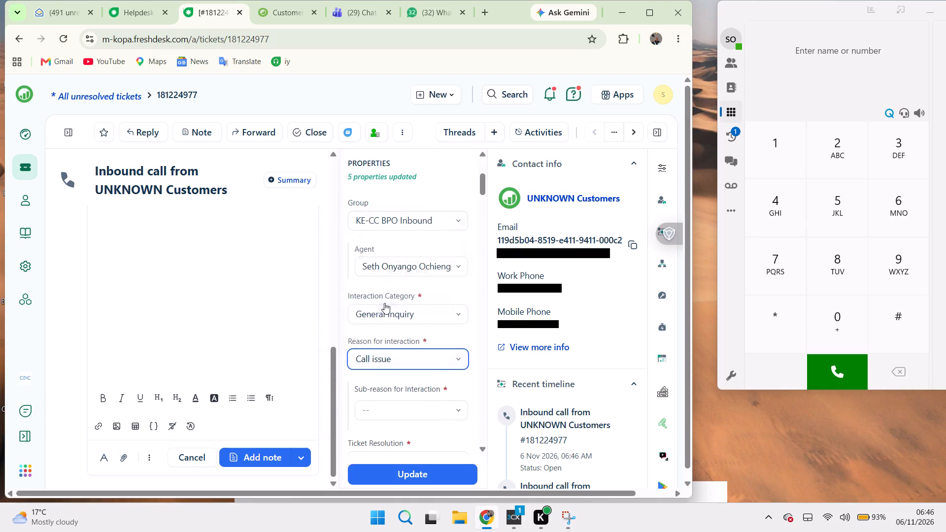
scroll(384, 303, down, 2)
click(395, 288)
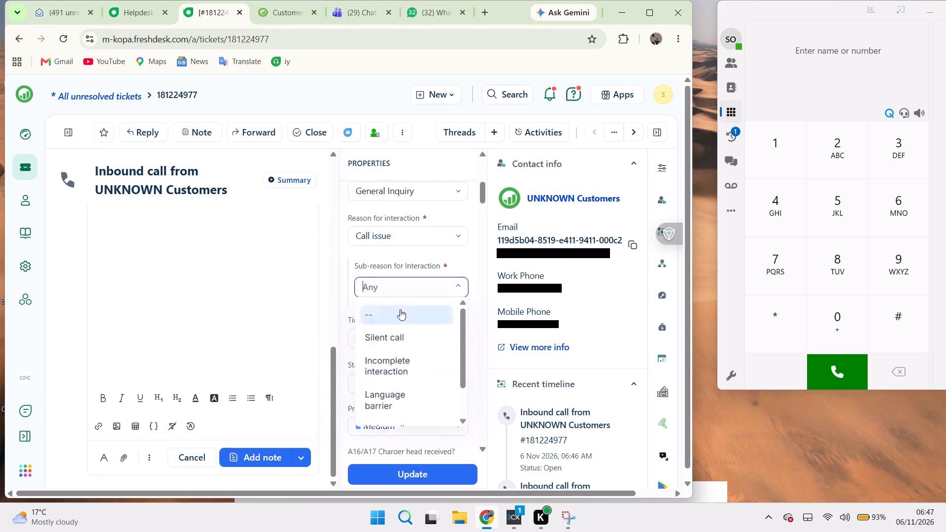
click(403, 339)
click(409, 341)
click(406, 340)
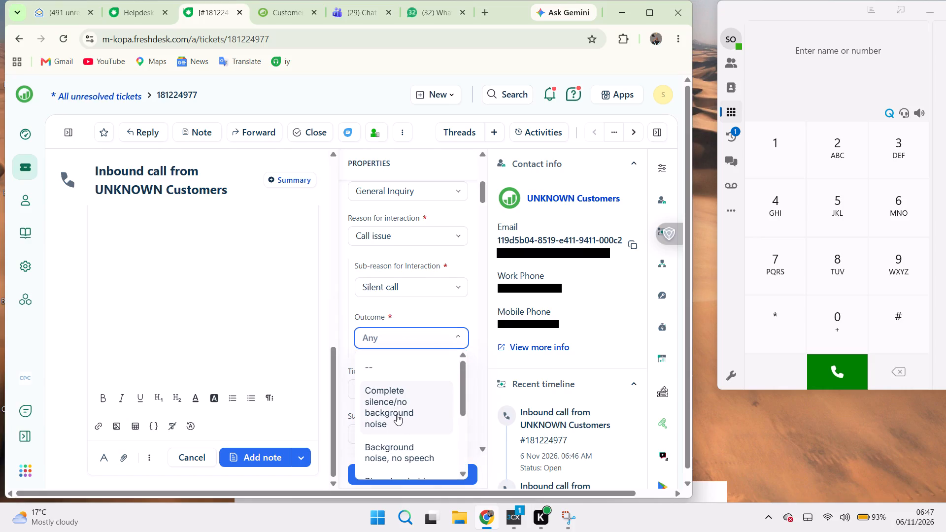
click(393, 412)
Set the silent call ticket's status to Resolved and save the ticket properties.
click(405, 433)
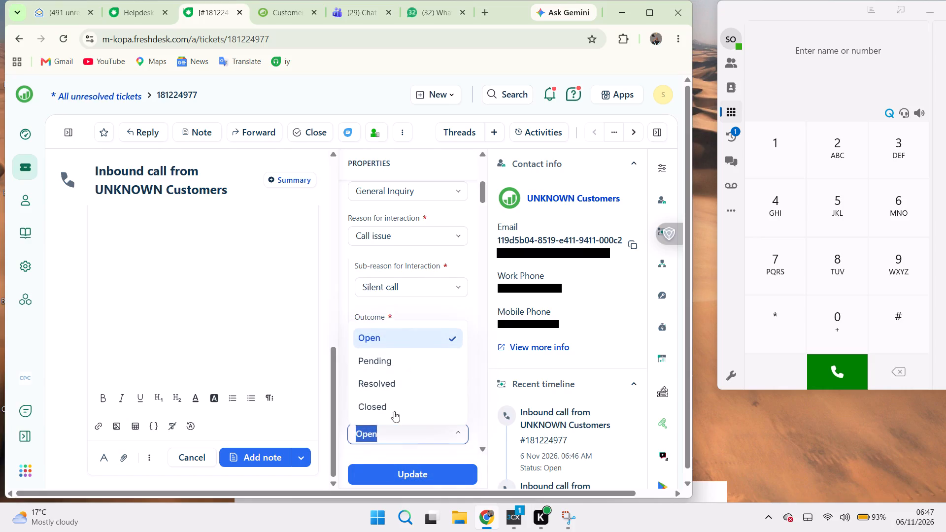
click(394, 381)
click(401, 476)
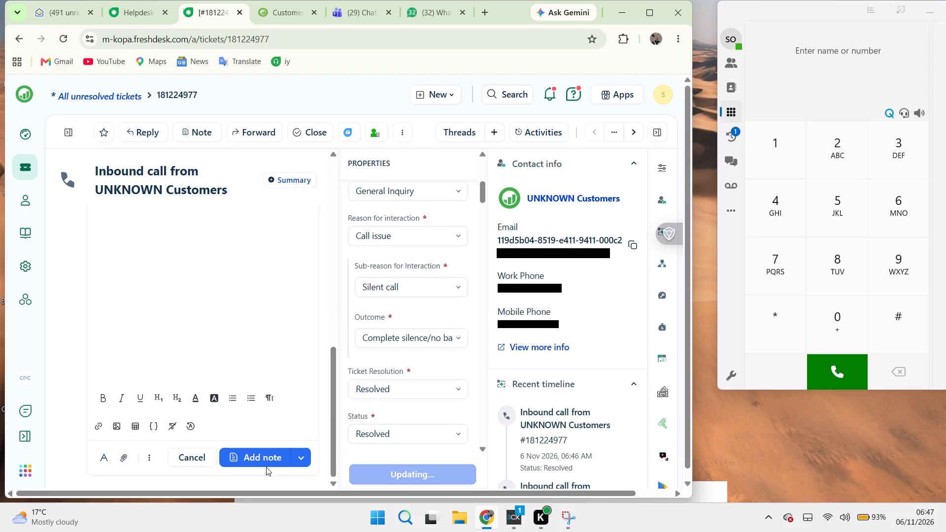
Add the drafted "silent" note to the ticket.
click(260, 461)
Open the pending M-KOPA HMD Devices - Locked screen-not paid ticket from the dashboard's unresolved tickets.
click(26, 133)
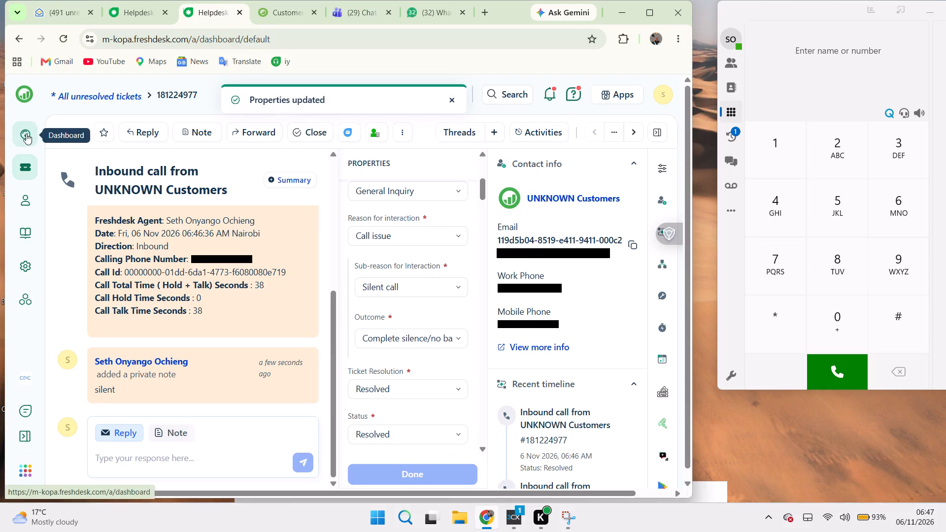
click(92, 179)
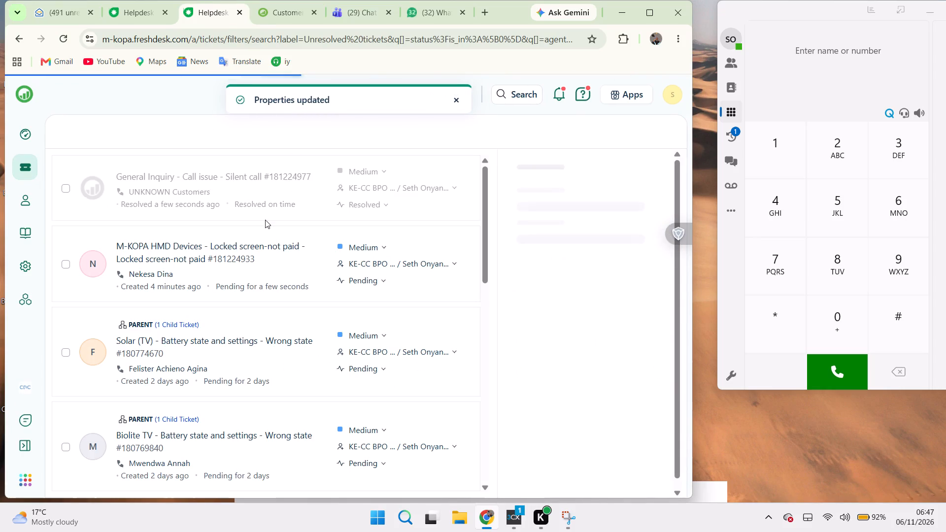
click(234, 246)
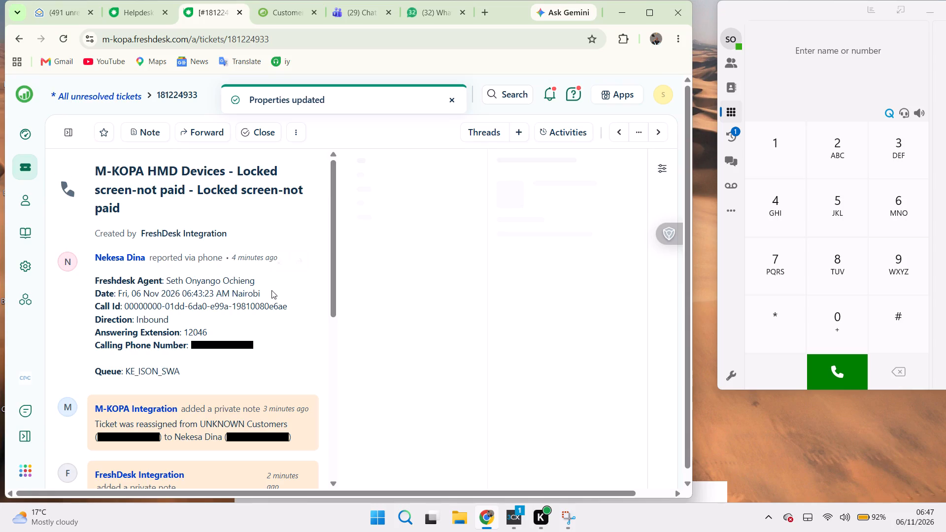
scroll(271, 290, down, 2)
scroll(271, 290, up, 1)
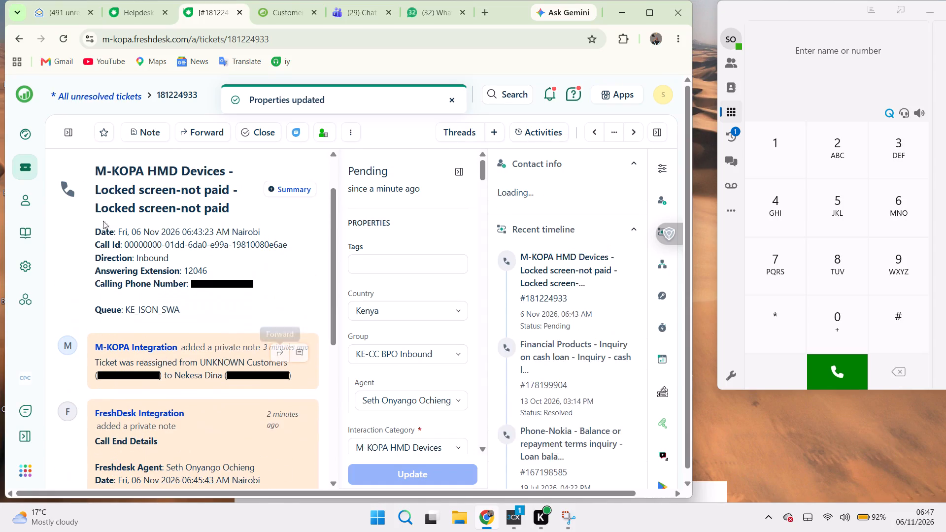
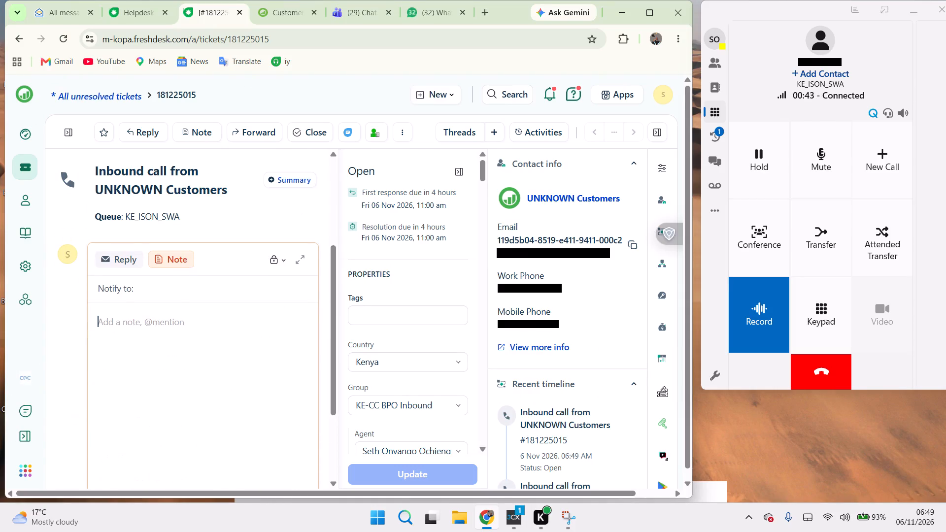
Start the ticket's note with the caller's first name, "pamela".
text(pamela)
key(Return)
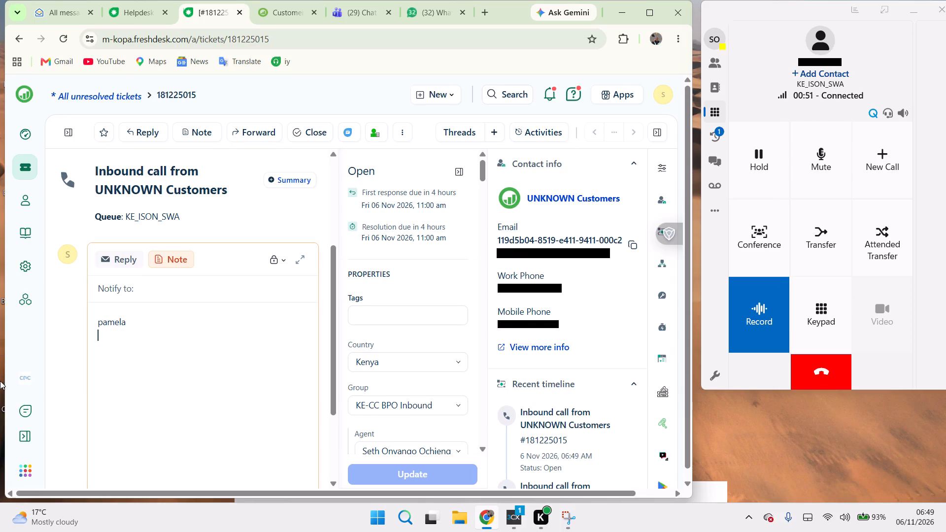
click(30, 381)
click(30, 381)
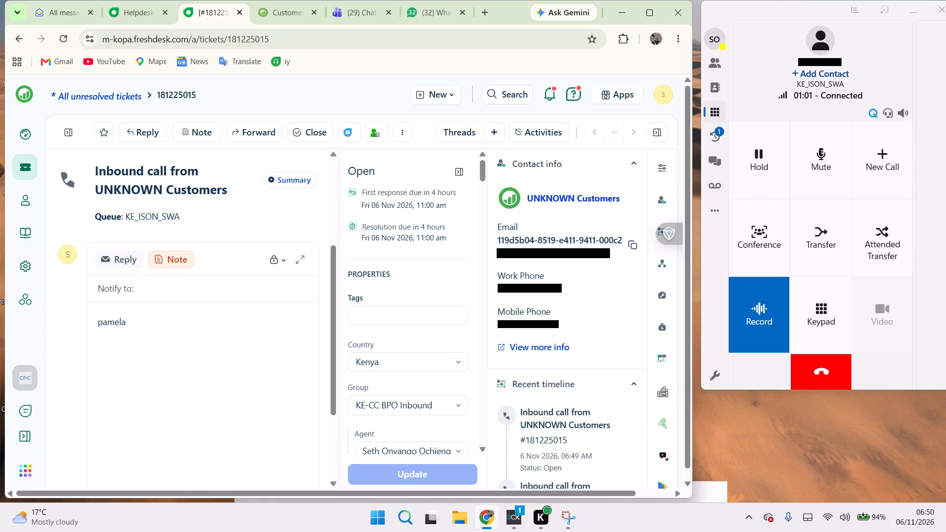
Look up the caller's account in the M-KOPA CRM by entering the account number.
click(278, 11)
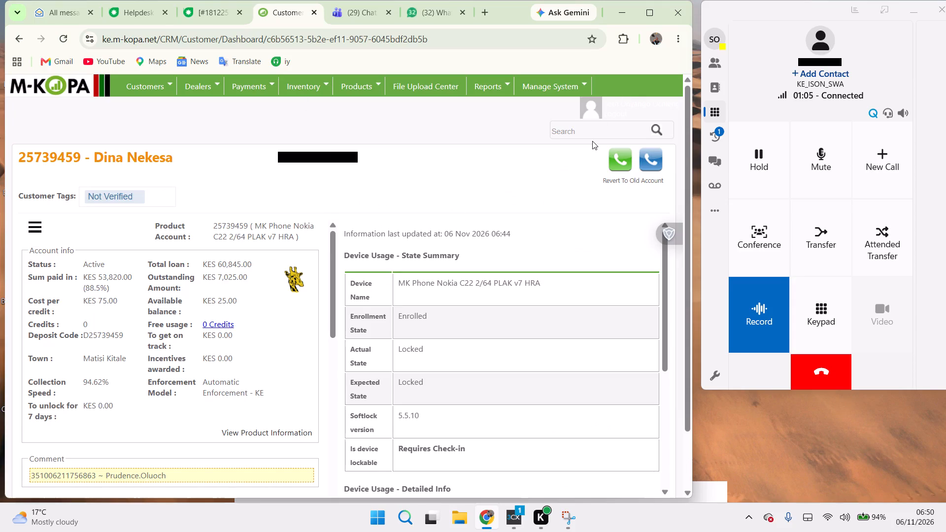
click(590, 136)
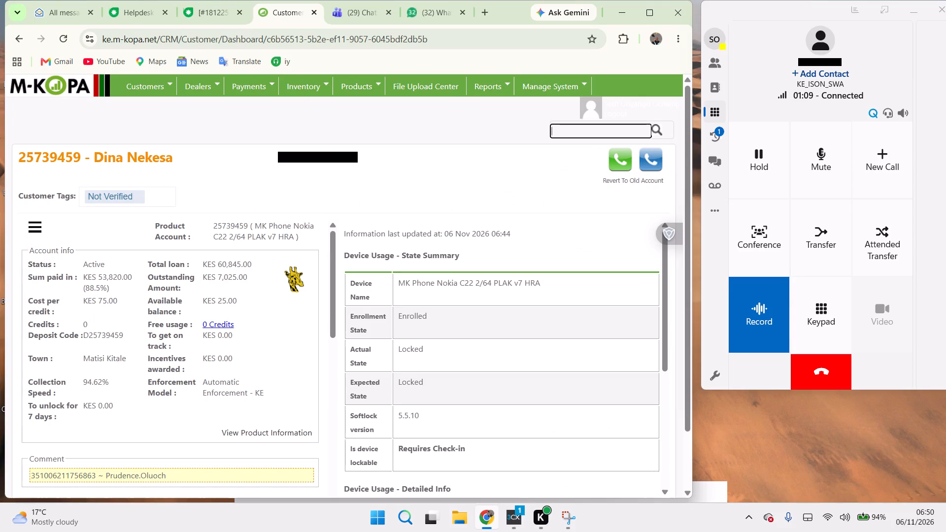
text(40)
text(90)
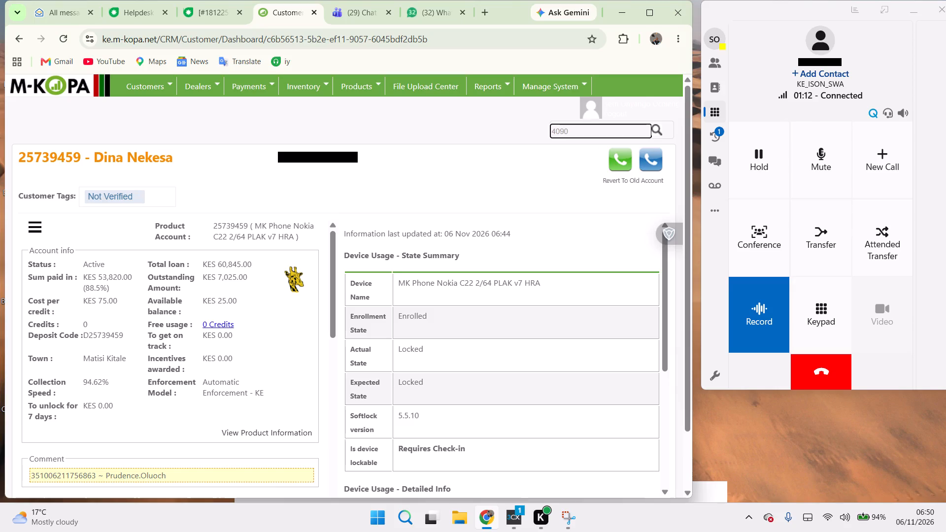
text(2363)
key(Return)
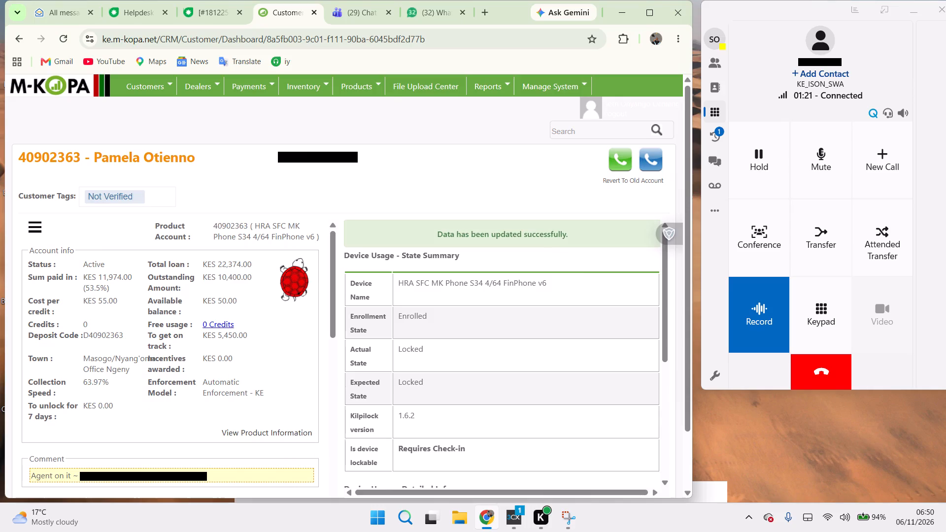
Review the customer's product information, including the primary loan details, and return to the account overview.
click(263, 434)
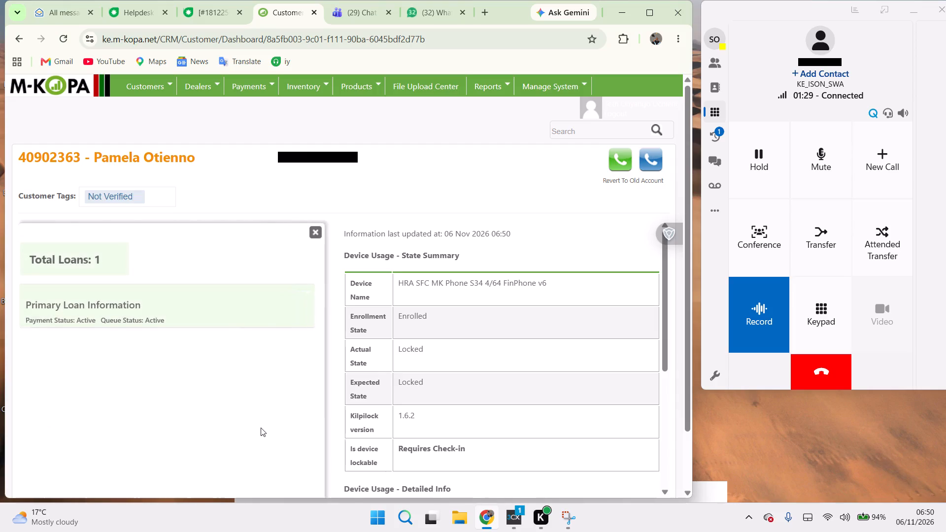
click(318, 296)
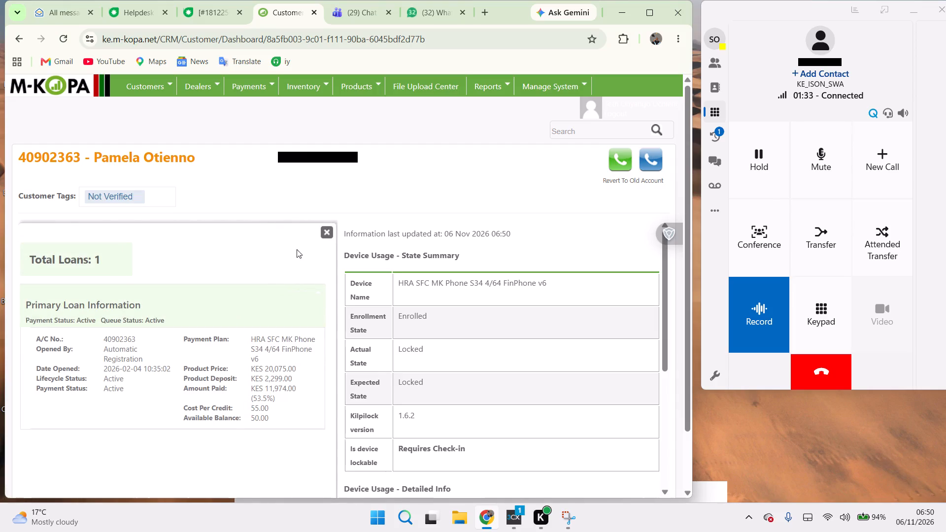
click(326, 235)
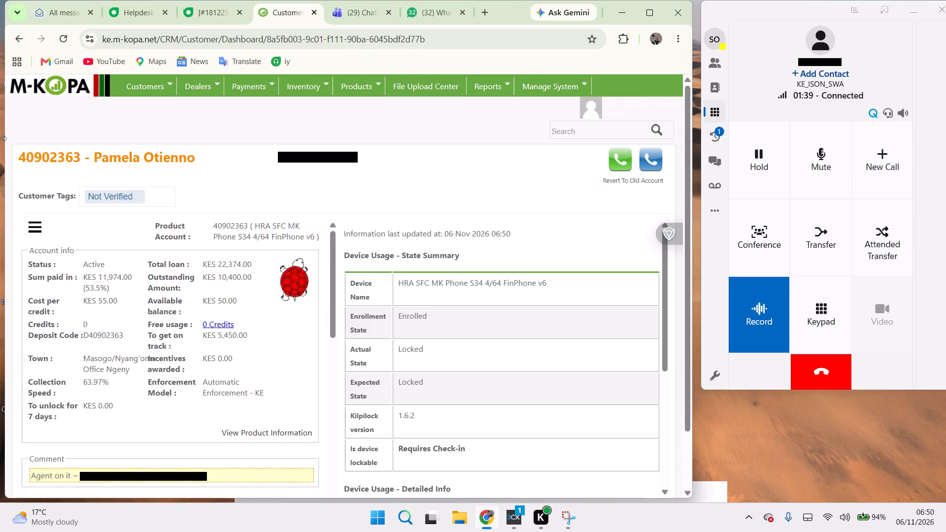
Copy the account number from the CRM and search for it in the Freshdesk ticket's Associate with customer form.
double_click(41, 158)
right_click(41, 158)
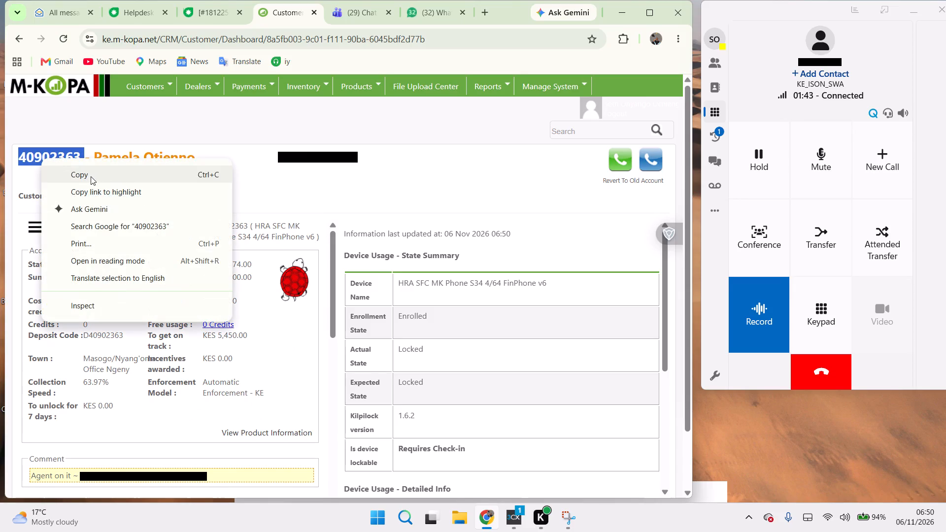
click(91, 176)
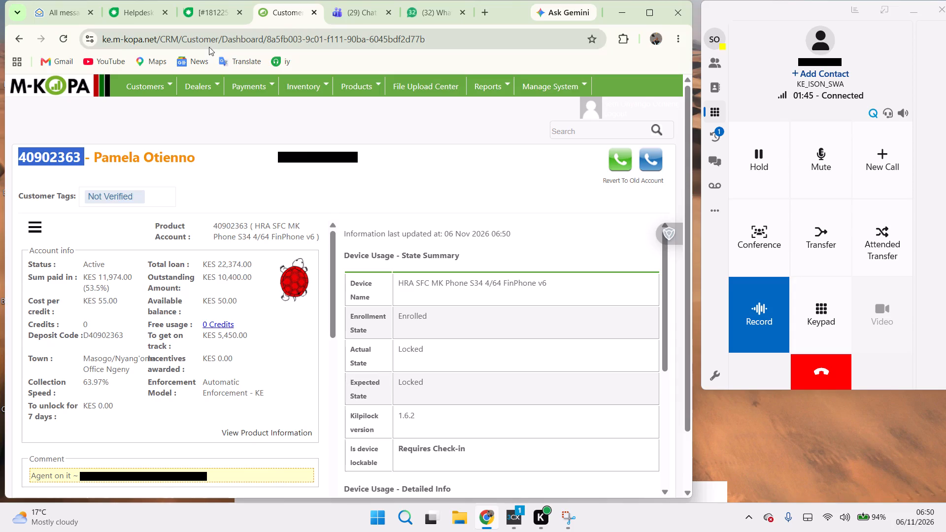
click(200, 13)
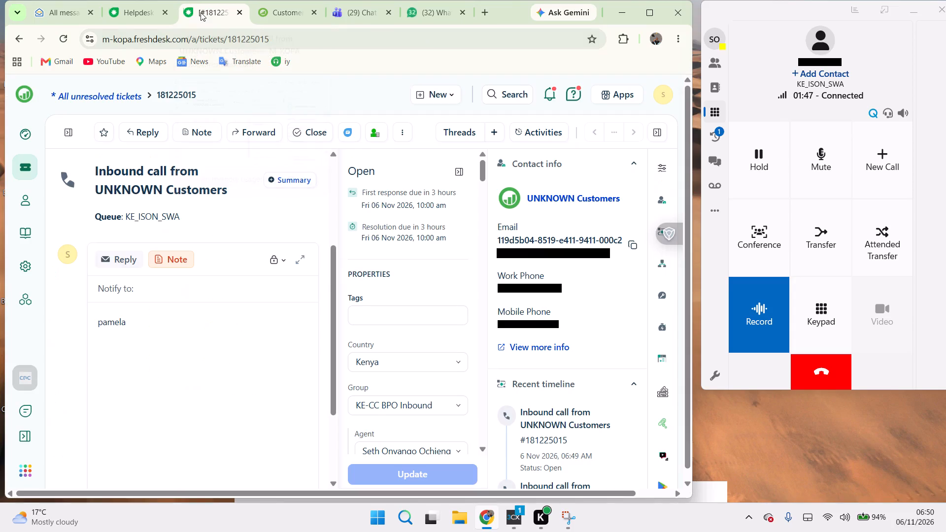
scroll(549, 304, down, 6)
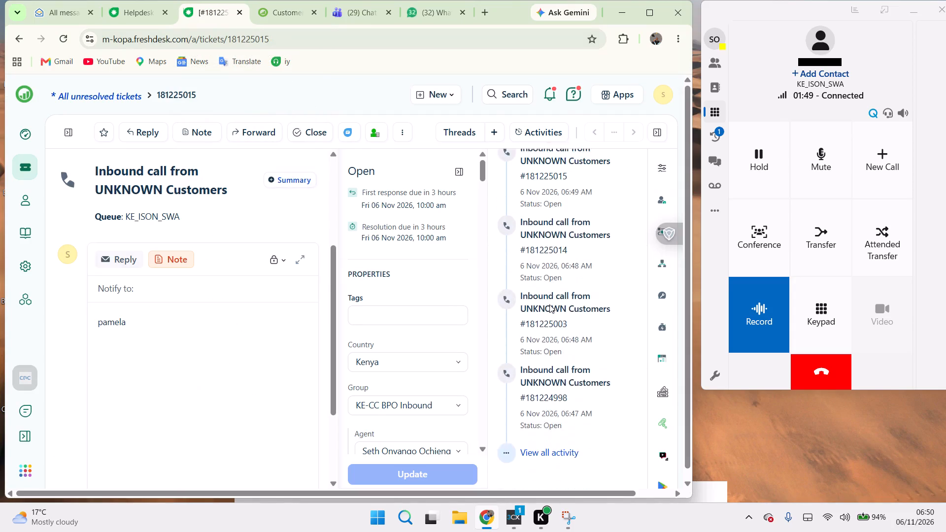
scroll(549, 304, down, 1)
scroll(549, 304, up, 1)
scroll(549, 304, down, 8)
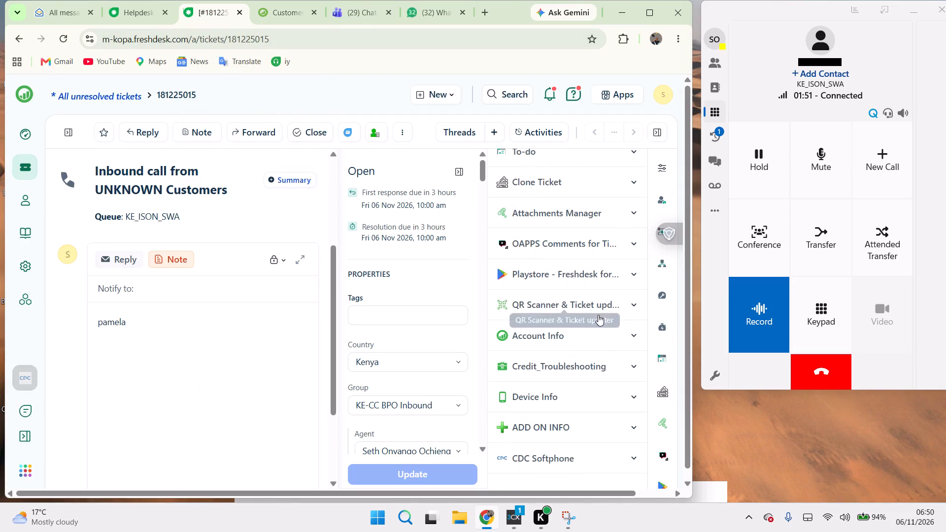
click(636, 340)
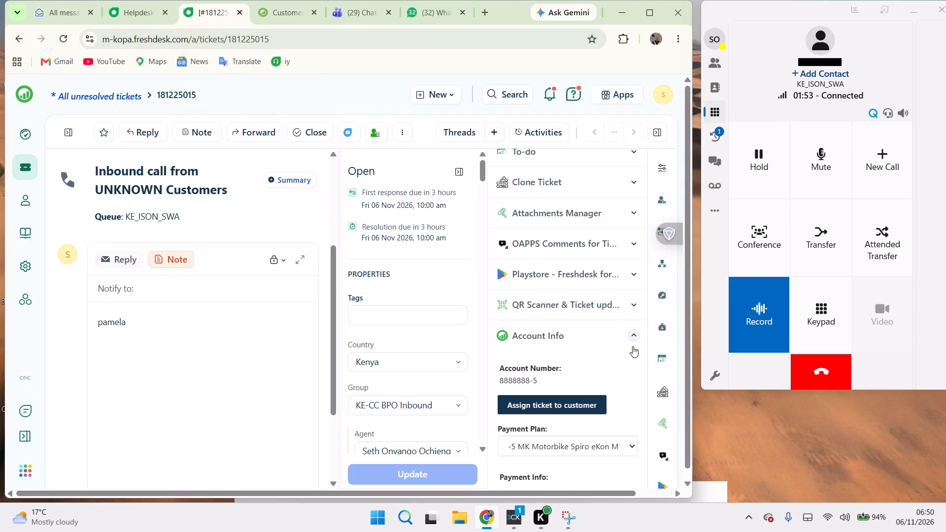
click(508, 407)
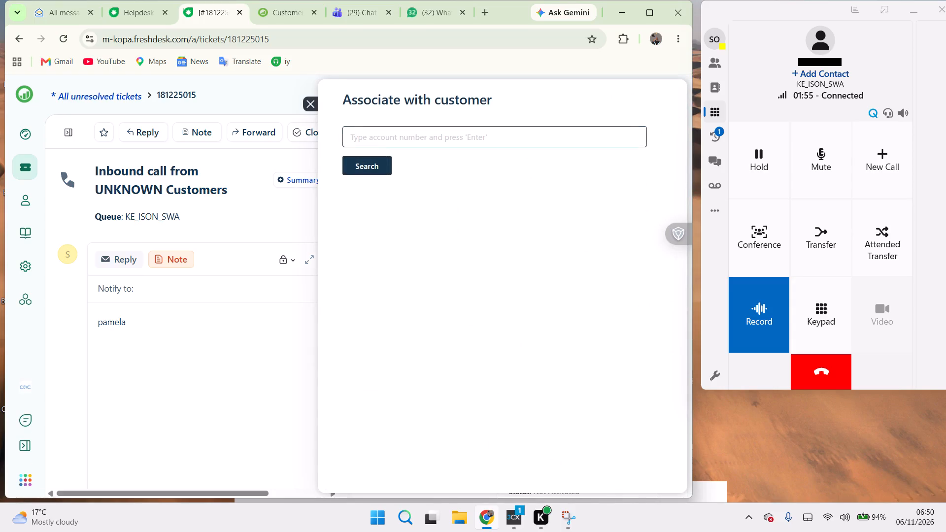
click(367, 140)
key(ctrl+v)
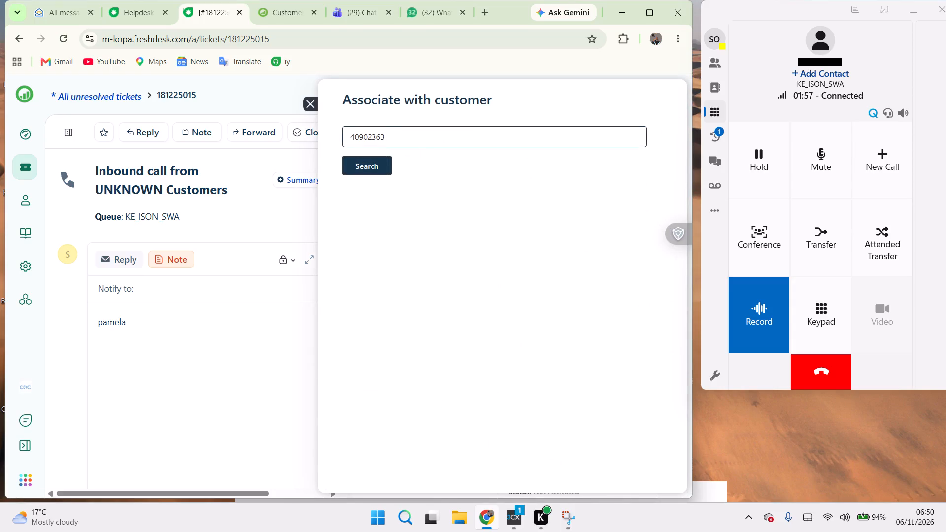
key(BackSpace)
click(365, 166)
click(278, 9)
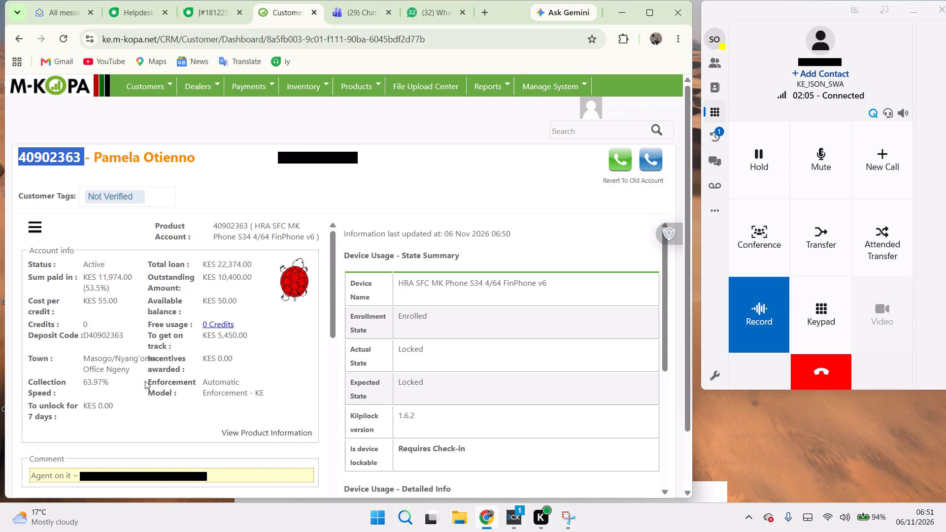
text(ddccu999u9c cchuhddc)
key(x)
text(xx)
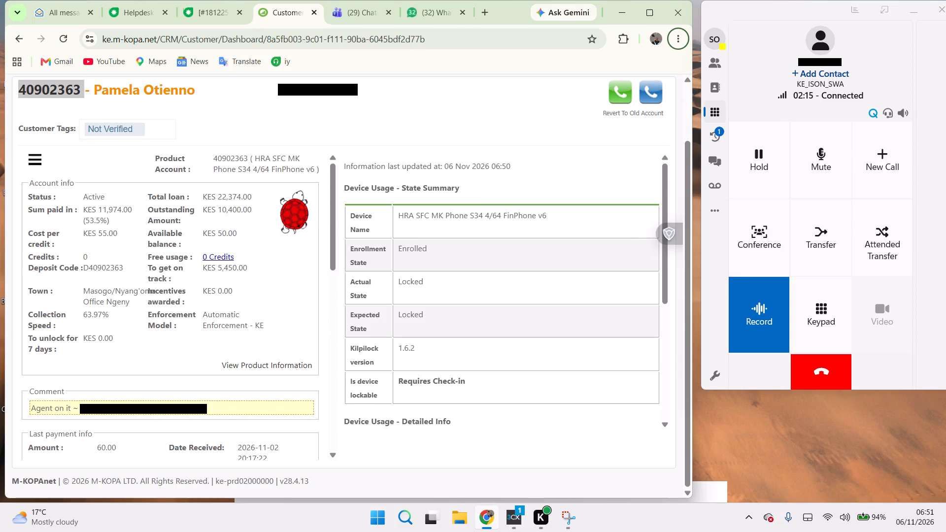
Assign the Freshdesk ticket to the customer matching the account search.
click(214, 15)
click(387, 308)
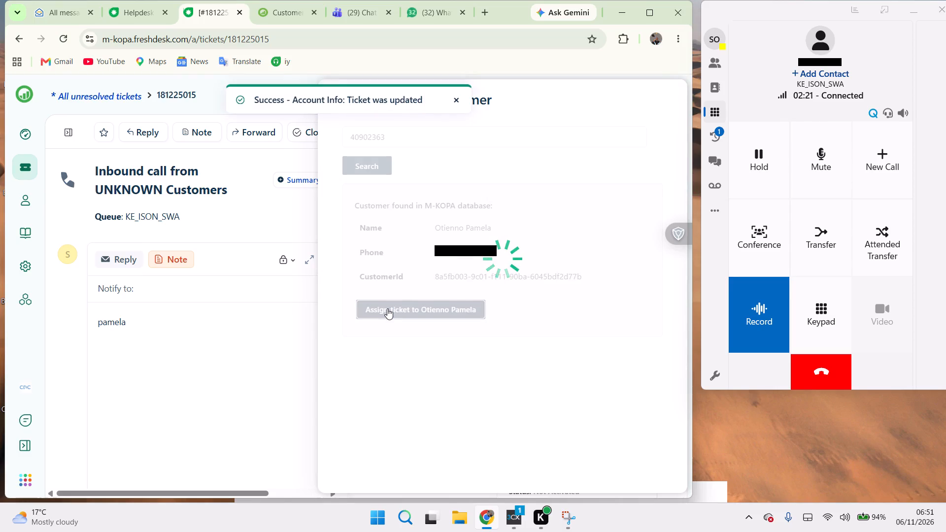
Set the interaction category to M-KOPA Lock Devices and filter the reasons for interaction by "protec".
scroll(283, 348, down, 2)
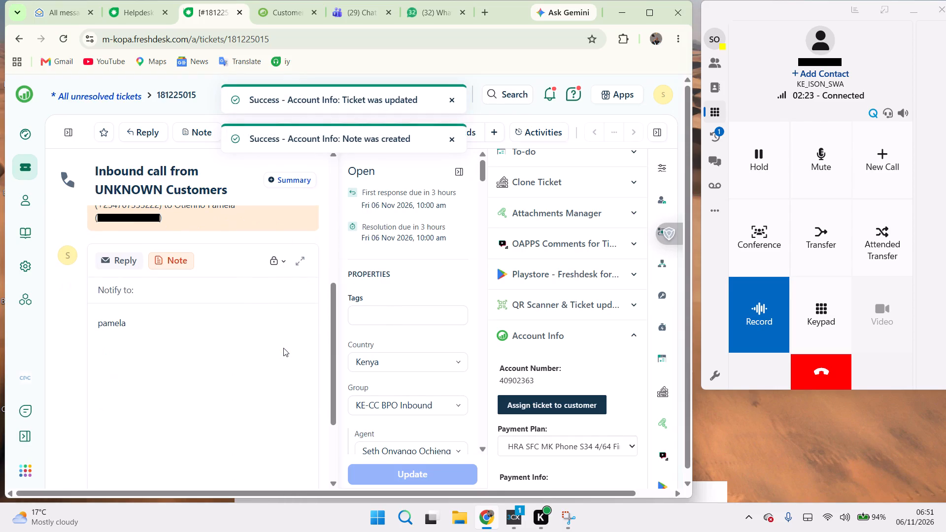
scroll(441, 378, down, 2)
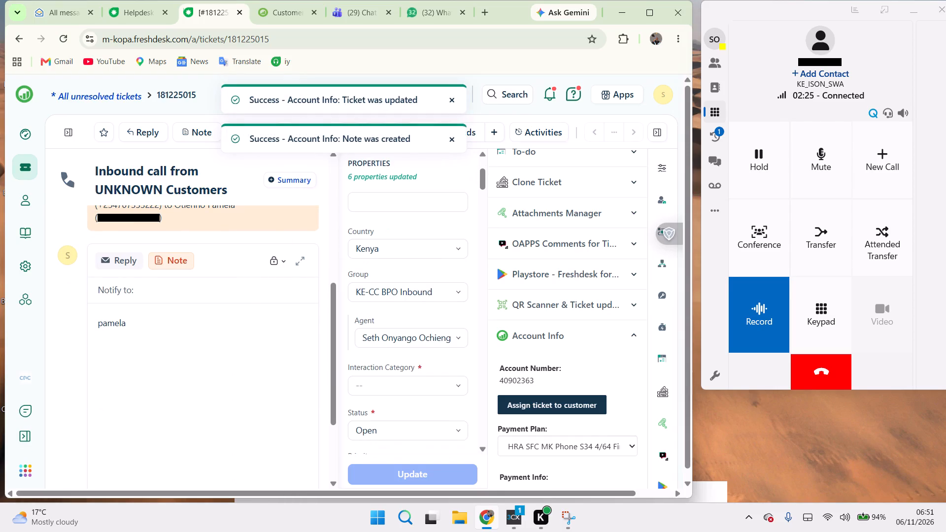
scroll(441, 366, down, 3)
scroll(441, 366, up, 1)
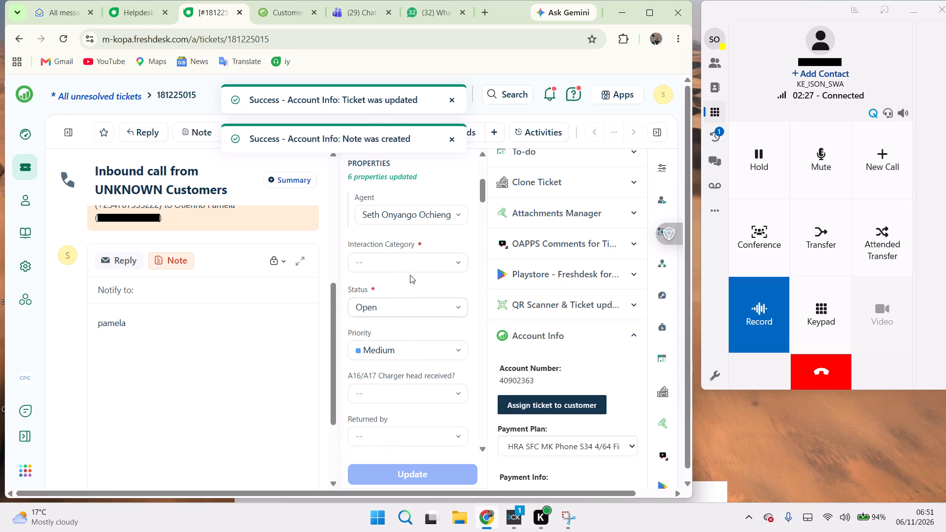
click(398, 261)
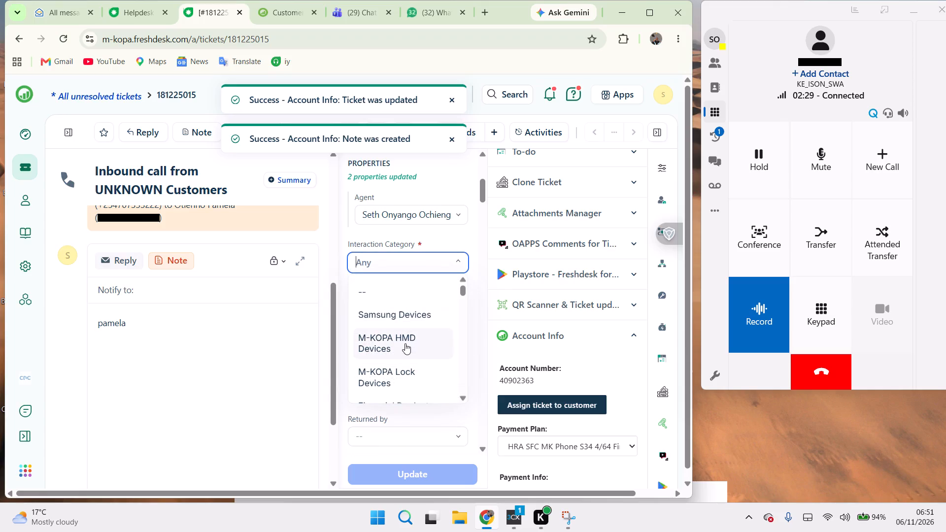
click(389, 375)
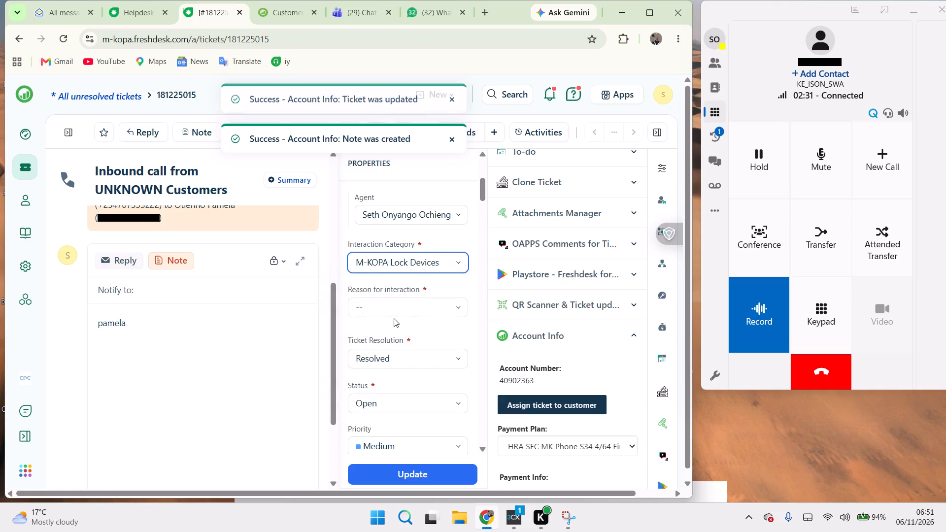
click(398, 307)
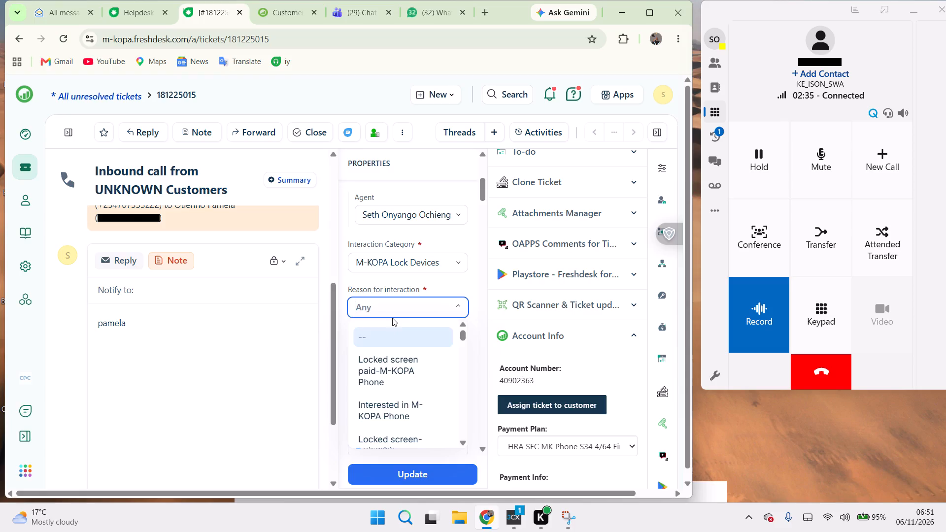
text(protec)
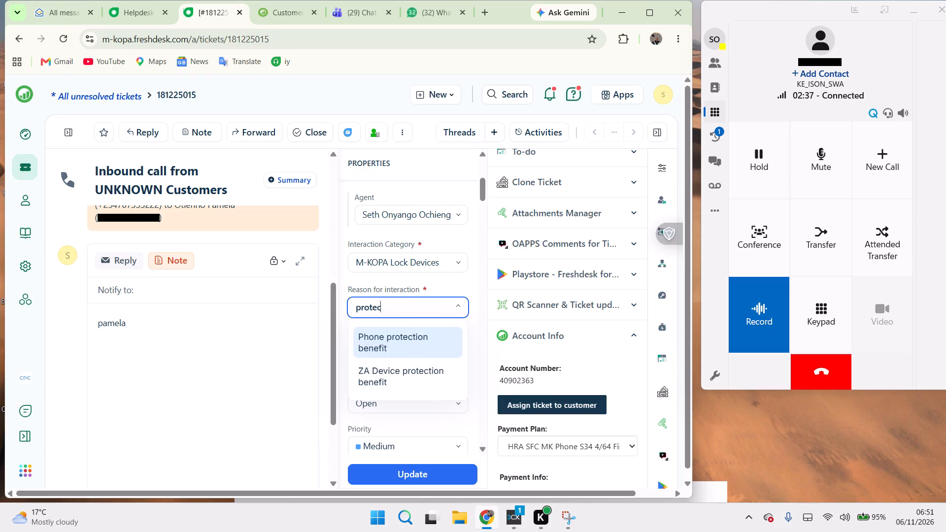
Open the KE-Service Center List, Location & Contacts article in the KE-Directory folder of the Kenya knowledge base.
click(134, 19)
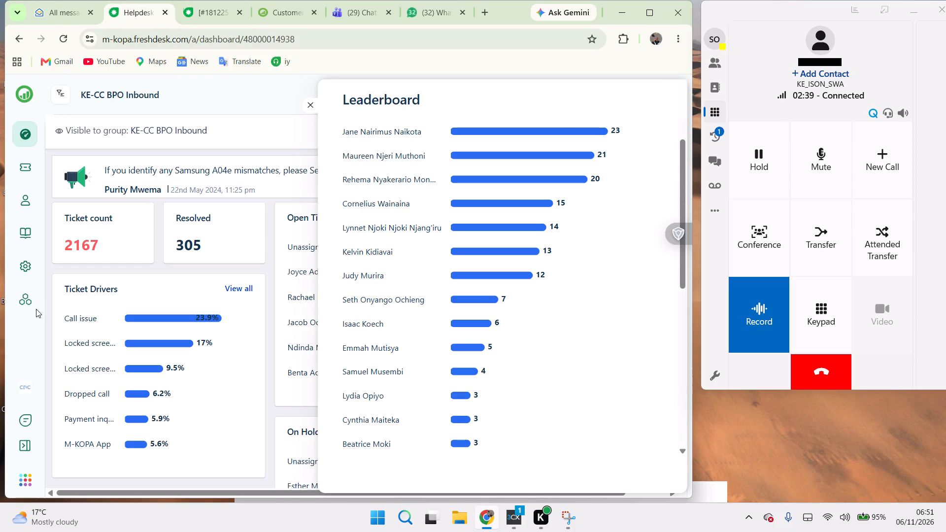
click(307, 104)
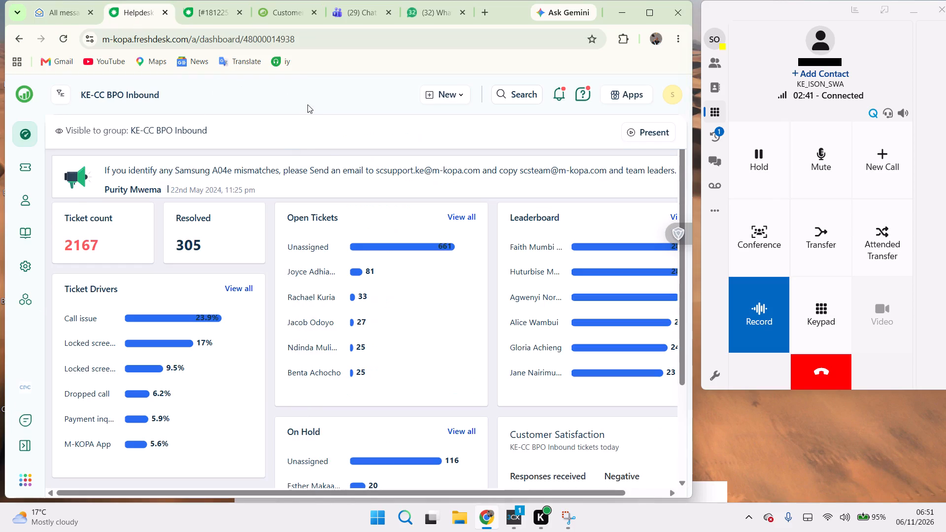
click(28, 239)
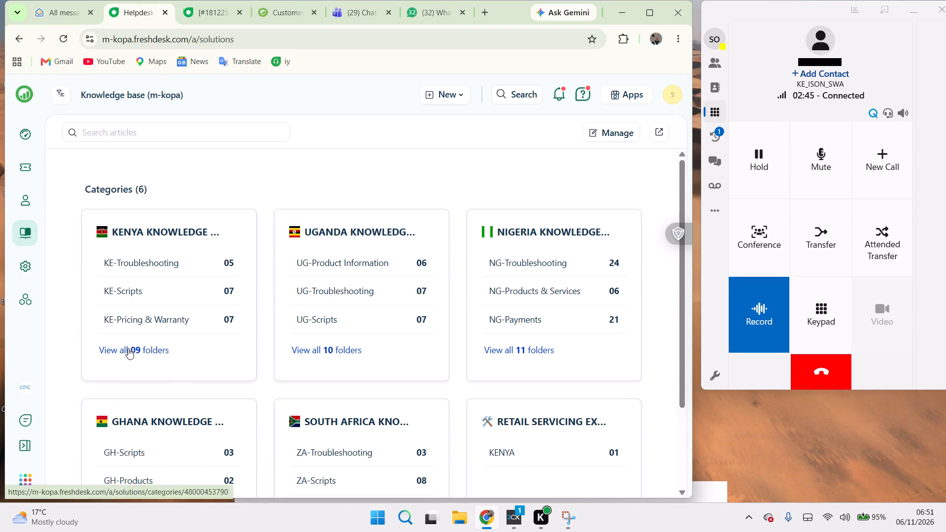
click(128, 348)
scroll(127, 373, down, 1)
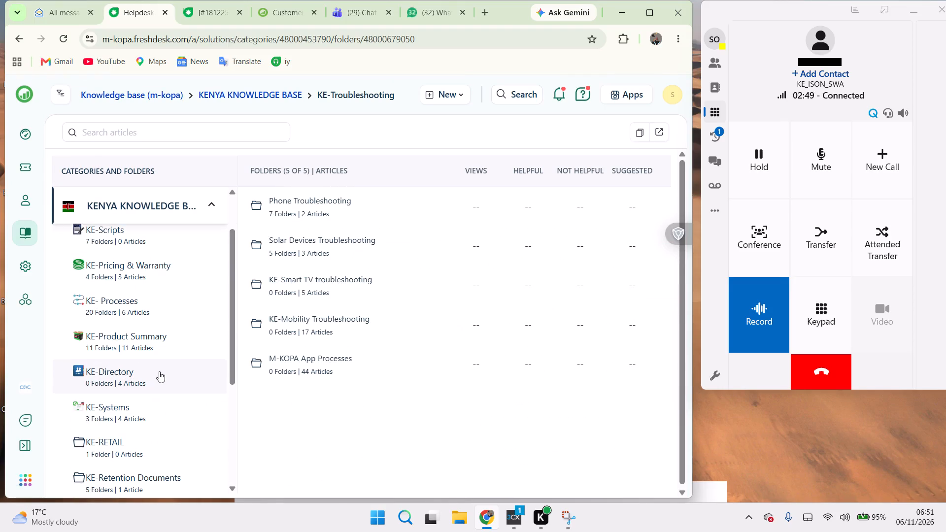
click(132, 375)
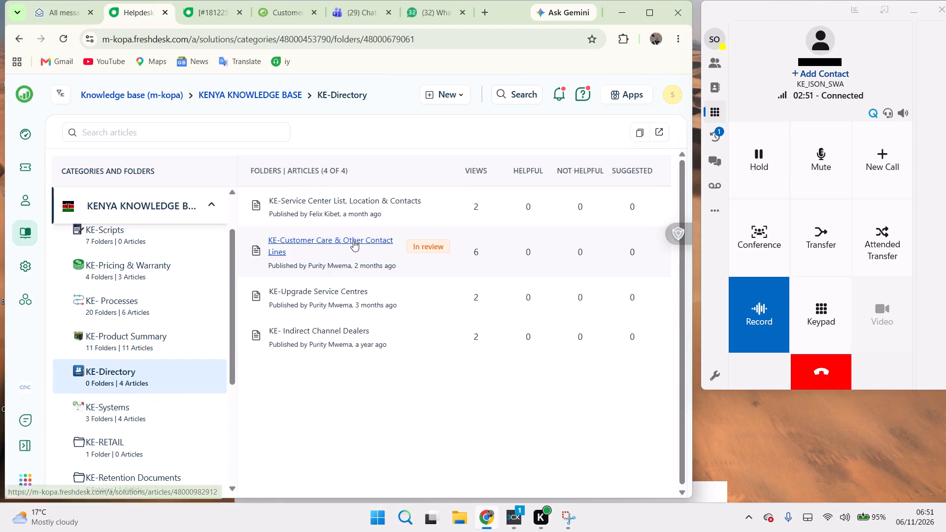
click(339, 202)
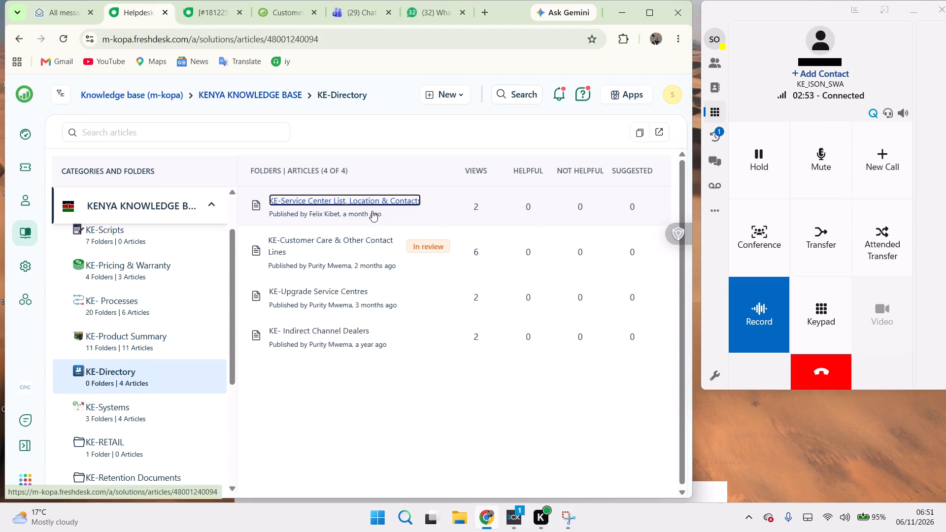
Search the service center article for "awasi" and go through the matches.
key(ctrl+f)
key(BackSpace)
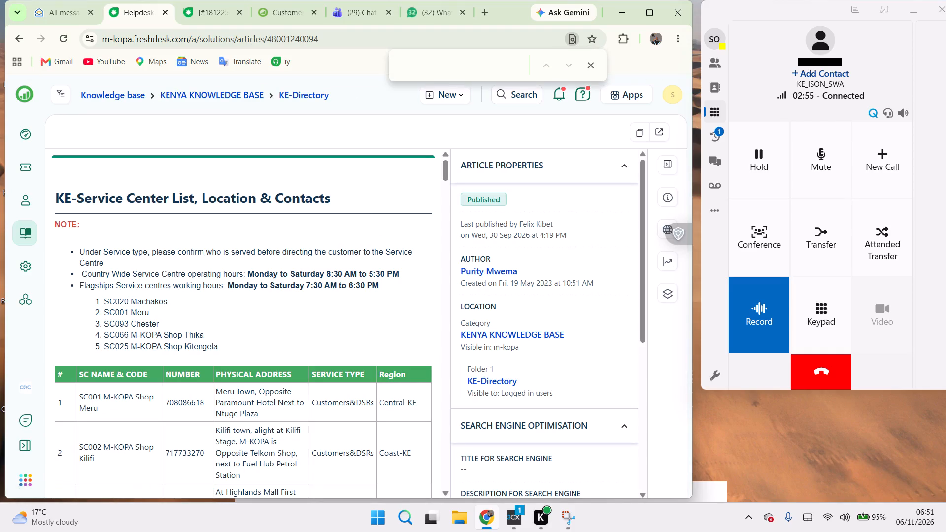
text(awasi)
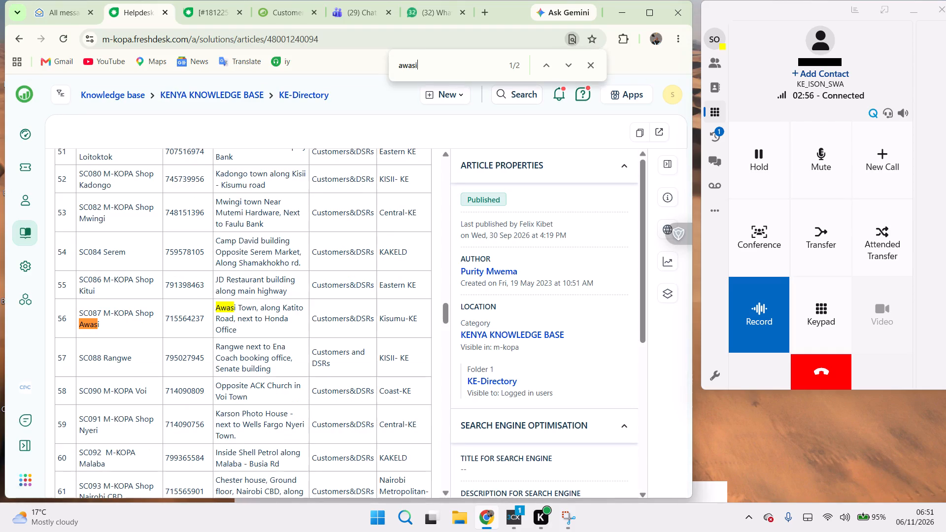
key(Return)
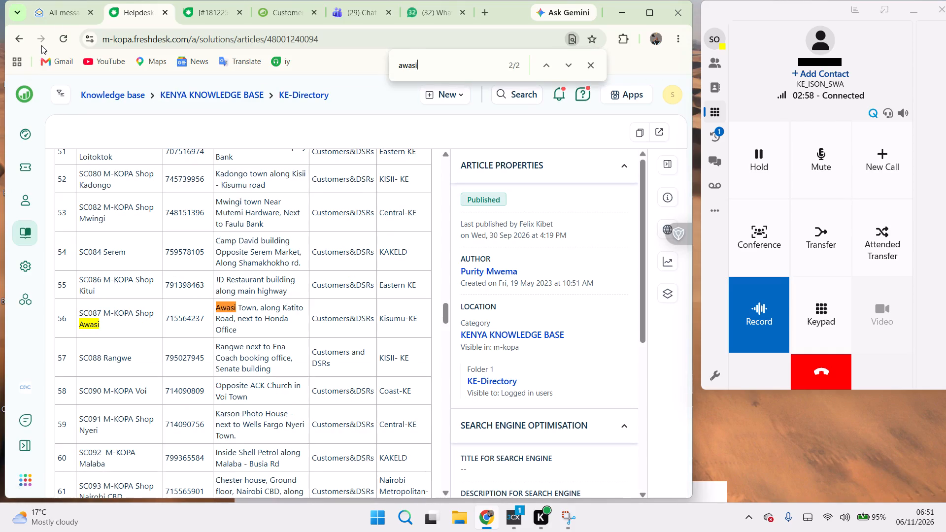
Return to the inbound call ticket and set the reason for interaction to Phone protection benefit.
click(222, 10)
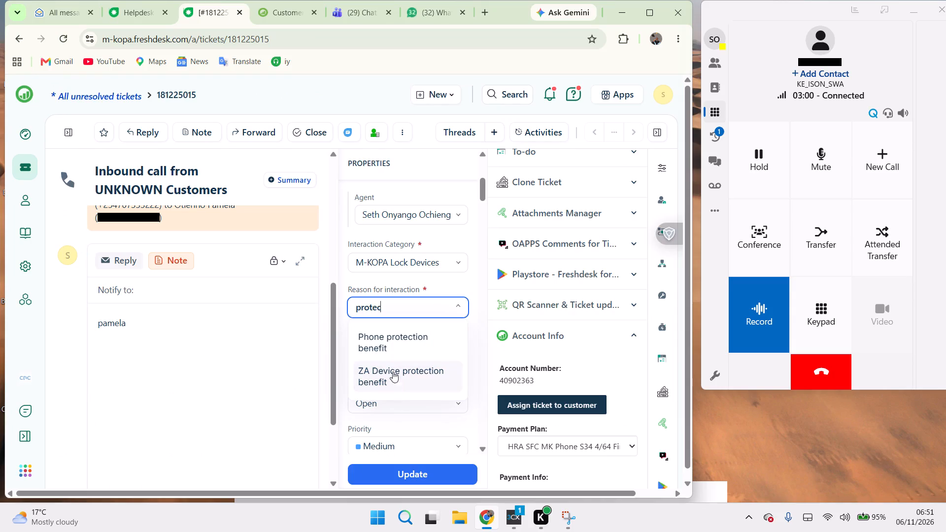
click(386, 340)
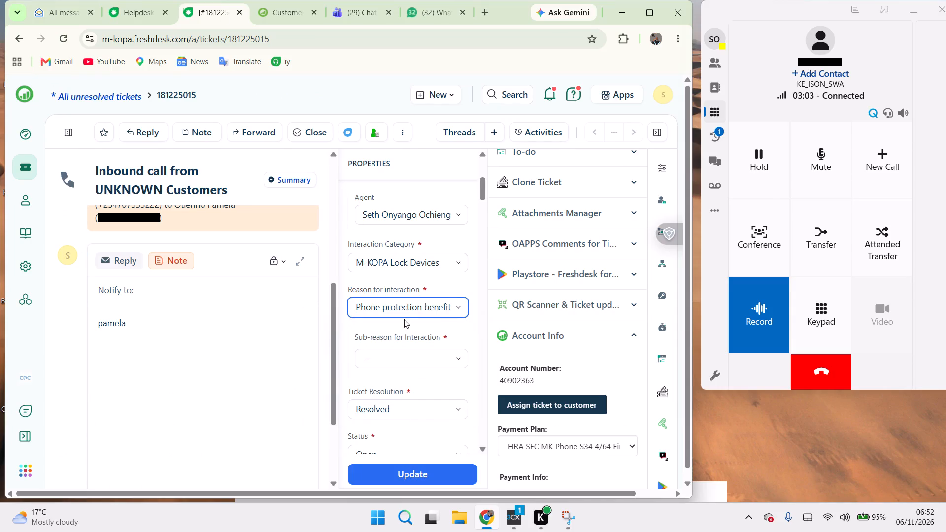
click(407, 311)
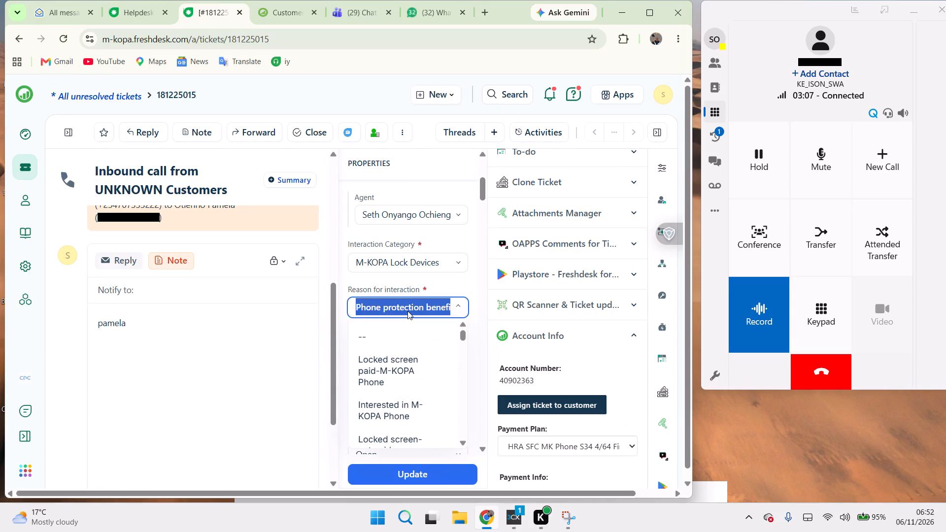
click(407, 311)
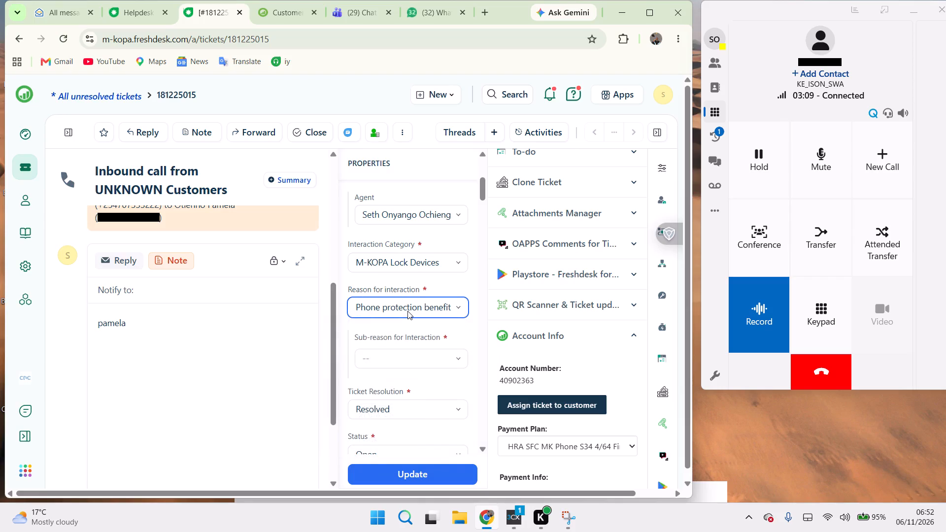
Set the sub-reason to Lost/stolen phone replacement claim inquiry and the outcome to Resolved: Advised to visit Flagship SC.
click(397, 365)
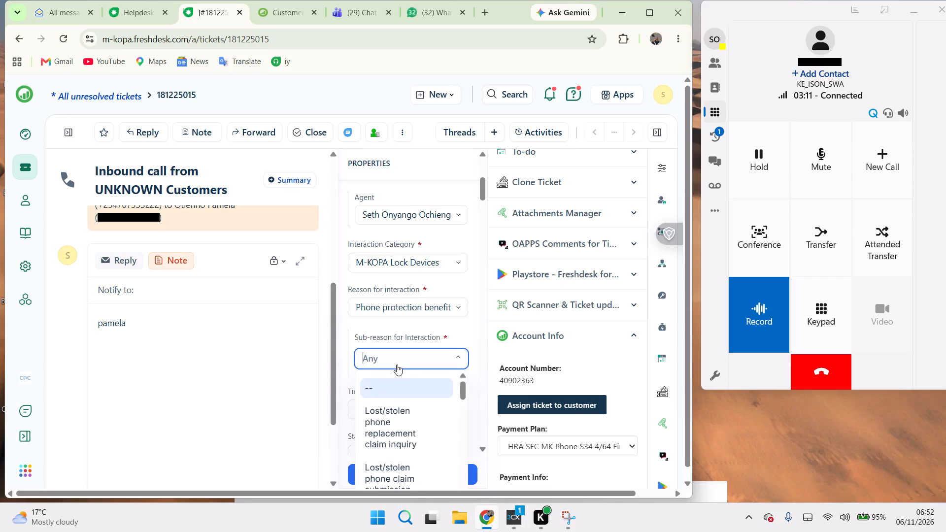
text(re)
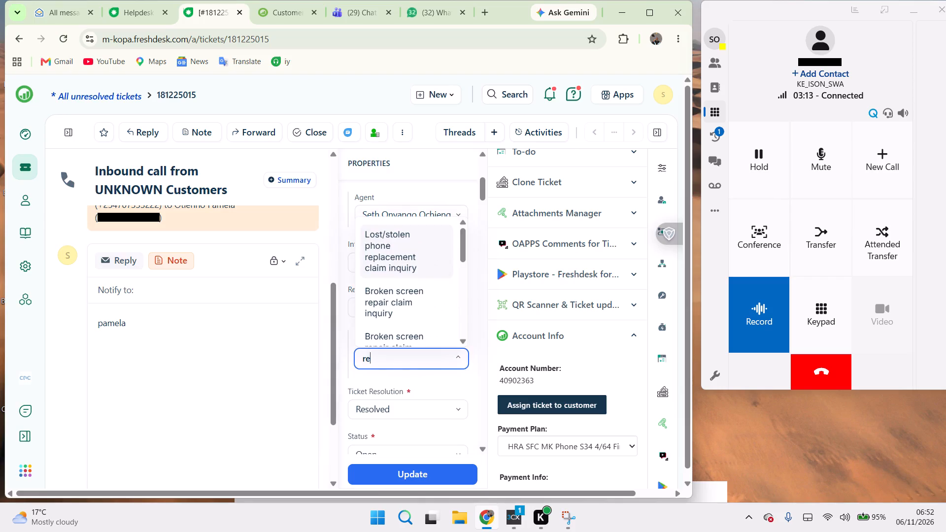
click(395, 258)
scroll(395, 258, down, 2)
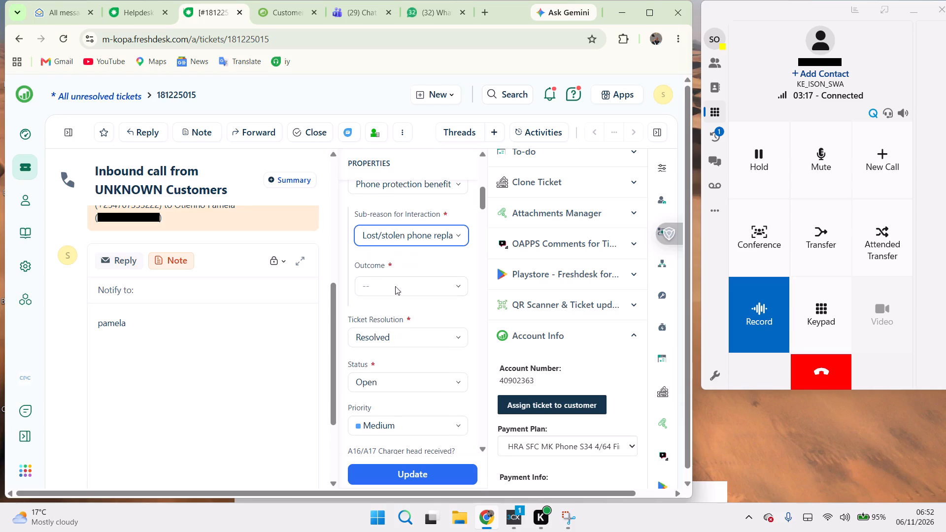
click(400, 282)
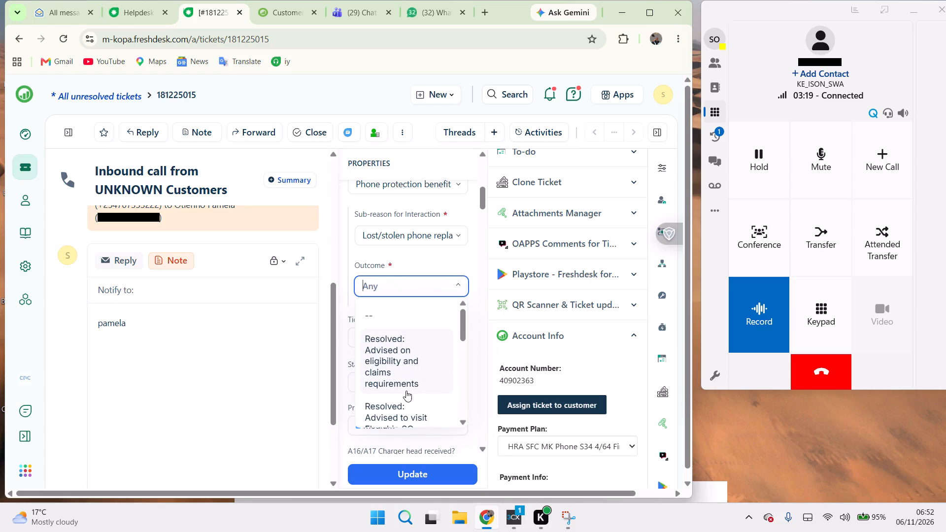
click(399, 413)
Set the ticket status to Resolved.
click(404, 388)
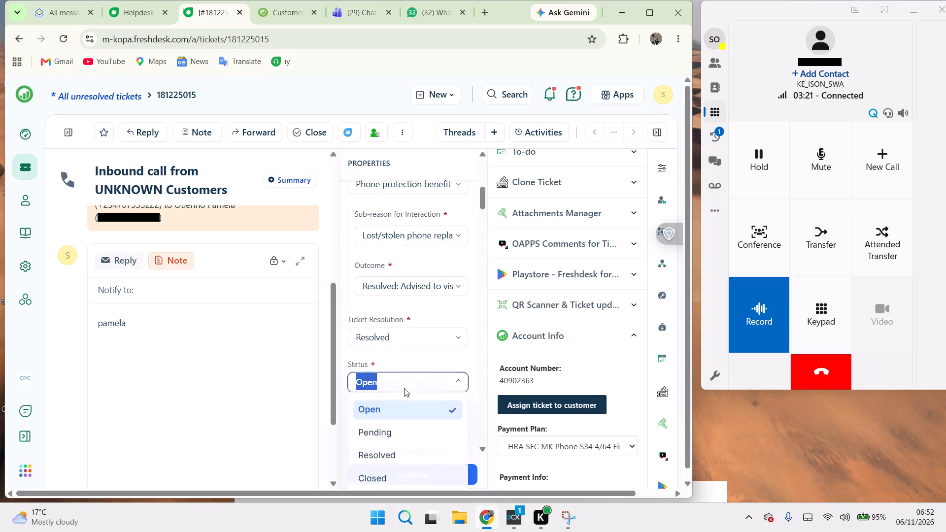
click(376, 452)
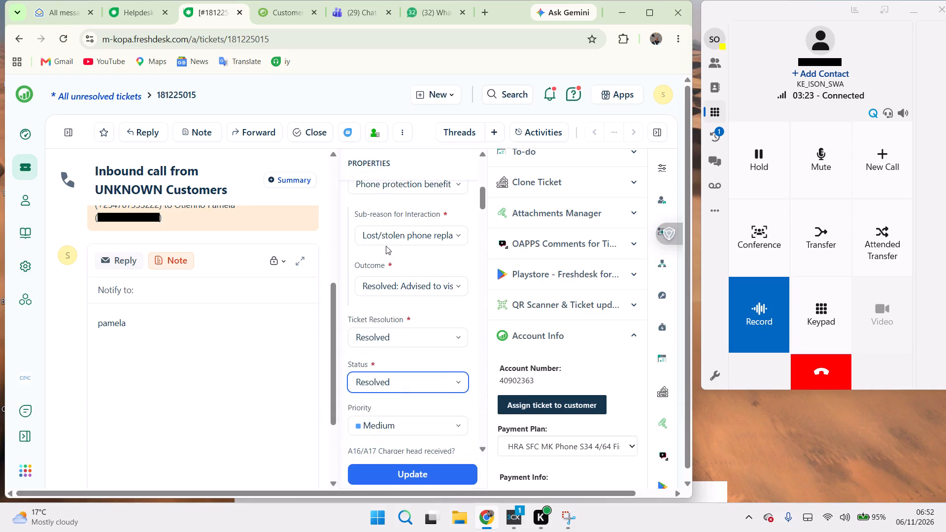
Set the sub-reason to Broken screen repair claim inquiry and the outcome to Resolved: Advised on eligibility and claims requirements.
click(387, 231)
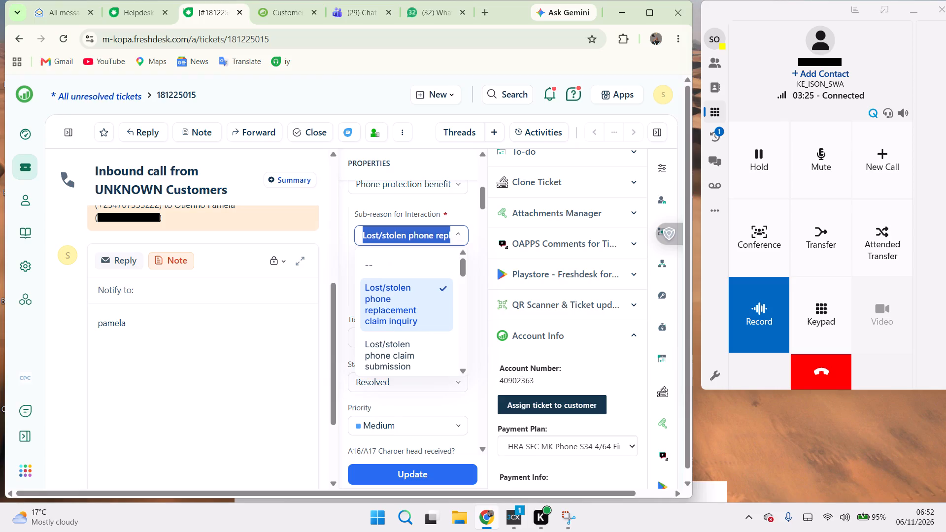
key(BackSpace)
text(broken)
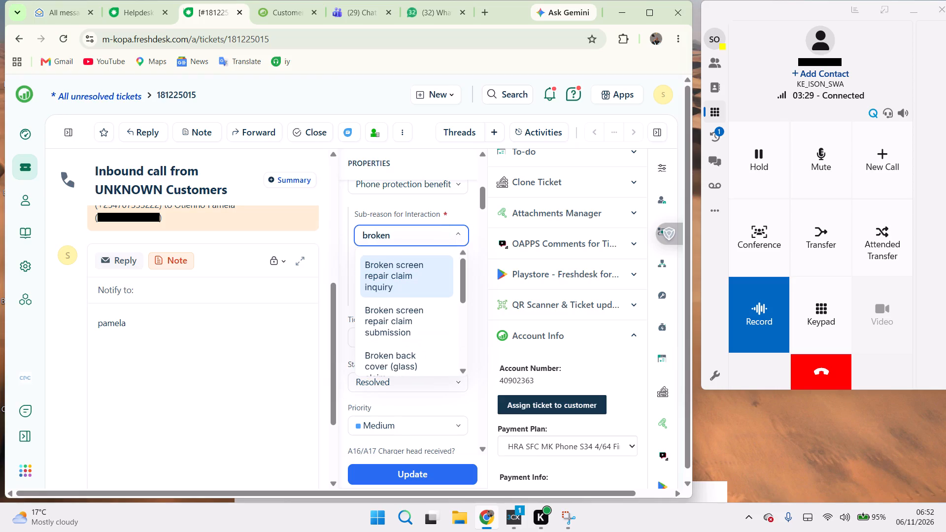
click(380, 281)
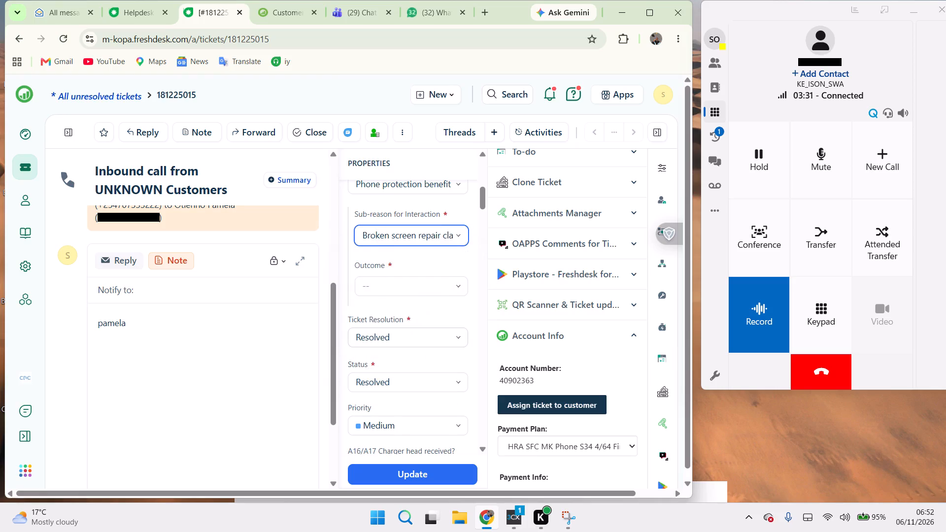
click(387, 287)
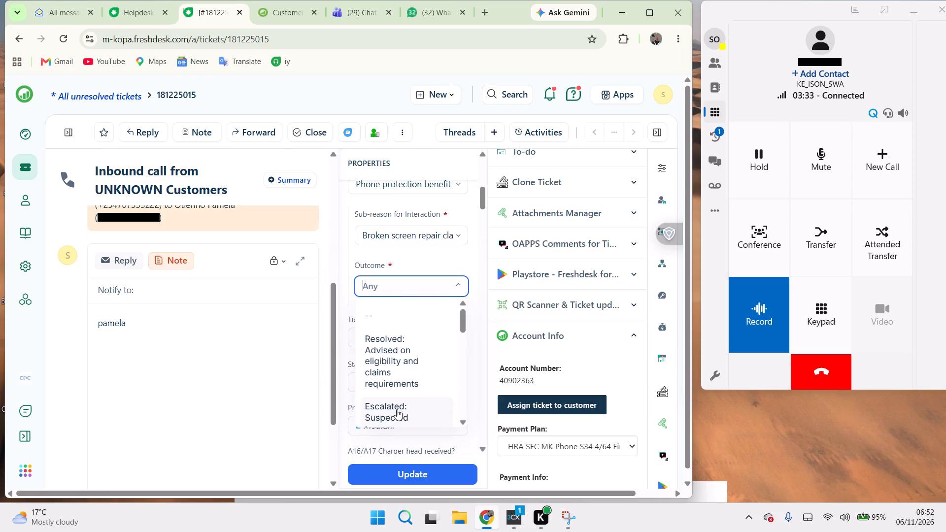
scroll(397, 408, down, 1)
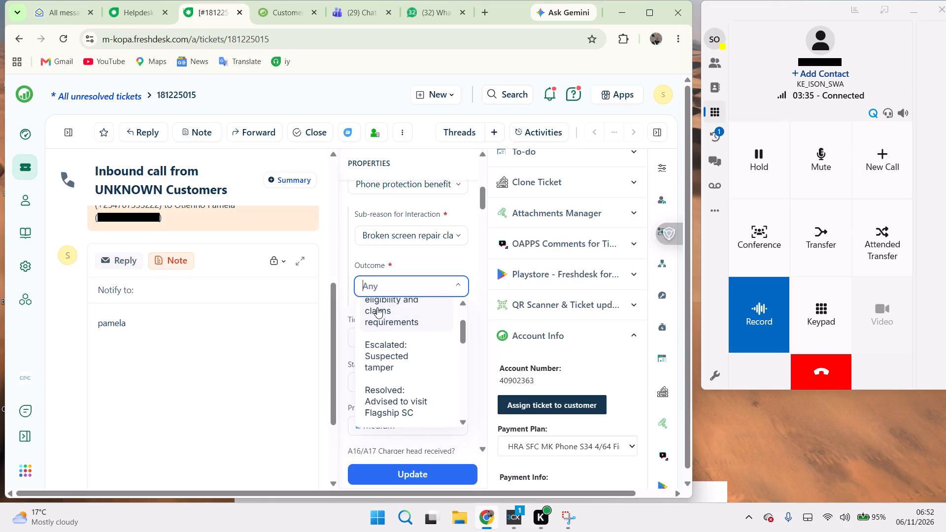
click(377, 307)
Check the customer's account overview and device usage in the CRM, and return to the Freshdesk ticket.
click(282, 7)
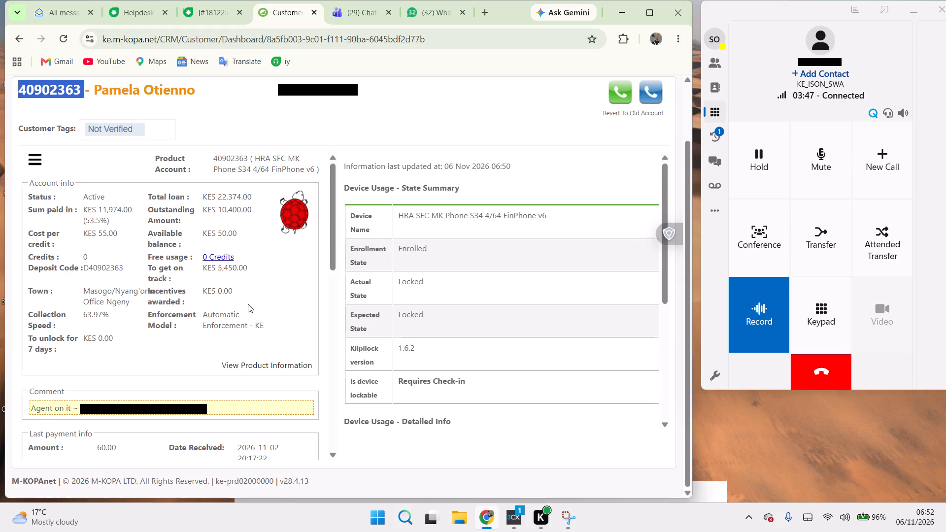
click(205, 12)
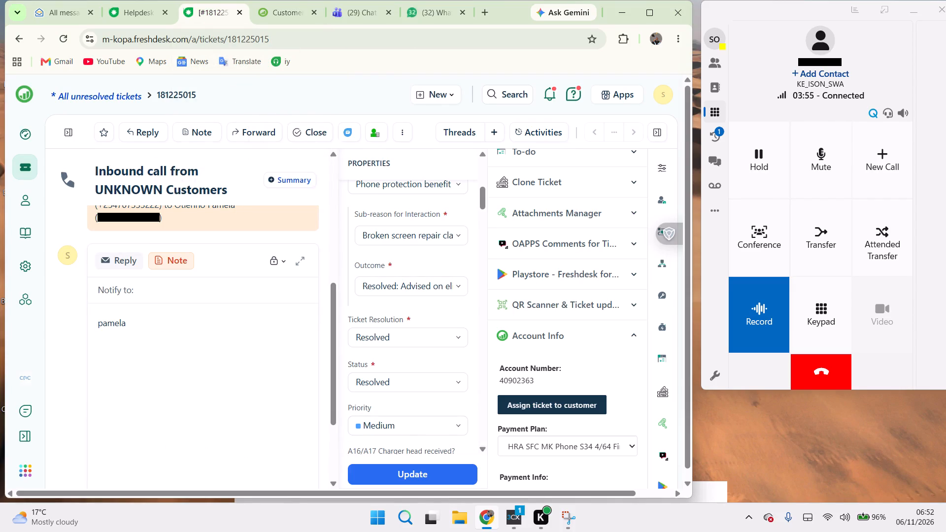
Copy the sub-reason Broken screen repair claim inquiry into the private note below the caller's name and start a new line.
click(378, 231)
right_click(378, 231)
click(407, 266)
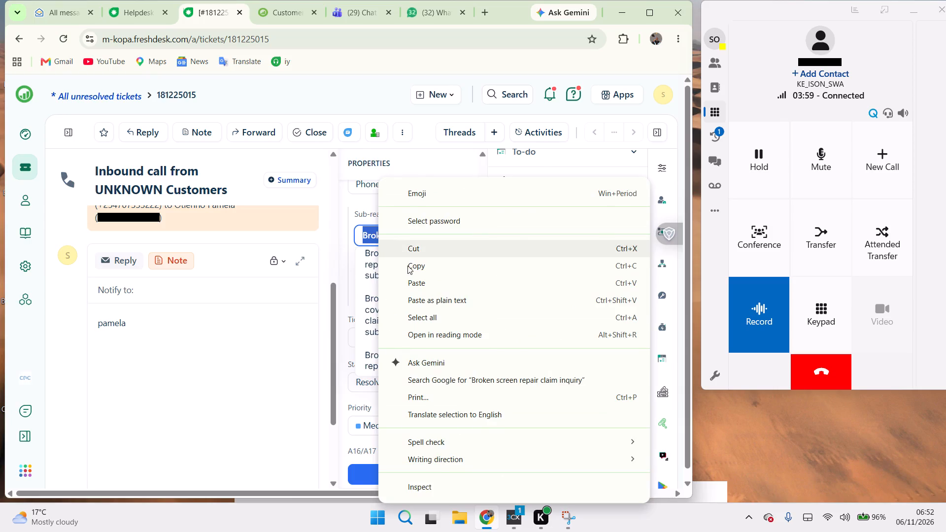
click(179, 343)
key(ctrl+v)
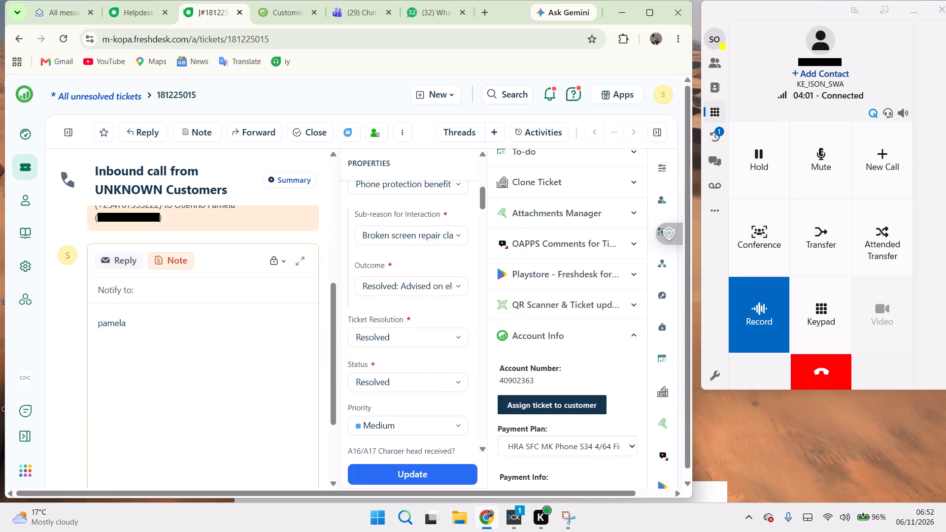
key(Return)
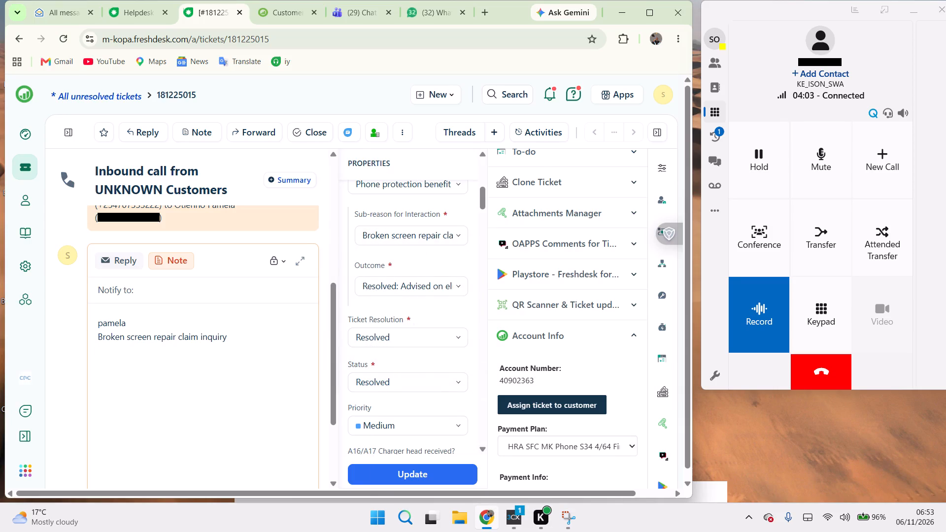
Copy the outcome Resolved: Advised on eligibility and claims requirements into the note and add the note to the ticket.
click(404, 282)
right_click(404, 282)
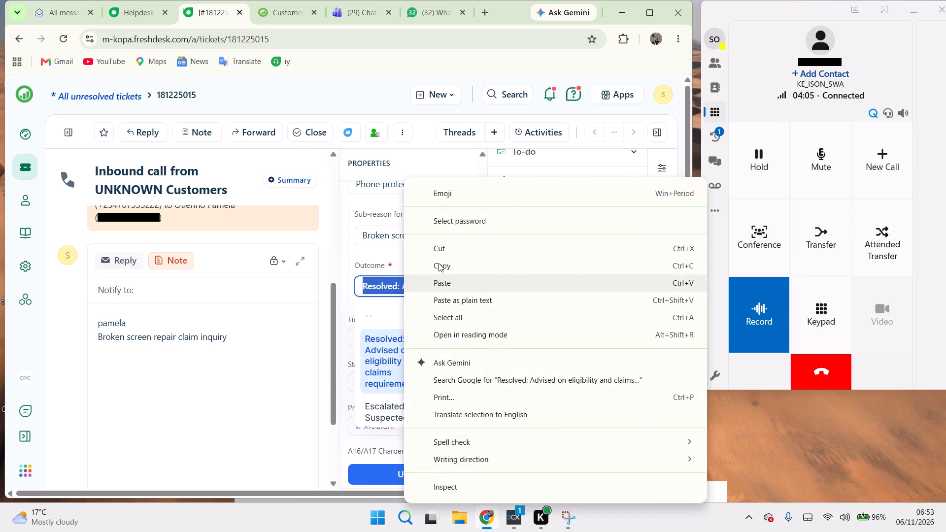
click(439, 263)
click(232, 349)
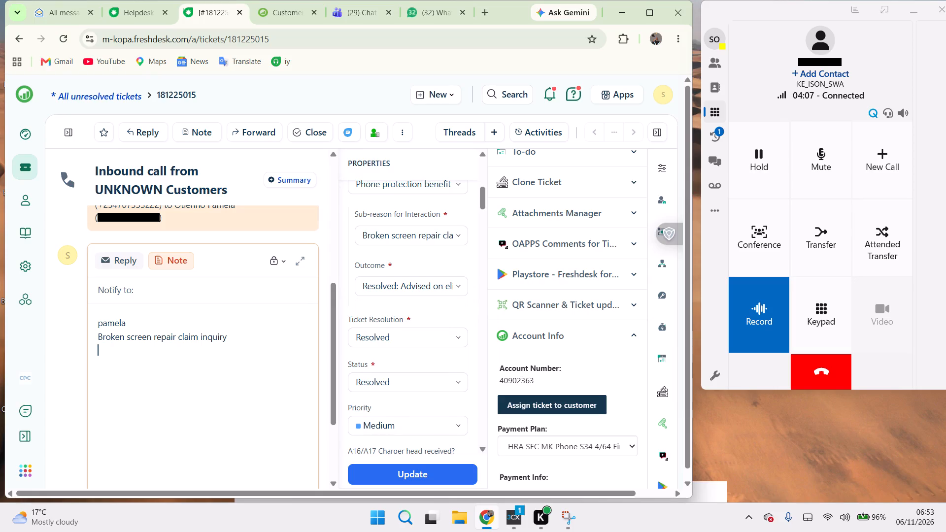
key(ctrl+v)
scroll(247, 336, down, 1)
scroll(248, 336, up, 1)
scroll(248, 336, down, 1)
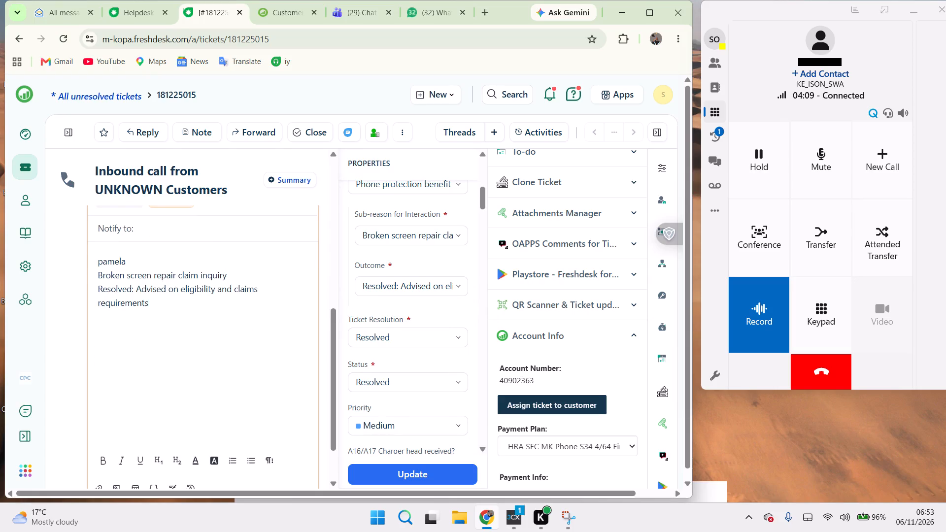
scroll(257, 429, down, 3)
click(263, 458)
Update the ticket with the chosen properties.
click(416, 482)
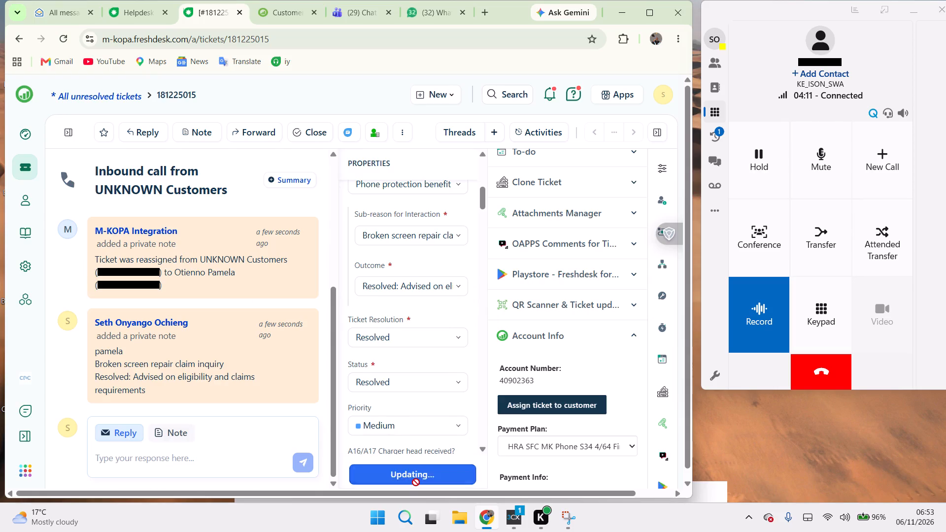
End the connected call in the 3CX softphone.
click(866, 367)
click(826, 381)
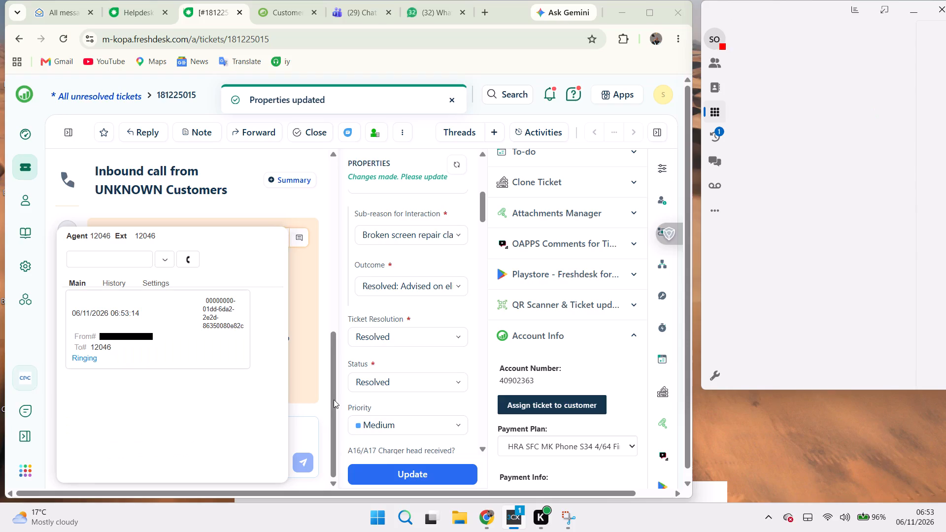
Update the ticket properties in Freshdesk once more.
click(385, 472)
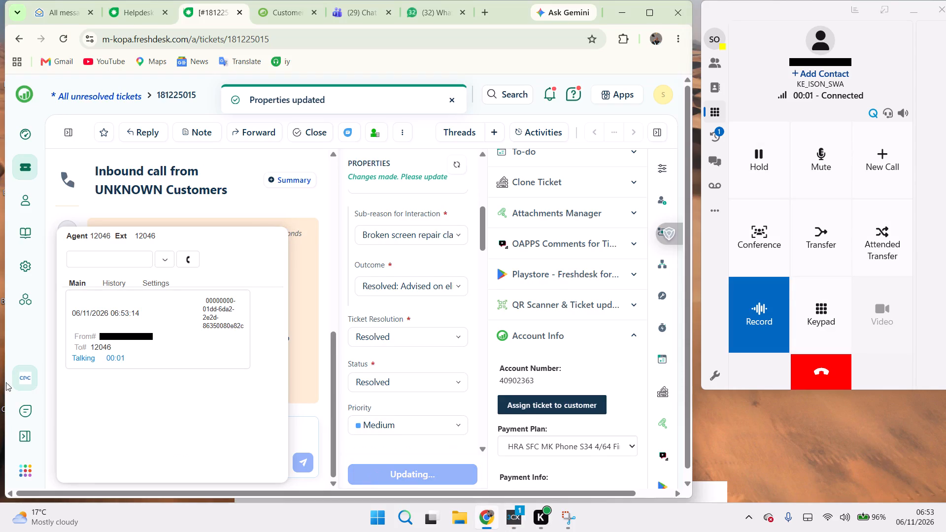
Return to the previous broken screen repair ticket, clear its assigned agent and update the ticket.
click(32, 383)
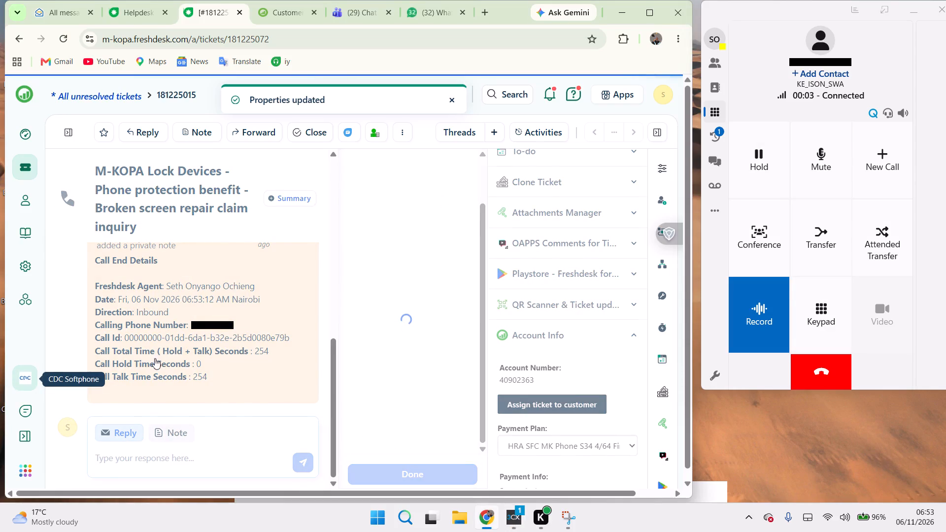
click(15, 35)
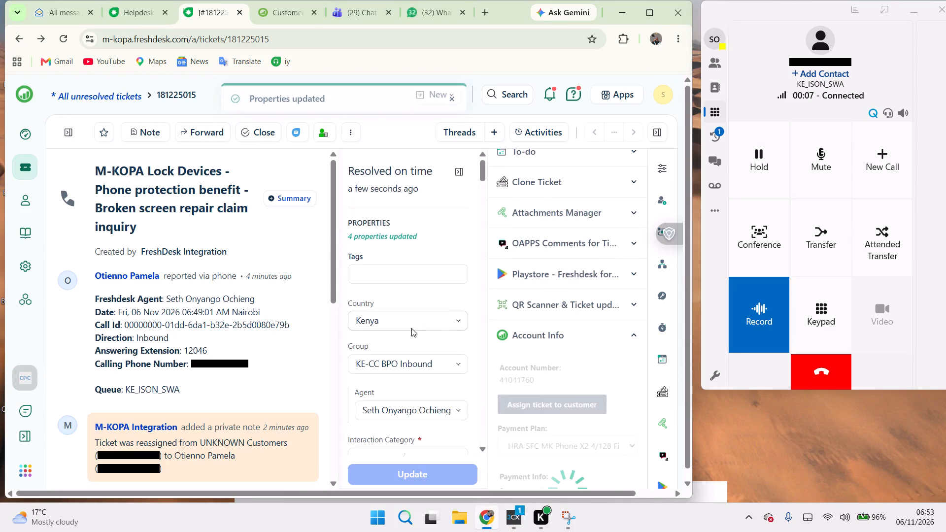
click(437, 411)
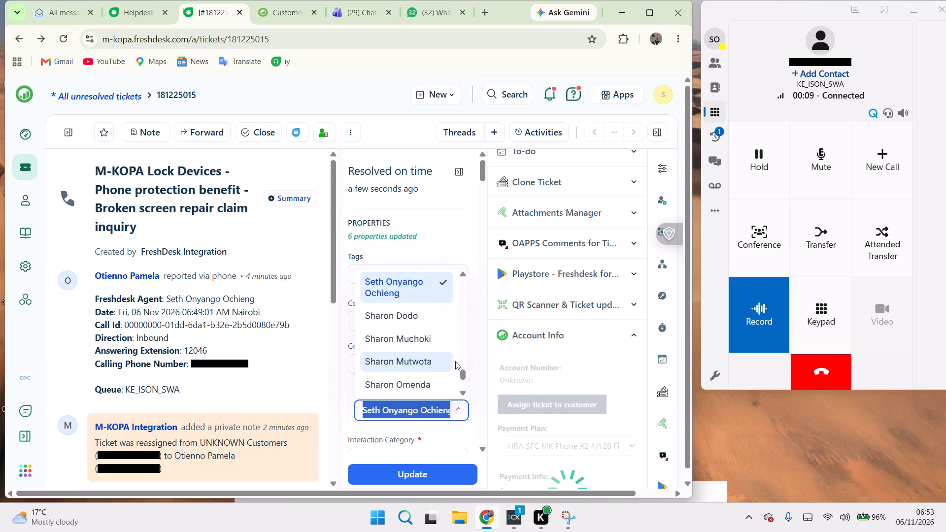
drag(463, 373, 452, 255)
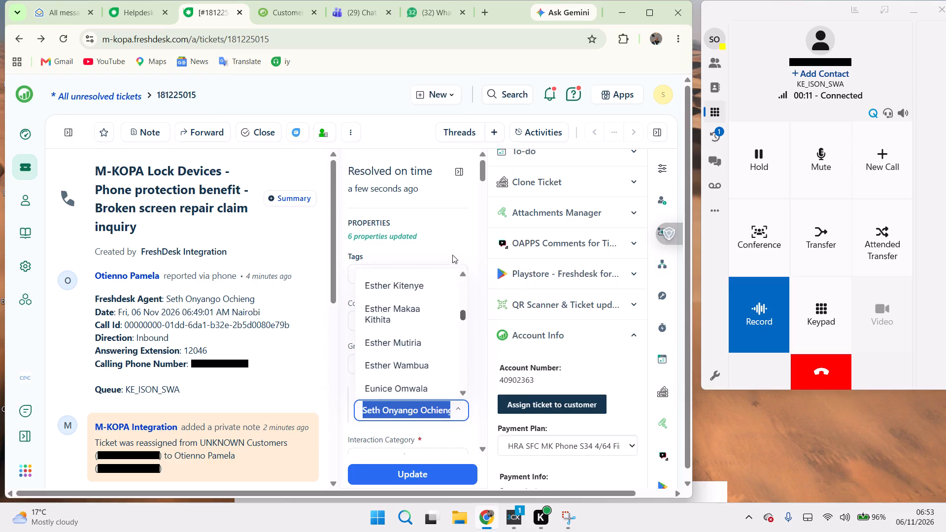
drag(452, 255, 444, 202)
click(420, 289)
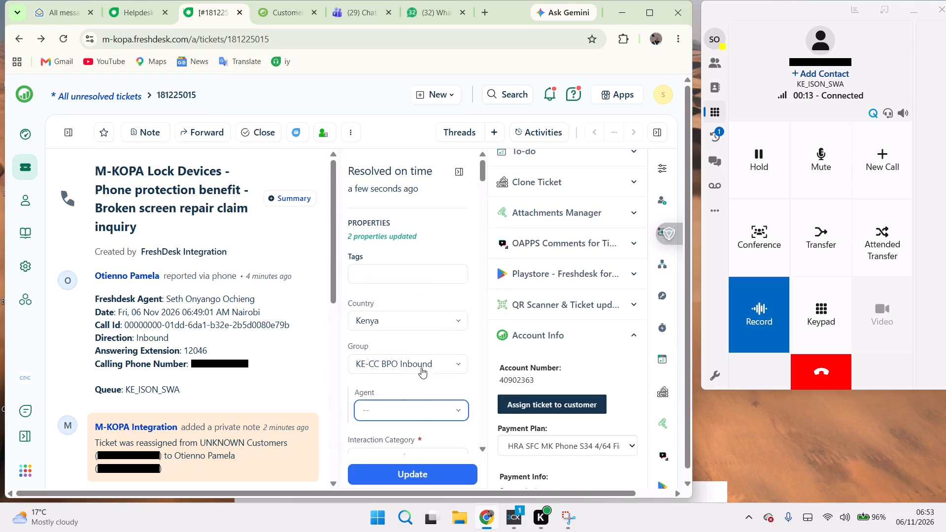
double_click(405, 474)
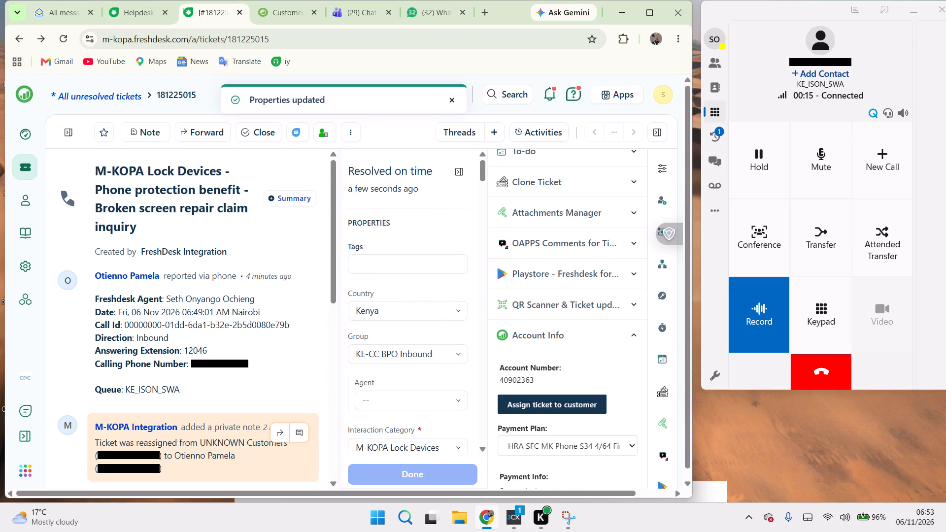
Open the newest inbound call ticket from the list of unresolved tickets.
scroll(94, 418, down, 2)
scroll(149, 412, down, 2)
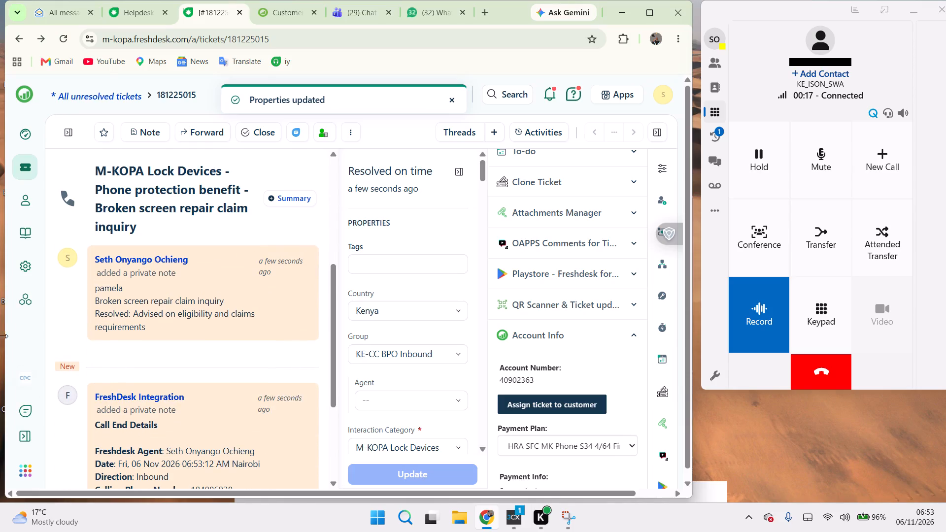
double_click(27, 375)
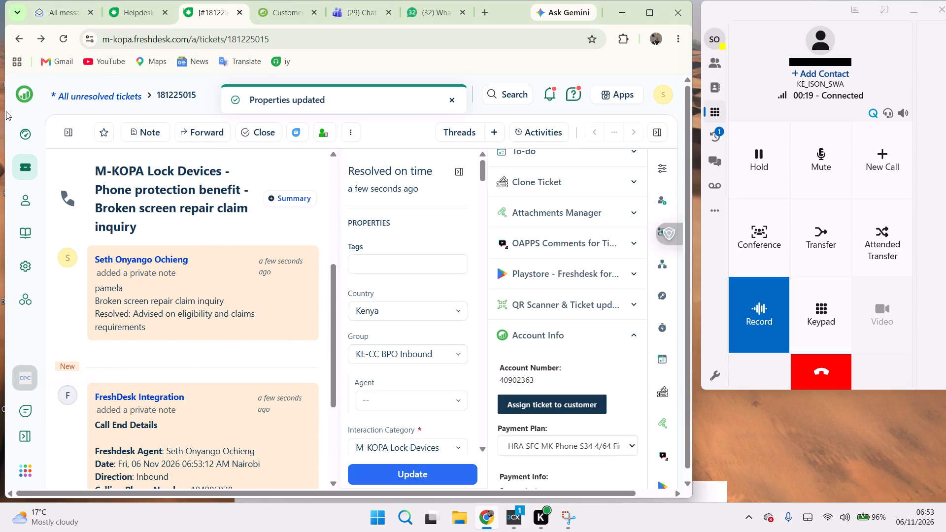
click(26, 133)
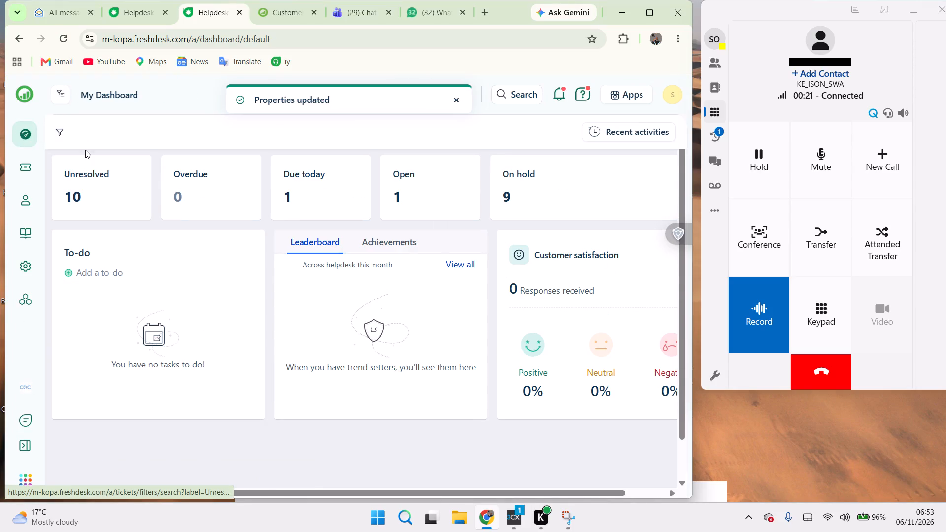
click(90, 171)
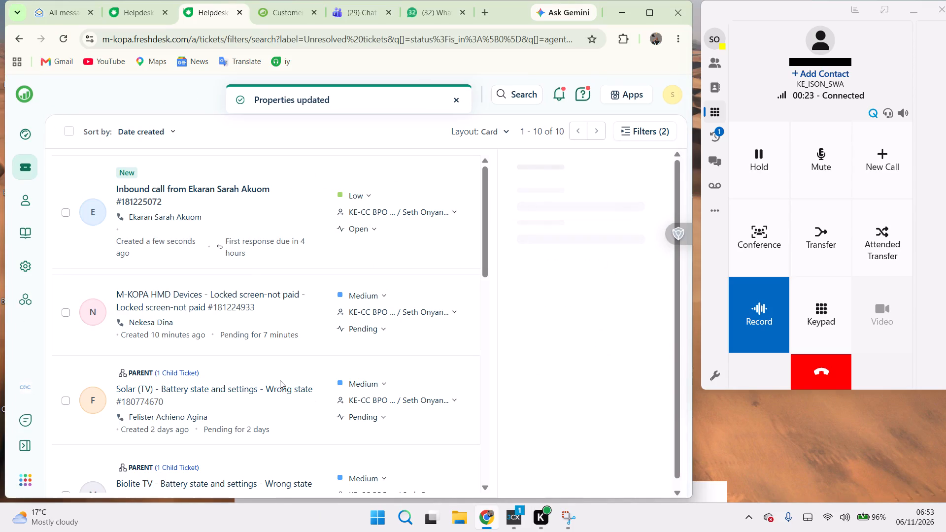
click(213, 194)
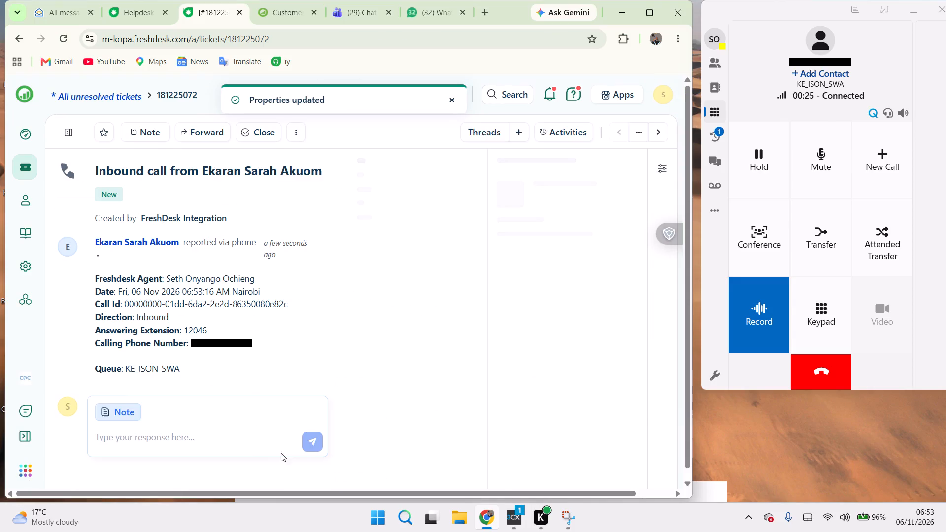
Write "silent" in a new note on the inbound call ticket.
click(128, 435)
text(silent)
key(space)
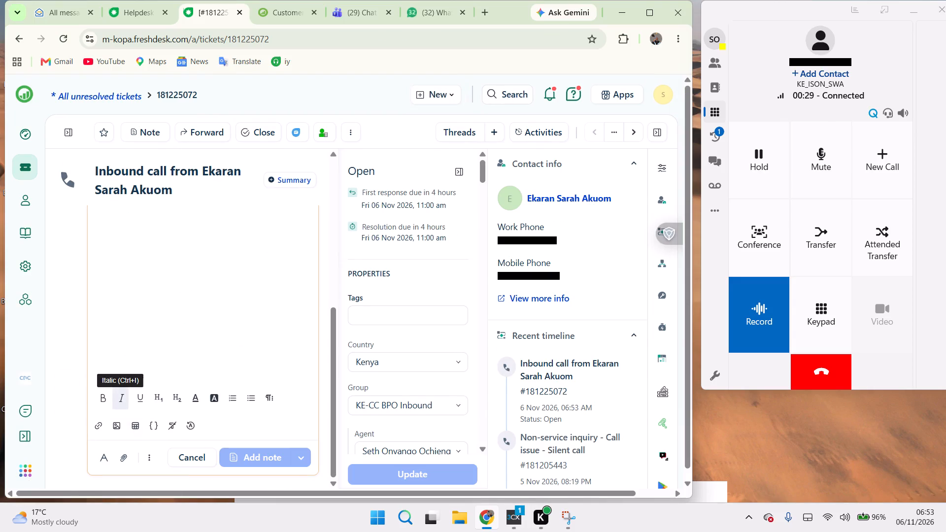
End the connected call in the 3CX softphone.
click(831, 371)
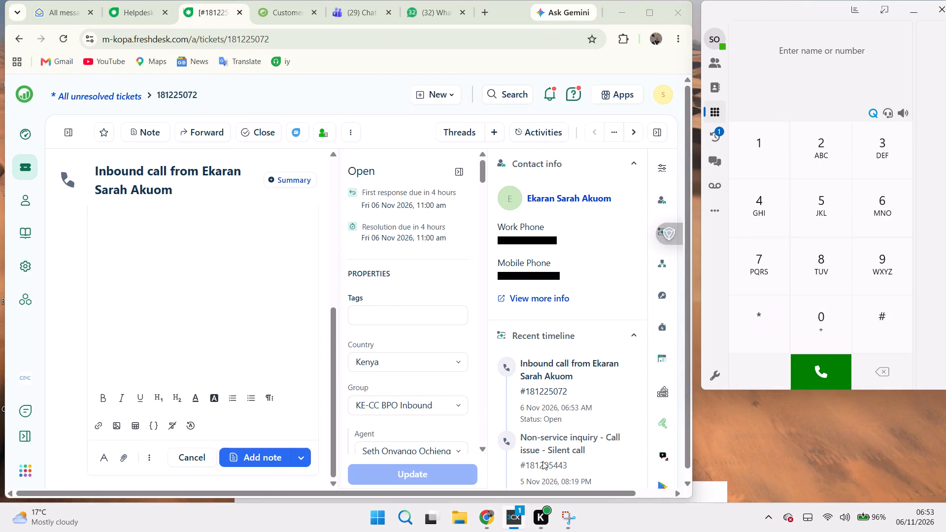
Dismiss the new call's popup, stay on the silent call's ticket and set its Interaction Category to General Inquiry.
scroll(414, 345, down, 5)
scroll(421, 339, up, 1)
scroll(421, 339, down, 1)
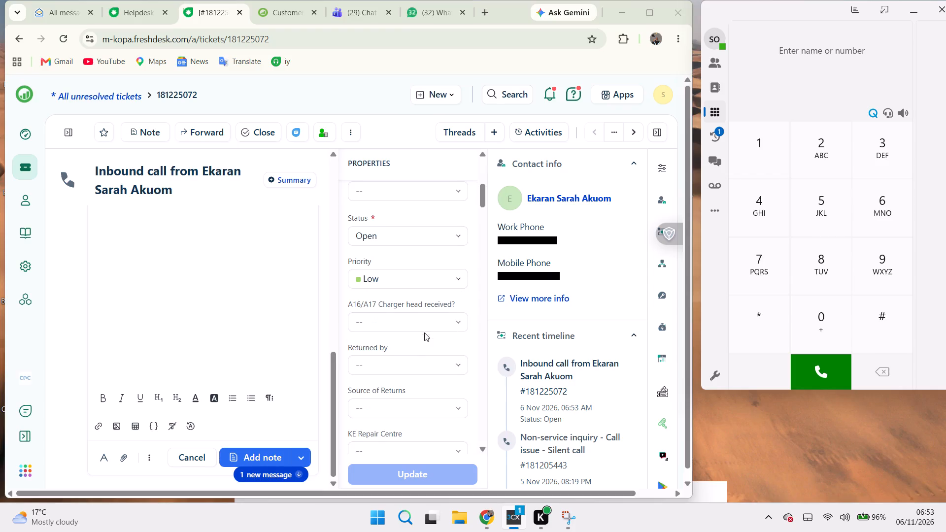
scroll(379, 246, up, 3)
scroll(386, 253, down, 1)
scroll(386, 253, up, 1)
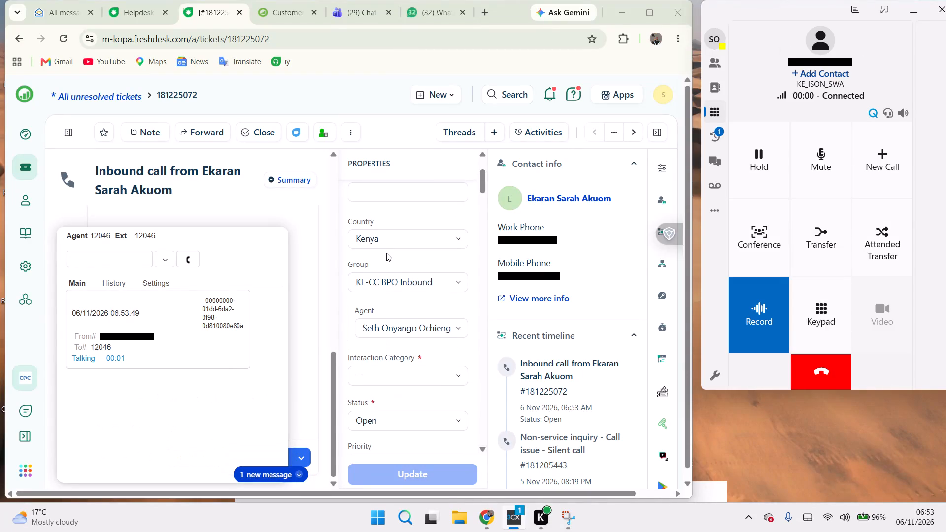
click(26, 375)
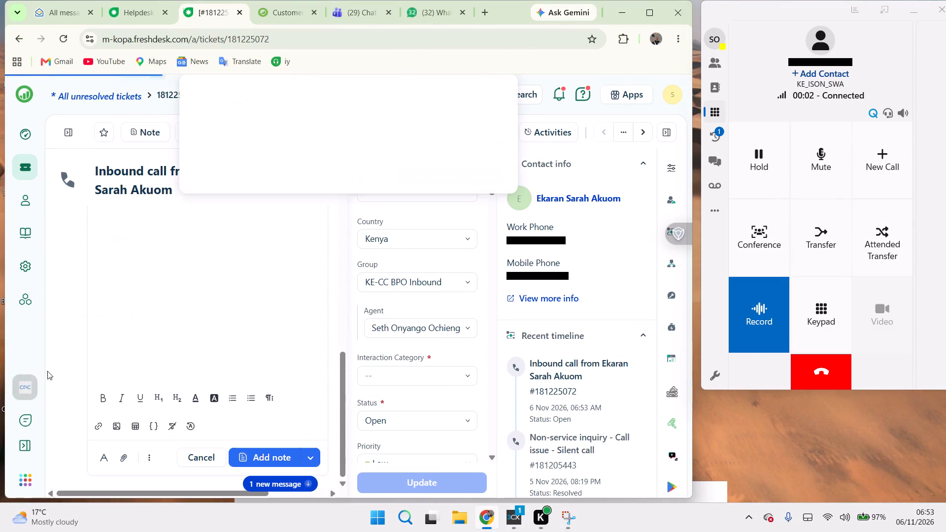
click(366, 182)
scroll(423, 332, down, 1)
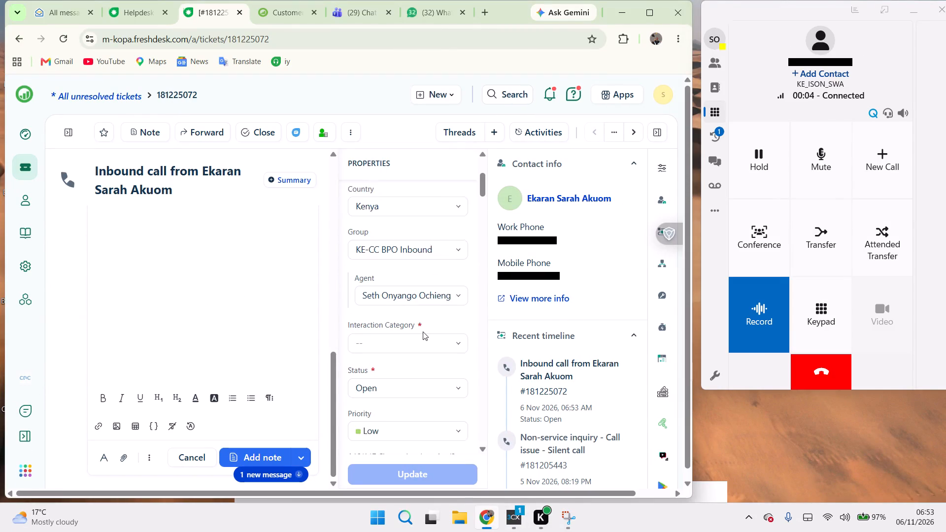
click(421, 314)
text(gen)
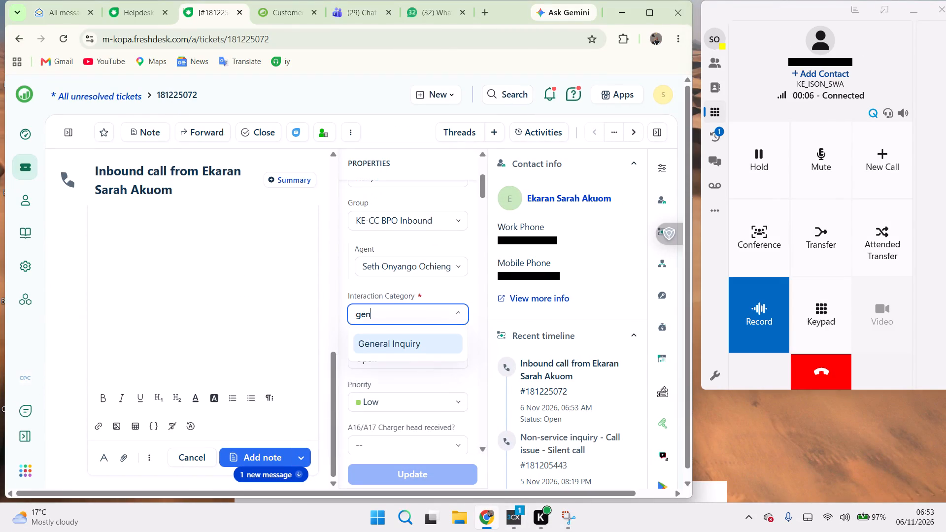
click(396, 344)
click(396, 349)
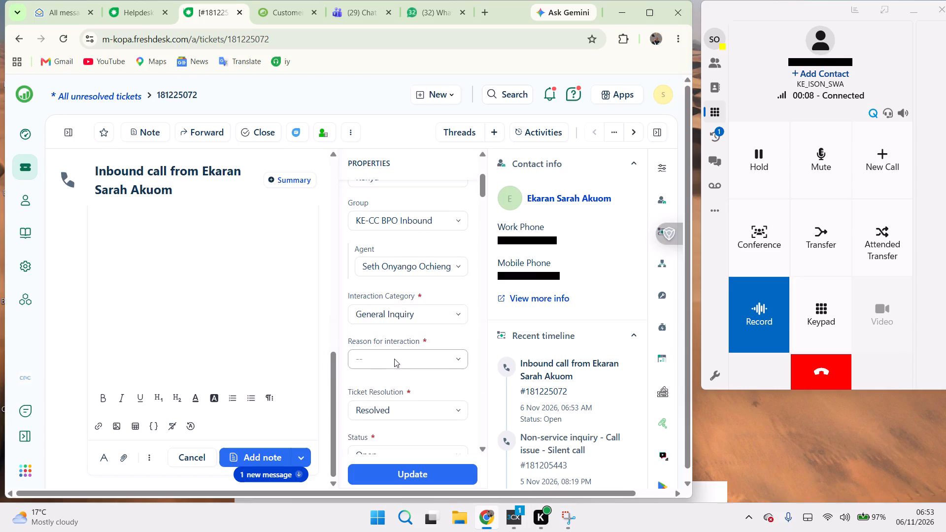
Set the reason to Call issue, the sub-reason to Silent call and the outcome to Complete silence/no background noise.
click(394, 359)
click(380, 304)
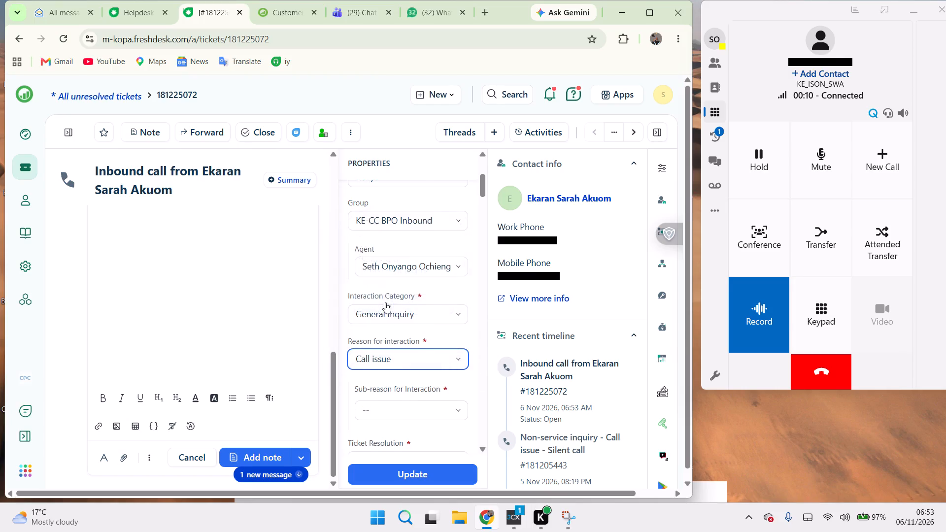
scroll(385, 302, down, 1)
click(391, 344)
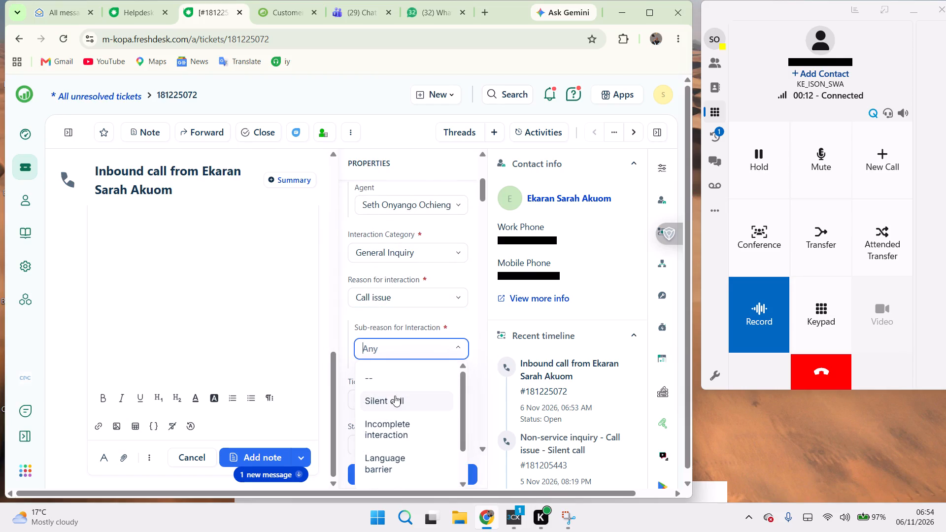
click(395, 398)
click(402, 399)
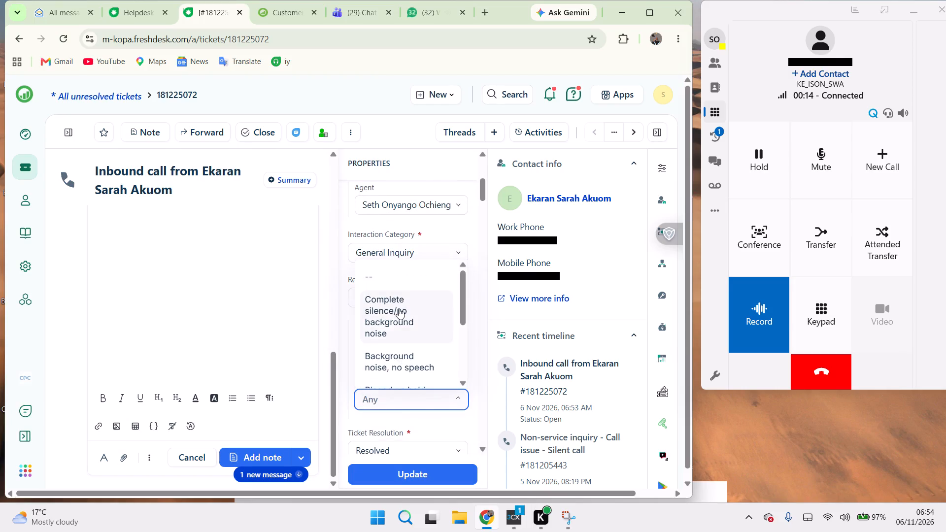
click(399, 308)
Set the ticket status to Resolved and update the ticket properties.
scroll(399, 328, down, 1)
scroll(399, 328, up, 1)
scroll(408, 389, down, 2)
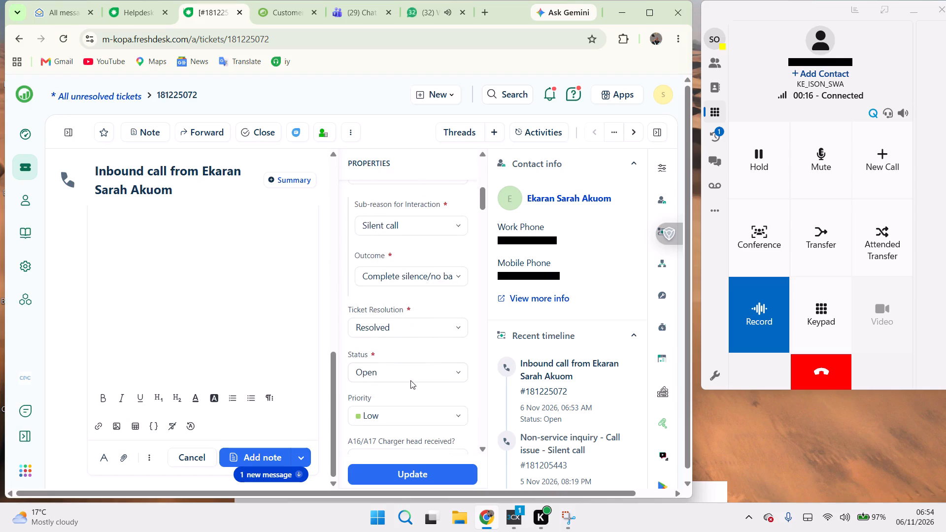
click(410, 380)
click(377, 442)
click(398, 470)
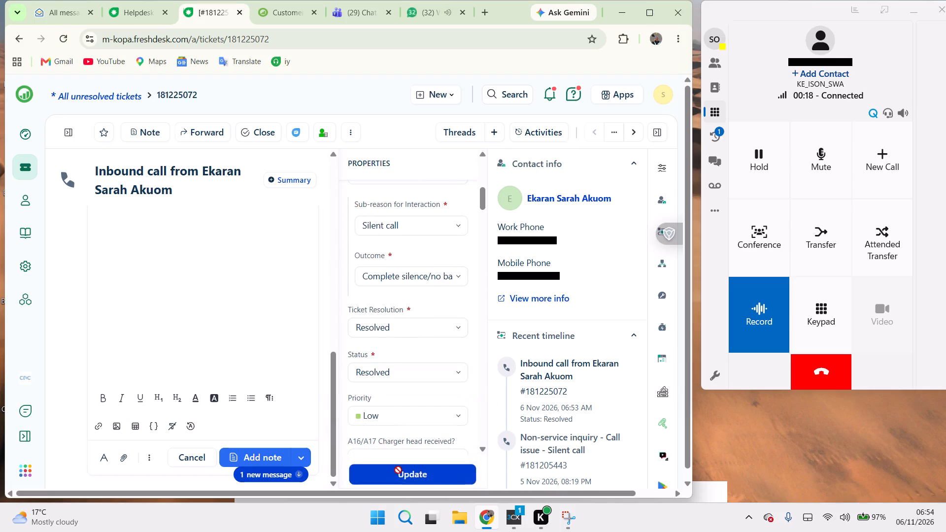
Add the prepared note to the silent call ticket.
click(259, 457)
scroll(257, 387, up, 1)
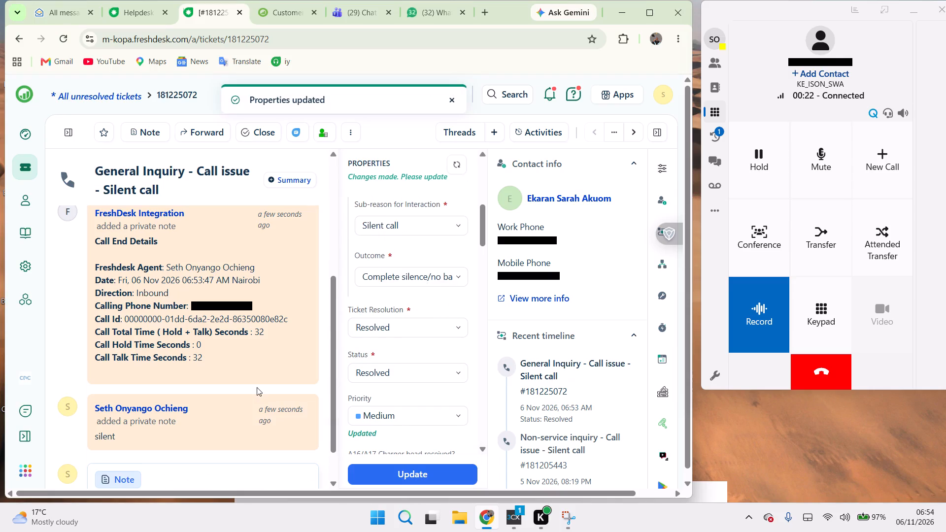
Open the current caller's inbound call ticket from the list of unresolved tickets.
click(29, 132)
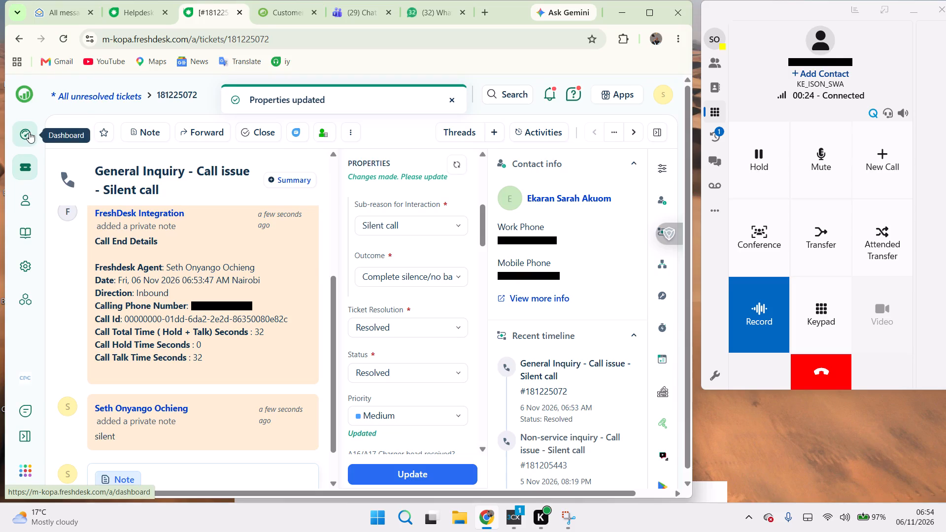
click(88, 175)
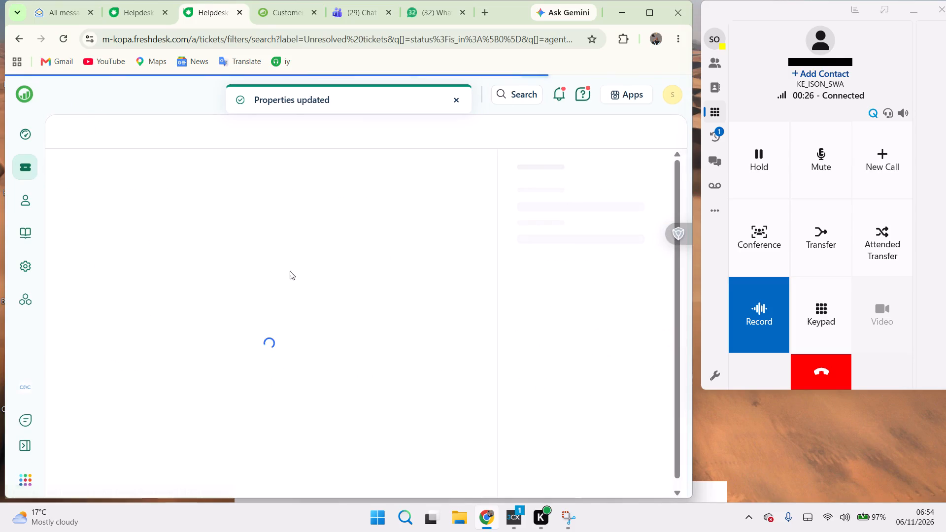
click(212, 195)
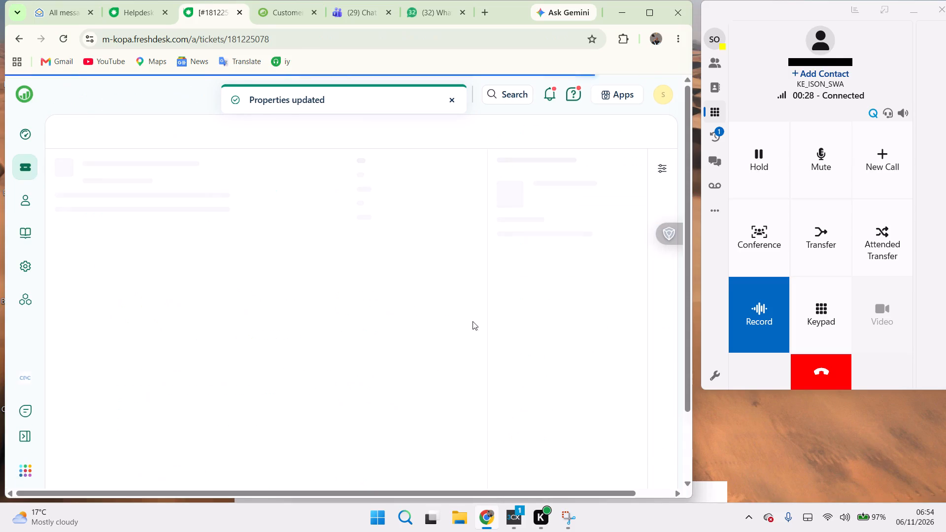
Start a note on the UNKNOWN Customers ticket with the name felix on its first line.
click(174, 435)
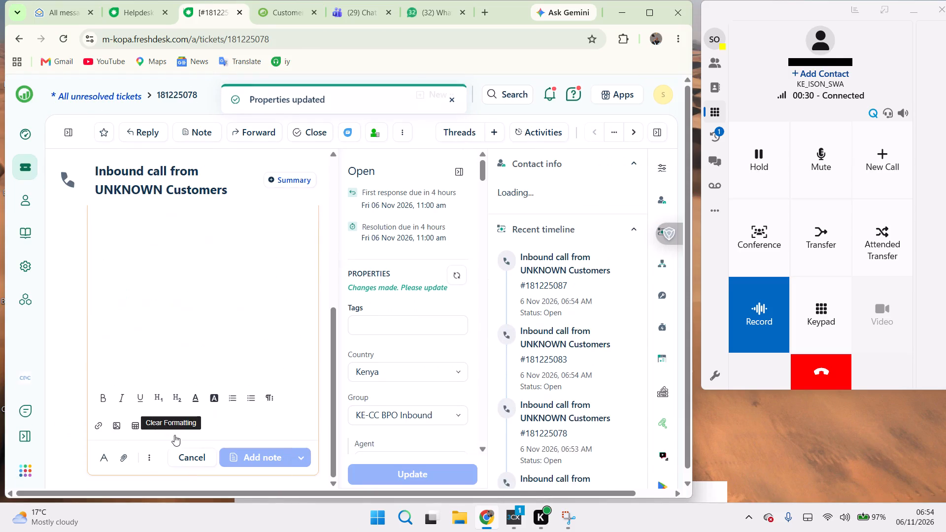
scroll(180, 345, down, 1)
scroll(180, 345, up, 4)
scroll(191, 302, up, 3)
scroll(191, 302, down, 1)
scroll(191, 302, up, 1)
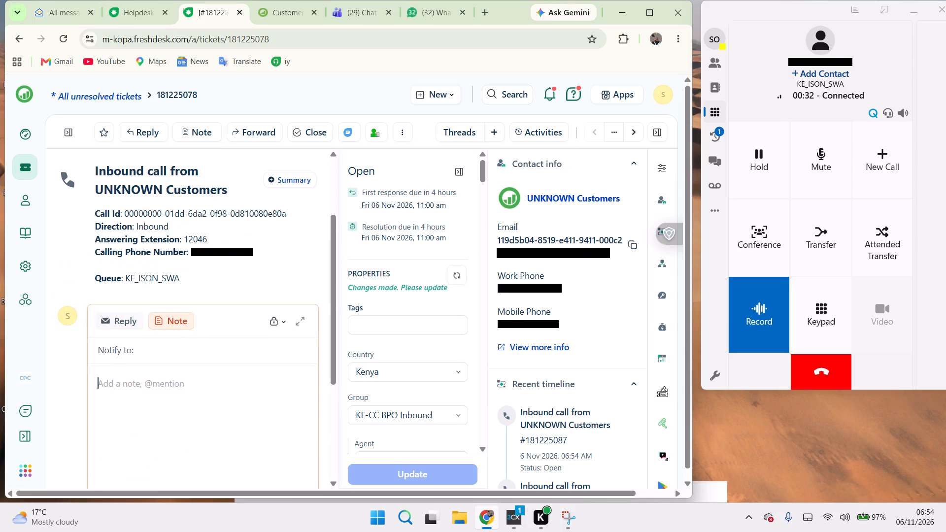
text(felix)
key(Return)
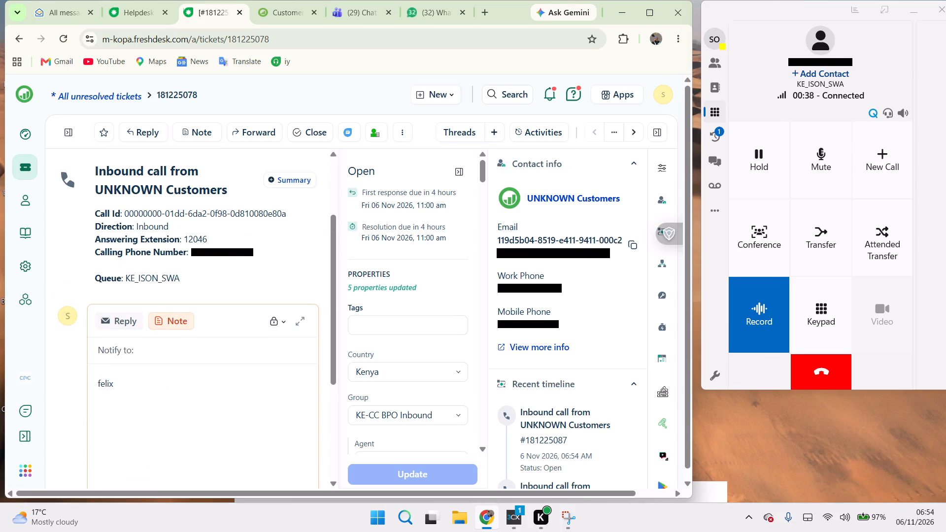
Set the ticket's Interaction Category to CC Customer Payments.
scroll(223, 279, down, 2)
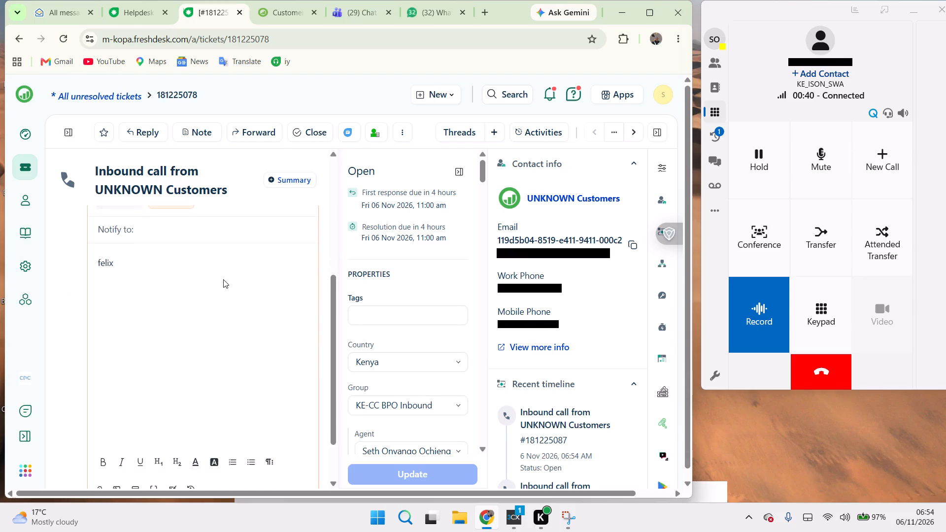
scroll(396, 337, down, 2)
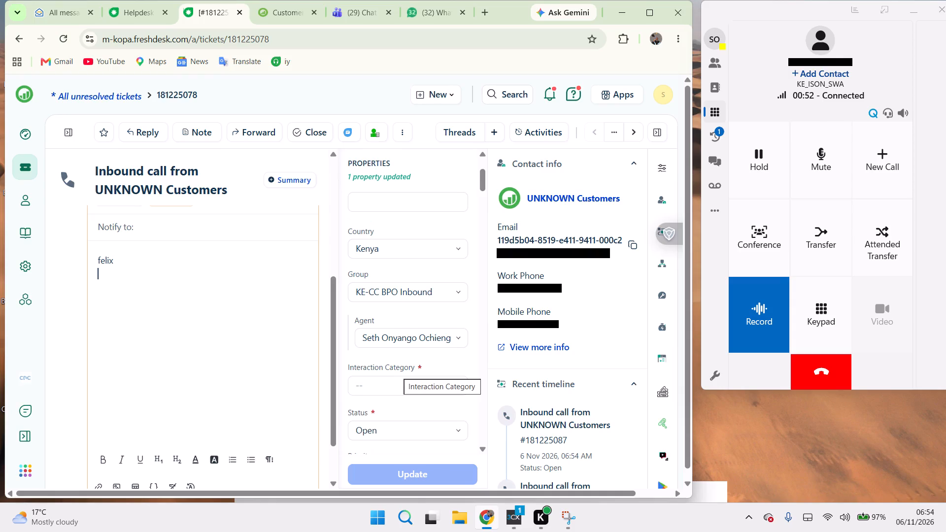
click(383, 388)
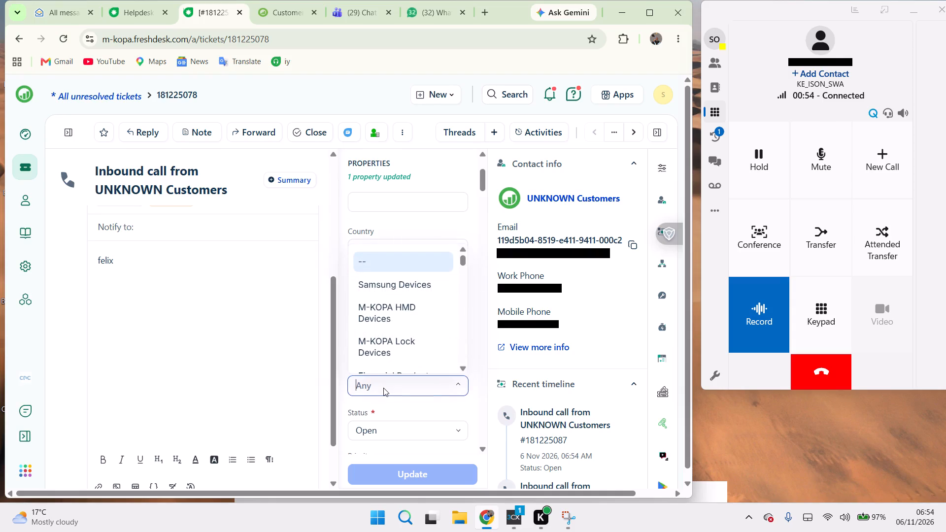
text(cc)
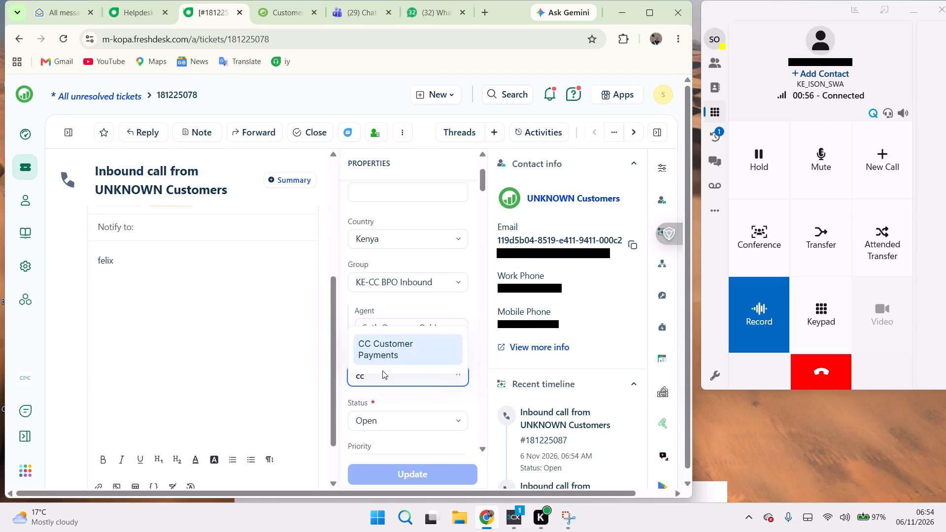
click(386, 353)
scroll(386, 353, down, 1)
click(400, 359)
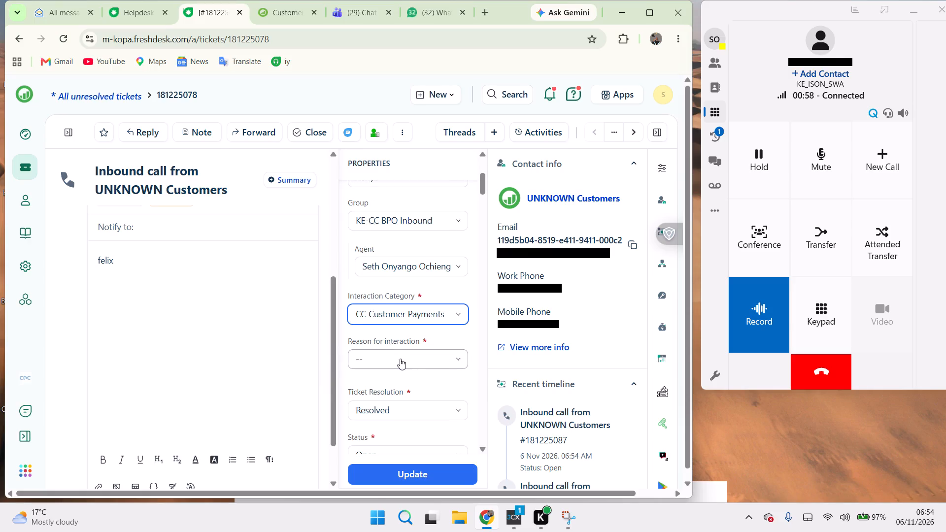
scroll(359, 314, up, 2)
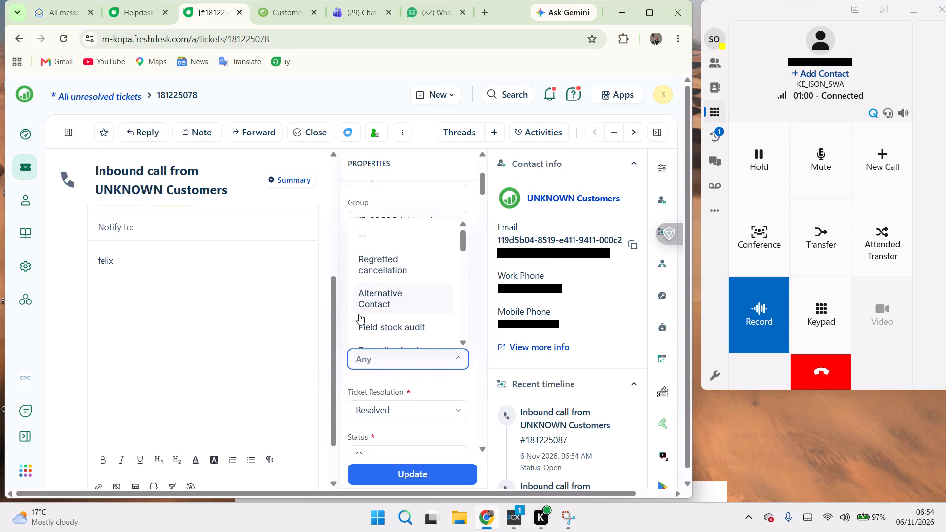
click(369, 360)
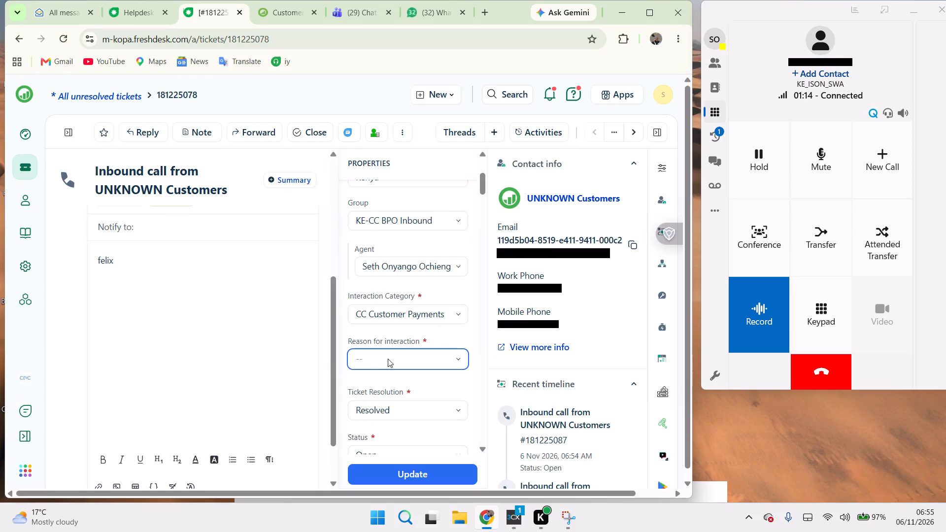
Switch to the M-KOPA CRM and search for the caller's record by the customer's identifying number.
click(283, 13)
scroll(529, 234, up, 3)
scroll(529, 234, down, 2)
scroll(529, 234, up, 2)
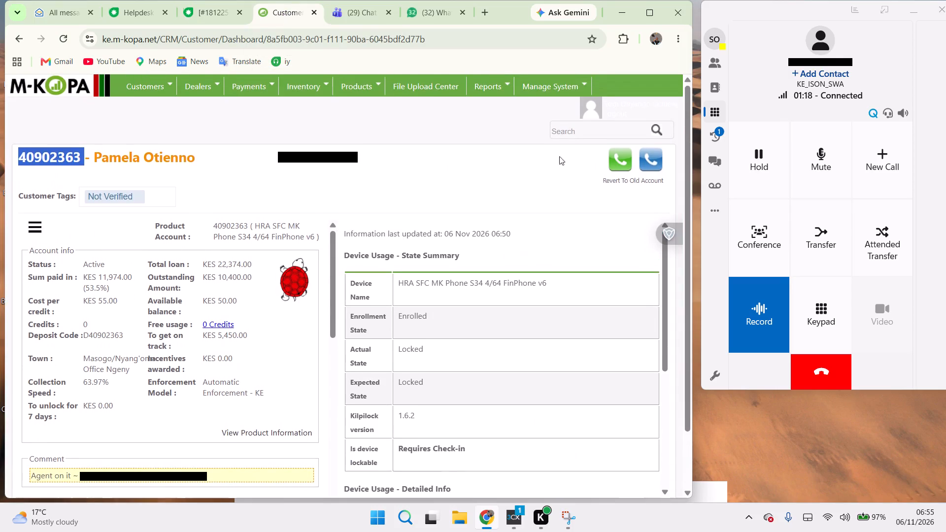
click(566, 132)
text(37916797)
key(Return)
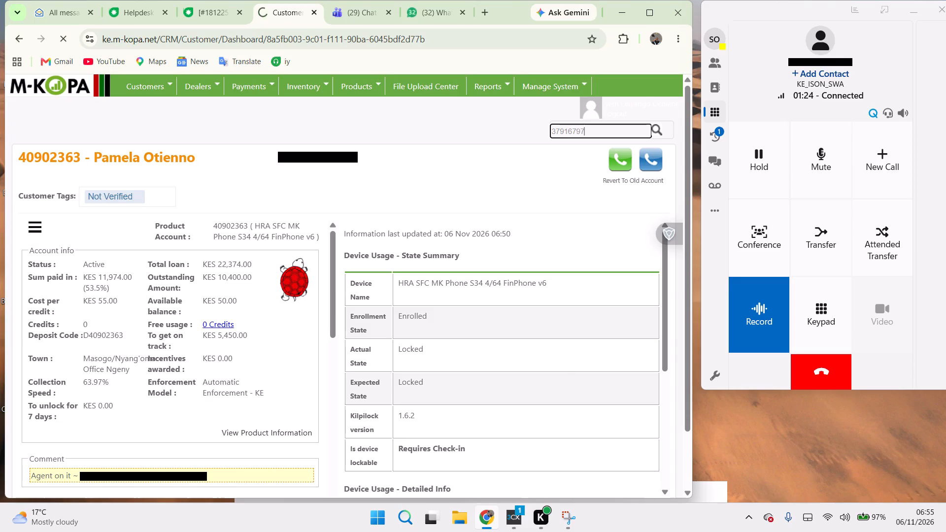
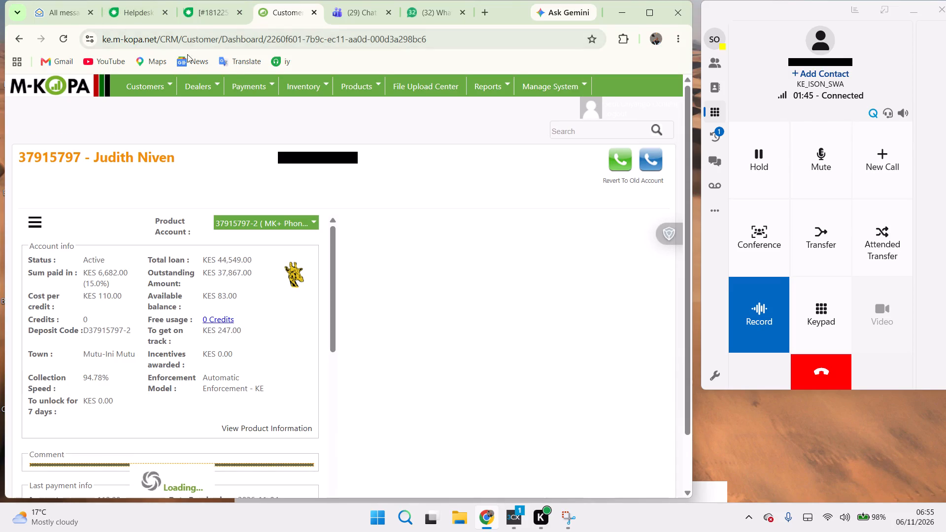
Copy the customer's account number from the heading of their CRM record.
double_click(26, 157)
right_click(26, 157)
click(62, 172)
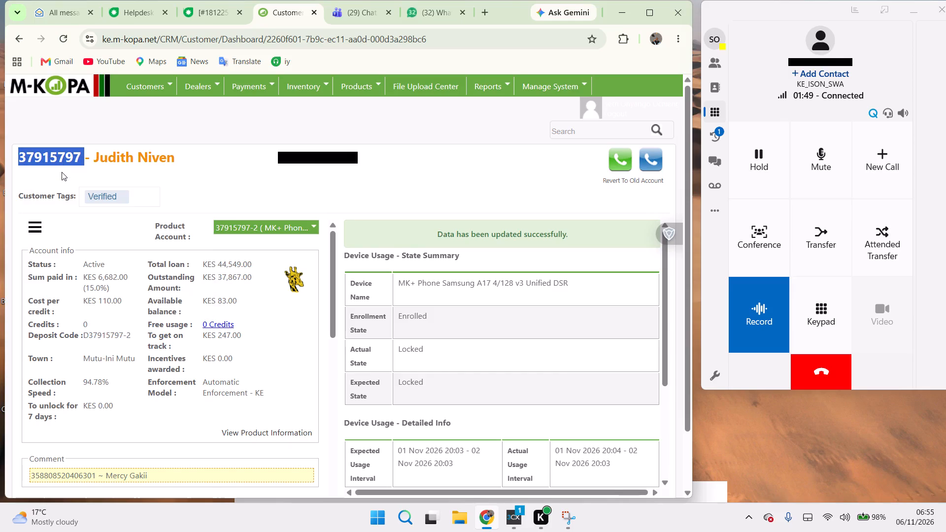
Reassign the open UNKNOWN Customers ticket in Freshdesk to the customer found by the copied account number, using its Account Info section.
click(209, 13)
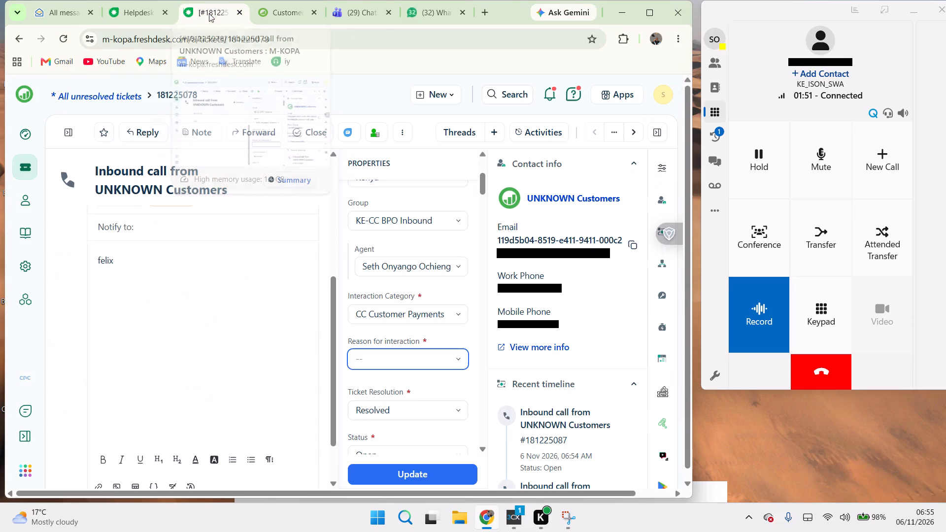
scroll(561, 372, down, 6)
scroll(561, 372, up, 2)
scroll(561, 372, down, 3)
scroll(561, 372, up, 2)
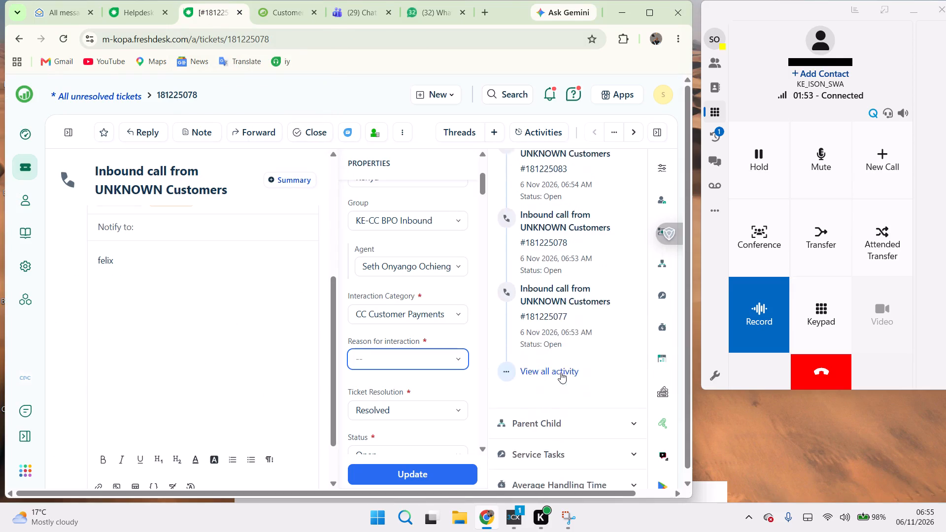
scroll(572, 372, down, 5)
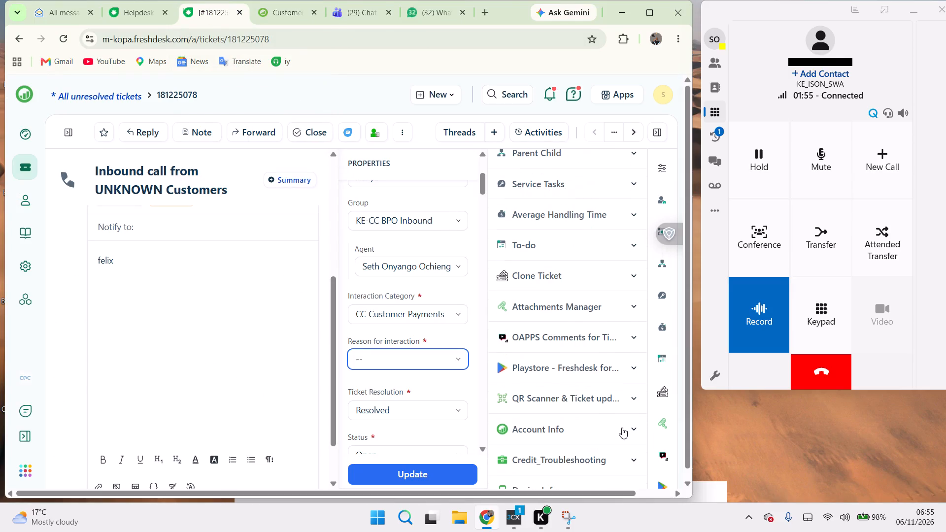
click(634, 431)
scroll(541, 433, down, 2)
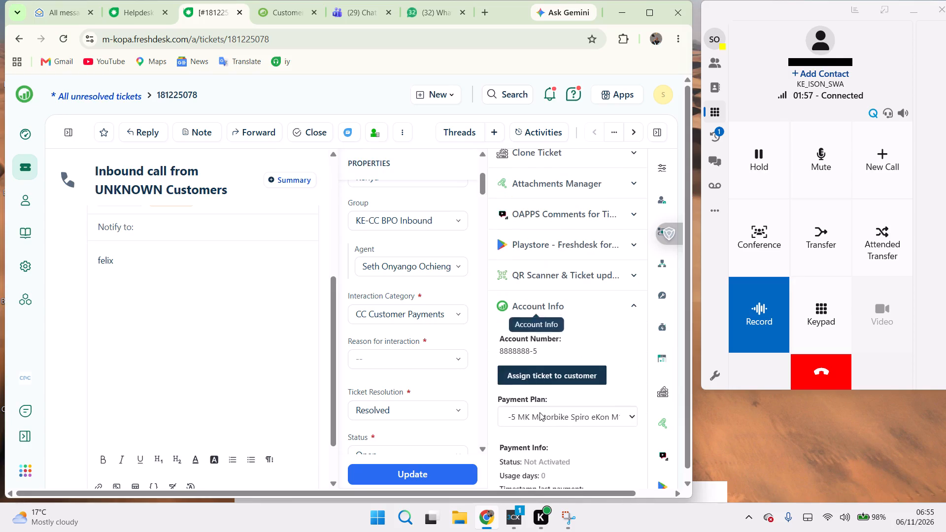
click(539, 378)
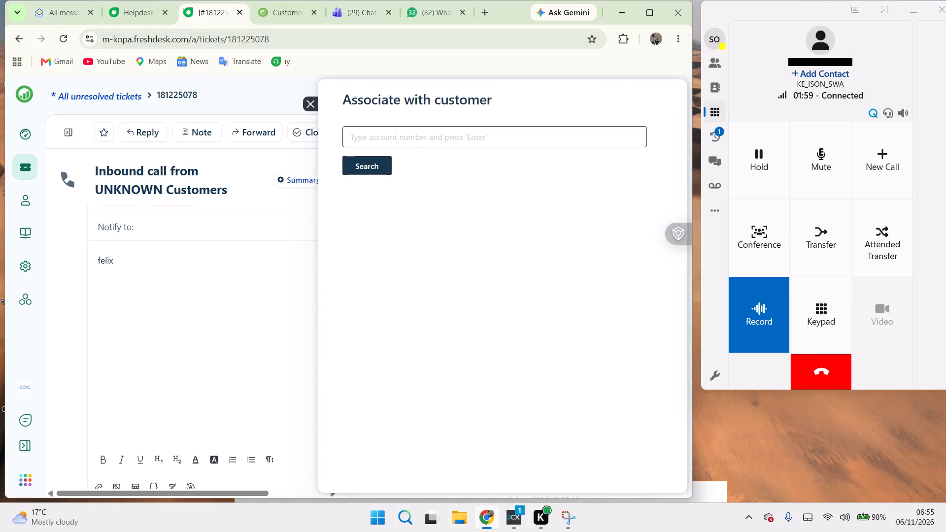
click(353, 134)
key(ctrl+v)
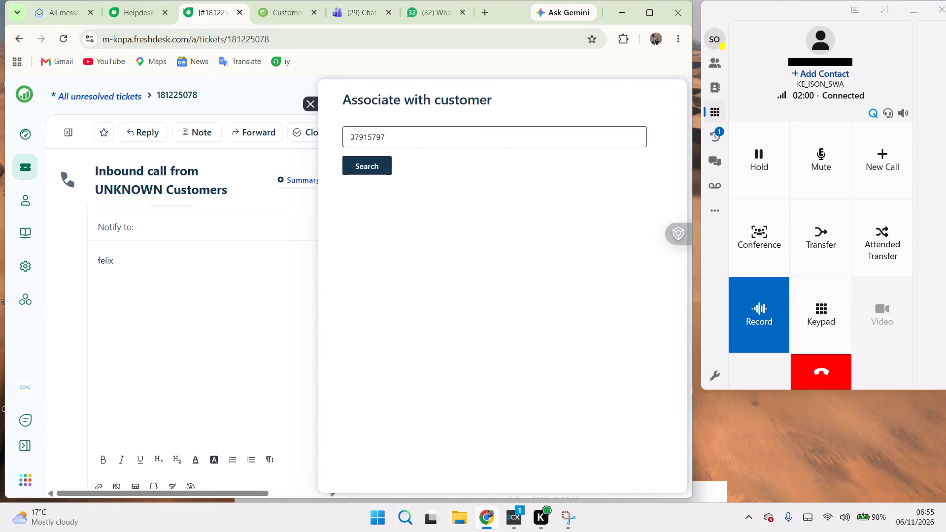
key(BackSpace)
click(369, 165)
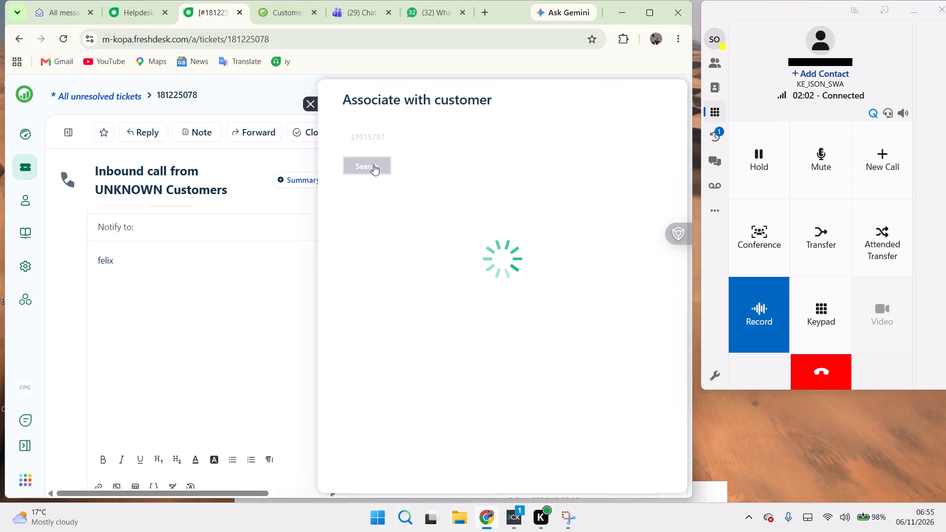
click(394, 312)
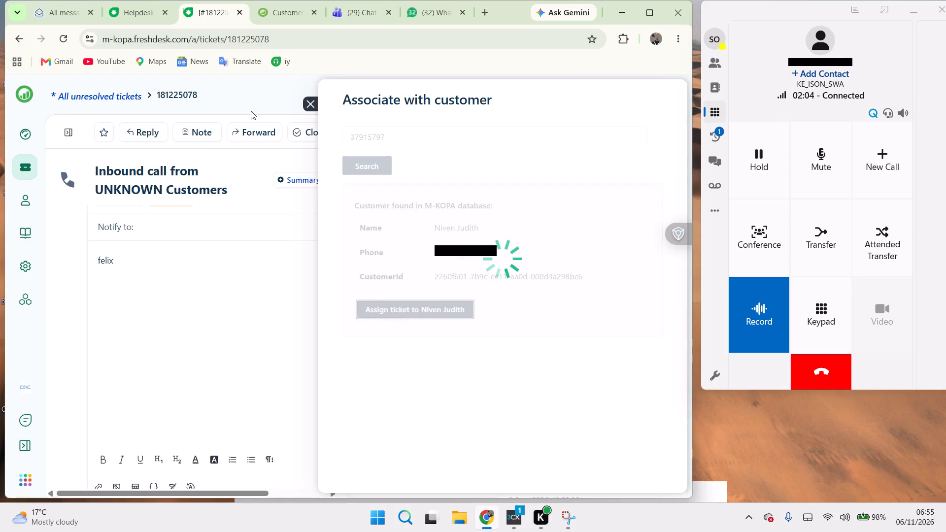
Open the customer's personal and contact information in the CRM.
click(269, 8)
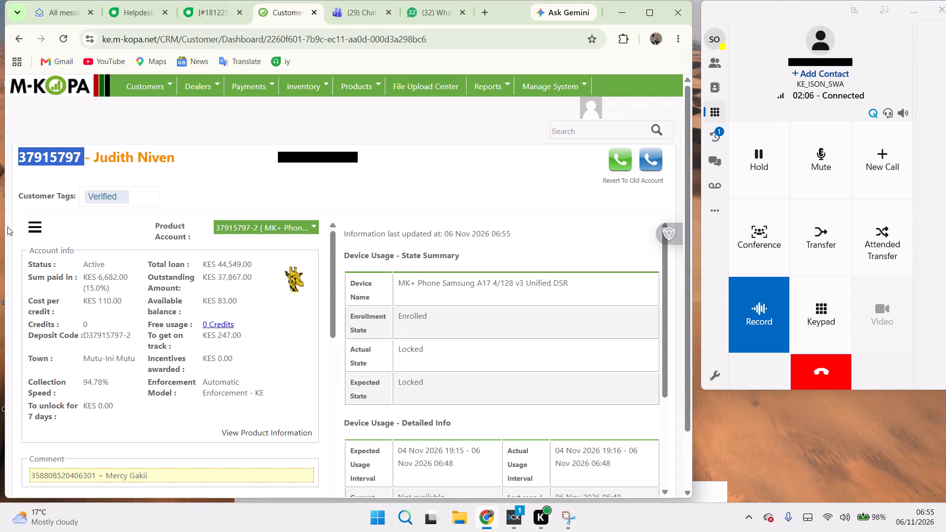
click(52, 331)
Set the ticket's Reason for interaction to Payment made in error and its Sub-reason to Payment made to wrong account/paybill.
click(223, 11)
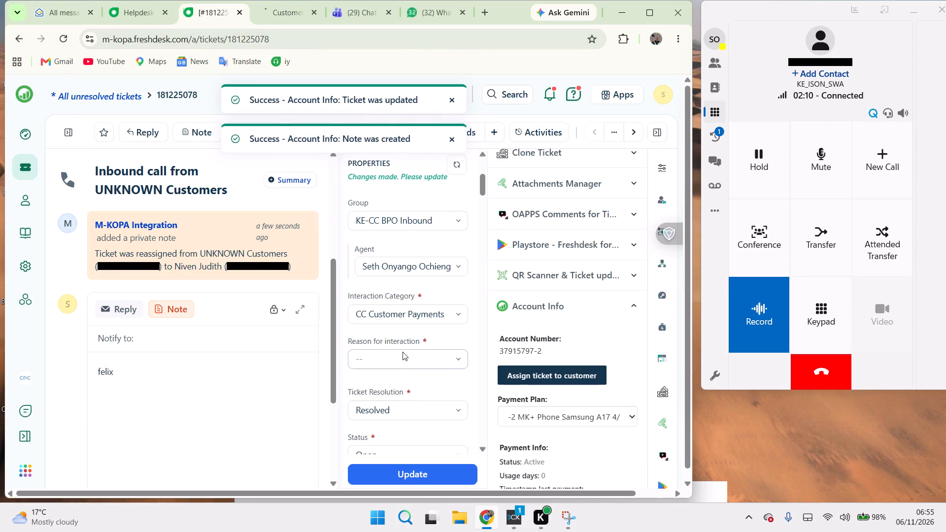
click(403, 352)
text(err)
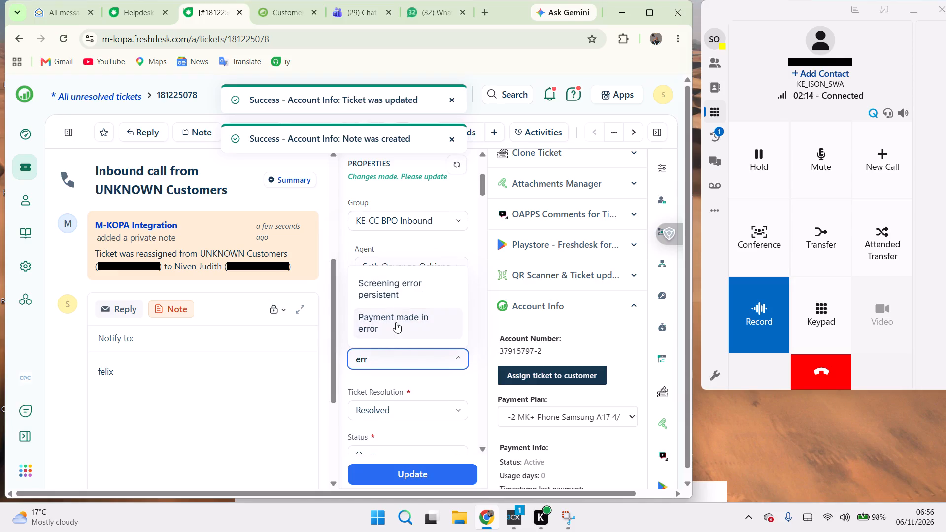
click(396, 322)
click(270, 15)
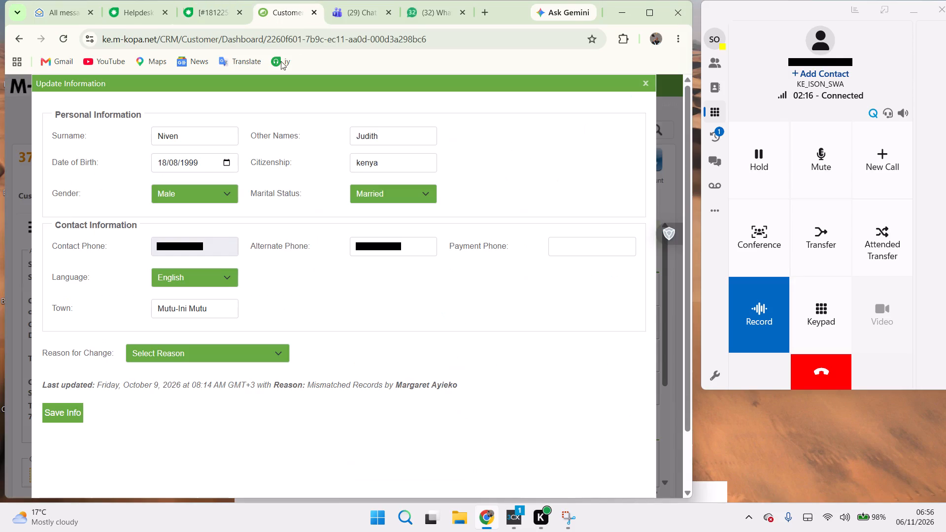
click(203, 14)
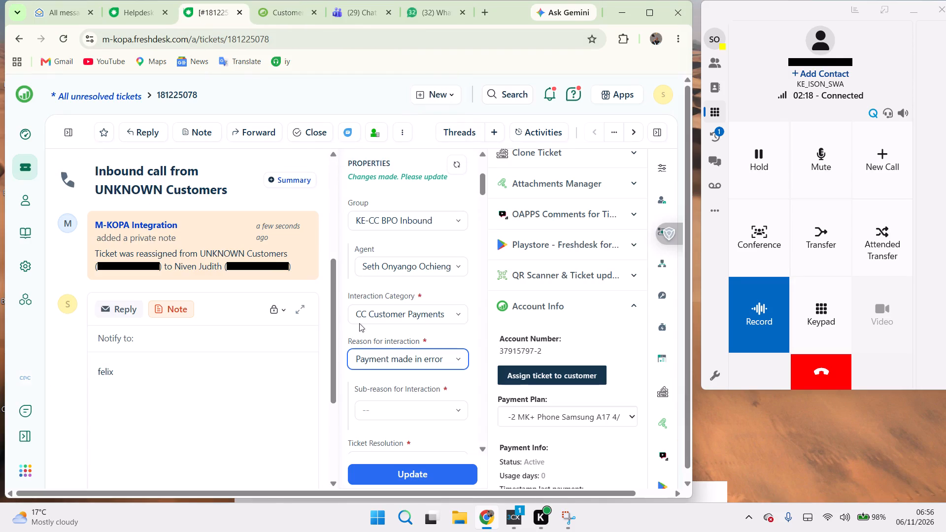
scroll(389, 410, down, 2)
scroll(389, 410, up, 1)
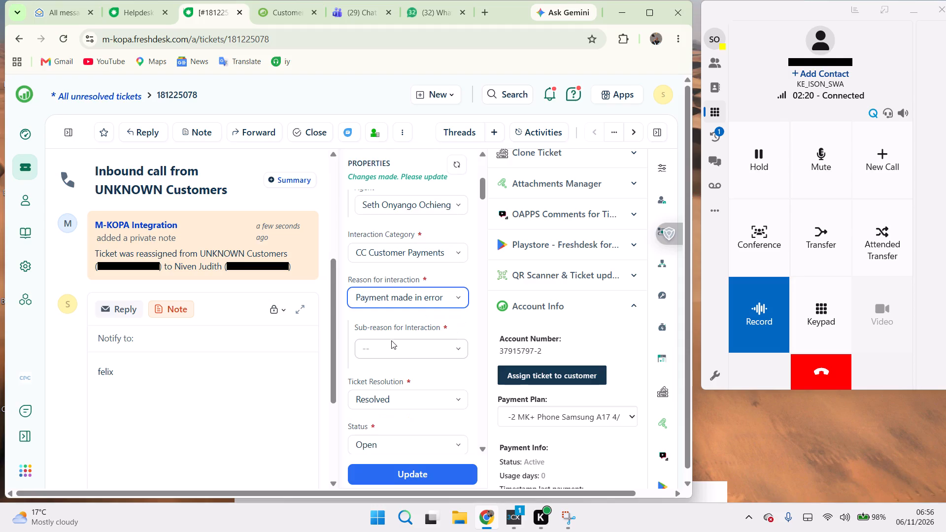
click(391, 349)
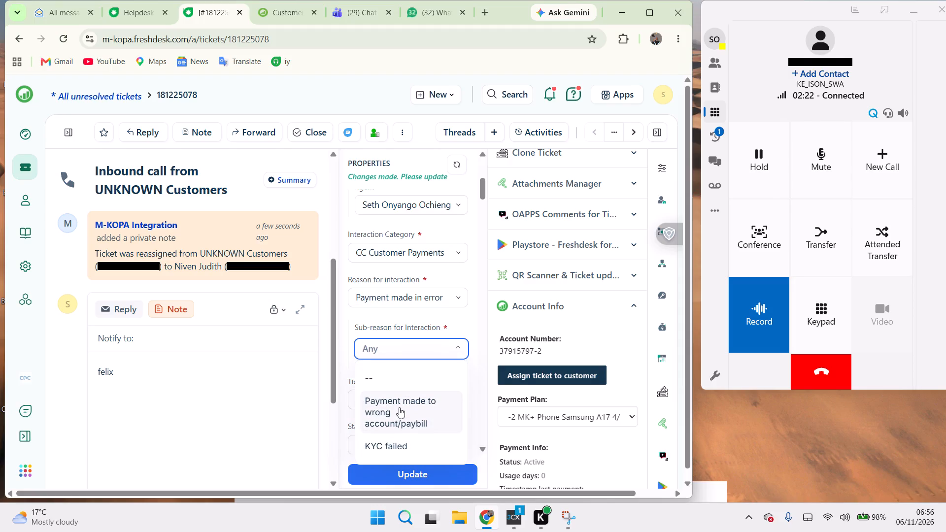
click(399, 407)
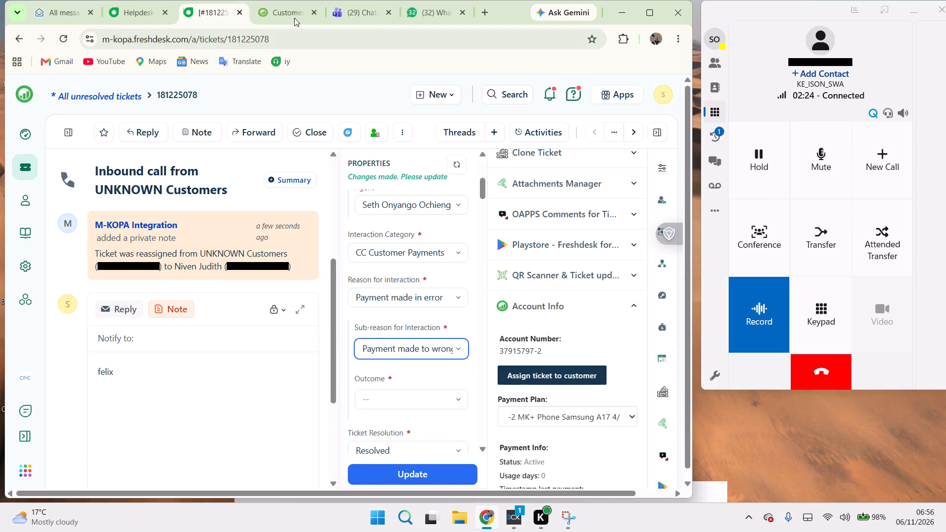
Close the customer's information form in the CRM without changes and review the account info and last payment details.
click(259, 9)
click(642, 83)
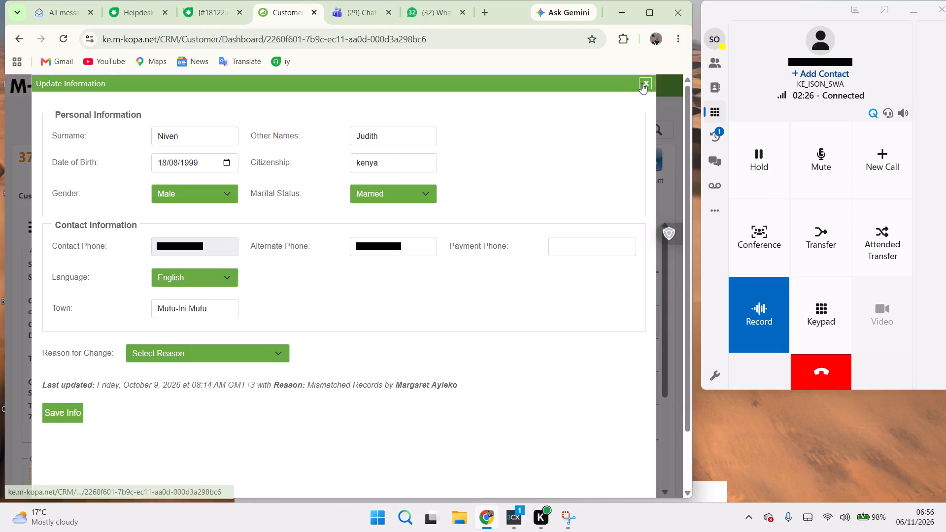
scroll(219, 347, down, 1)
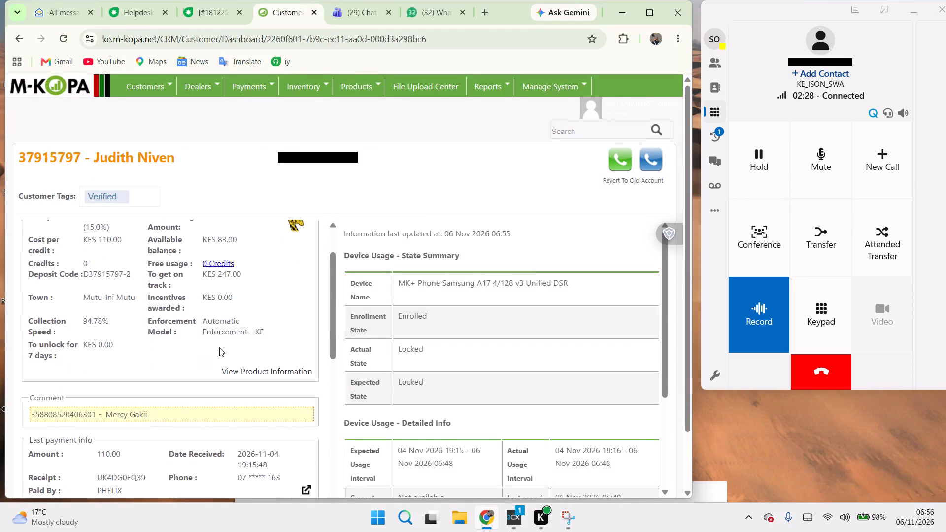
scroll(219, 347, up, 2)
scroll(219, 347, down, 4)
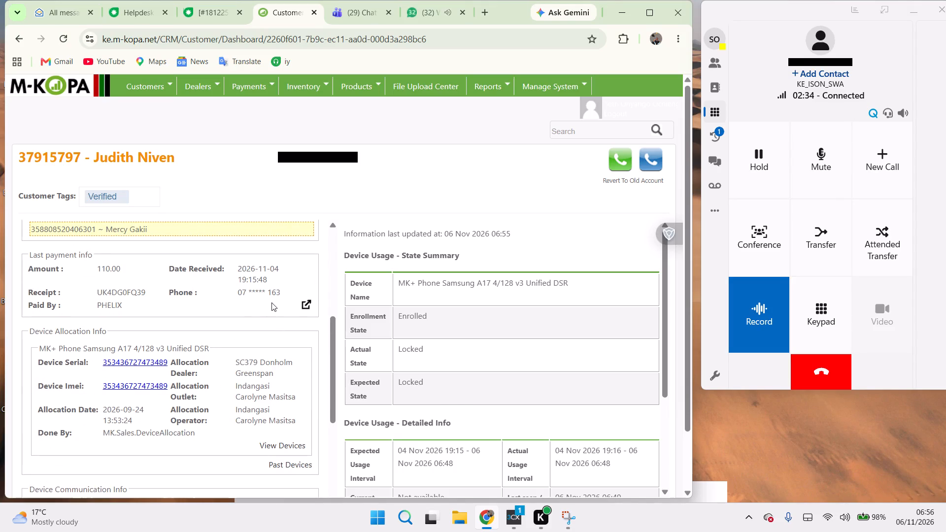
scroll(276, 300, up, 5)
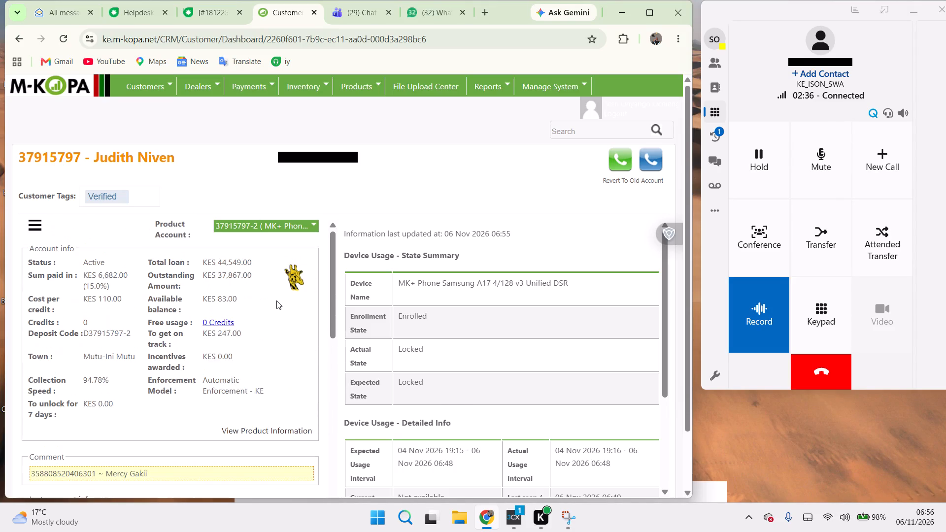
scroll(276, 300, up, 1)
scroll(276, 300, down, 1)
scroll(276, 300, up, 2)
scroll(276, 300, down, 2)
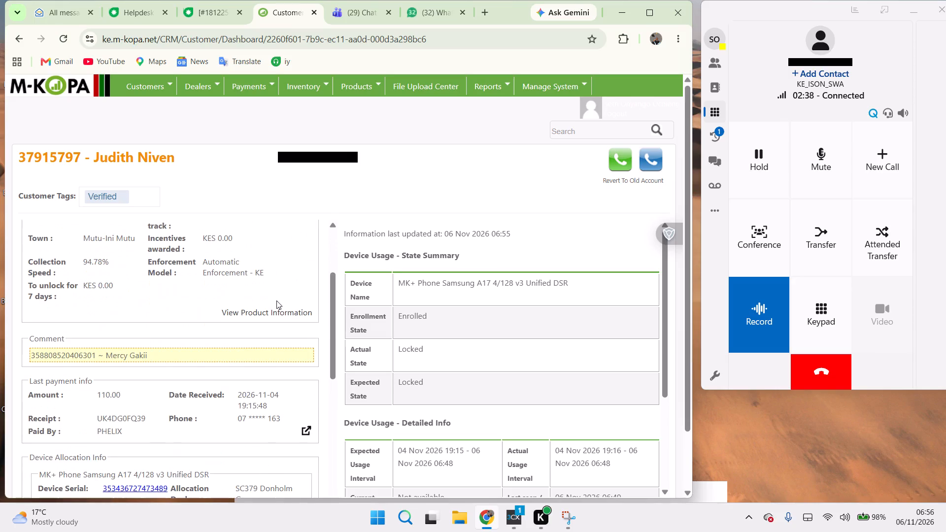
scroll(276, 300, up, 3)
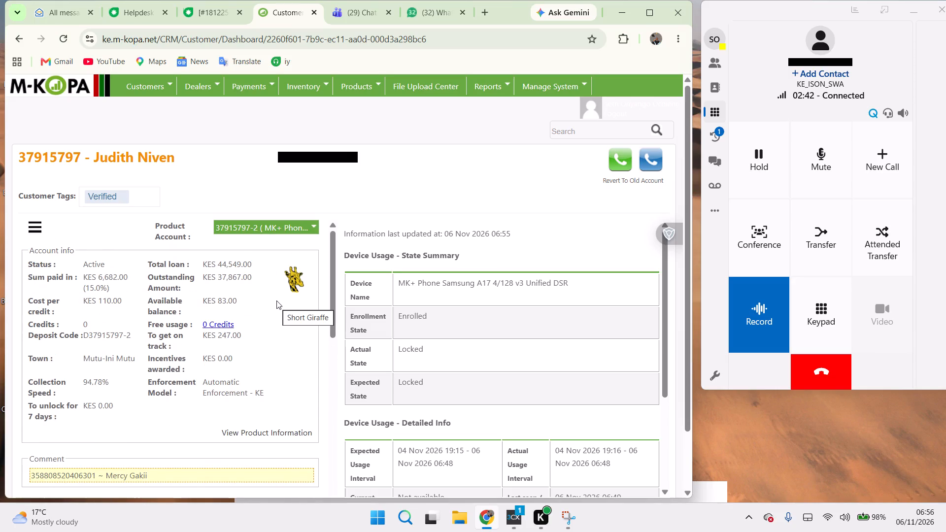
Check which product accounts the customer has in the CRM.
click(305, 225)
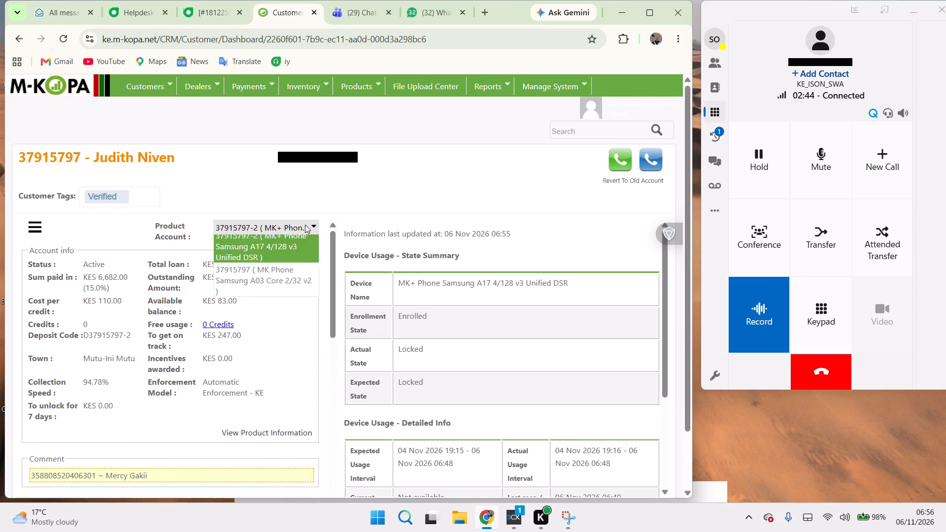
click(288, 349)
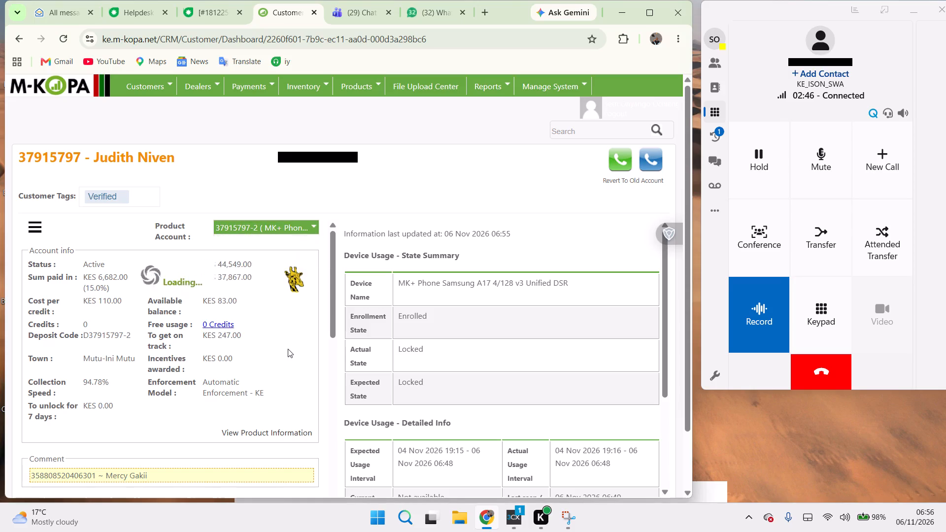
View the payment history behind the customer's last payment info and close it.
scroll(288, 349, down, 2)
scroll(288, 349, up, 1)
scroll(288, 349, down, 1)
scroll(288, 349, up, 2)
scroll(291, 366, down, 2)
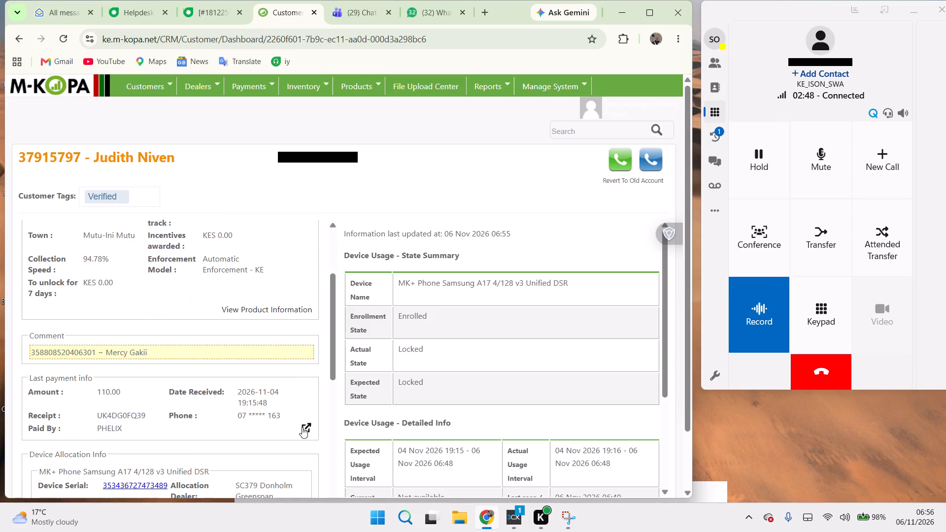
click(309, 432)
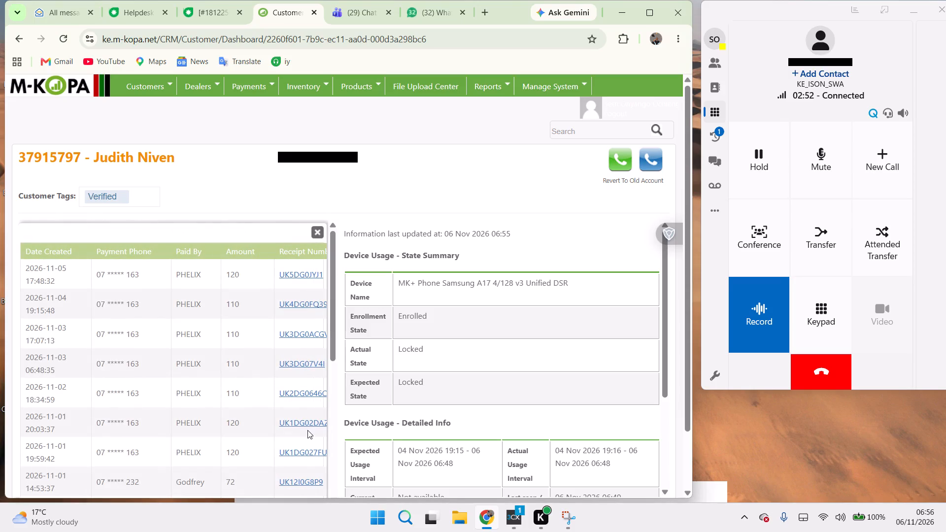
click(316, 233)
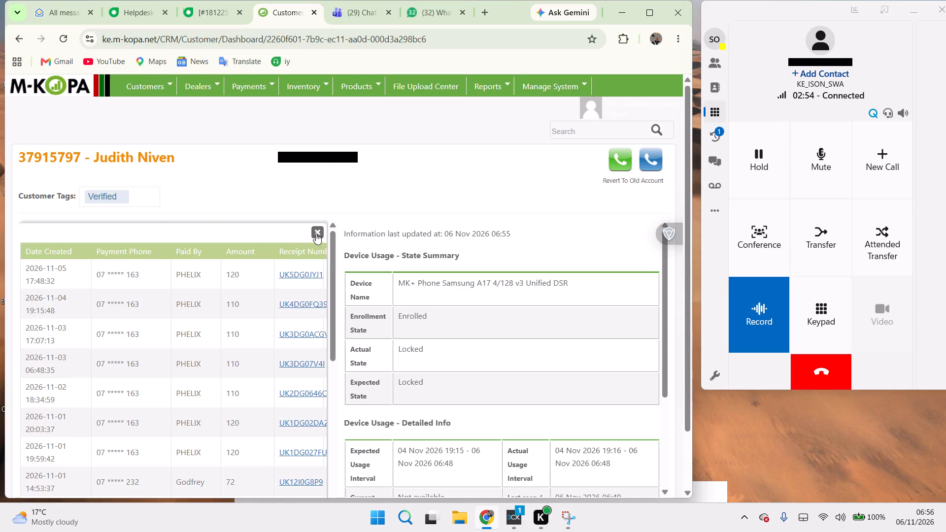
Recheck the customer's account info and their personal and contact information, closing the form without changes.
scroll(260, 376, down, 1)
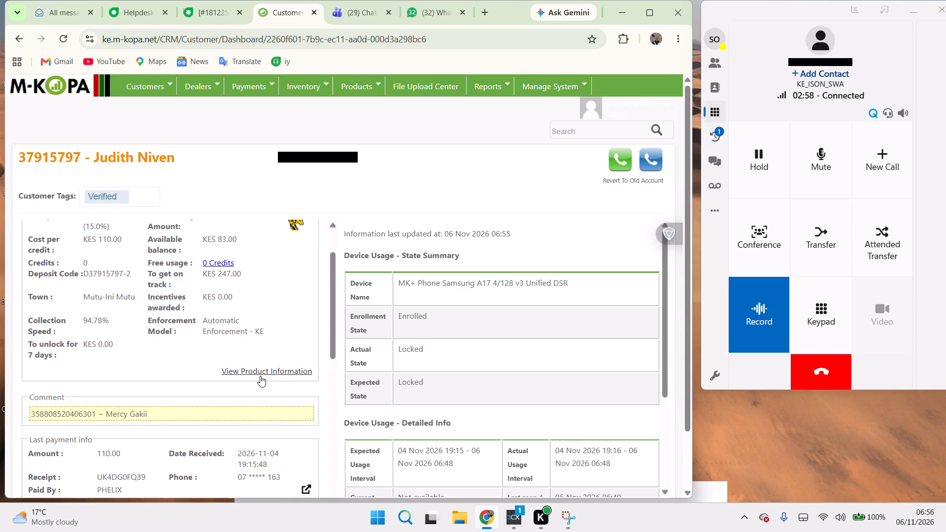
scroll(221, 338, up, 4)
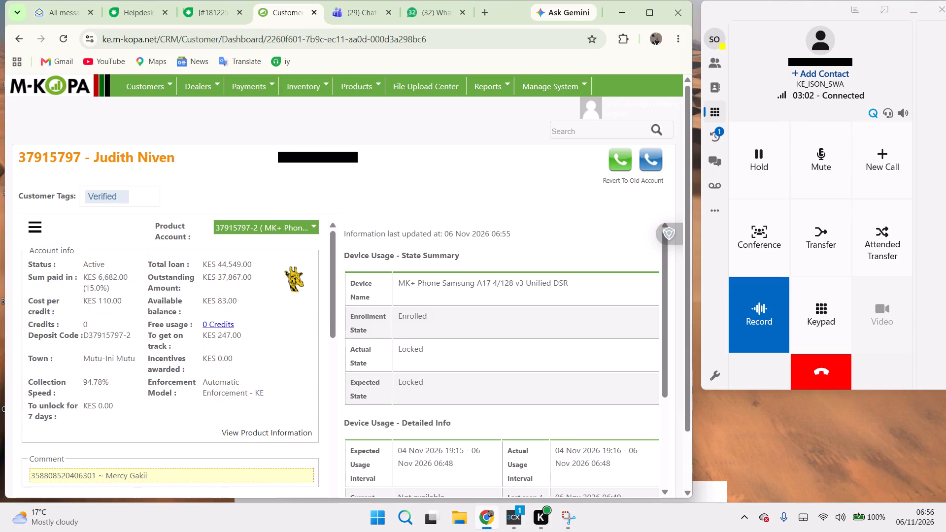
scroll(222, 338, up, 2)
click(60, 327)
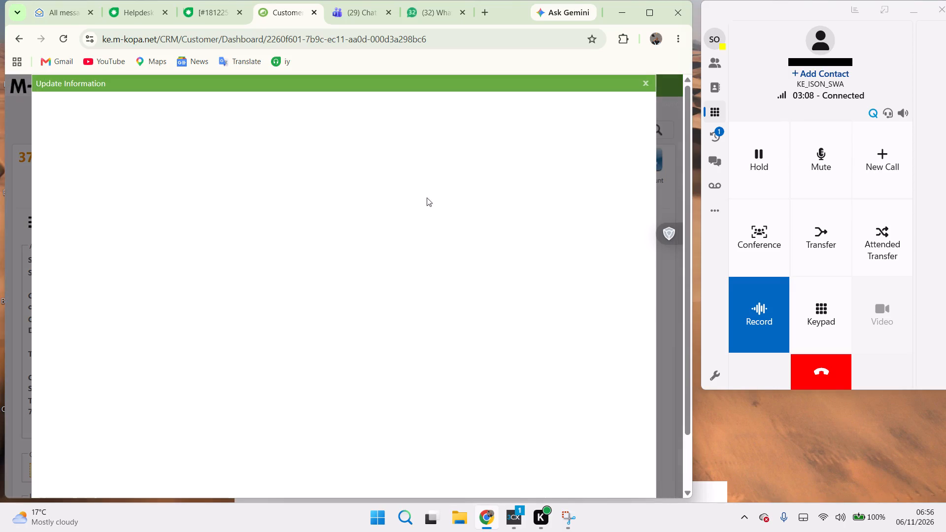
click(641, 84)
Reopen the customer's payment history from the last payment info to examine the payments received.
scroll(306, 430, down, 3)
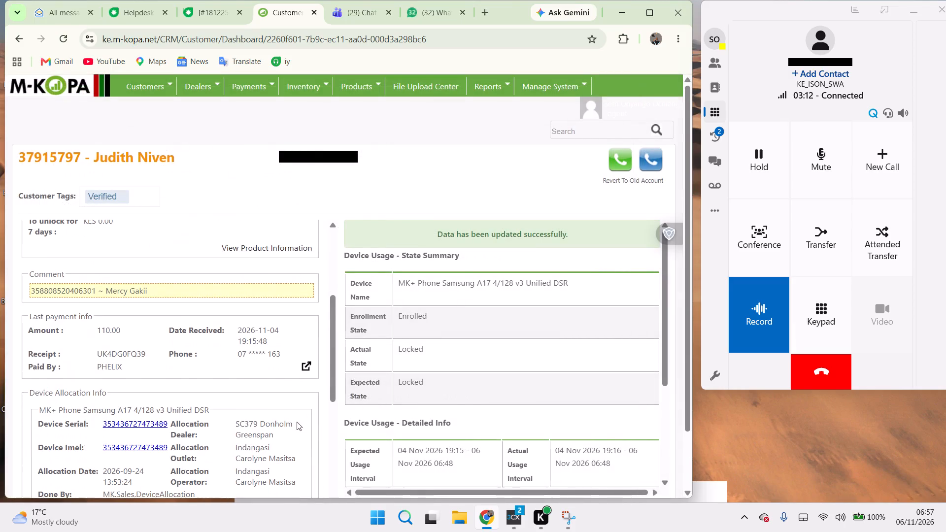
click(299, 368)
click(306, 365)
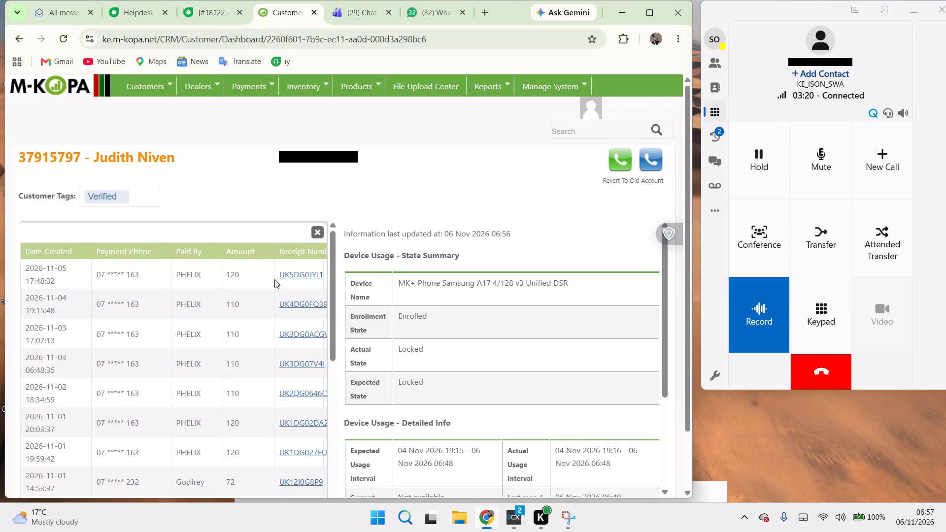
double_click(31, 267)
click(31, 267)
click(31, 267)
drag(27, 267, 107, 276)
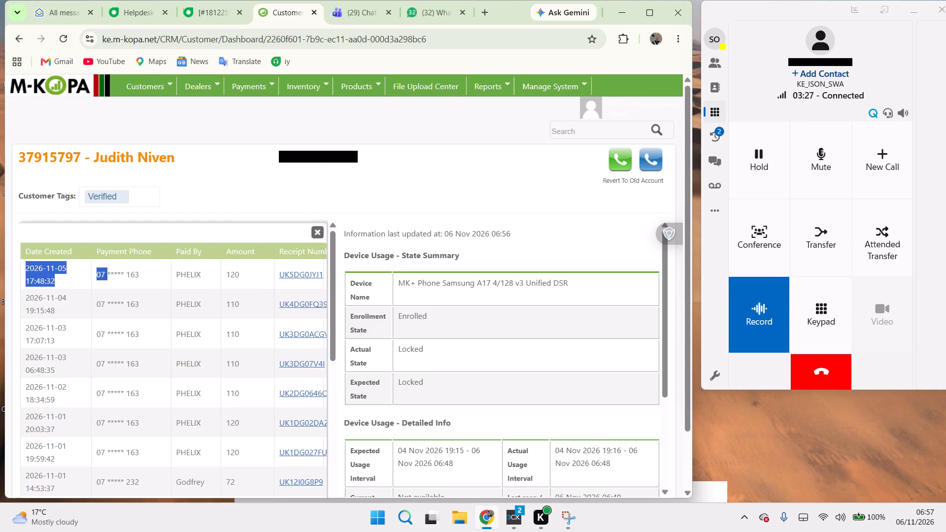
drag(107, 276, 315, 282)
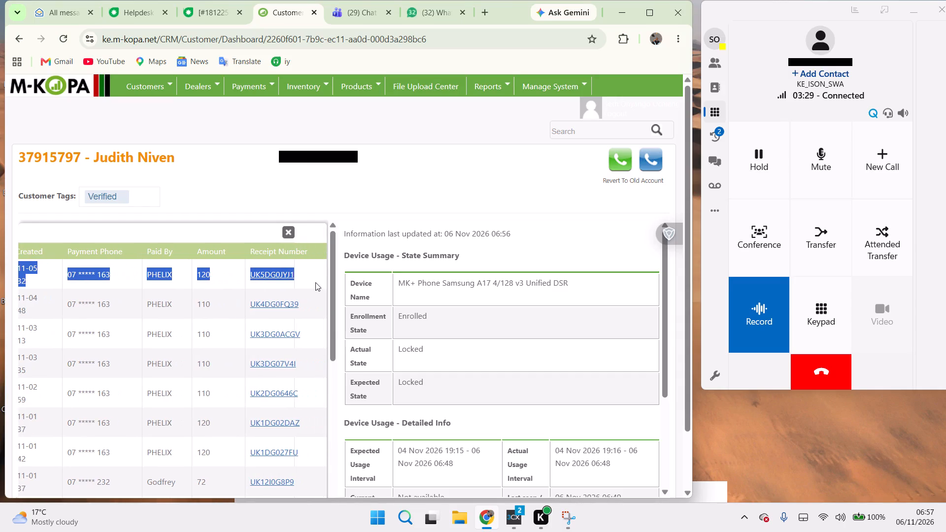
right_click(315, 282)
click(357, 299)
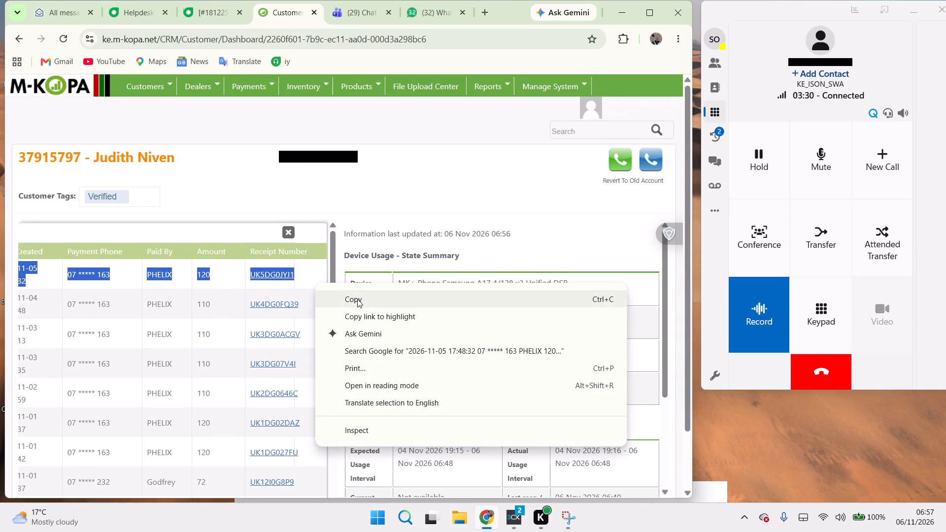
click(194, 19)
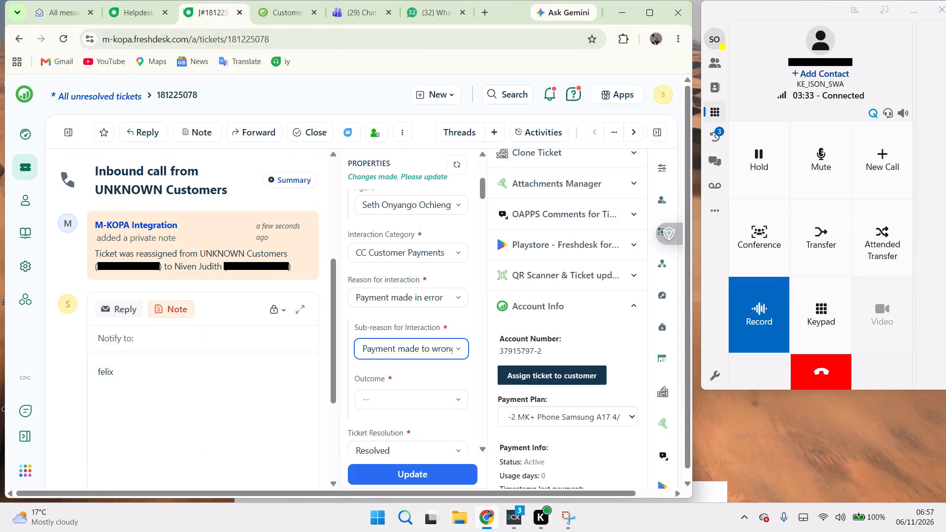
click(137, 418)
key(ctrl+v)
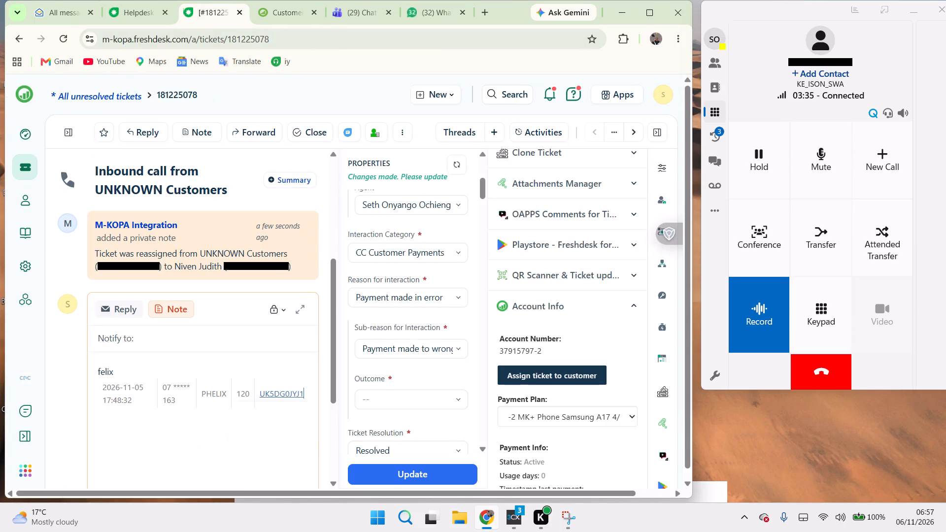
Set the ticket's Outcome to Escalated: BPO payment refunds queue.
click(396, 399)
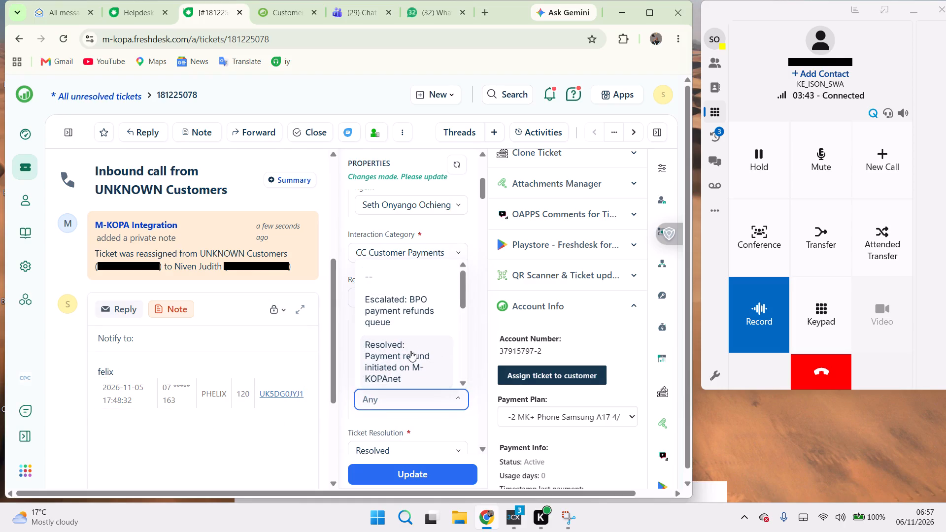
click(395, 312)
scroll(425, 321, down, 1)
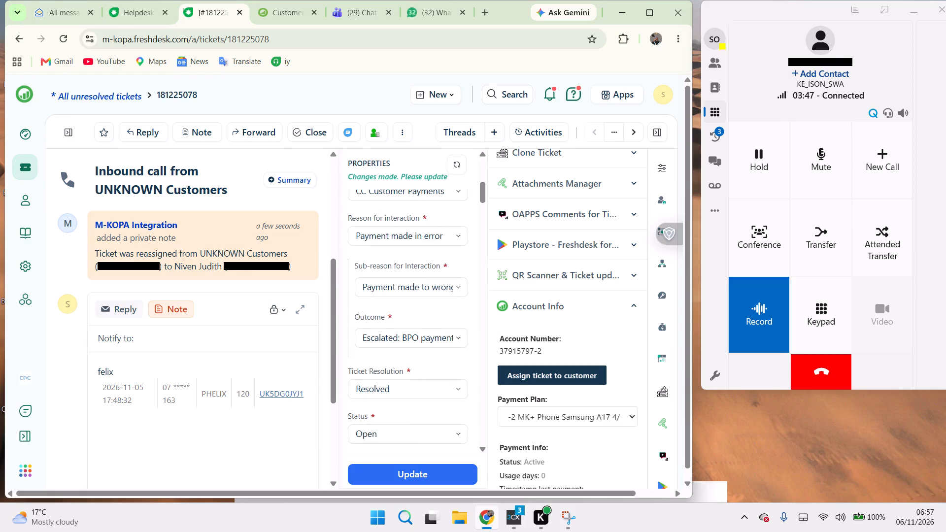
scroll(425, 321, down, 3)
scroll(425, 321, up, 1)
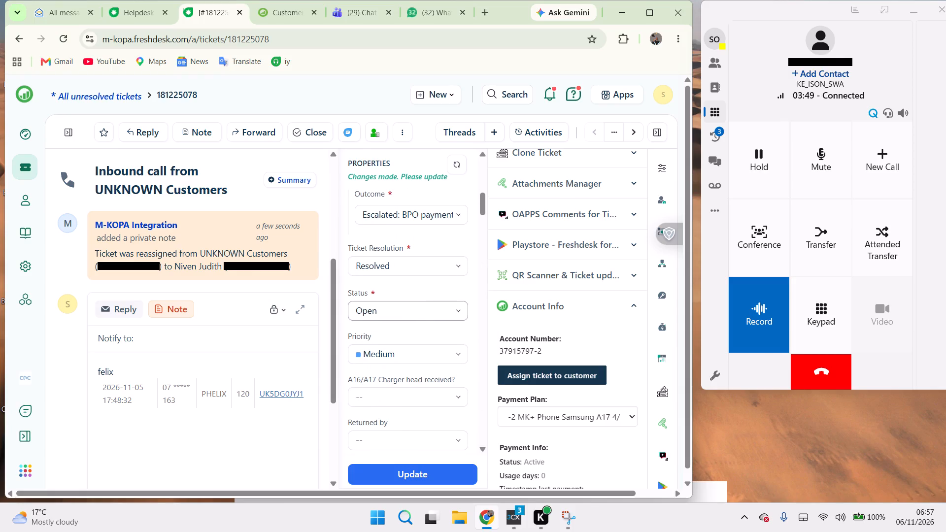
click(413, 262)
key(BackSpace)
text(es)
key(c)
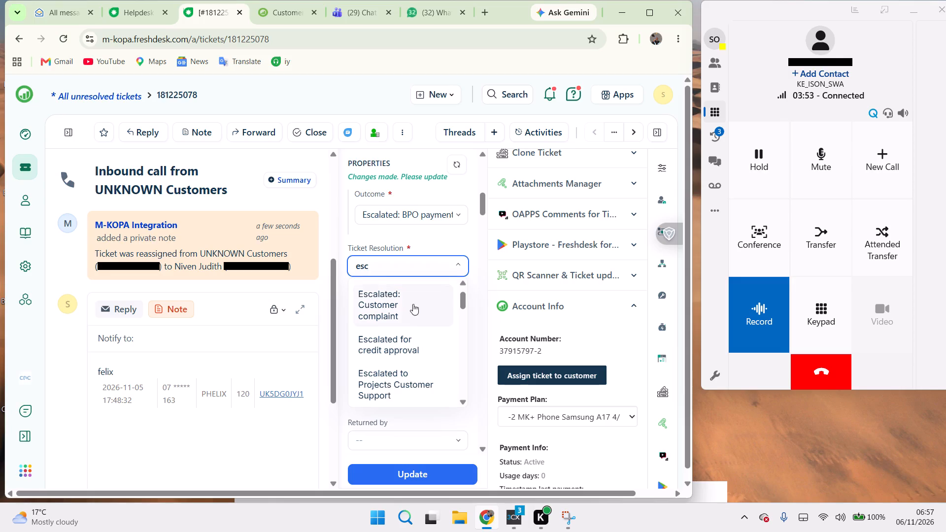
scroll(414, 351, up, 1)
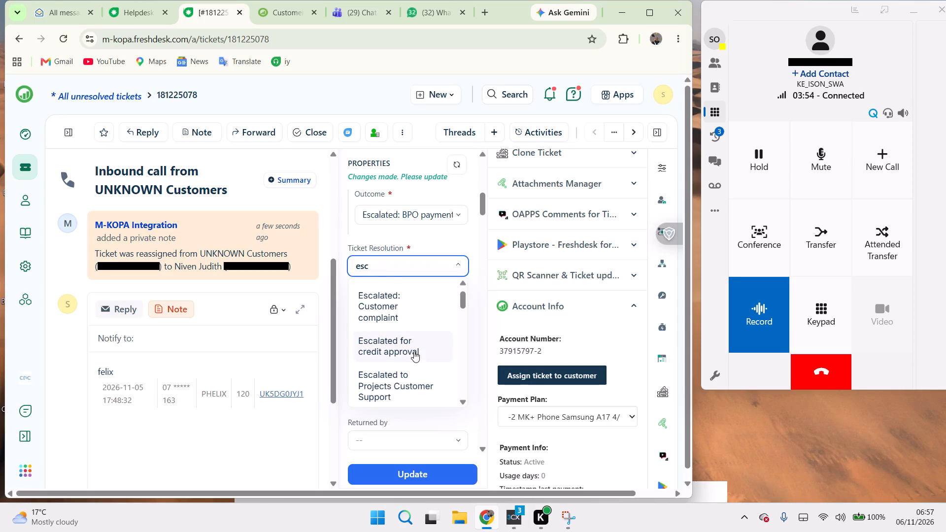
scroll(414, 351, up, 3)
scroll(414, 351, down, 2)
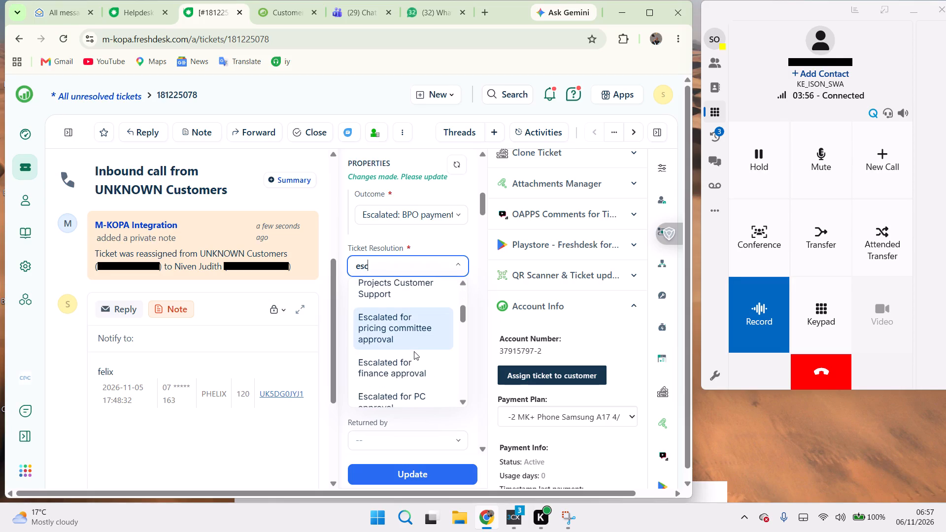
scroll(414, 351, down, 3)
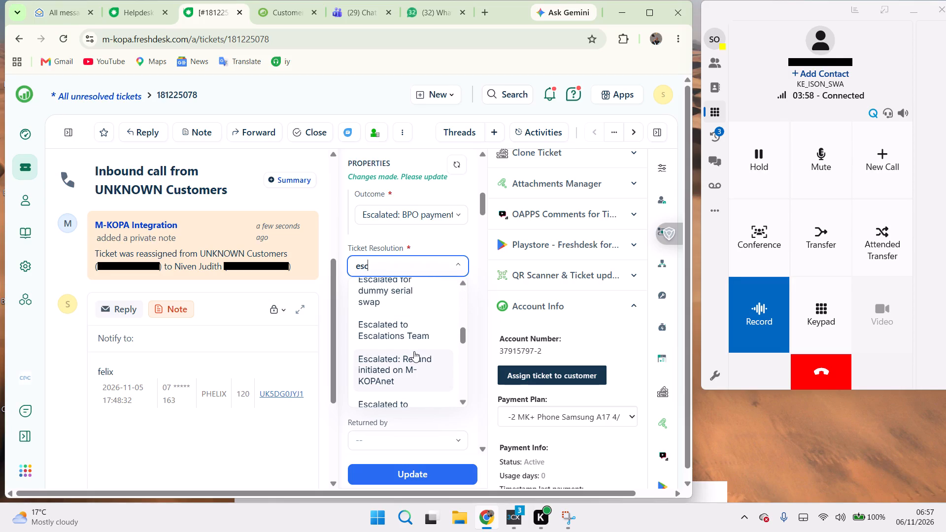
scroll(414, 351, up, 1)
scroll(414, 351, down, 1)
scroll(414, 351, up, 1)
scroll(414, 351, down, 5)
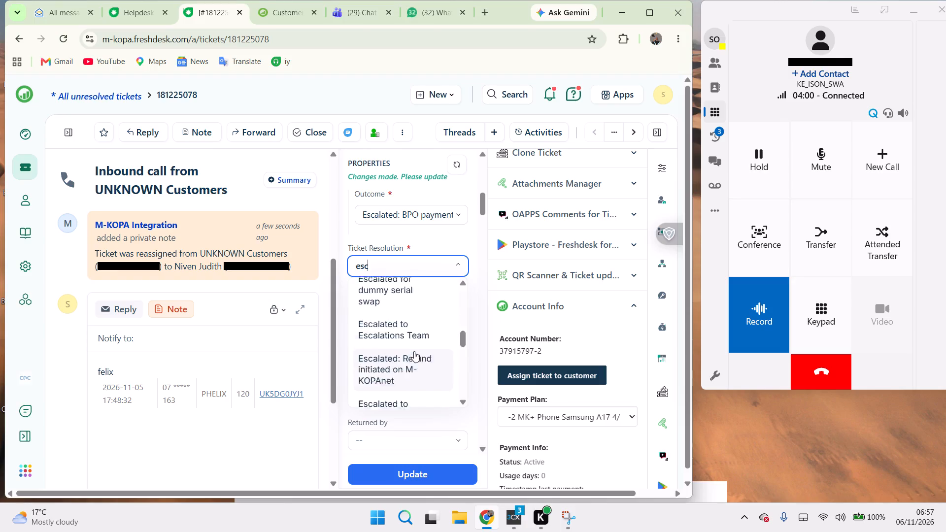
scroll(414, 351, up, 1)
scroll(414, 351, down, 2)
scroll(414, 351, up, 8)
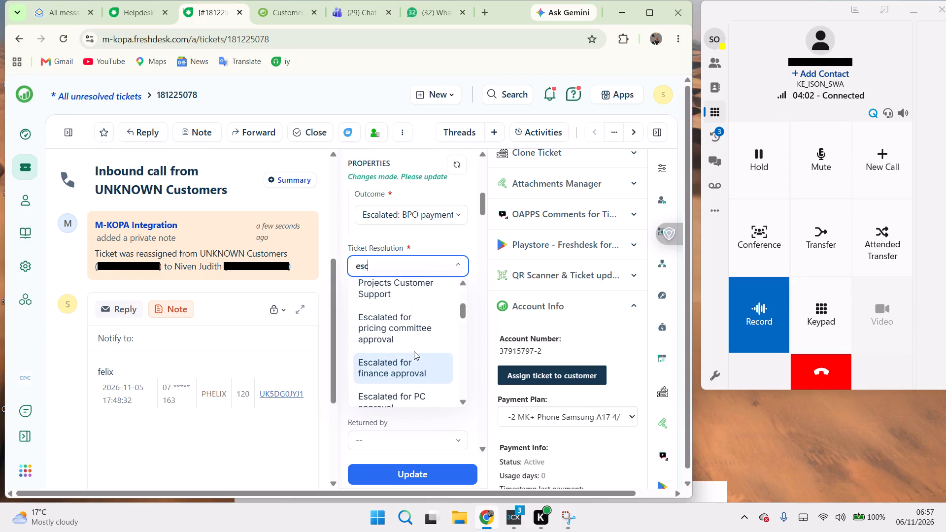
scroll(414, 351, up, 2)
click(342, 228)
Set the Ticket Resolution to Escalated and the Status to Resolved.
scroll(418, 235, up, 1)
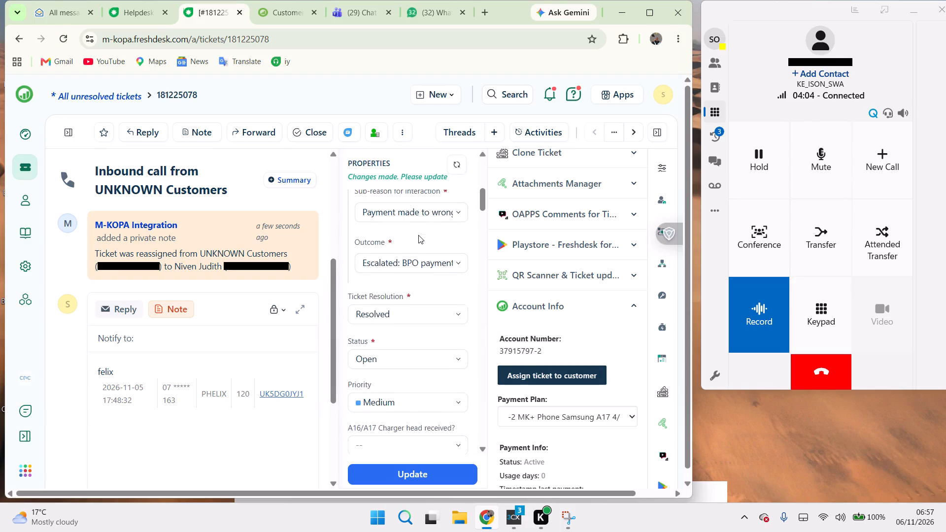
scroll(418, 235, up, 1)
scroll(418, 235, down, 1)
click(425, 328)
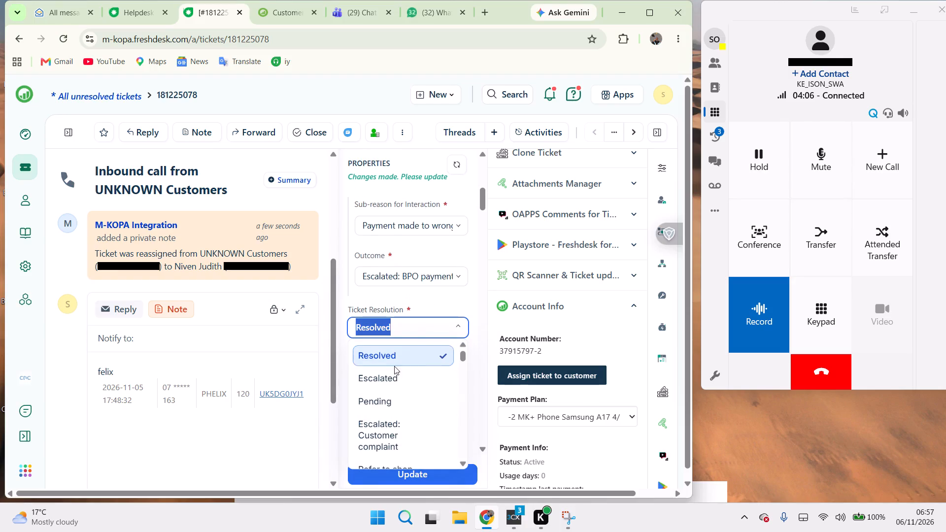
click(383, 377)
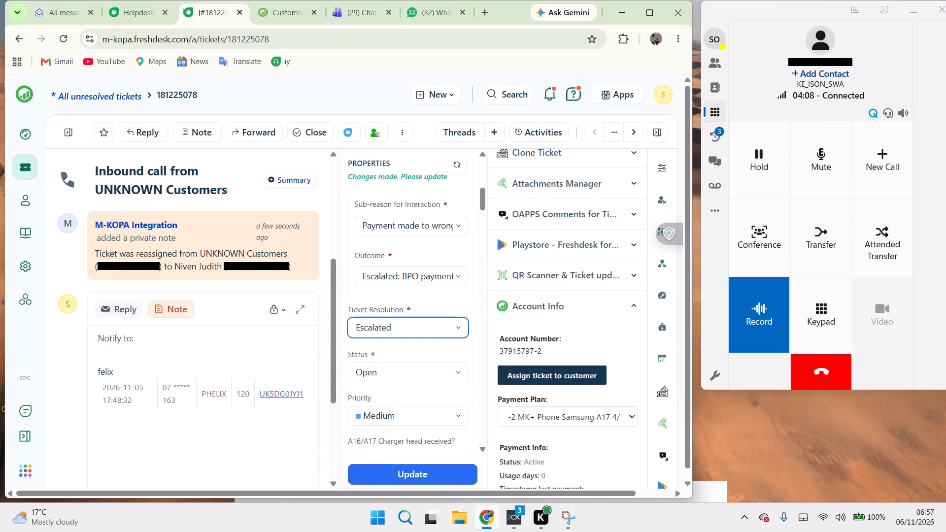
click(387, 374)
click(377, 444)
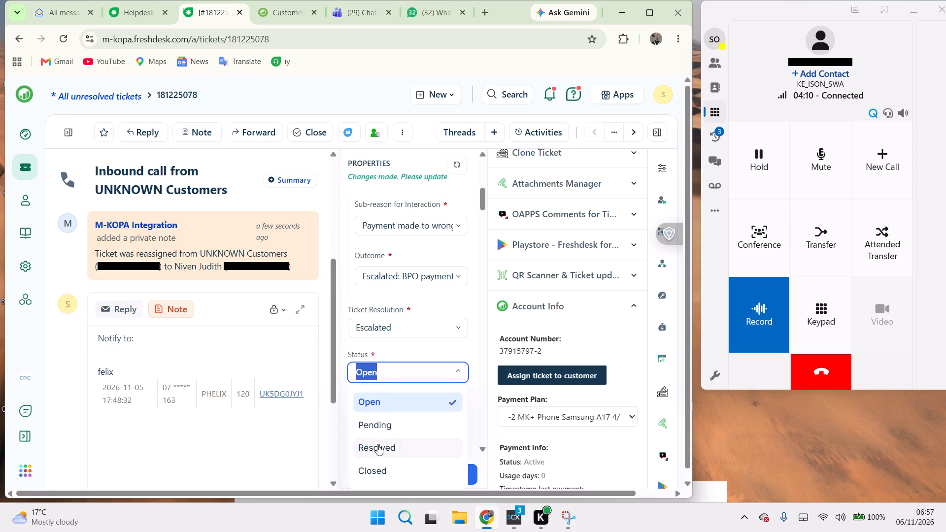
Copy the sub-reason "Payment made to wrong account/paybill" into the note above the payment row and add "kindly assist" on the line below.
click(393, 222)
right_click(393, 222)
click(431, 265)
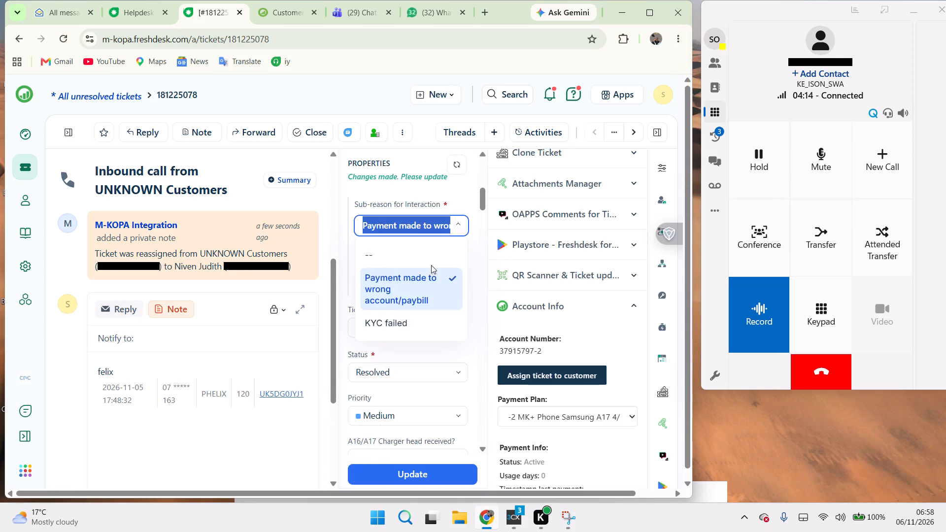
click(147, 370)
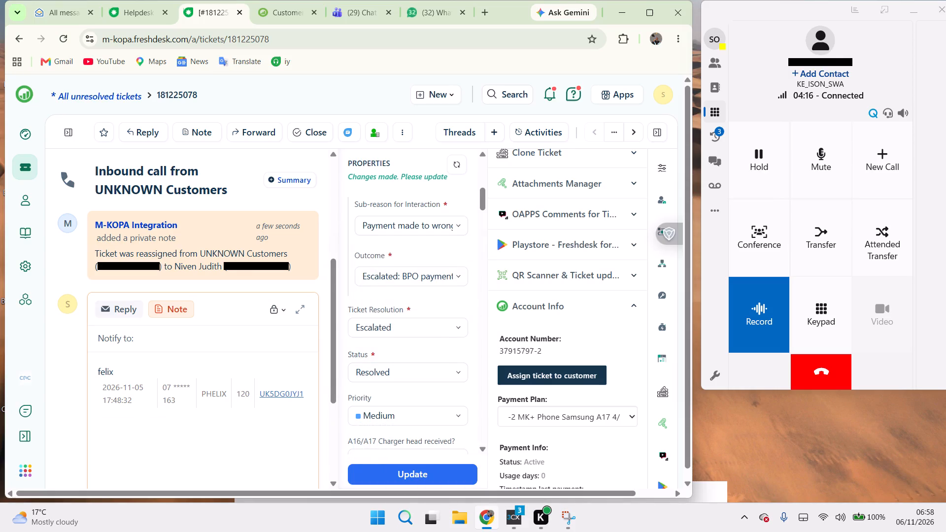
key(Return)
key(ctrl+v)
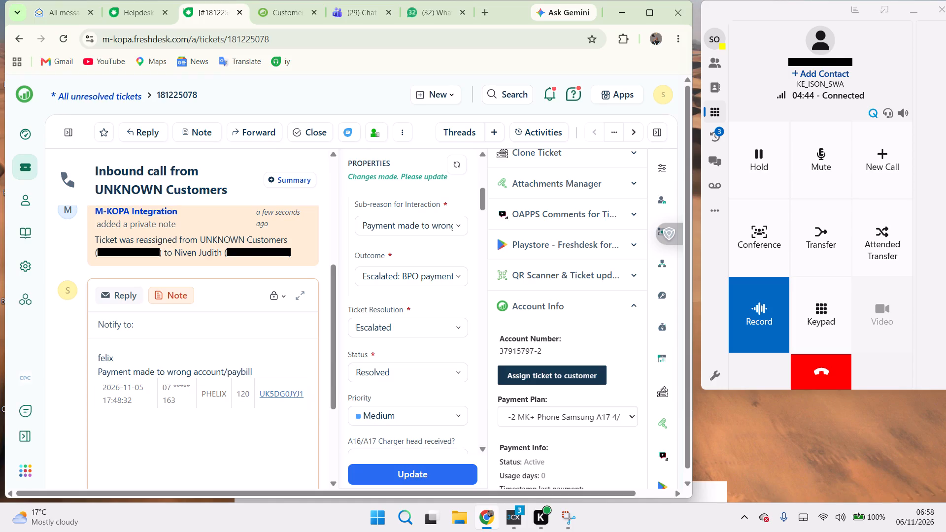
key(Return)
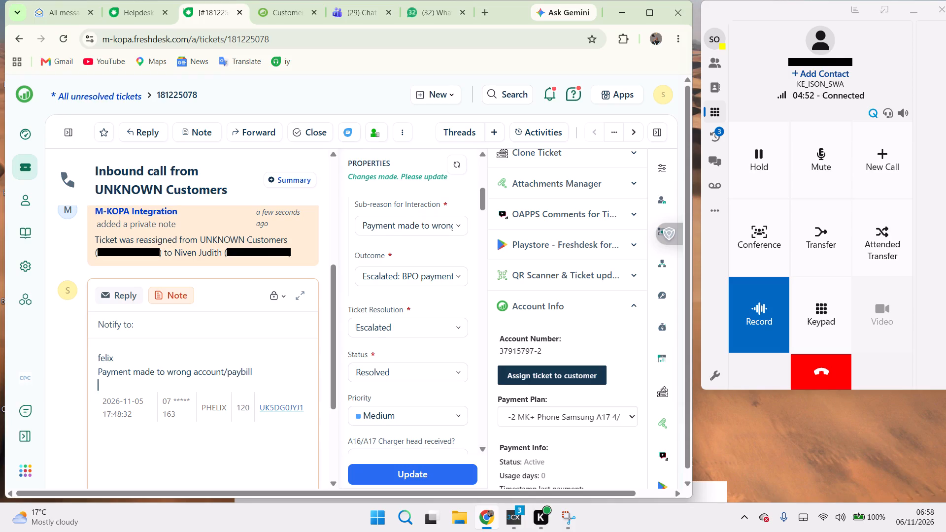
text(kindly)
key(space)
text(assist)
Replace "/paybill" in the note so the line reads "Payment made to wrong account instead of -2".
click(283, 365)
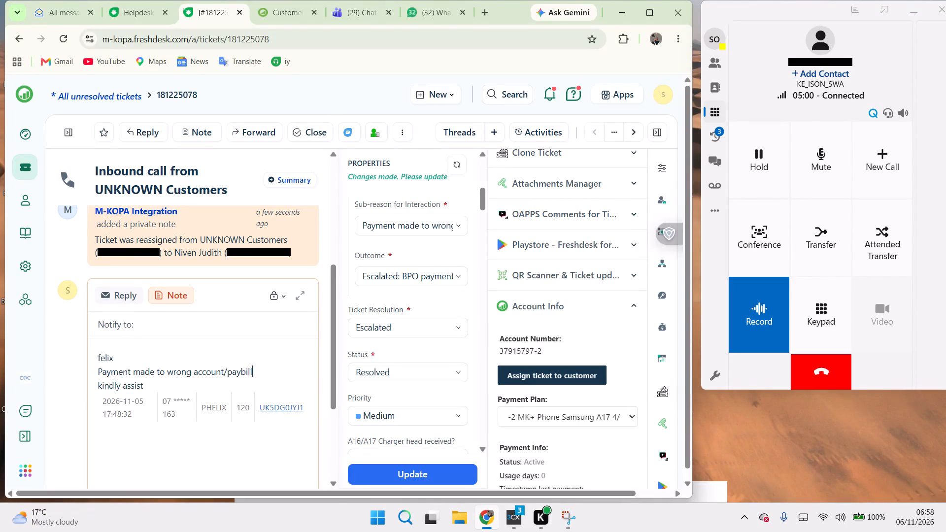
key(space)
key(BackSpace)
key(BackSpace)
key(BackSpace)
key(BackSpace)
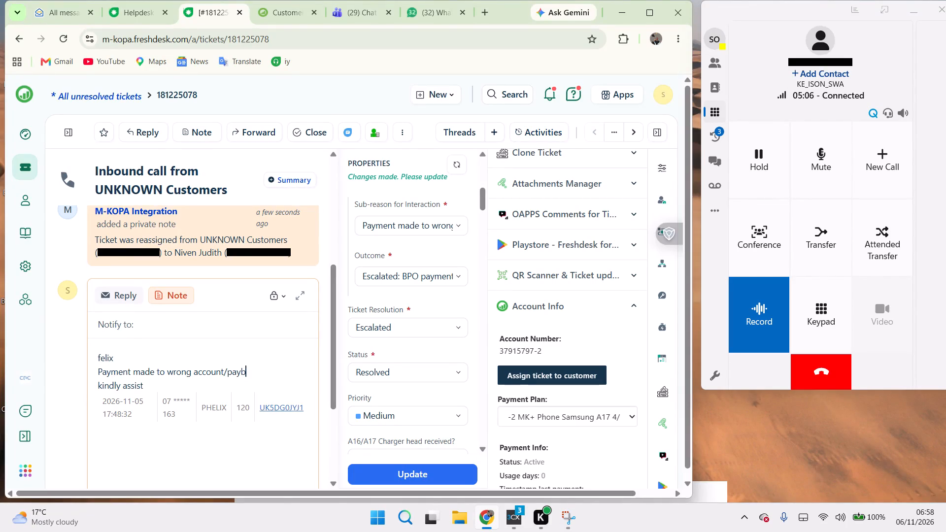
key(BackSpace)
key(BackSpace)
key(BackSpace)
key(BackSpace)
key(BackSpace)
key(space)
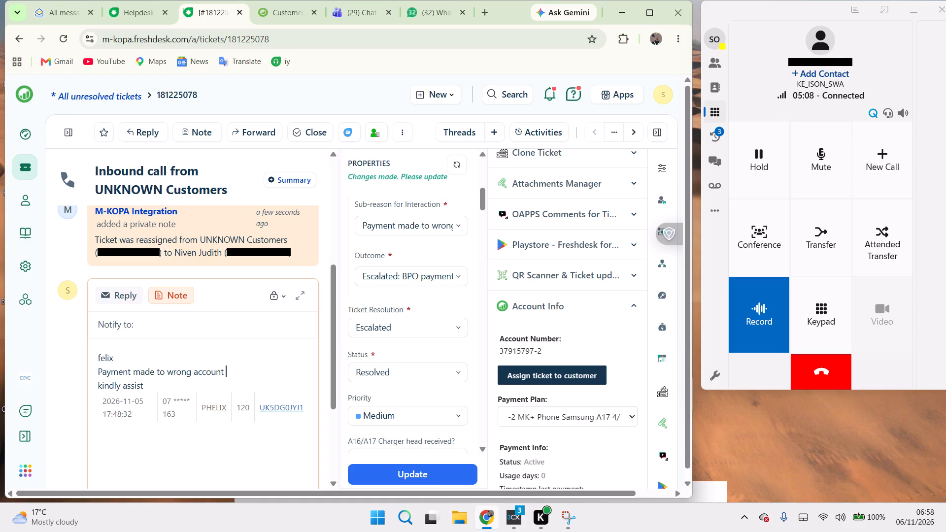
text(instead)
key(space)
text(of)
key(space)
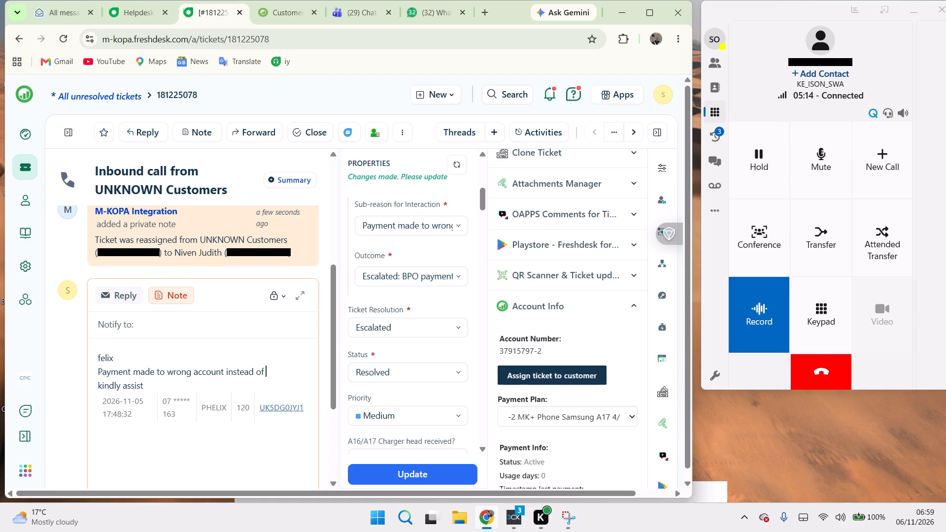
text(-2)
Add the private note to the ticket and update the ticket's properties.
scroll(283, 408, down, 1)
scroll(283, 408, up, 1)
scroll(283, 408, down, 1)
scroll(279, 462, down, 2)
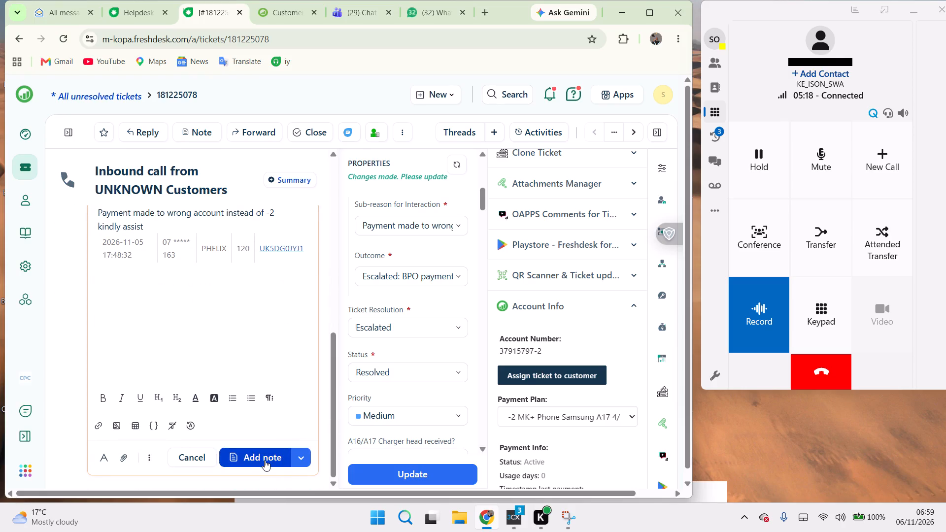
double_click(265, 460)
click(392, 471)
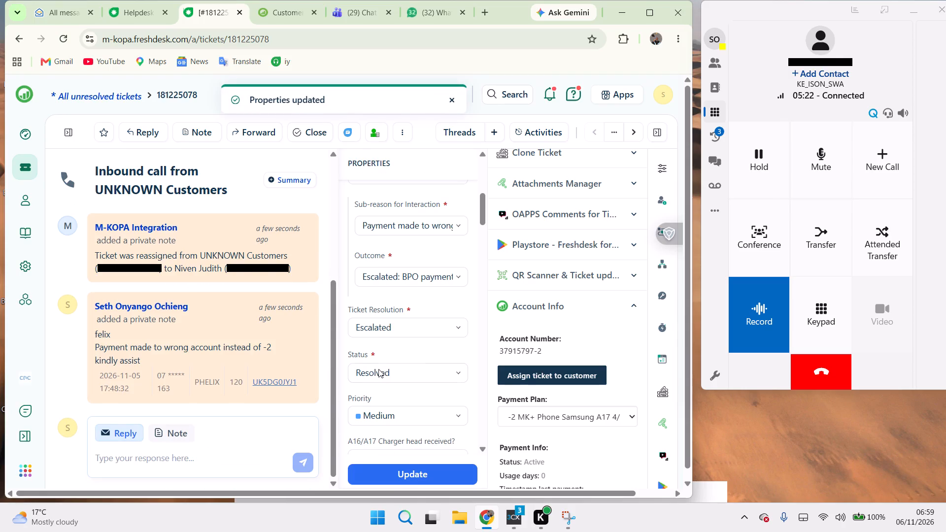
click(410, 473)
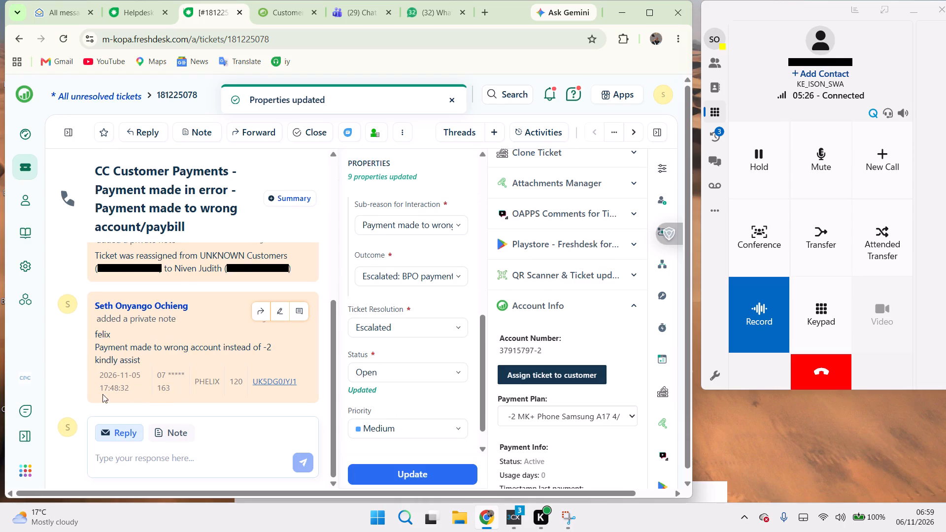
Review the updated ticket's properties and check the ongoing call's details in the CDC Softphone.
double_click(24, 379)
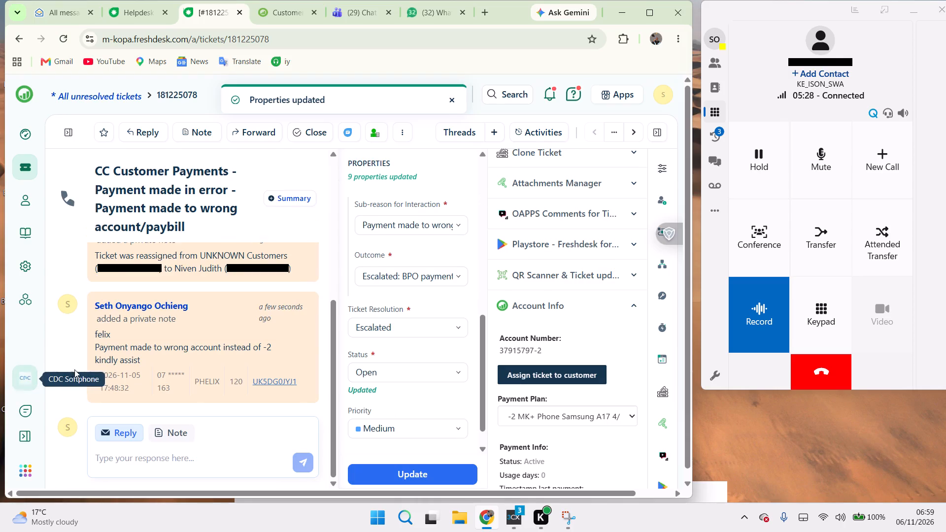
scroll(393, 375, up, 4)
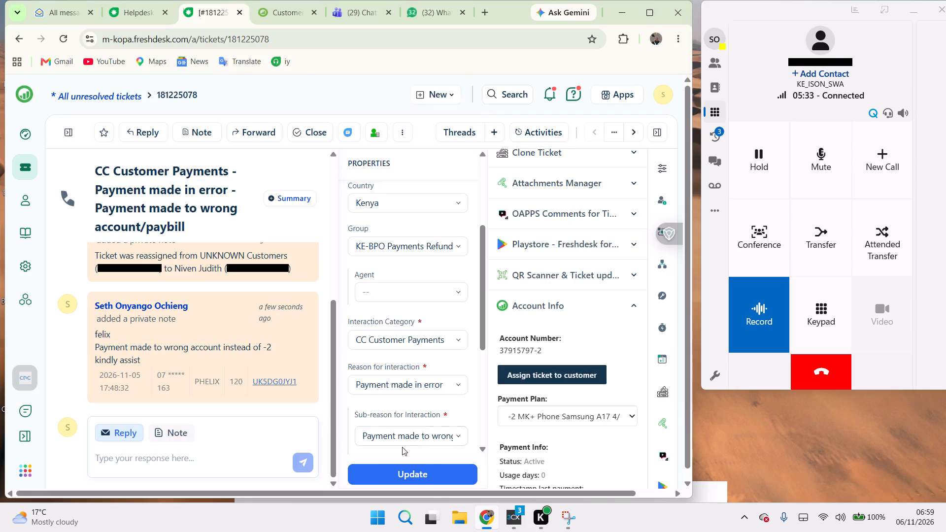
click(23, 378)
click(23, 378)
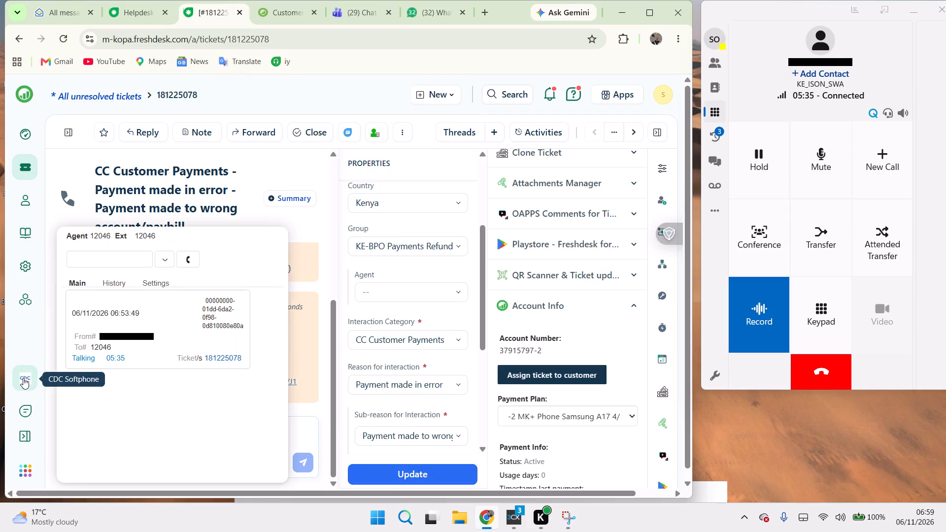
Return to the dashboard and open the list of unresolved tickets.
click(28, 134)
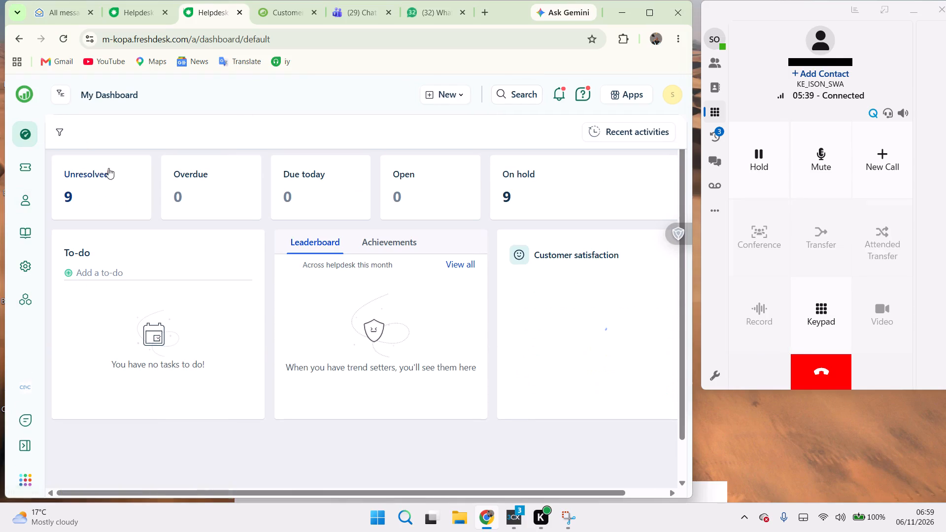
click(103, 175)
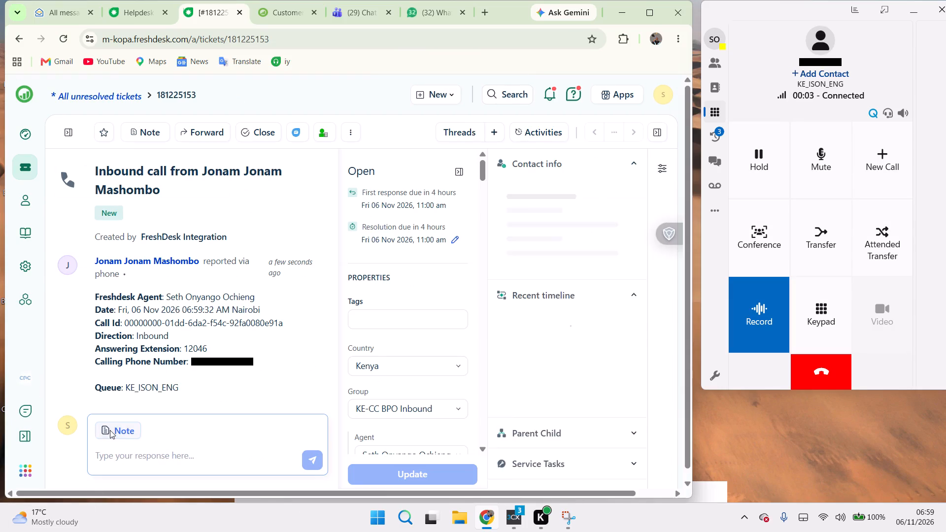
Start a note on the new inbound call ticket reading "3cx loaded language late", with "kiton" on the line below.
click(119, 432)
scroll(141, 379, up, 1)
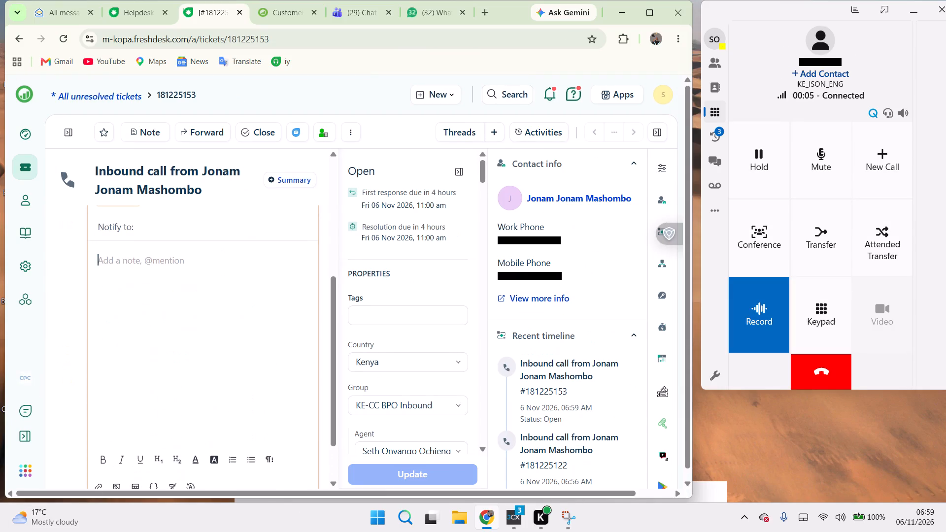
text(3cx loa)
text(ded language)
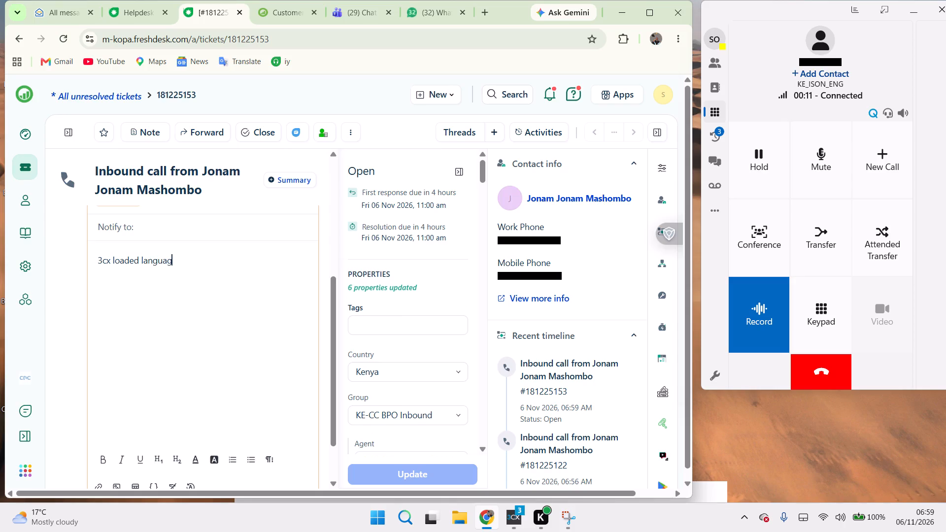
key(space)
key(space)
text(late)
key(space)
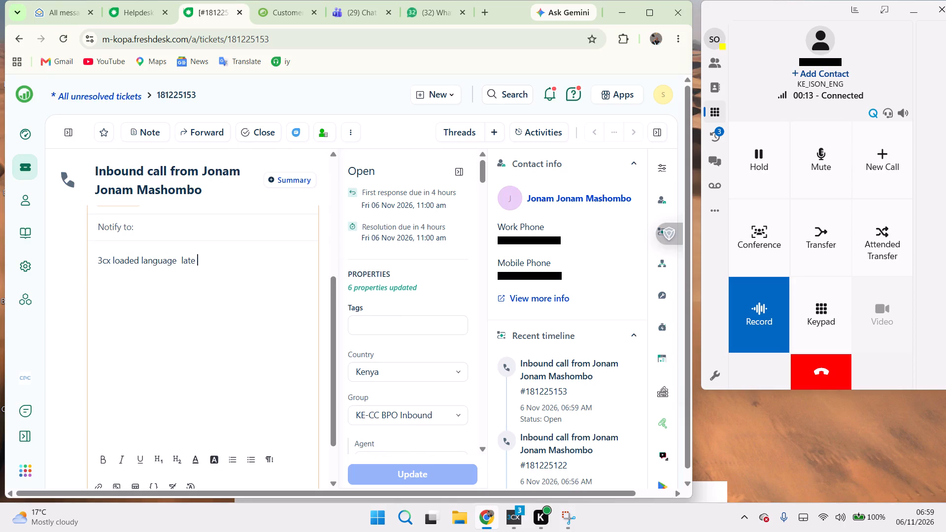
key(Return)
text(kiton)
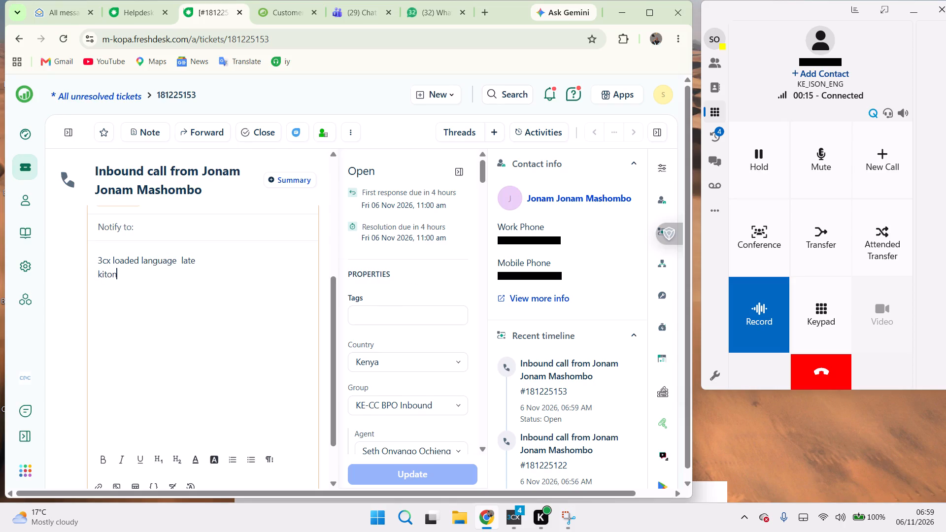
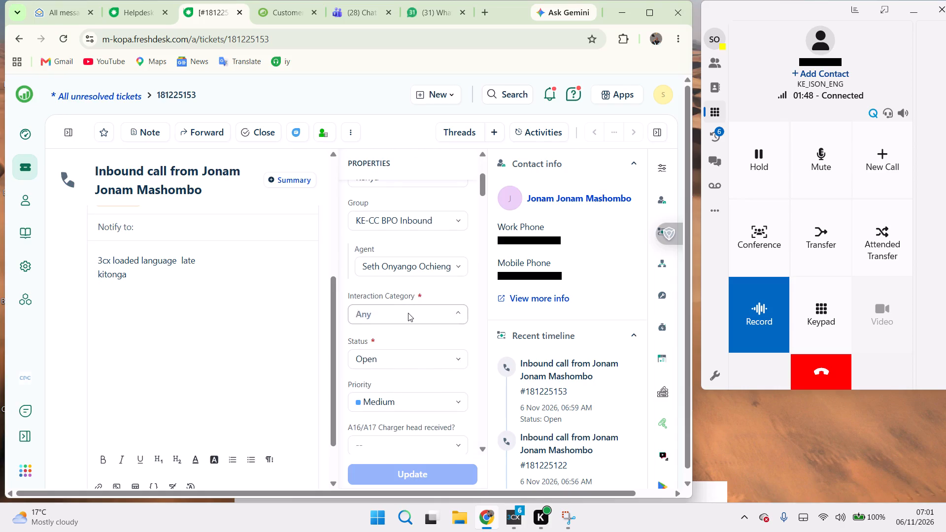
Classify the ticket as Financial Products, with reason "Inquiry on cash loan" and sub-reason "Inquiry - cash loan qualification".
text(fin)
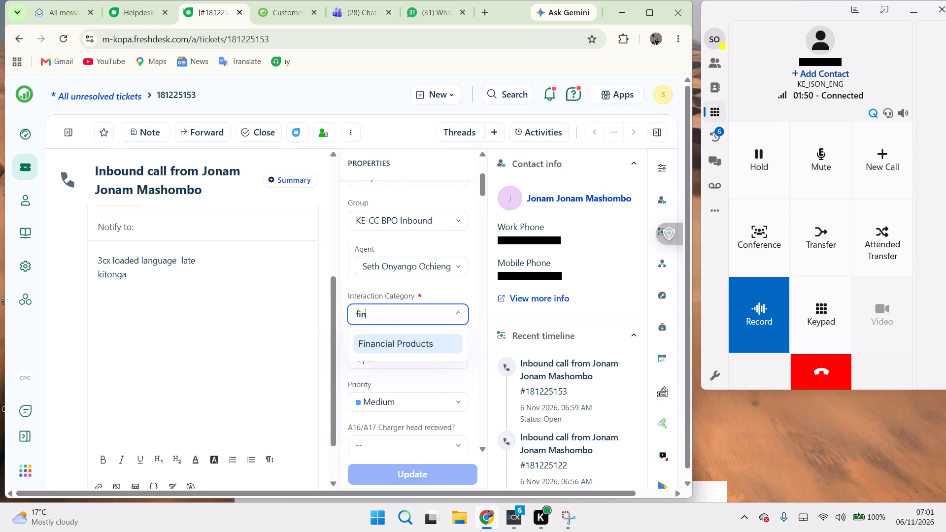
click(394, 346)
click(393, 362)
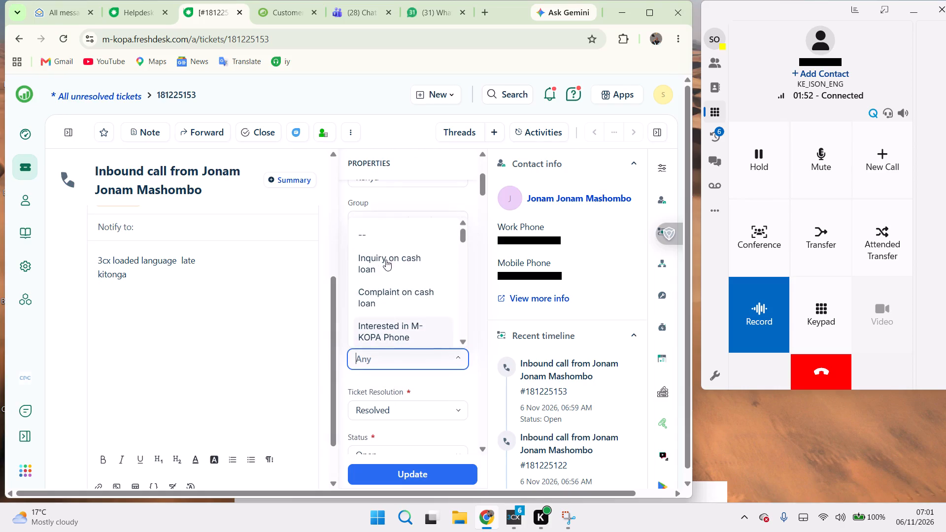
click(385, 255)
scroll(416, 276, down, 3)
scroll(414, 253, up, 1)
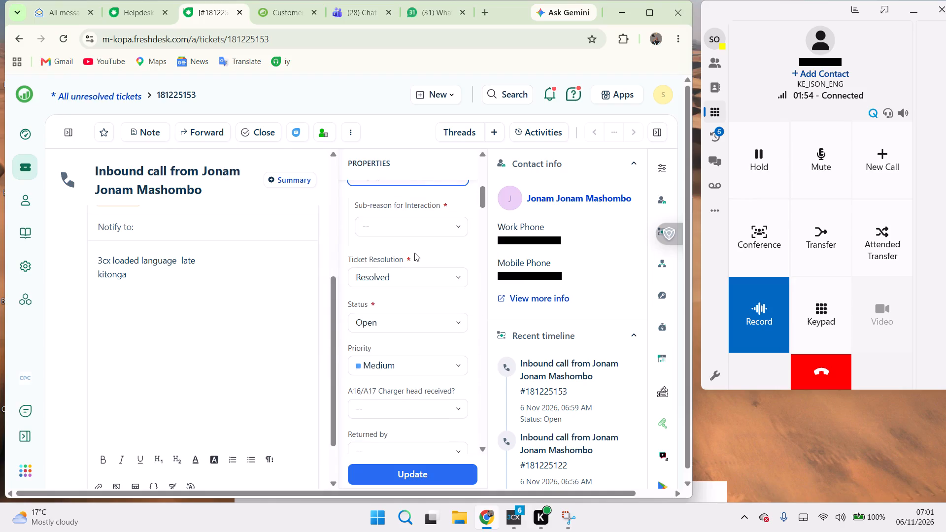
click(400, 295)
click(400, 355)
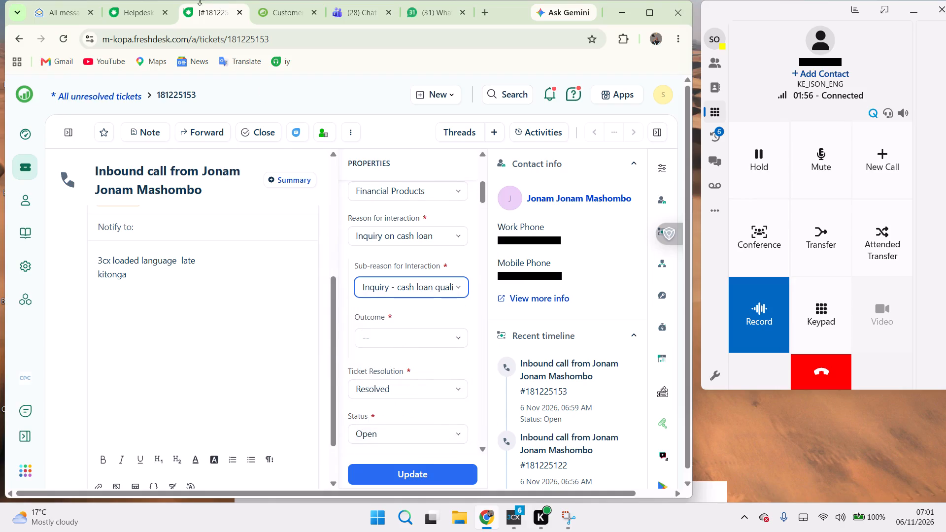
Search the M-KOPA CRM for the caller's record using their account number.
click(281, 20)
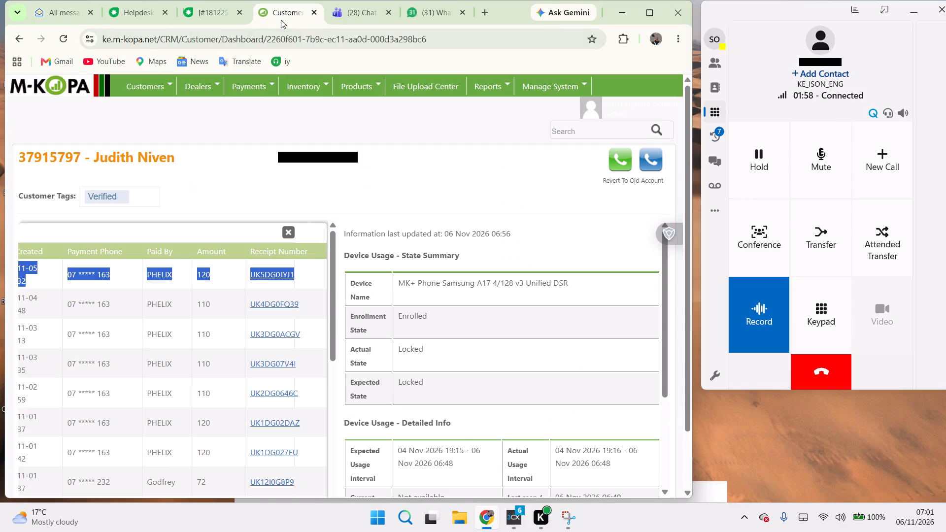
click(563, 132)
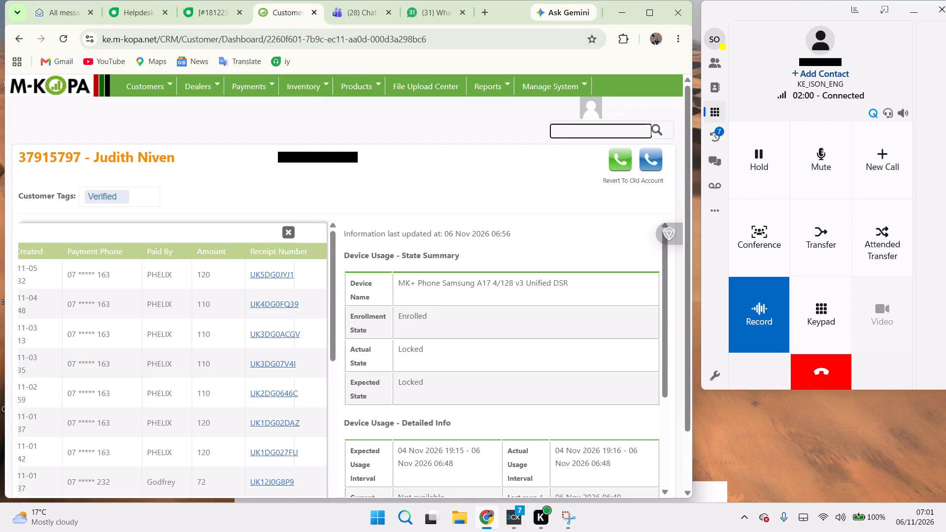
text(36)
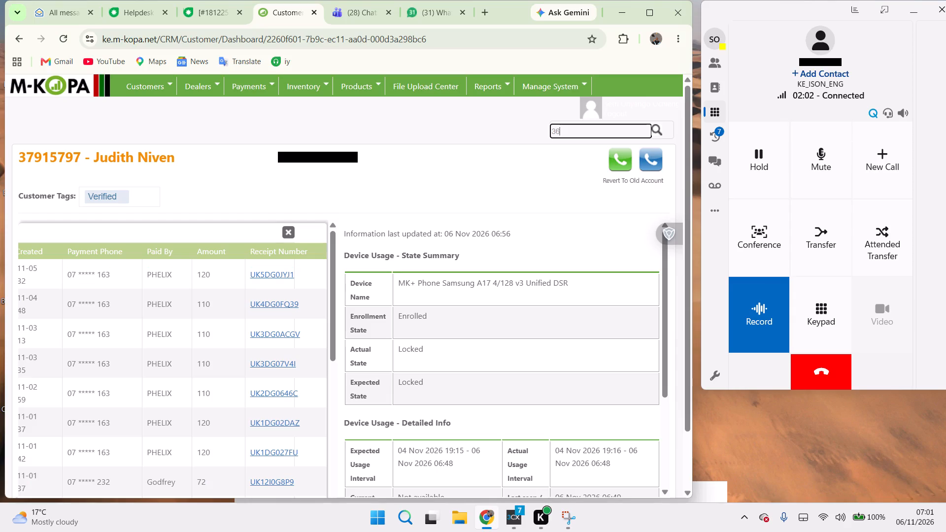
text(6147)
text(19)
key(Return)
Open the caller's CRM record from the ticket and close the duplicate customer page.
click(203, 15)
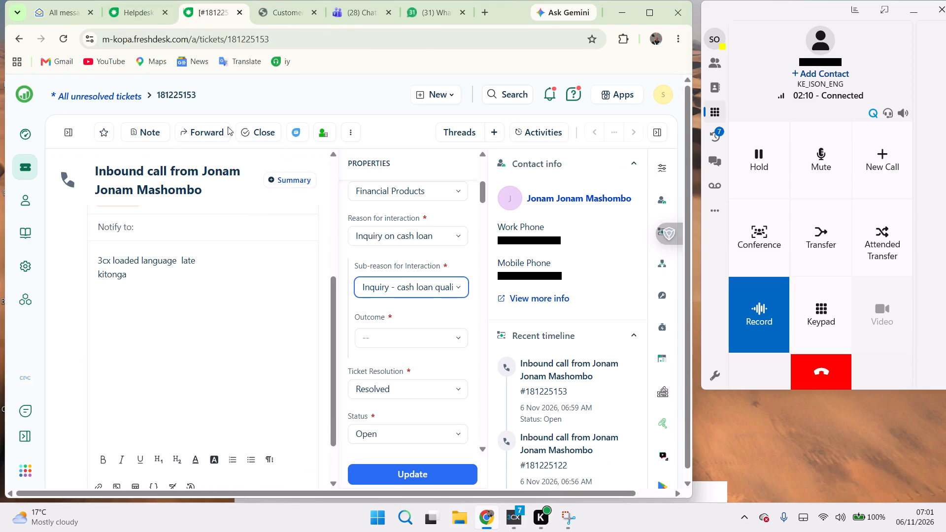
click(319, 131)
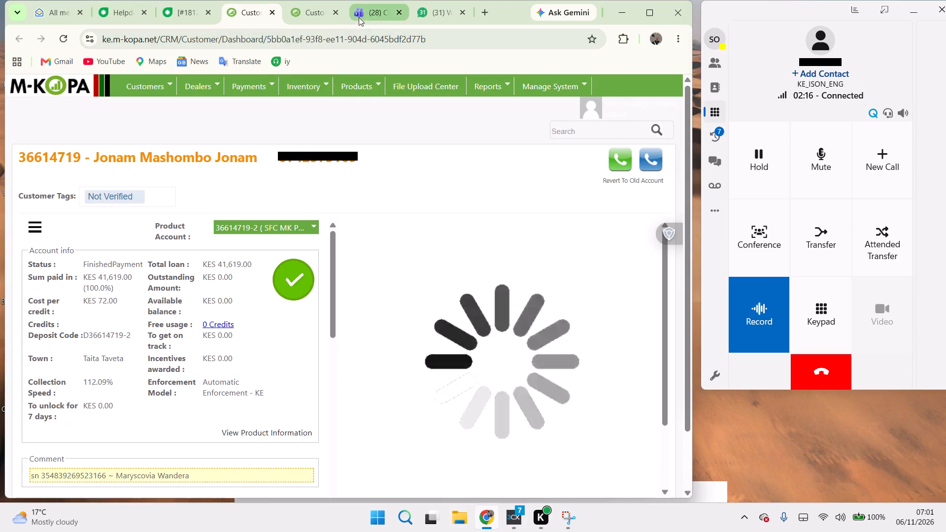
click(333, 14)
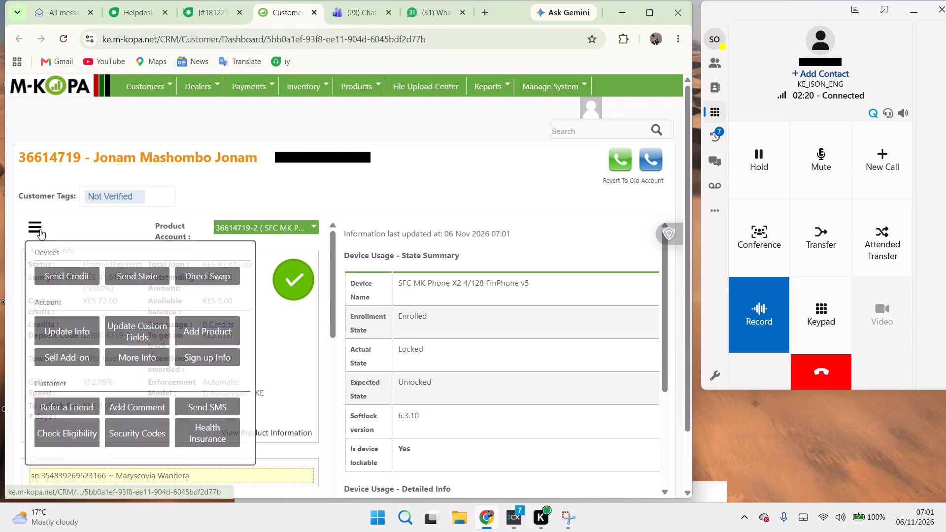
Check the caller's cash loan and data bundle eligibility in the CRM and capture a screenshot of it with Snipping Tool.
click(72, 432)
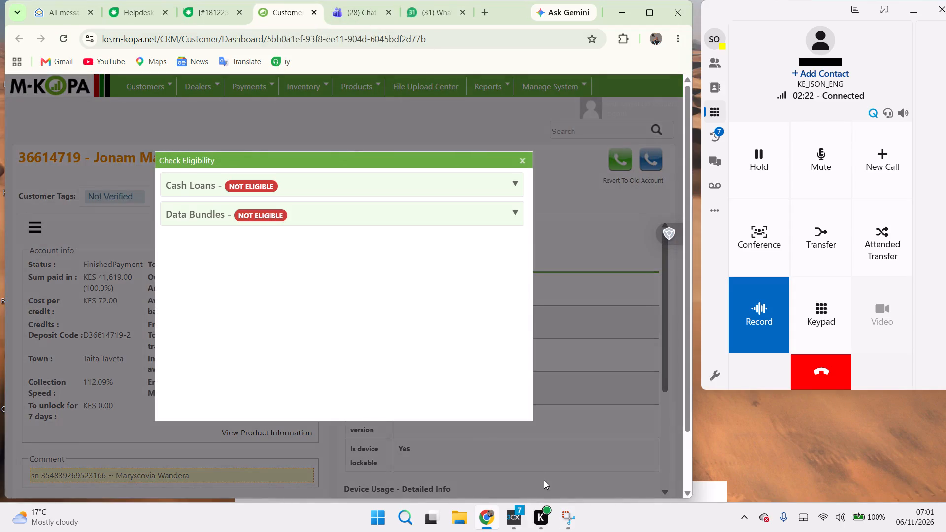
click(570, 530)
click(61, 32)
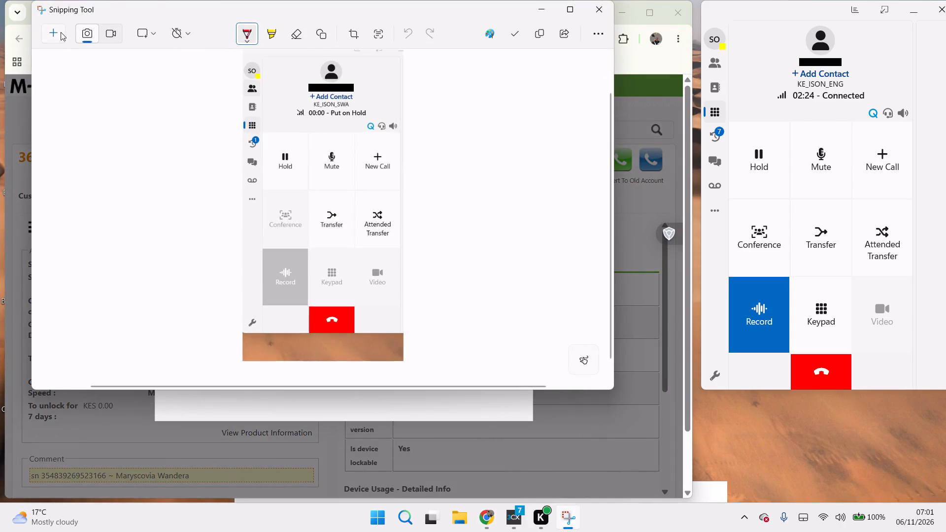
drag(9, 88, 576, 447)
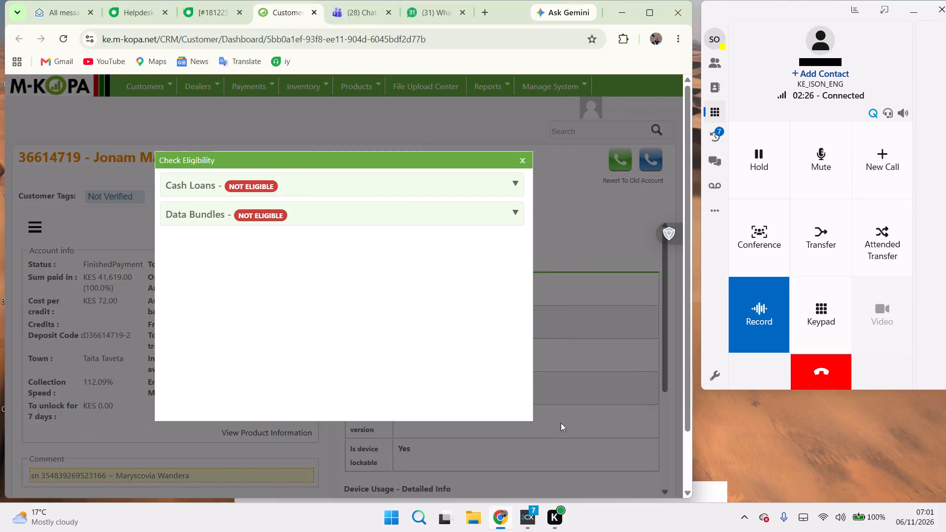
click(534, 33)
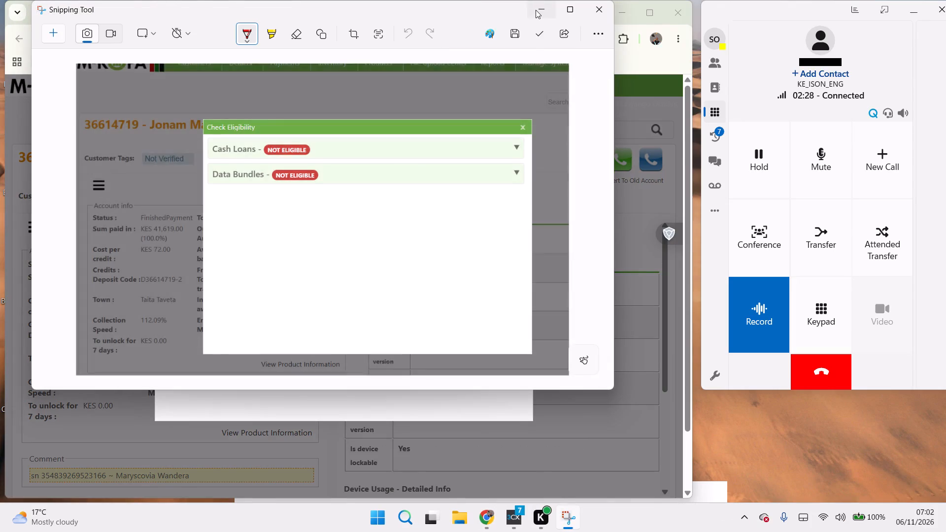
click(536, 10)
click(522, 160)
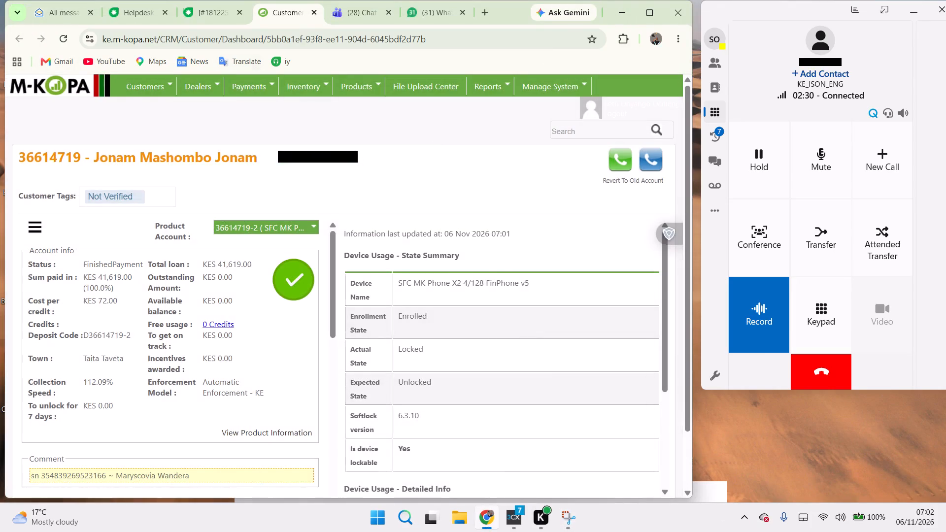
Insert the eligibility screenshot into the ticket note below the "kitonga" line.
click(223, 9)
click(151, 316)
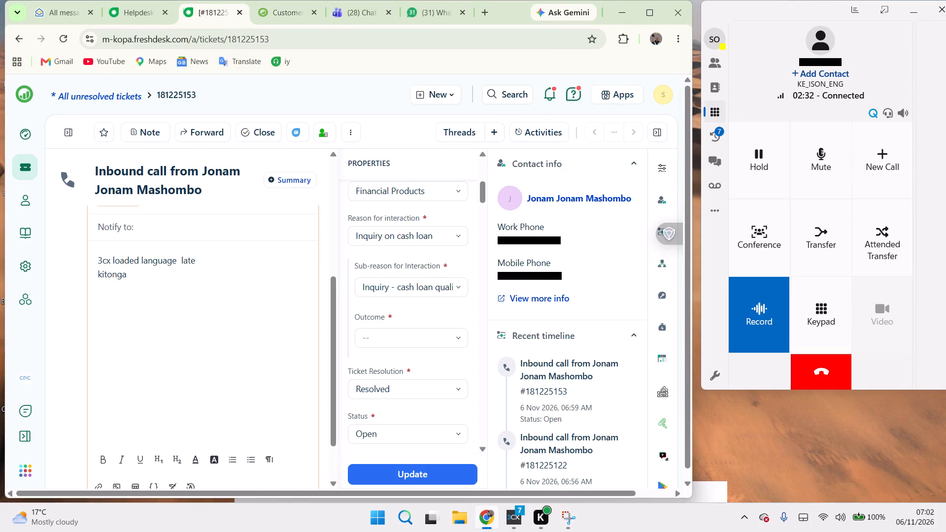
key(ctrl+v)
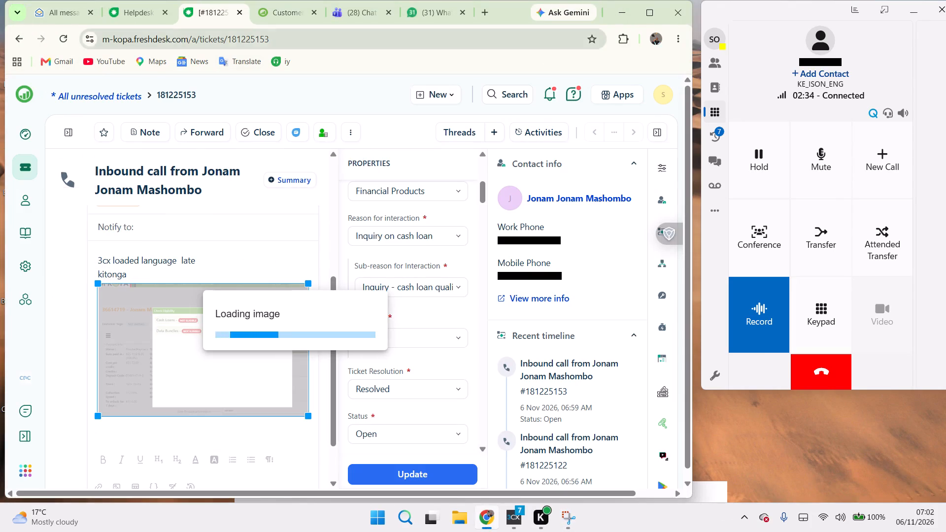
Review the caller's personal and contact information, last payment and device allocation details in the CRM.
click(282, 11)
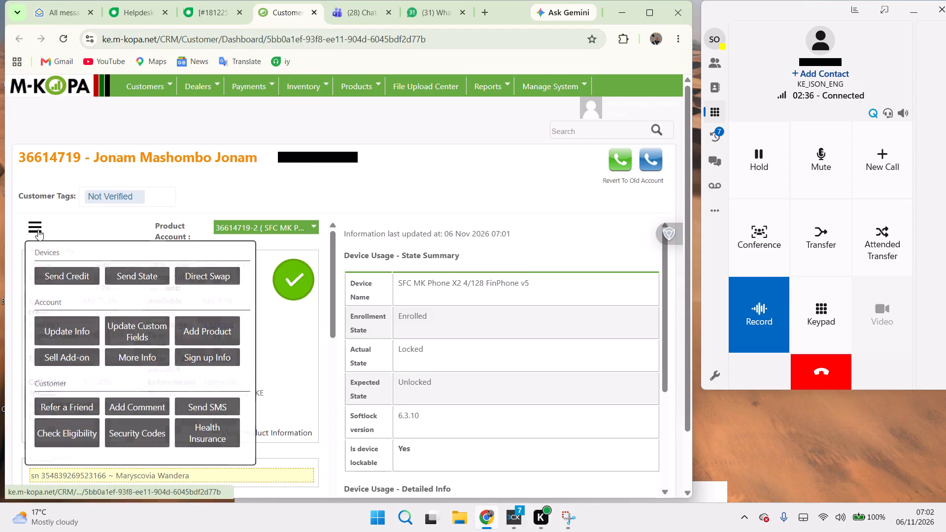
click(51, 332)
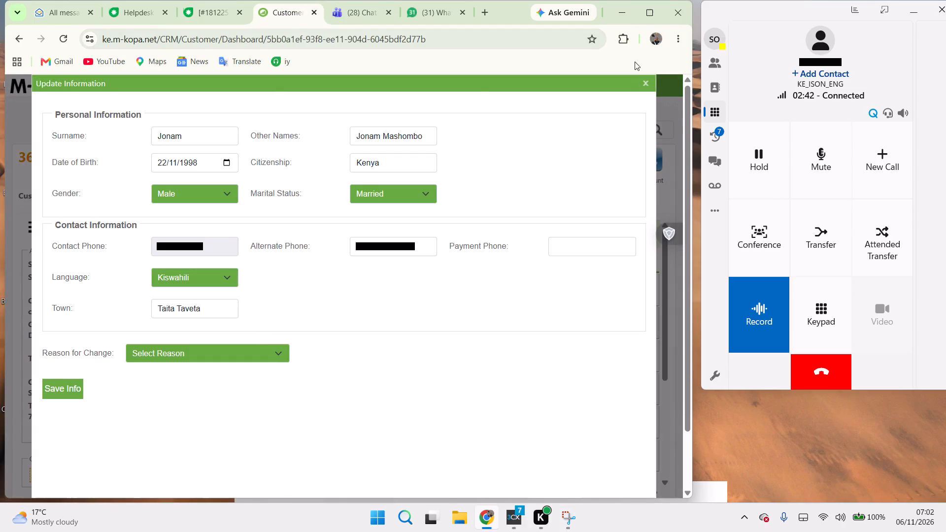
click(647, 83)
scroll(259, 355, down, 2)
scroll(259, 355, up, 3)
scroll(259, 355, down, 1)
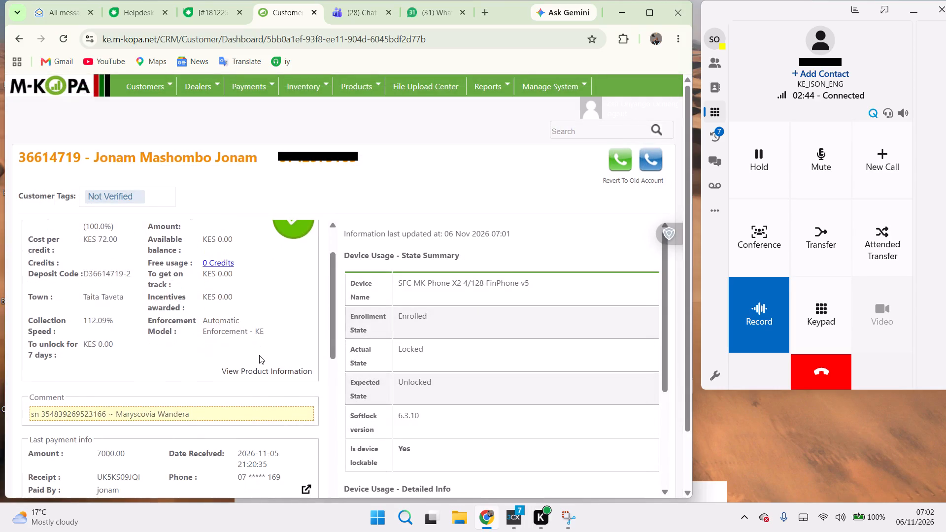
scroll(259, 355, down, 2)
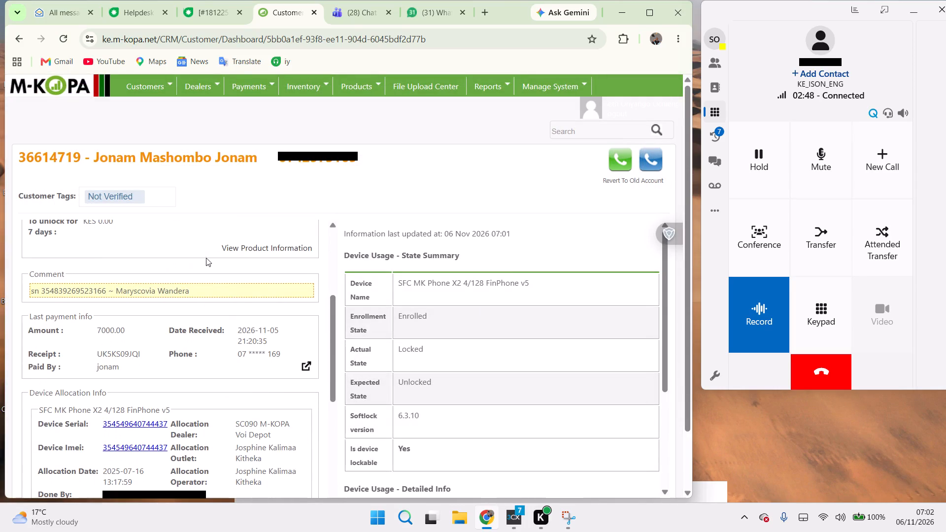
Set the ticket's outcome to "Resolved: Customer advised on qualification criteria" and its status to Resolved.
click(215, 11)
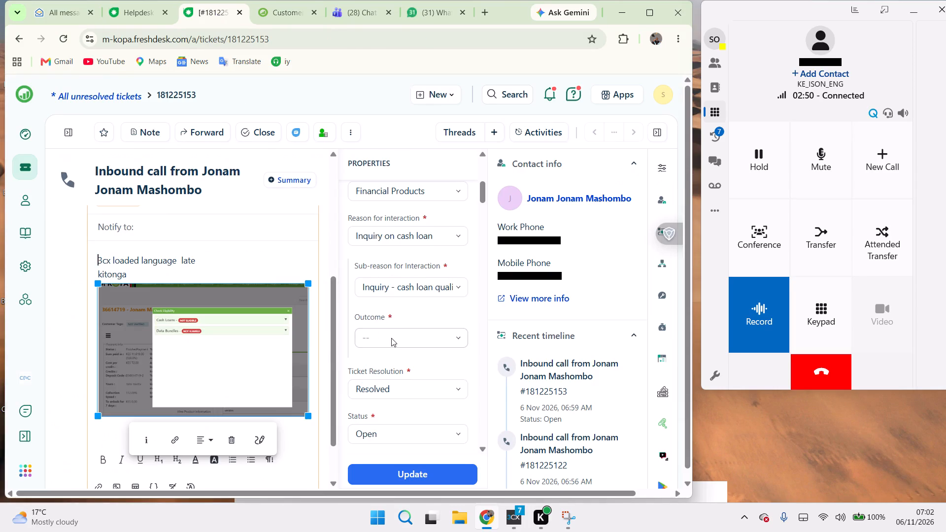
click(391, 338)
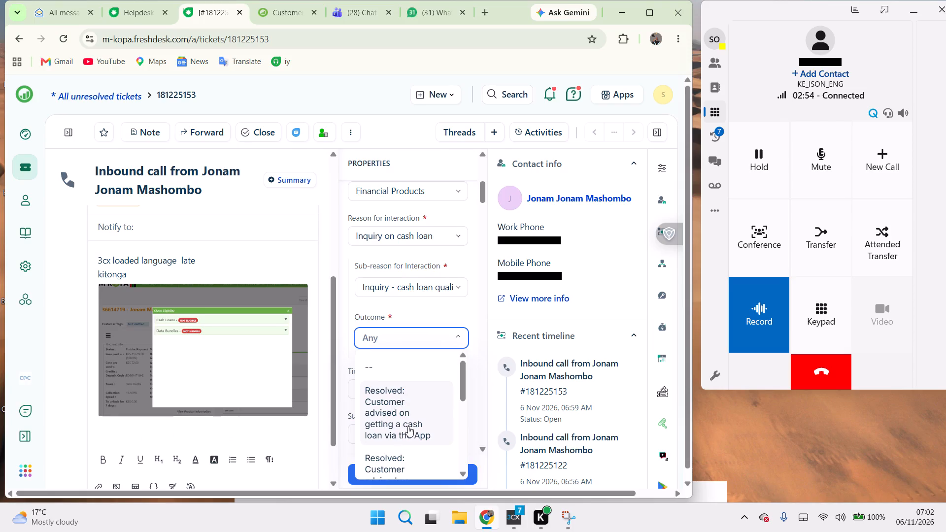
click(388, 460)
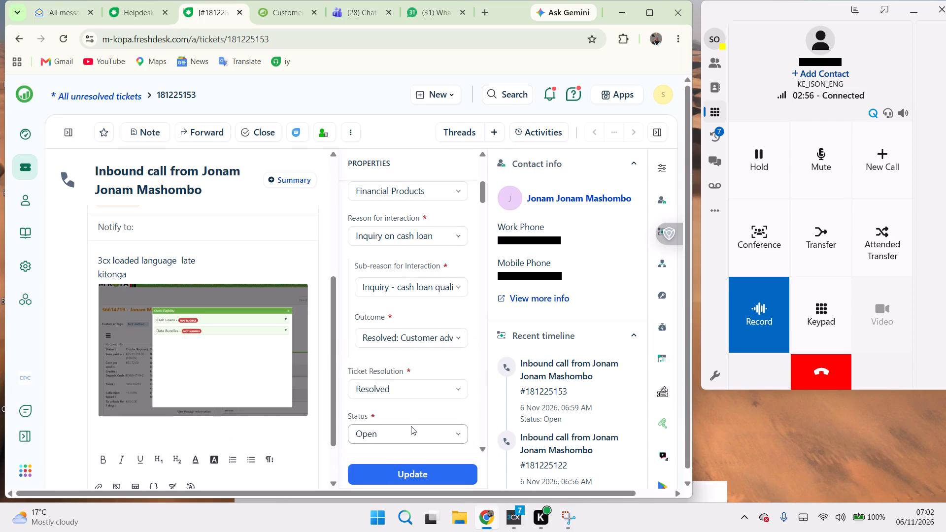
click(404, 440)
click(392, 383)
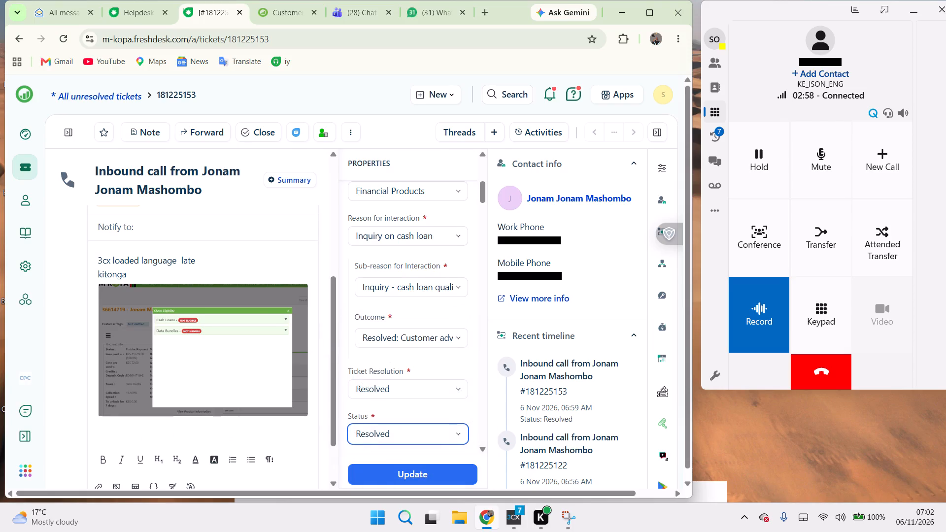
Copy the sub-reason "Inquiry - cash loan qualification" into the note on a new line above the screenshot.
click(398, 281)
right_click(398, 281)
click(432, 267)
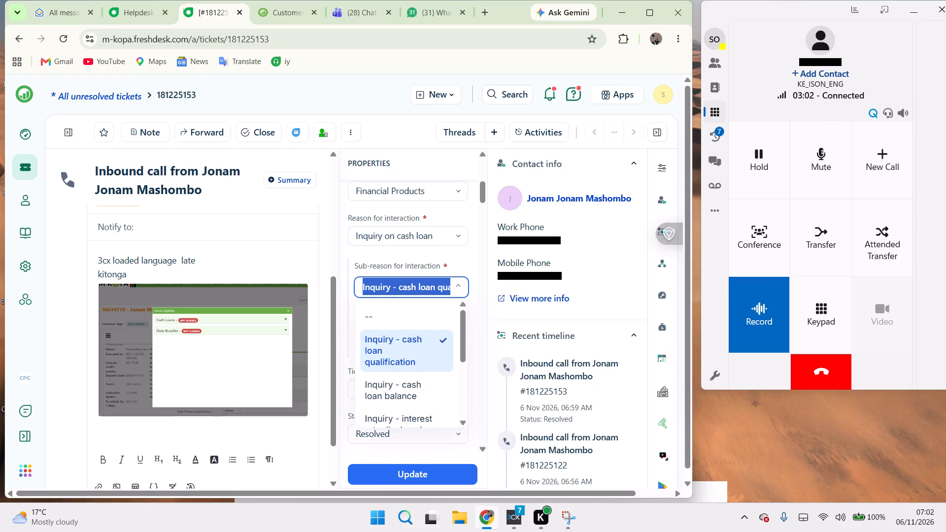
click(139, 271)
key(Return)
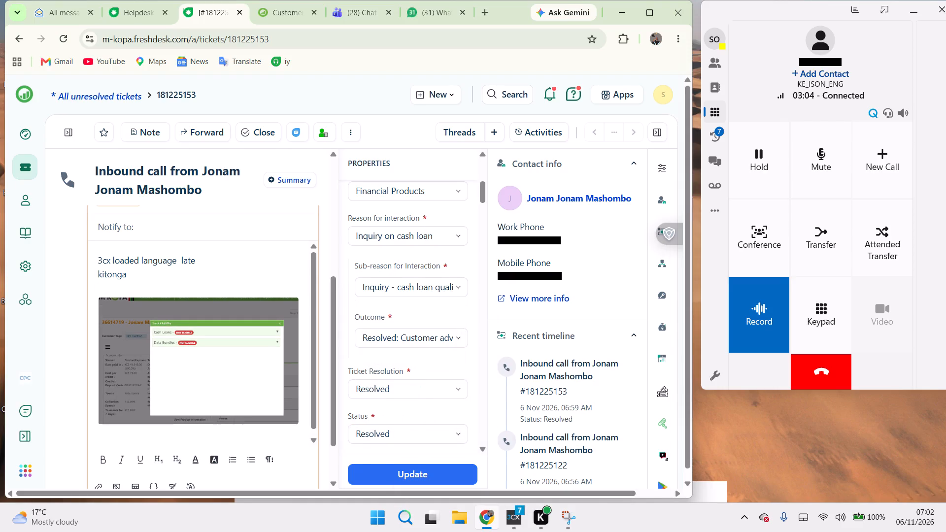
key(ctrl+v)
key(Return)
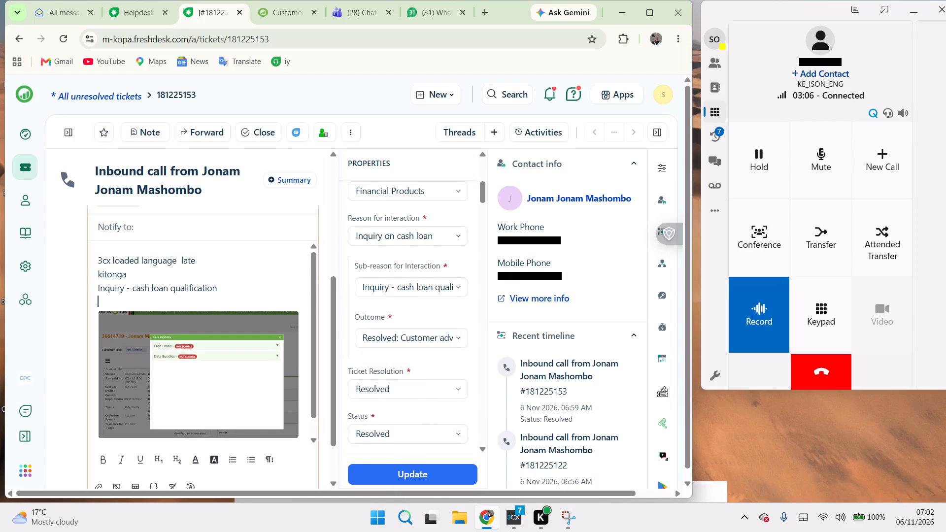
Copy the outcome "Resolved: Customer advised on qualification criteria" into the note on the line below the sub-reason.
click(388, 339)
right_click(388, 339)
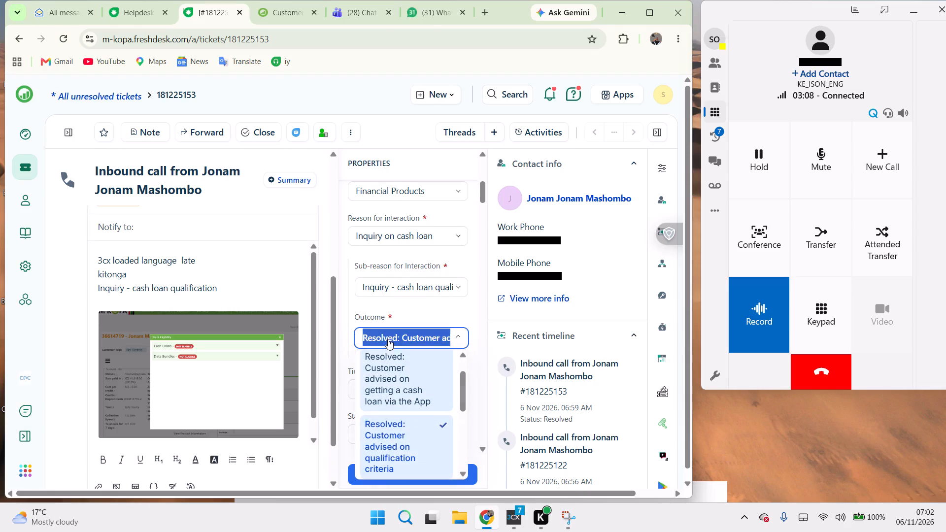
click(430, 102)
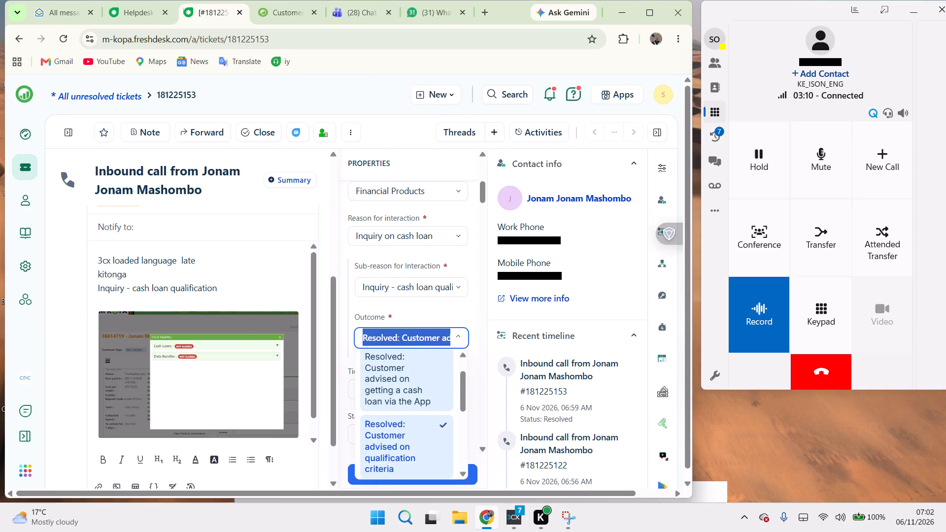
click(224, 289)
key(Return)
key(ctrl+v)
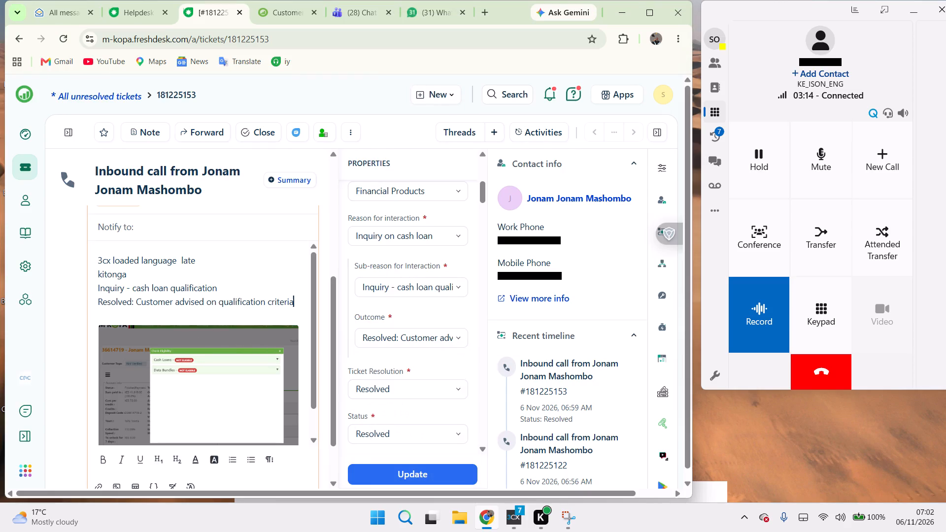
Add the completed note to the ticket and update the ticket's properties.
scroll(257, 311, down, 3)
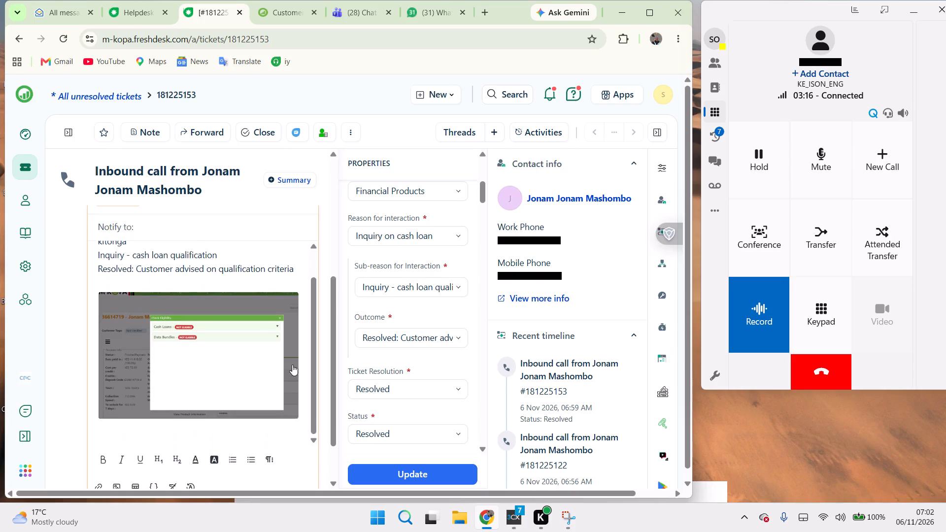
scroll(305, 390, down, 2)
click(276, 457)
click(407, 474)
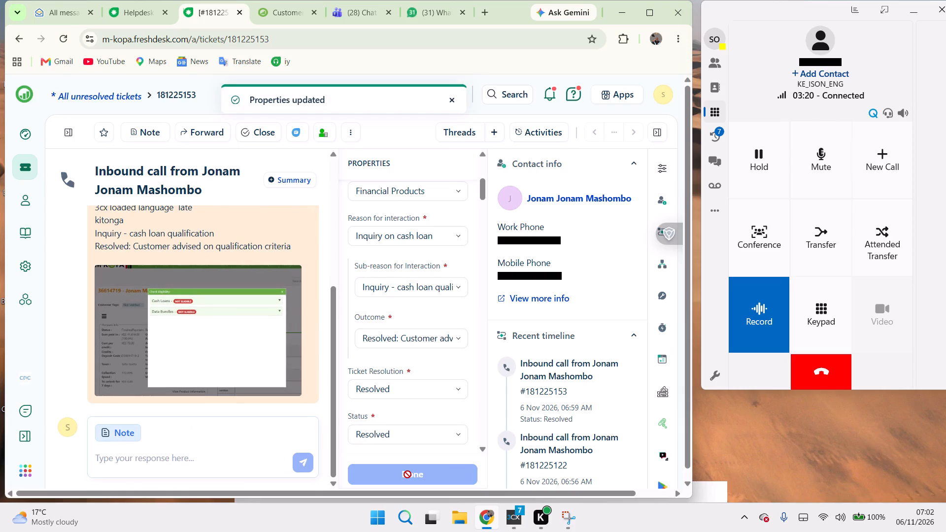
Submit the cash loan inquiry ticket's property update again.
click(401, 471)
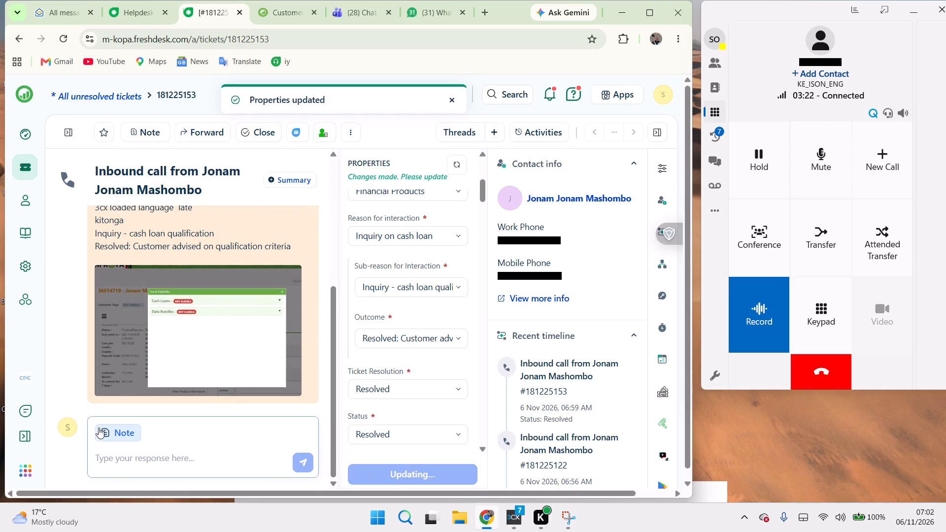
Review the resolved ticket's call details and the private note with its loan eligibility screenshot.
click(23, 373)
click(23, 373)
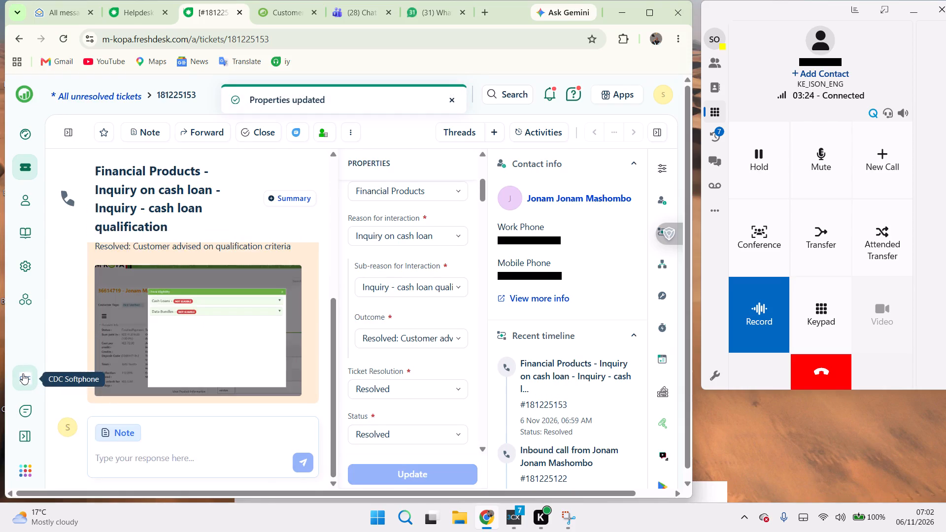
scroll(256, 355, up, 1)
scroll(256, 355, down, 1)
scroll(255, 355, up, 3)
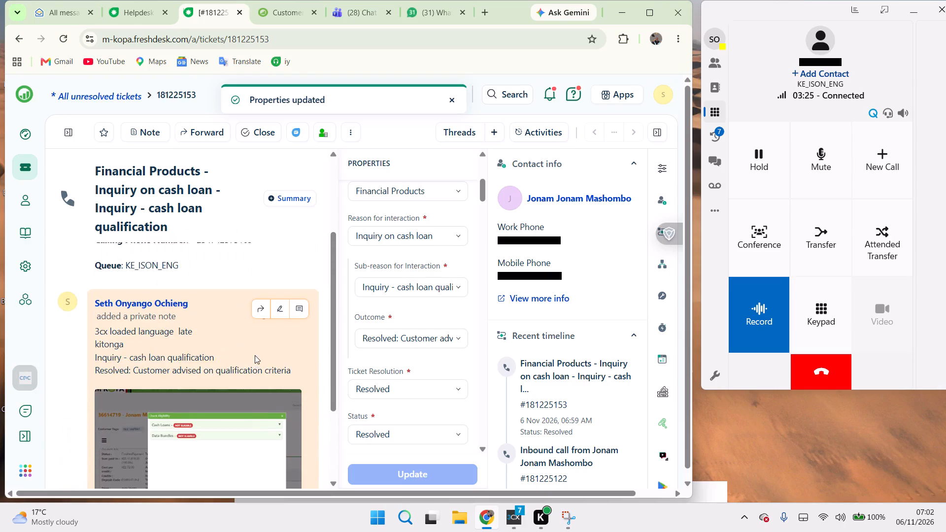
scroll(255, 355, up, 1)
scroll(255, 355, down, 1)
scroll(255, 355, up, 3)
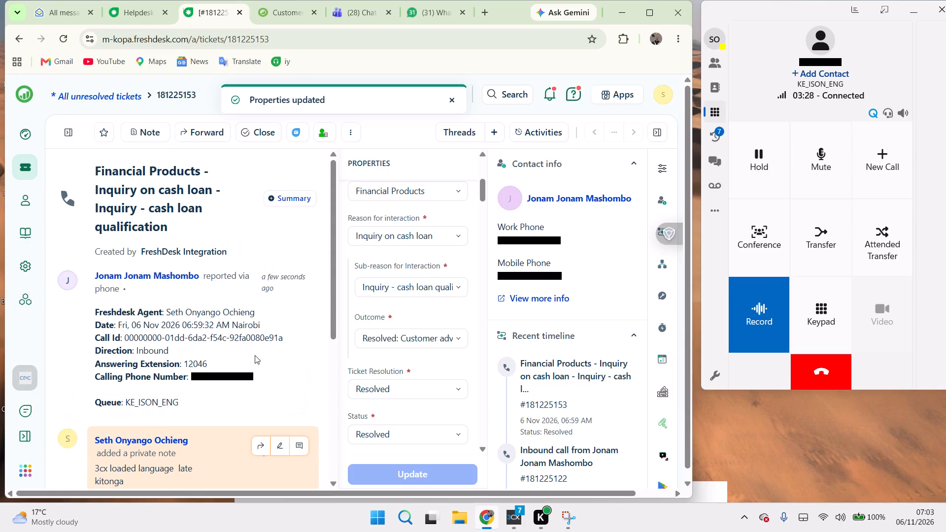
scroll(255, 355, down, 3)
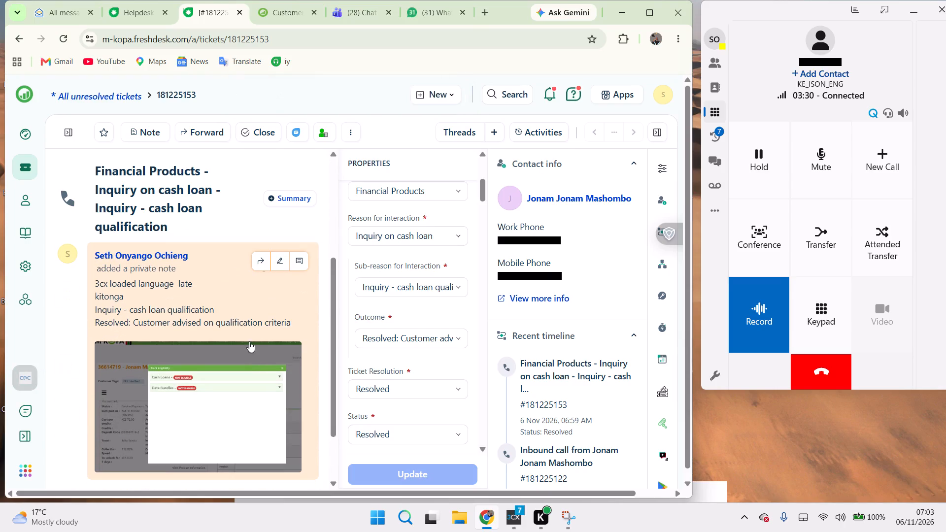
Close the "awasi" page search in the KE-Directory article and return to the cash loan inquiry ticket.
click(117, 10)
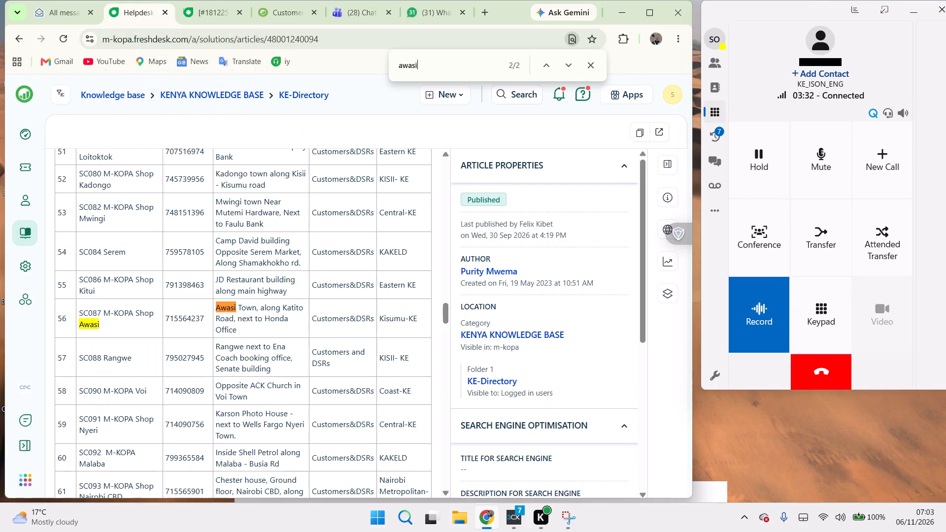
click(589, 66)
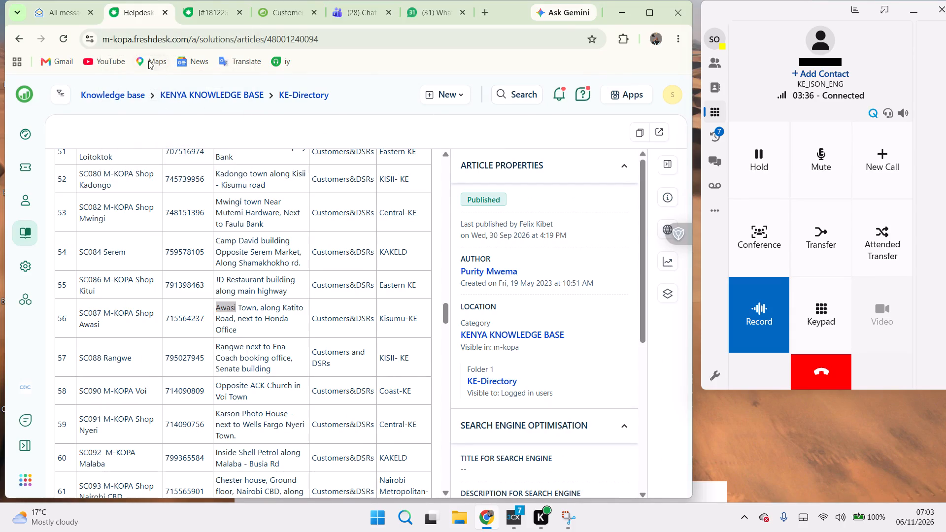
click(204, 14)
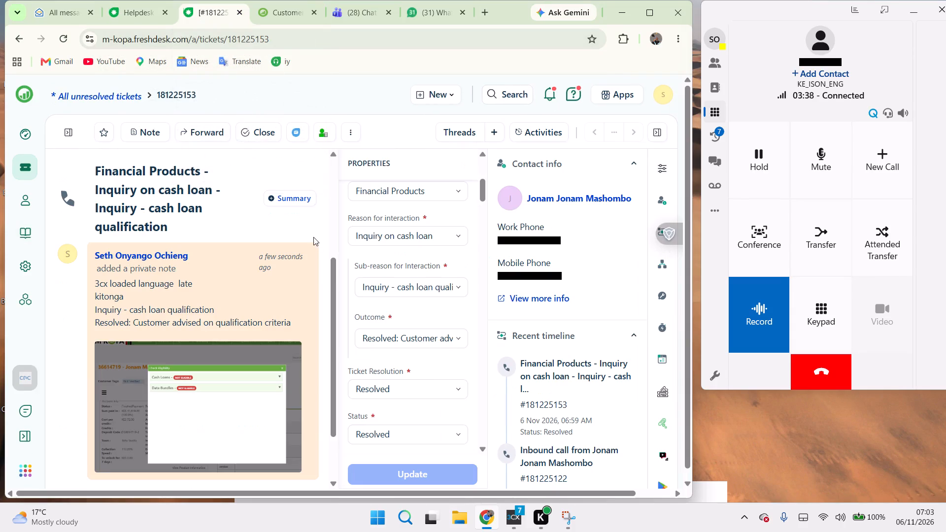
Leave the resolved ticket for the helpdesk dashboard and toggle the CDC Softphone there.
click(24, 374)
click(24, 374)
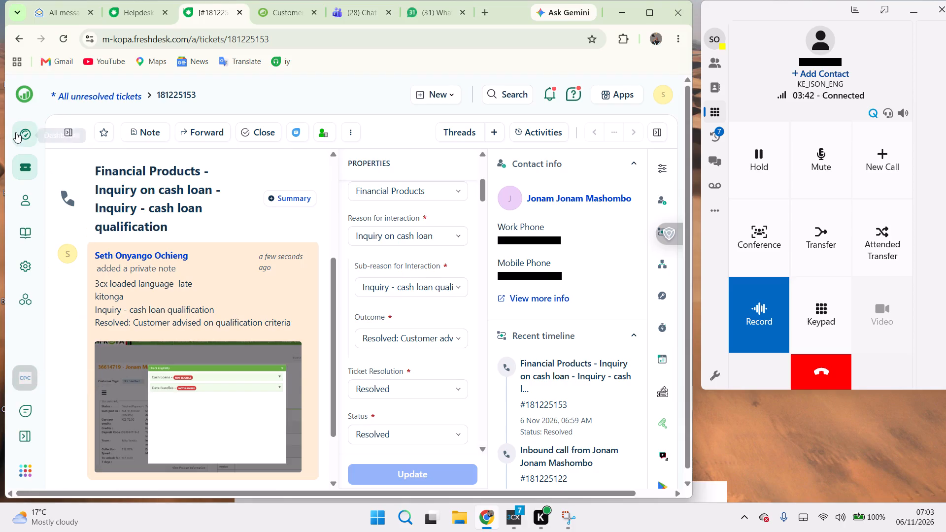
click(16, 132)
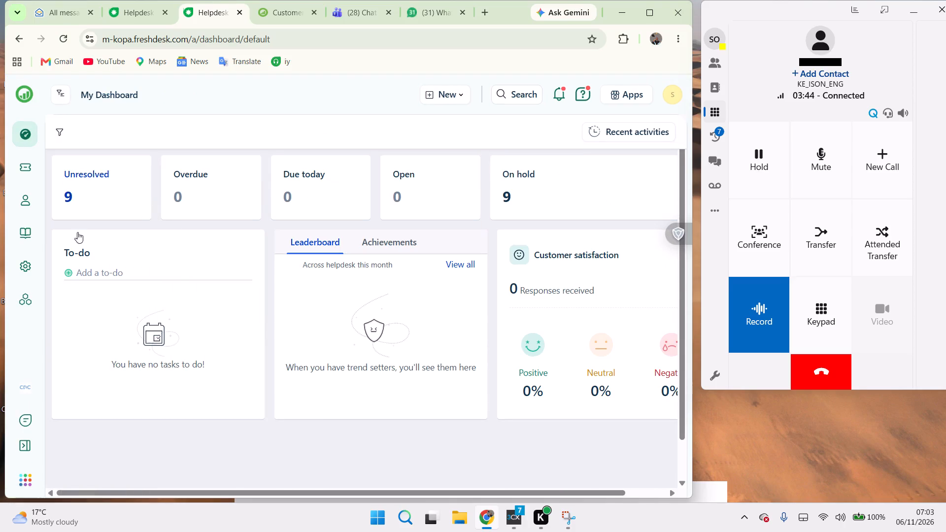
click(23, 385)
click(23, 385)
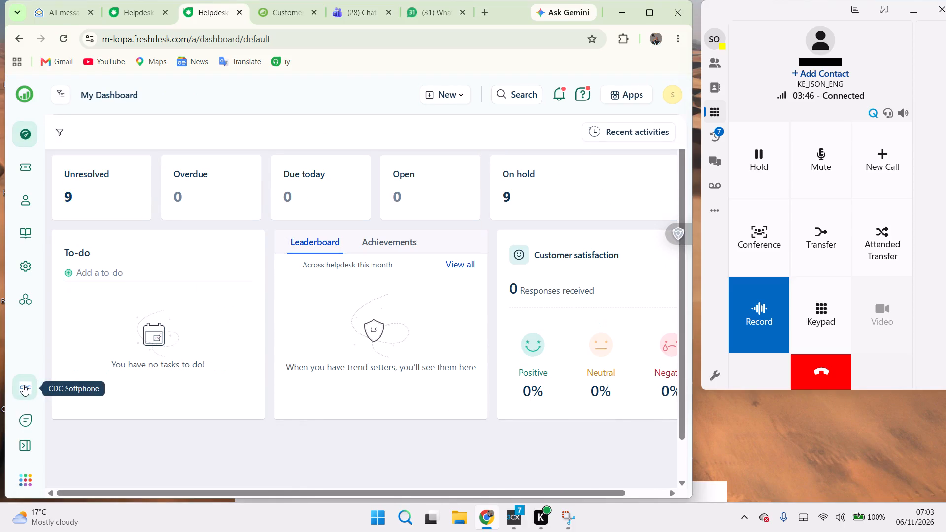
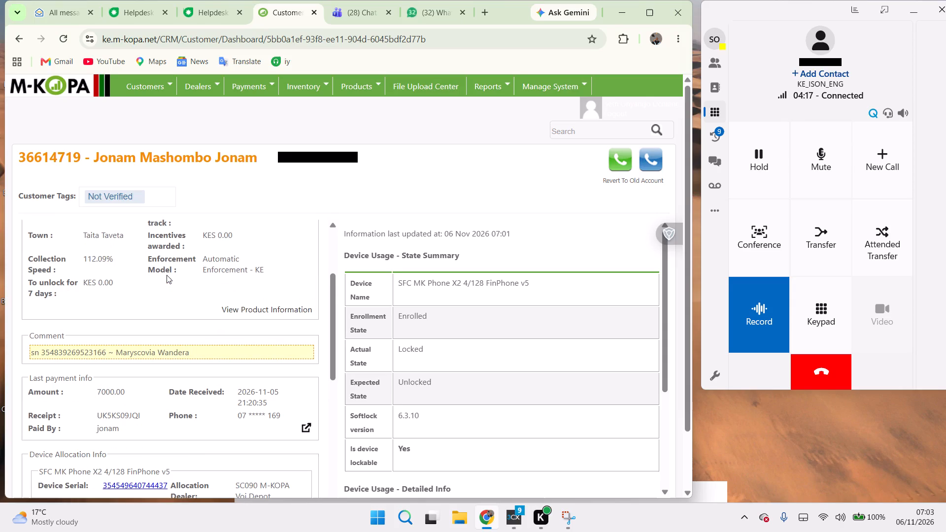
Check the account info at the top of the customer's CRM profile, return to the helpdesk dashboard and end the connected call.
scroll(167, 275, up, 2)
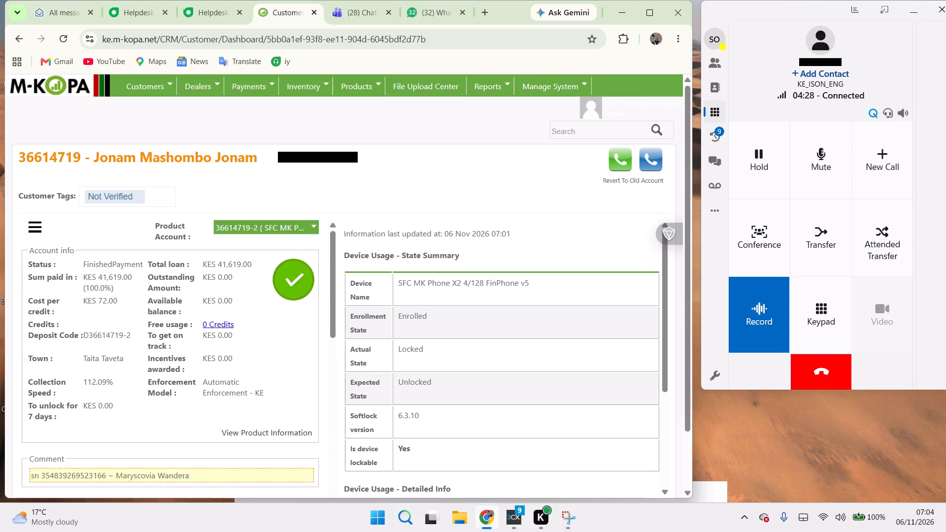
click(222, 16)
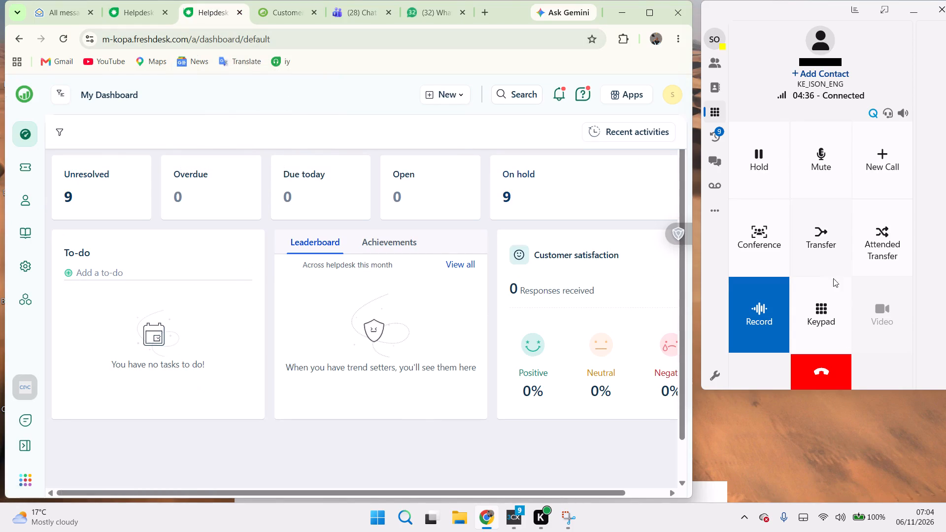
click(826, 372)
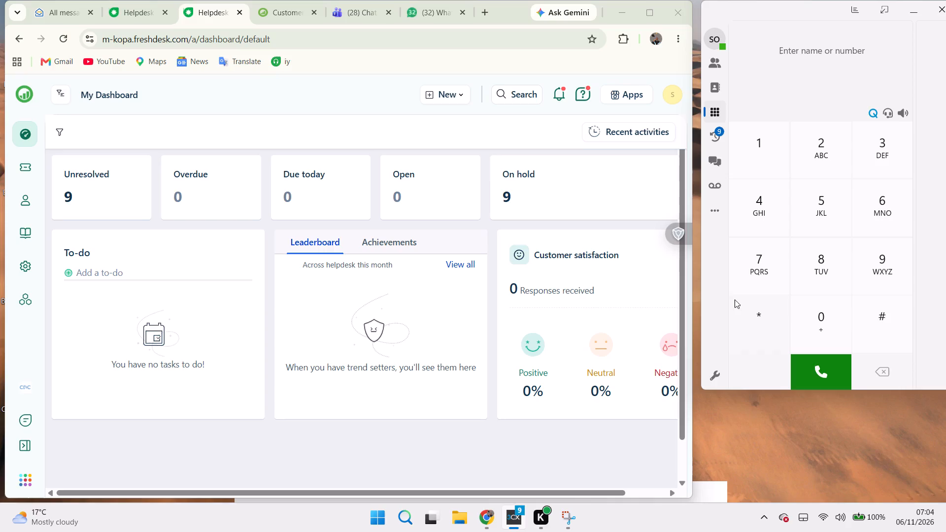
View the softphone's call history and return to its dial pad.
click(711, 137)
click(714, 118)
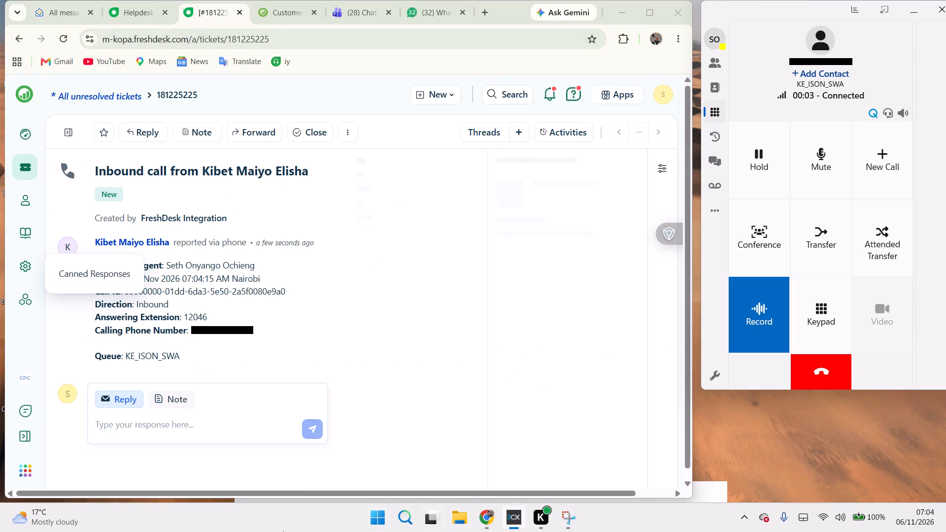
Start a note on the new inbound call ticket with the caller's name "Elisha" on the first line.
scroll(179, 417, down, 1)
click(178, 411)
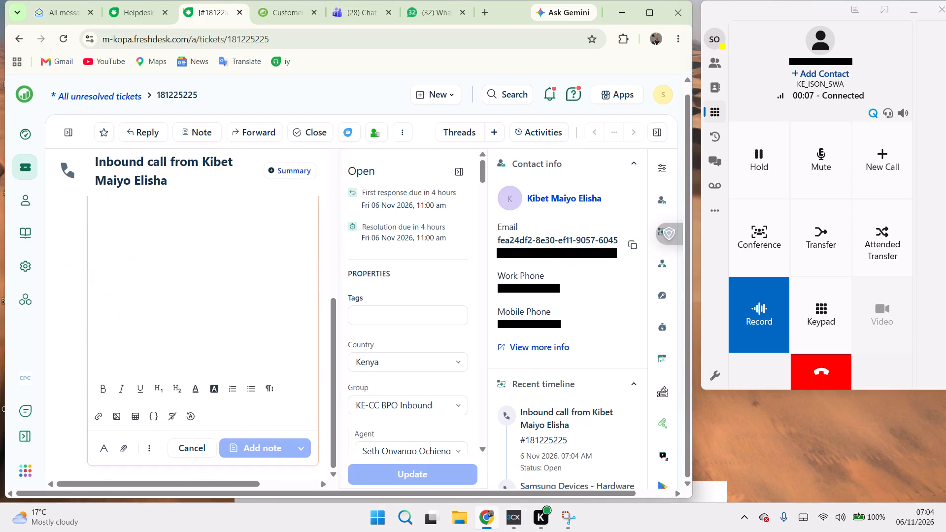
scroll(195, 334, up, 2)
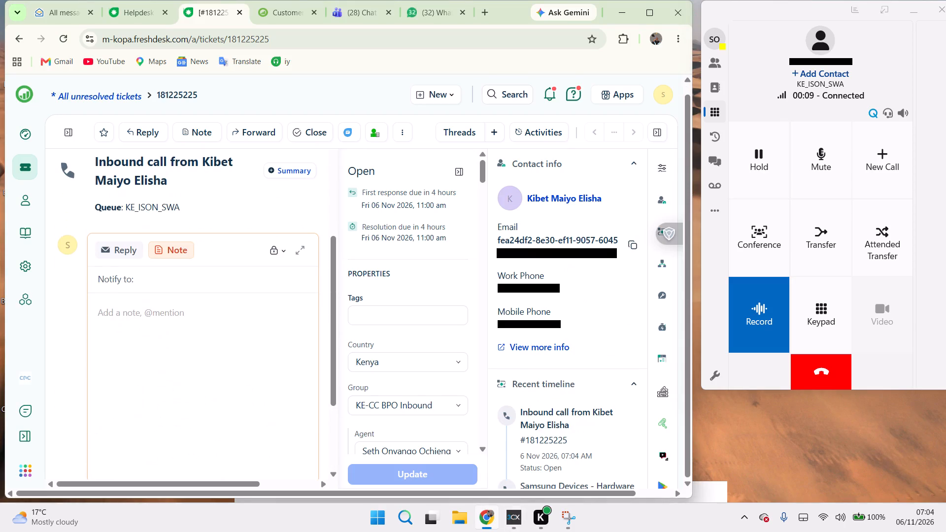
text(lisha)
key(Return)
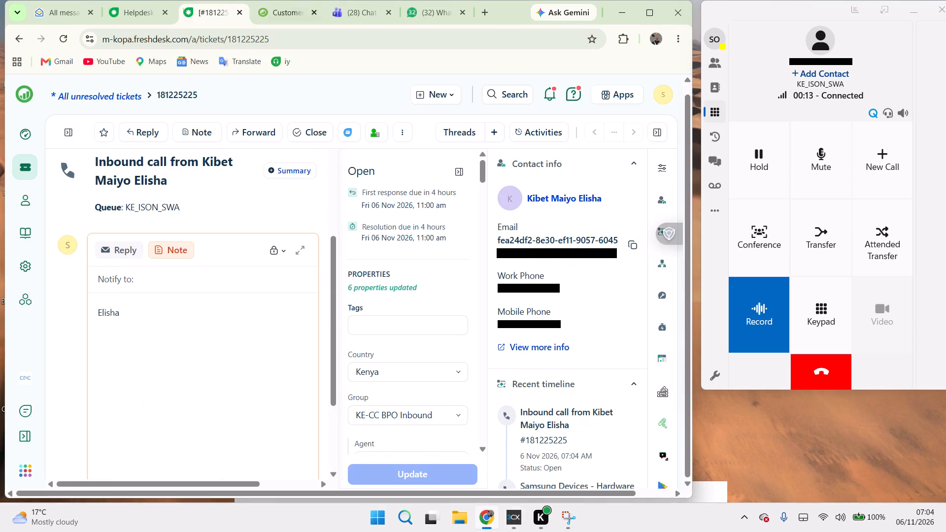
Open the caller's customer record in the CRM from the inbound call ticket.
click(375, 133)
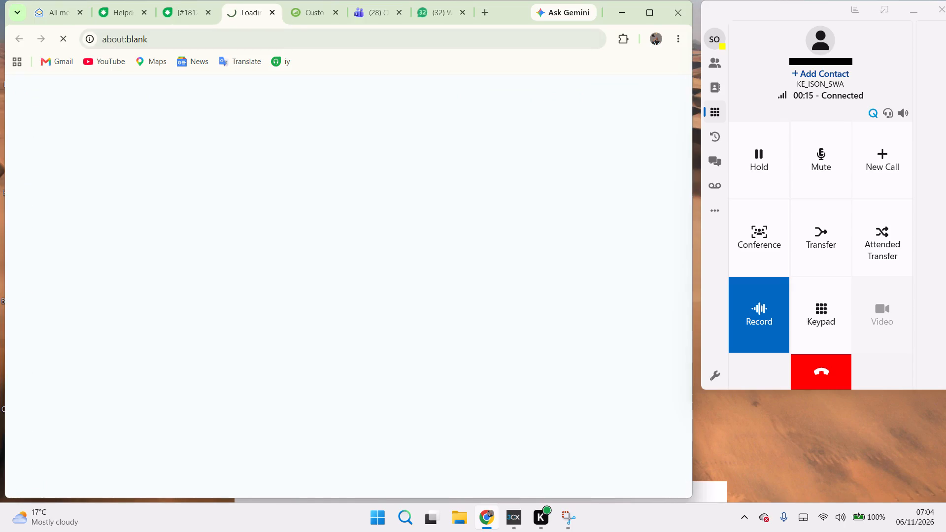
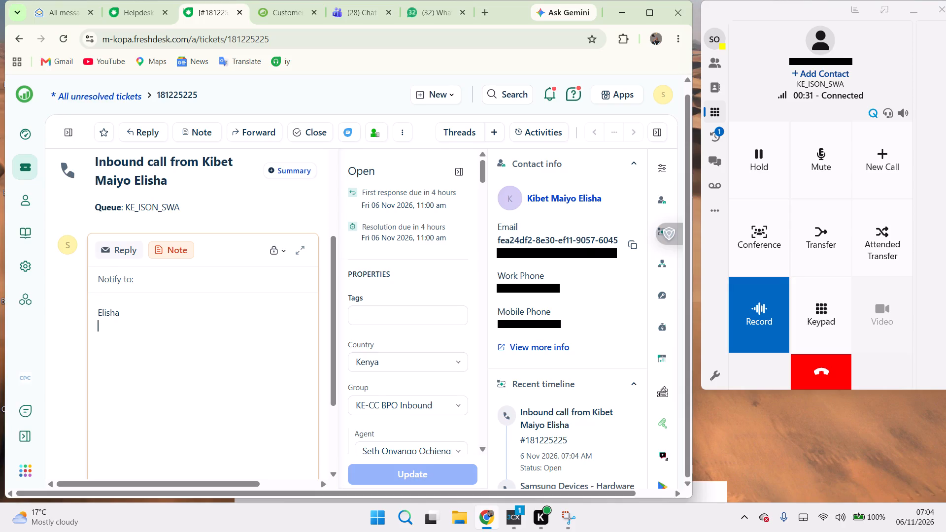
Add the line "finger print not working" below the caller's name in the ticket note.
text(finger print not working)
key(Return)
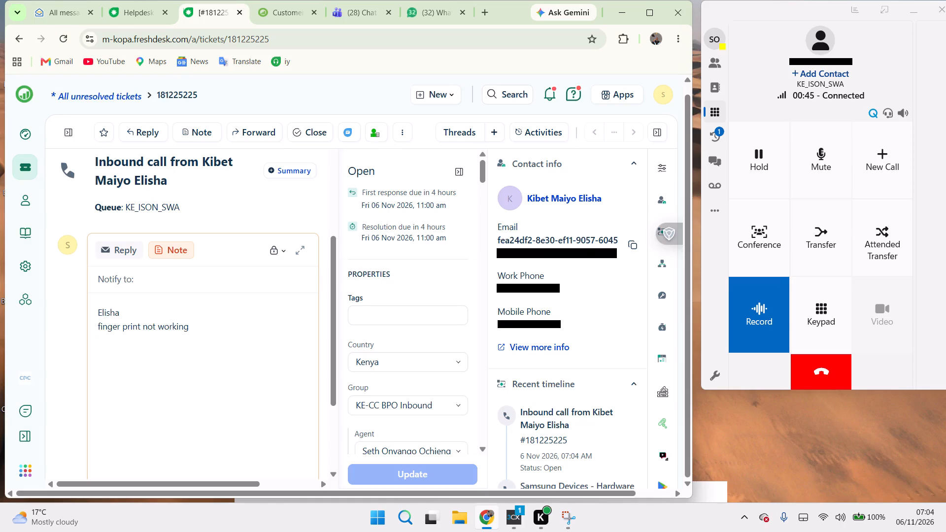
Reopen the caller's customer dashboard from the ticket, close the duplicate customer record and check the account and device state.
click(372, 134)
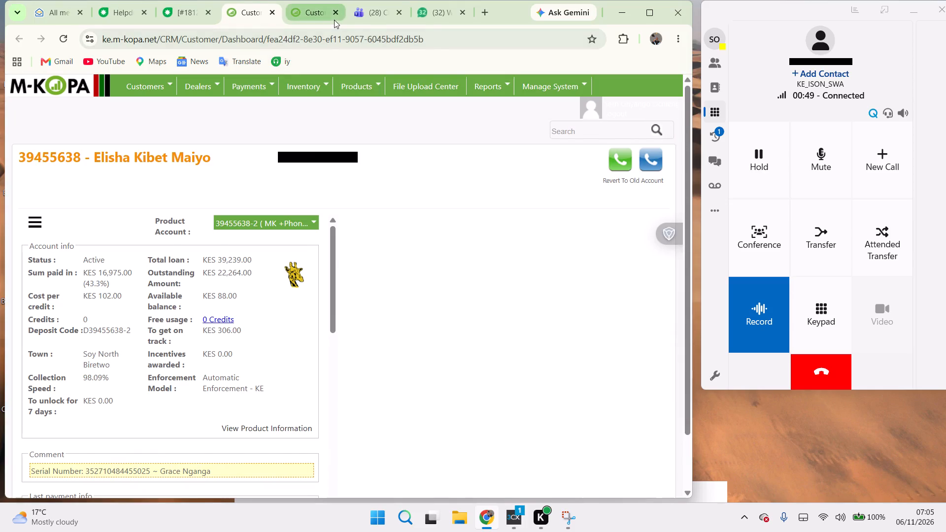
click(333, 12)
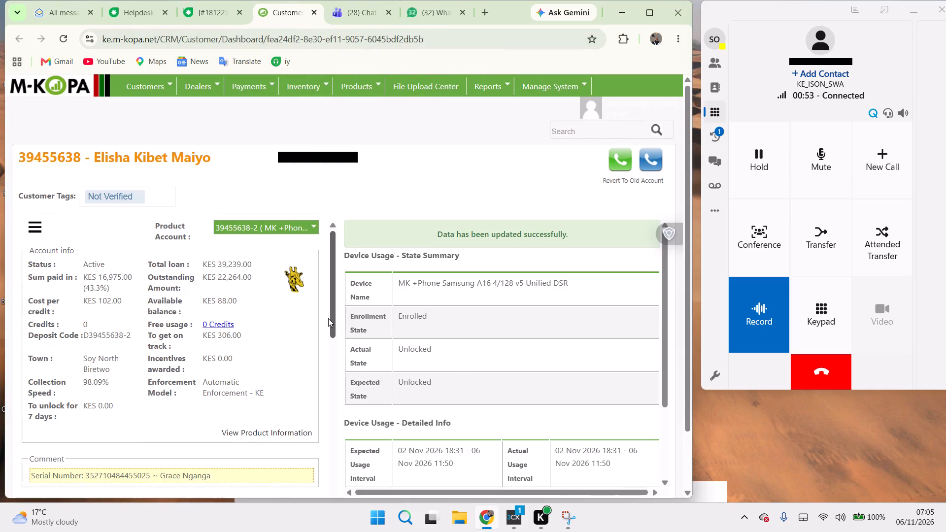
Classify the inbound call ticket with interaction category Samsung Devices and reason Balance or repayment terms inquiry.
click(210, 16)
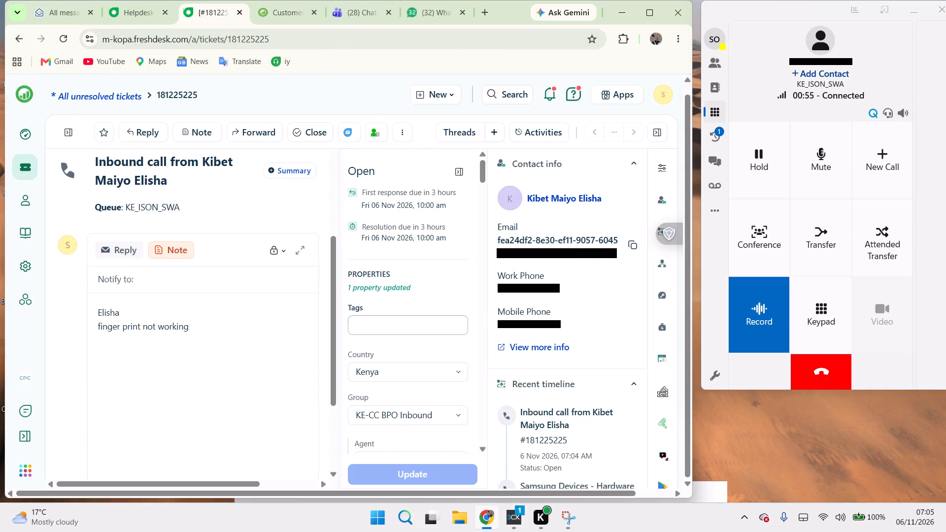
scroll(404, 327, down, 1)
scroll(404, 327, up, 1)
scroll(404, 327, down, 2)
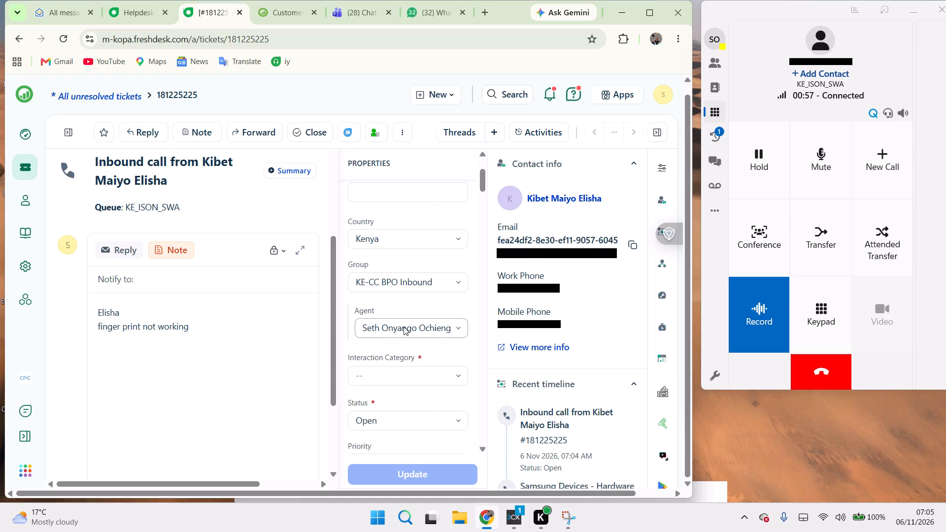
scroll(410, 313, down, 1)
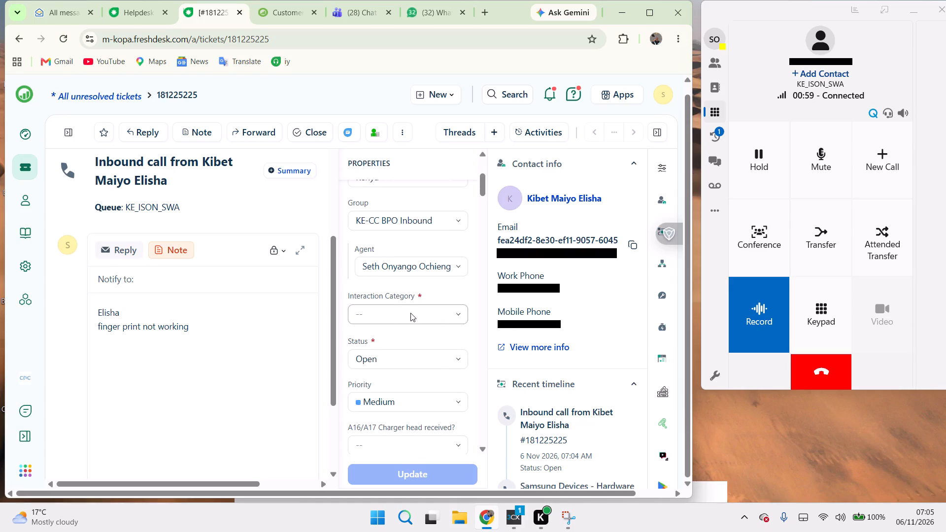
click(410, 313)
click(393, 361)
click(410, 363)
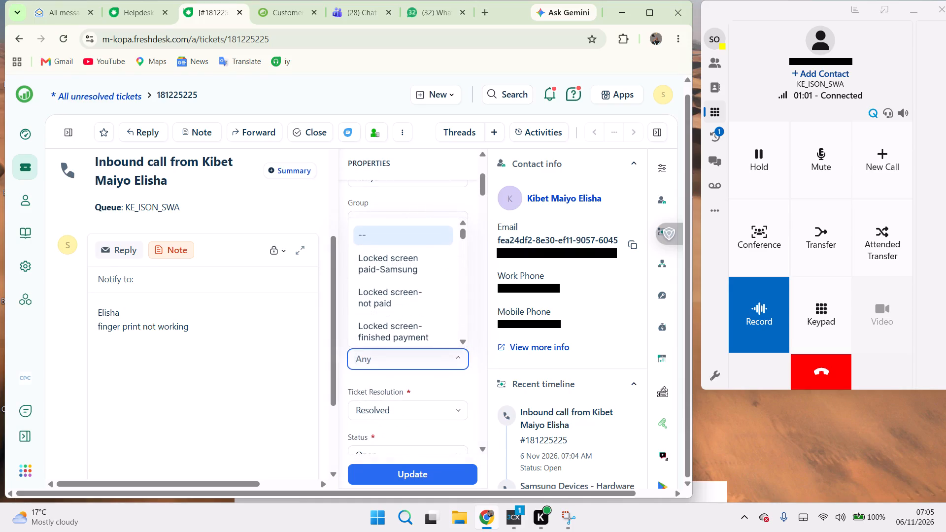
text(bal)
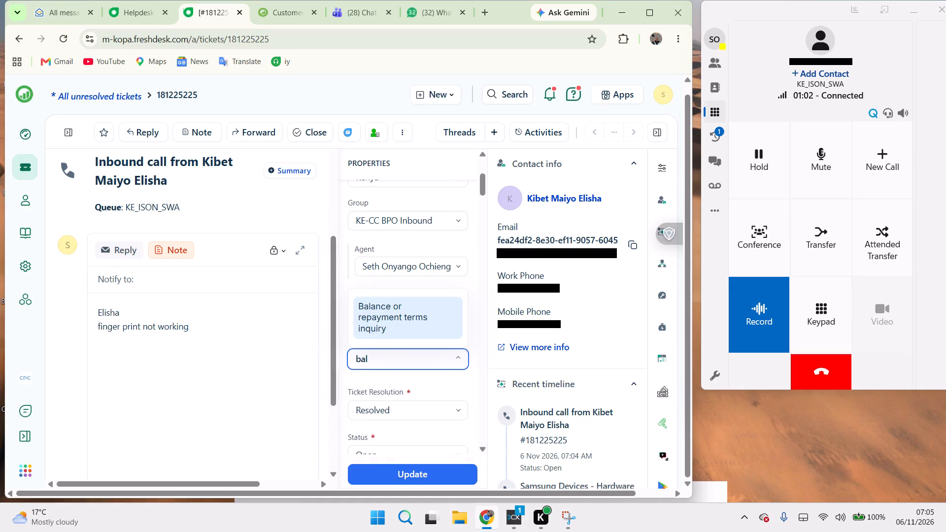
click(409, 315)
scroll(408, 316, down, 1)
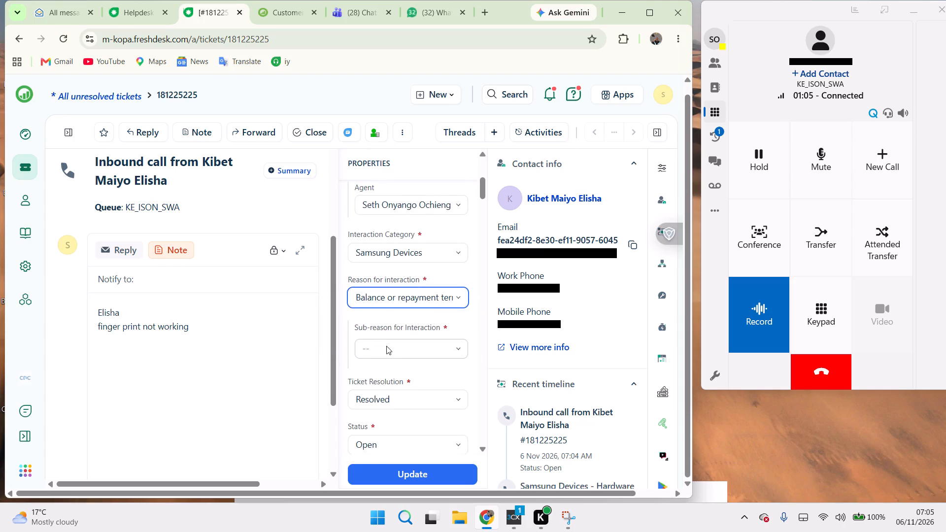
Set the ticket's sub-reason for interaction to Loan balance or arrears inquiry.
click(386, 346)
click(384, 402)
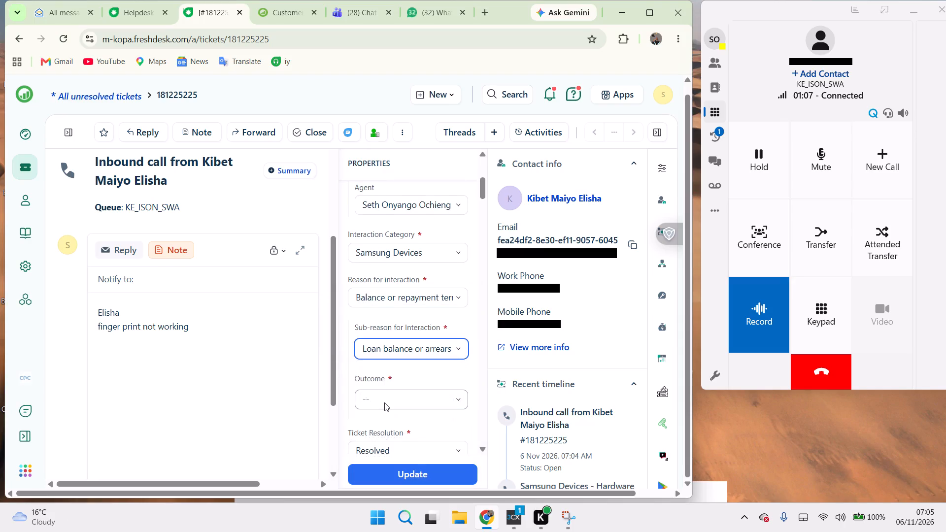
Review the outcome options for the loan balance sub-reason and compare them with the customer's CRM account info.
click(384, 395)
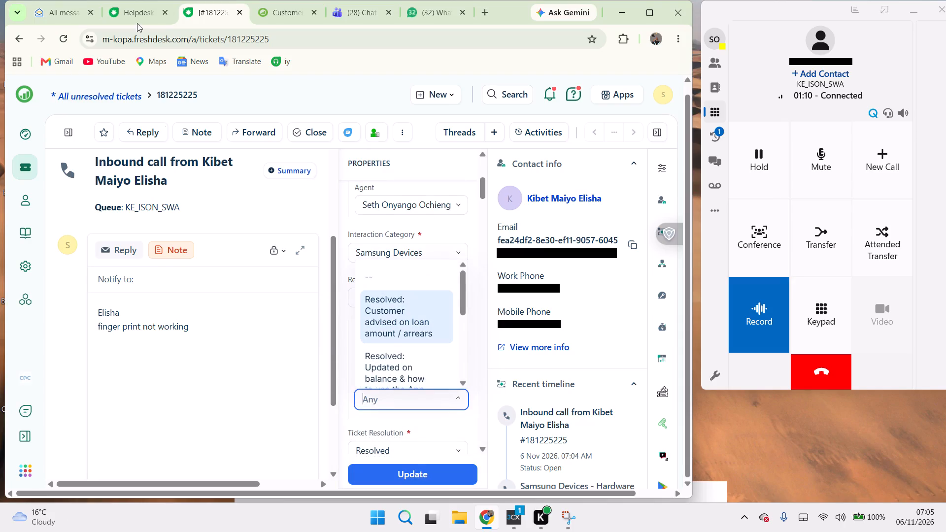
click(269, 12)
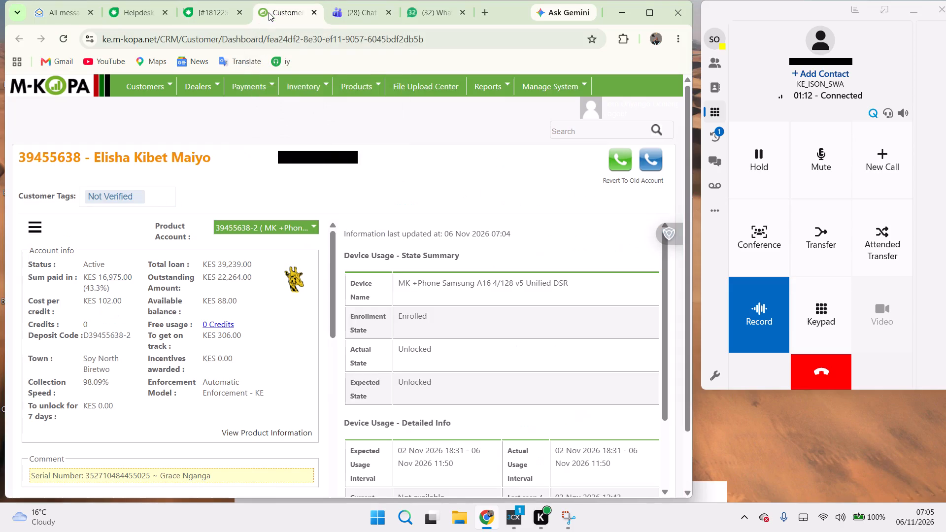
click(203, 11)
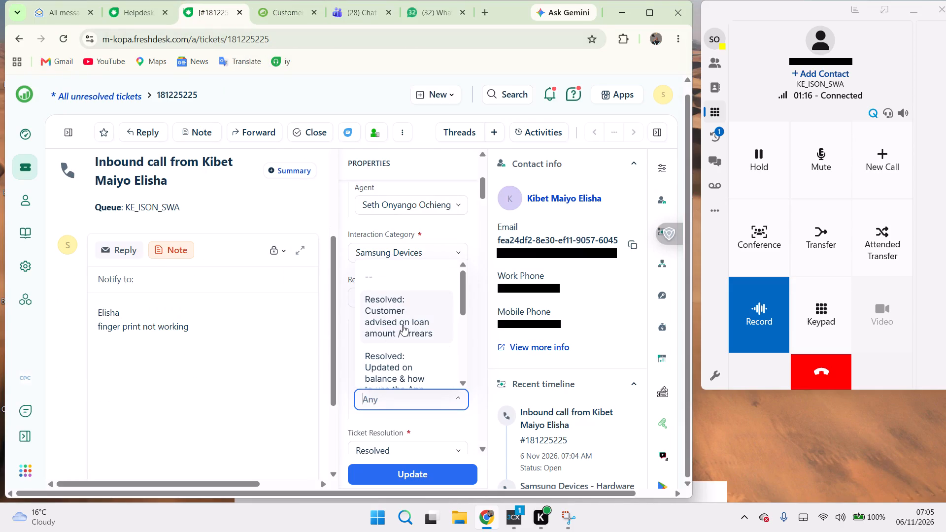
click(278, 367)
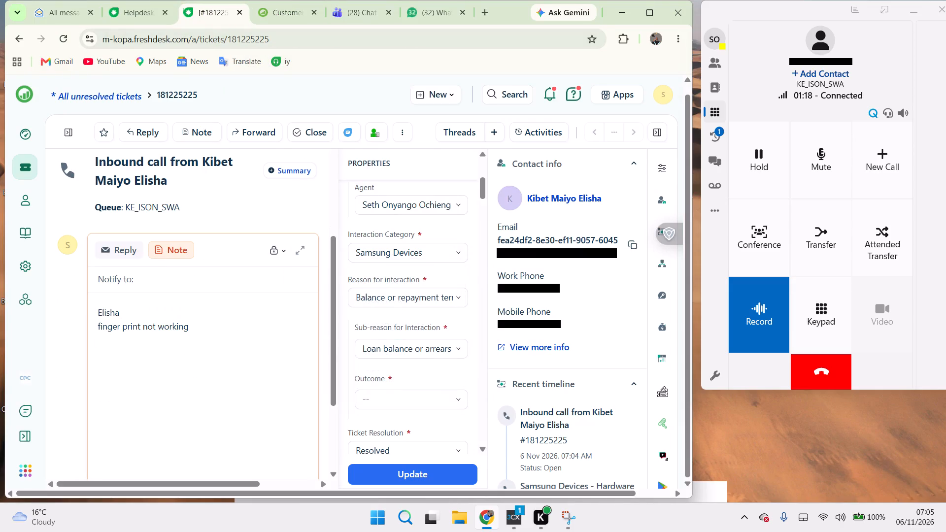
scroll(270, 363, up, 1)
scroll(270, 363, down, 3)
scroll(274, 348, up, 2)
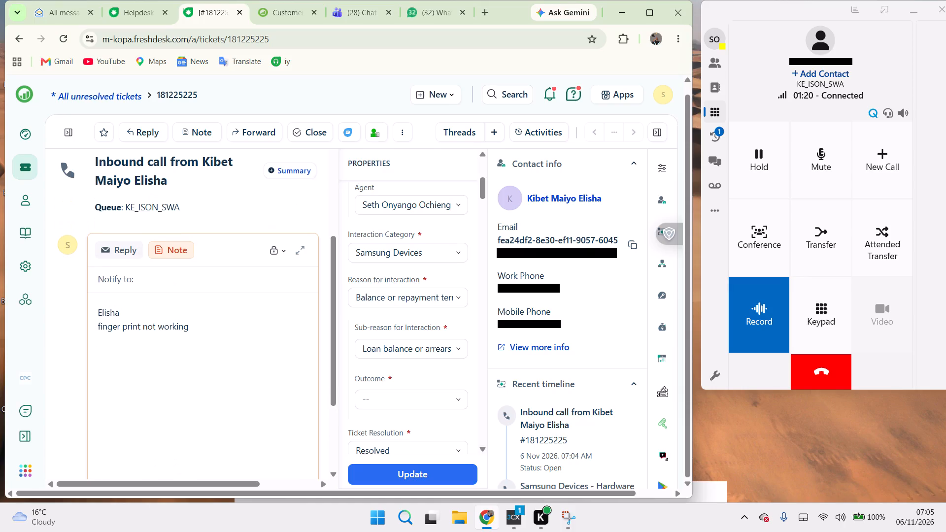
click(278, 7)
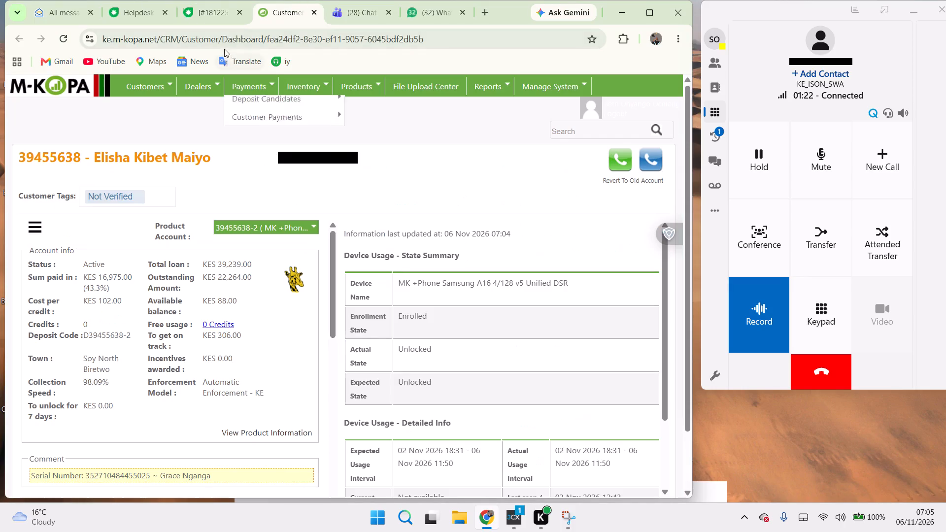
click(211, 18)
scroll(237, 395, down, 4)
scroll(237, 395, up, 1)
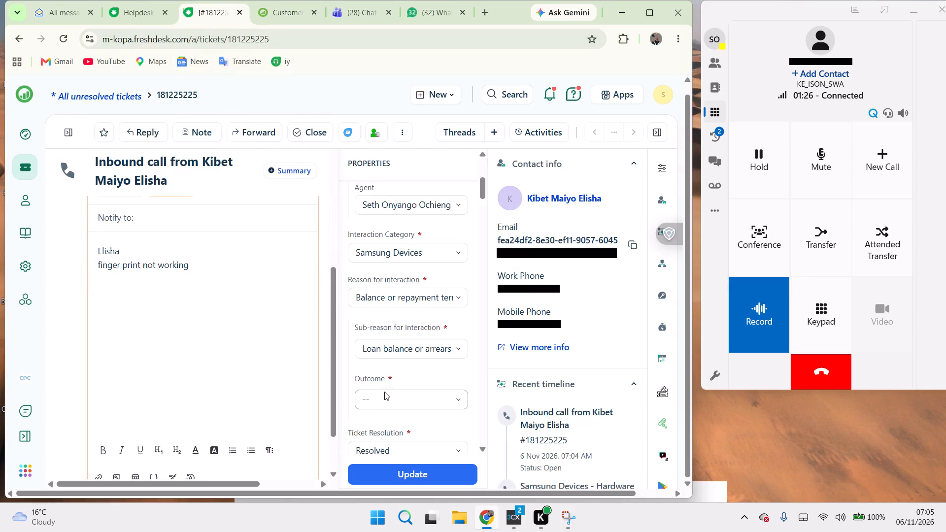
click(400, 352)
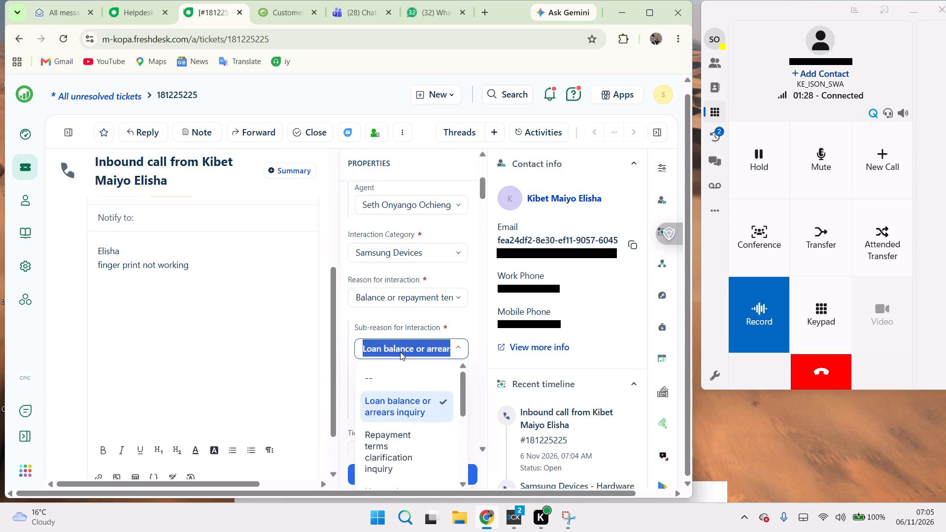
click(400, 352)
click(399, 398)
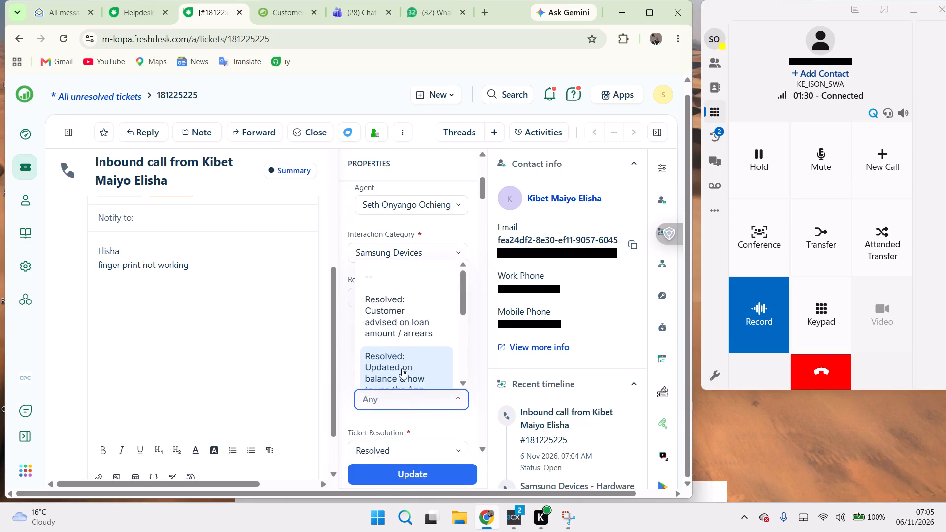
scroll(402, 343, down, 1)
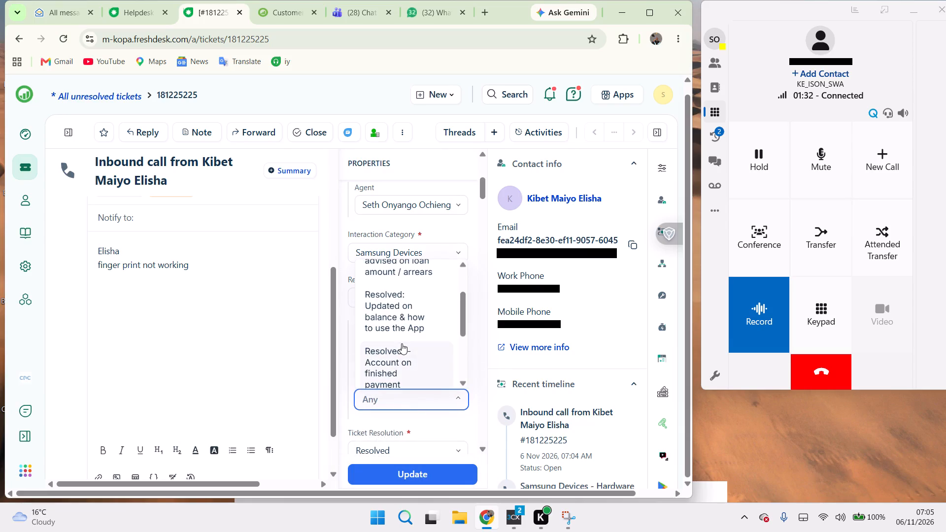
click(170, 412)
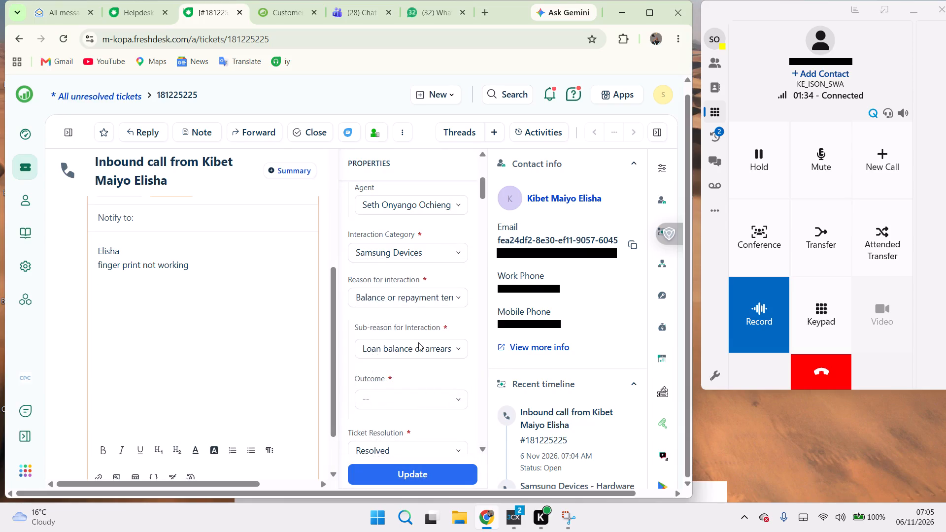
Reselect the Balance or repayment terms inquiry reason, with sub-reason Repayment terms clarification inquiry and outcome Resolved: Customer advised on repayment terms.
click(412, 299)
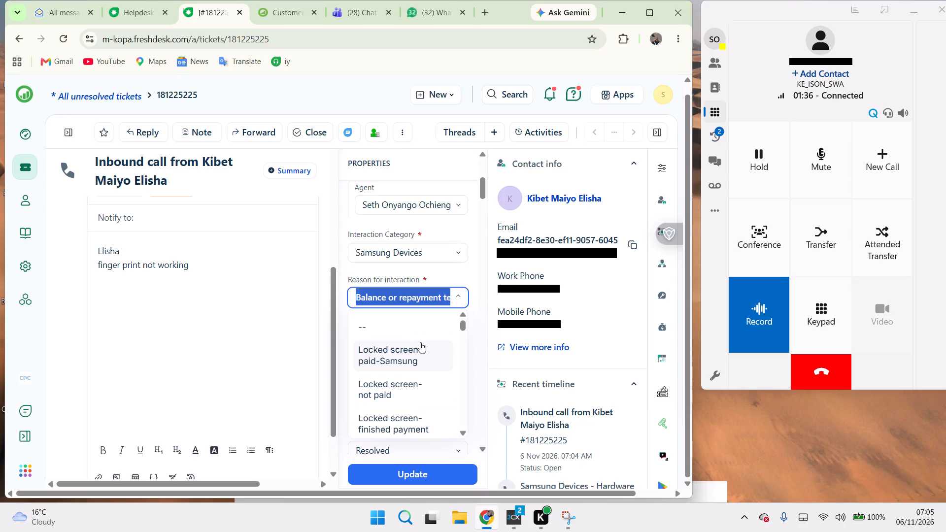
key(BackSpace)
text(rep)
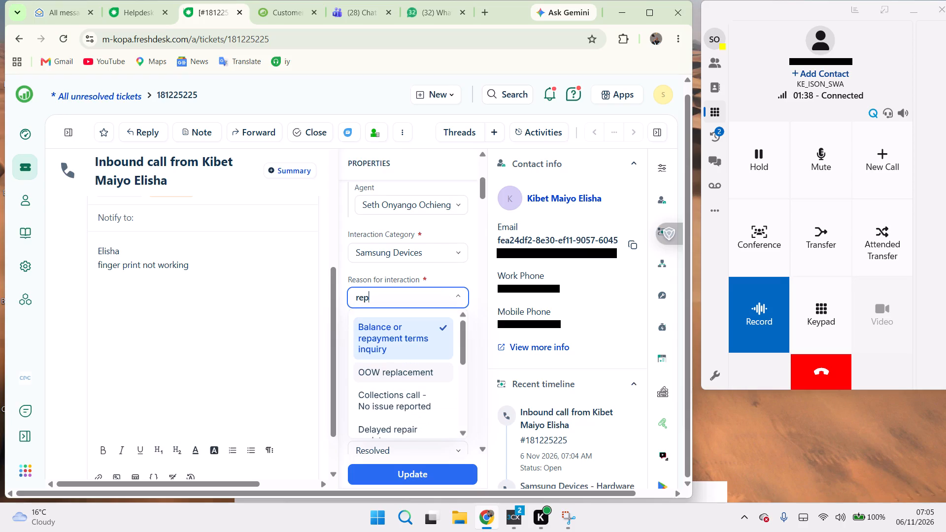
click(394, 337)
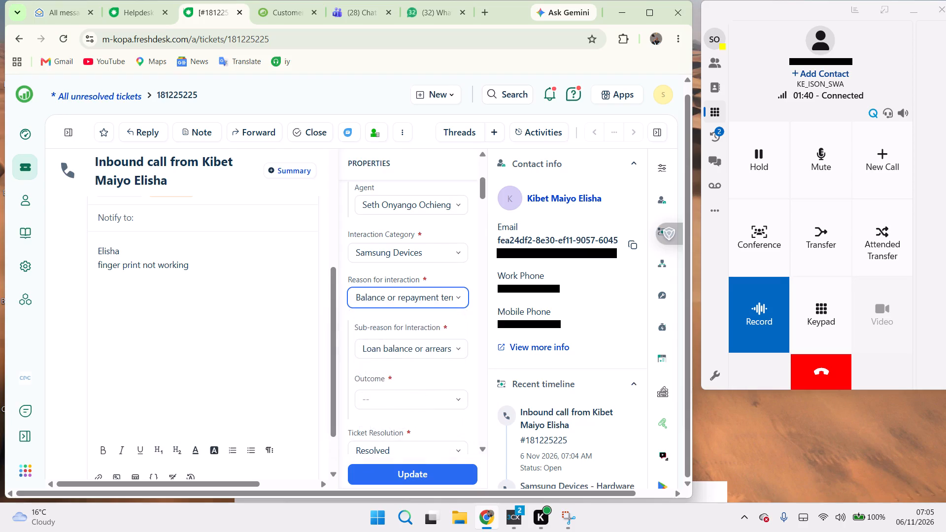
click(401, 348)
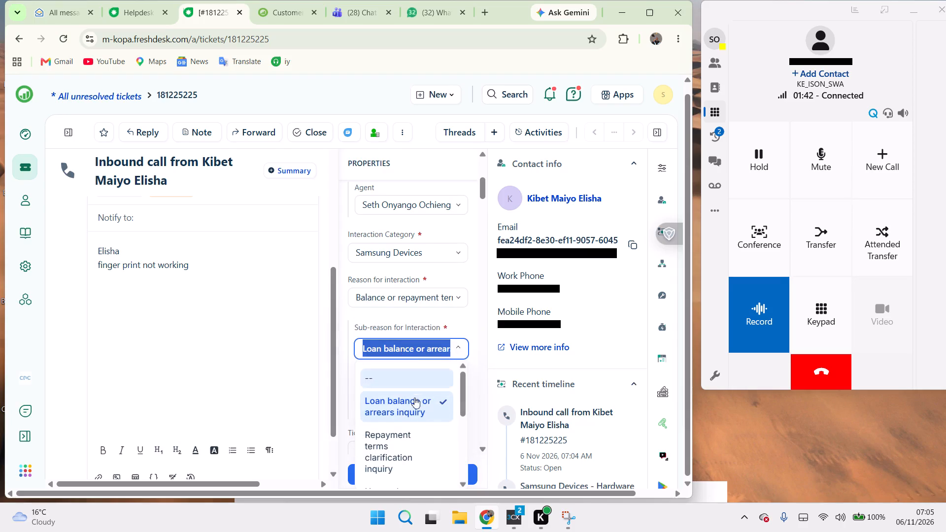
click(403, 438)
click(414, 401)
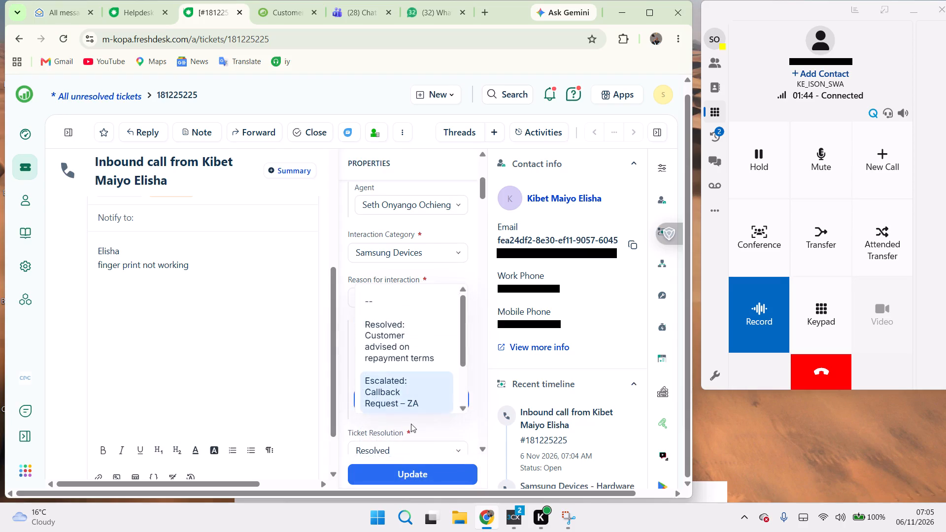
click(393, 341)
Set the ticket status to Resolved.
scroll(393, 341, down, 2)
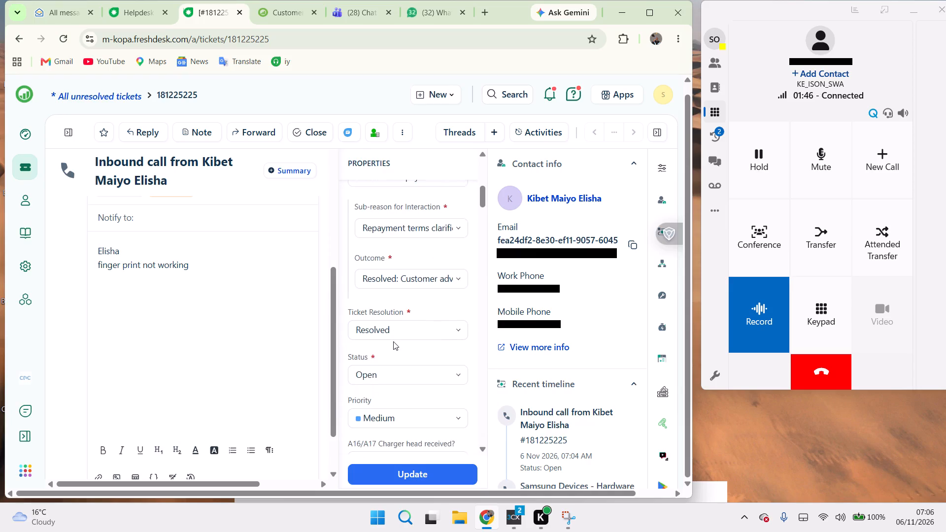
click(383, 376)
click(392, 454)
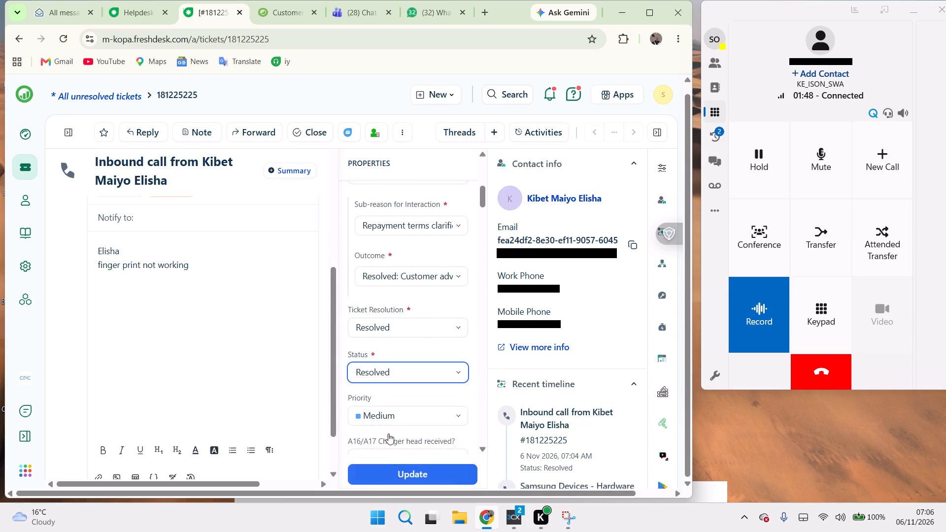
Check the customer's personal and contact details in the CRM Update Information form, close it and return to the ticket.
click(282, 14)
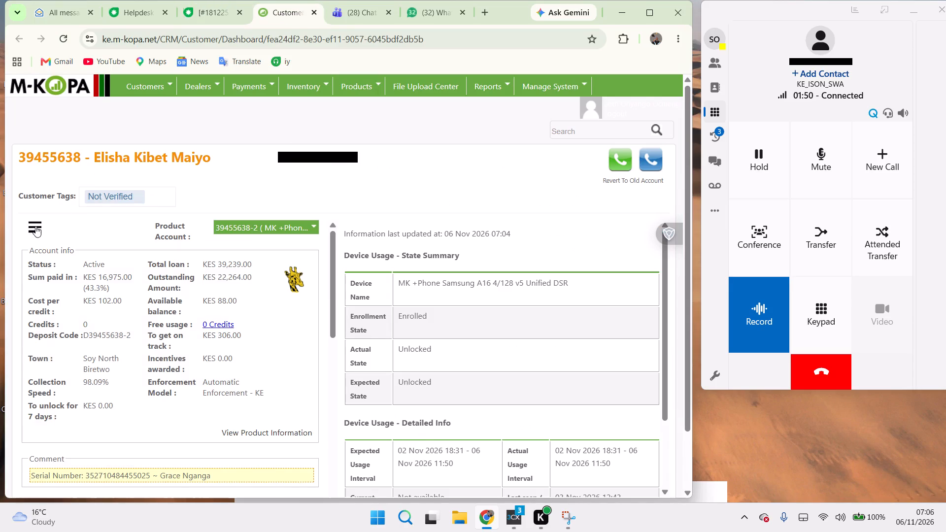
click(45, 332)
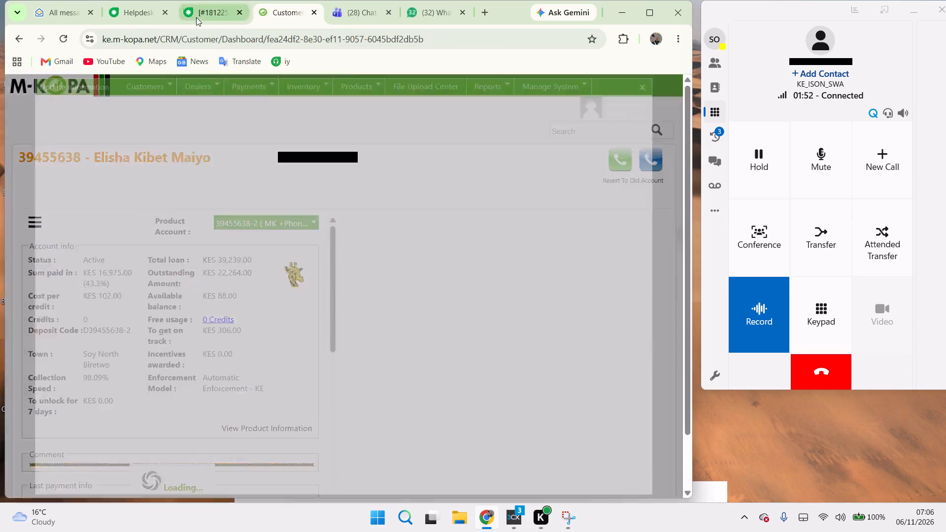
click(196, 17)
click(391, 216)
right_click(391, 216)
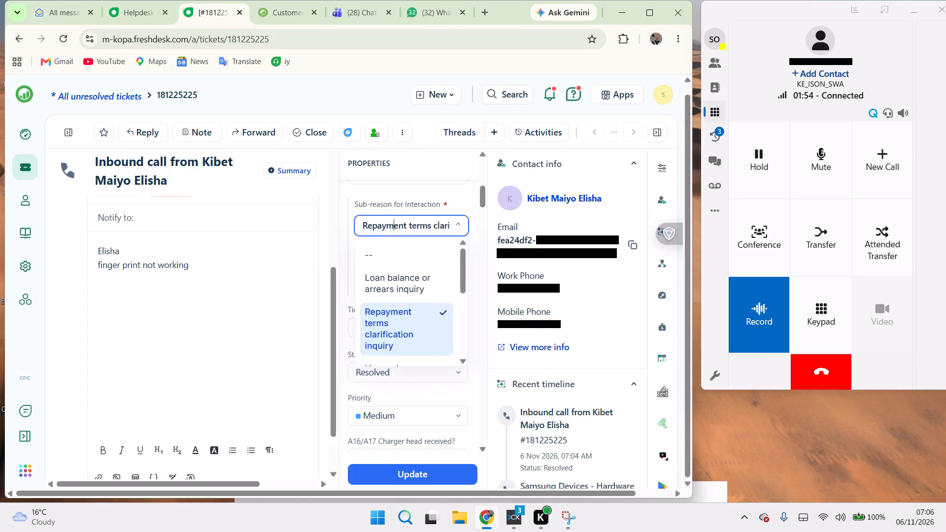
click(368, 224)
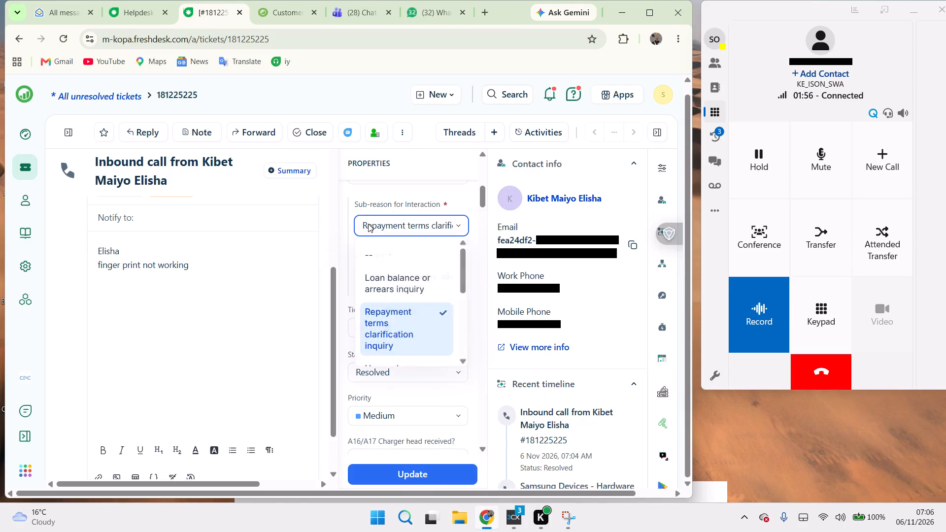
click(277, 13)
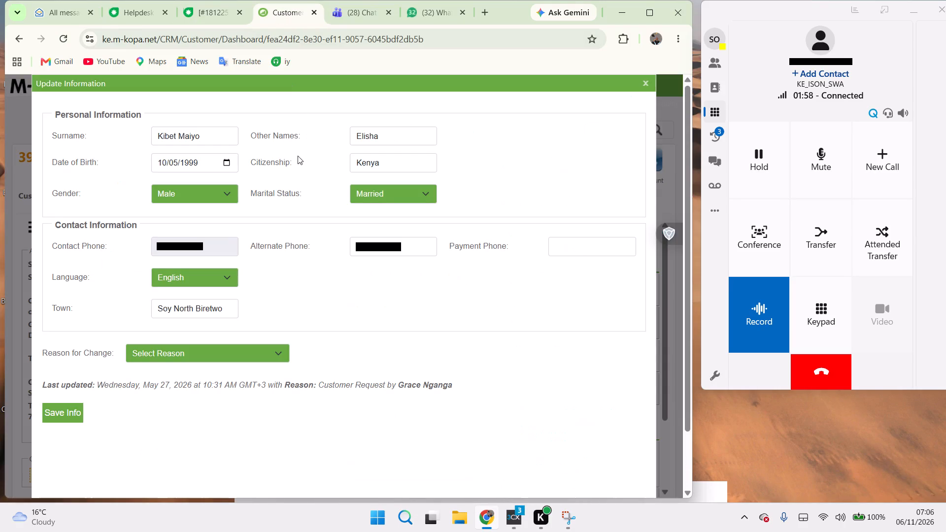
click(641, 78)
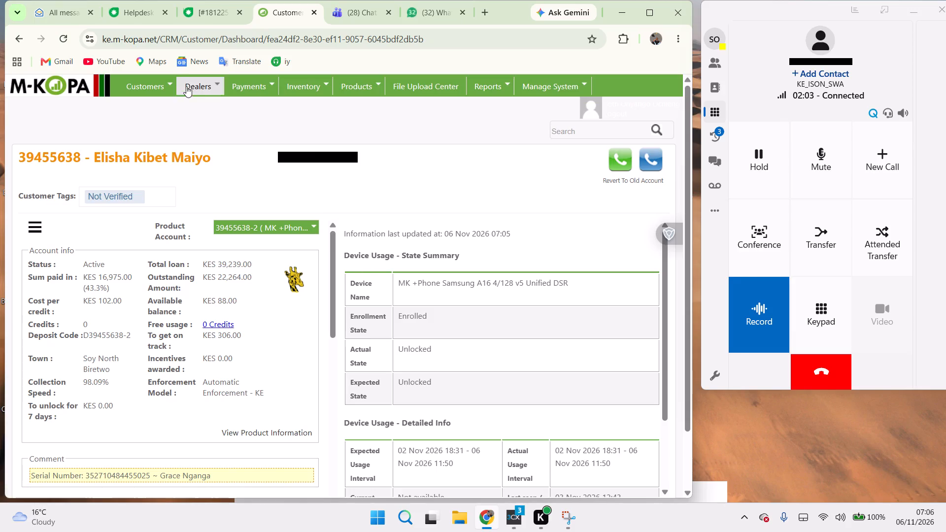
click(193, 10)
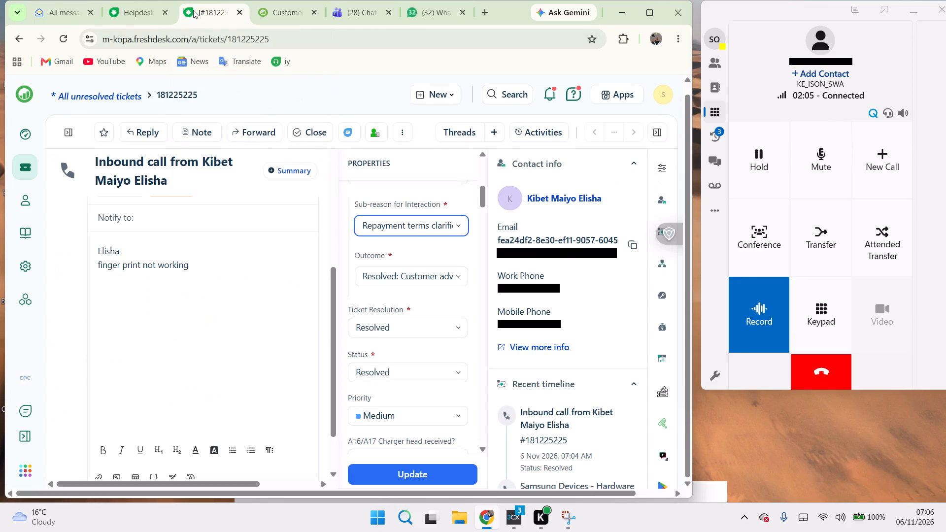
Copy the selected sub-reason into the ticket note as a new line reading Repayment terms clarification inquiry.
click(385, 223)
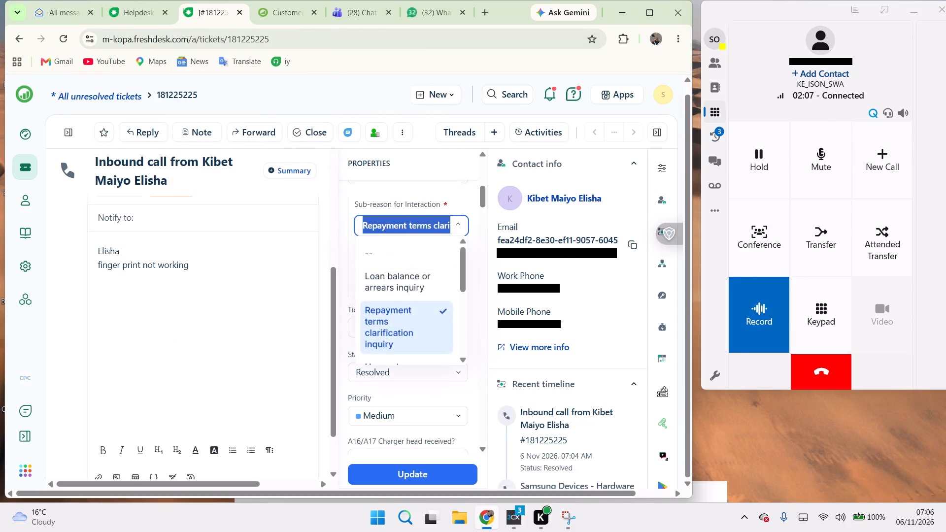
right_click(385, 223)
click(417, 263)
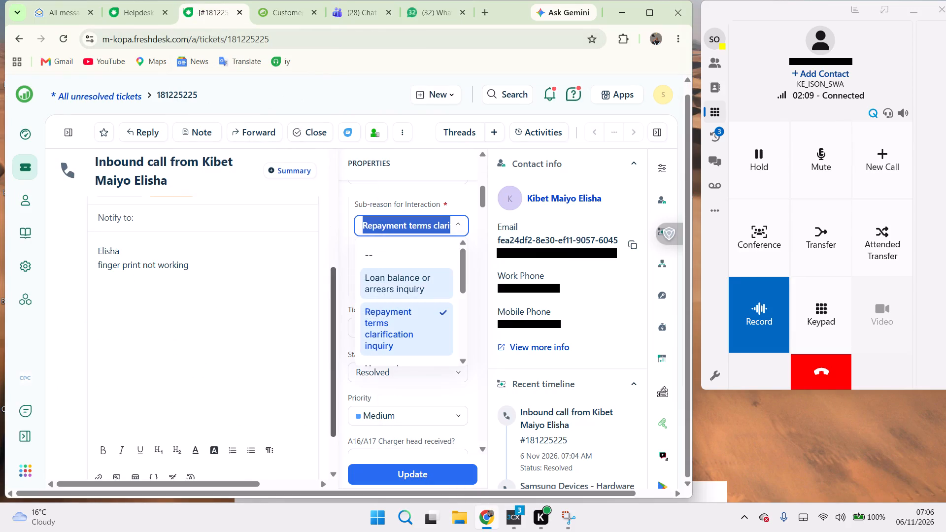
click(218, 293)
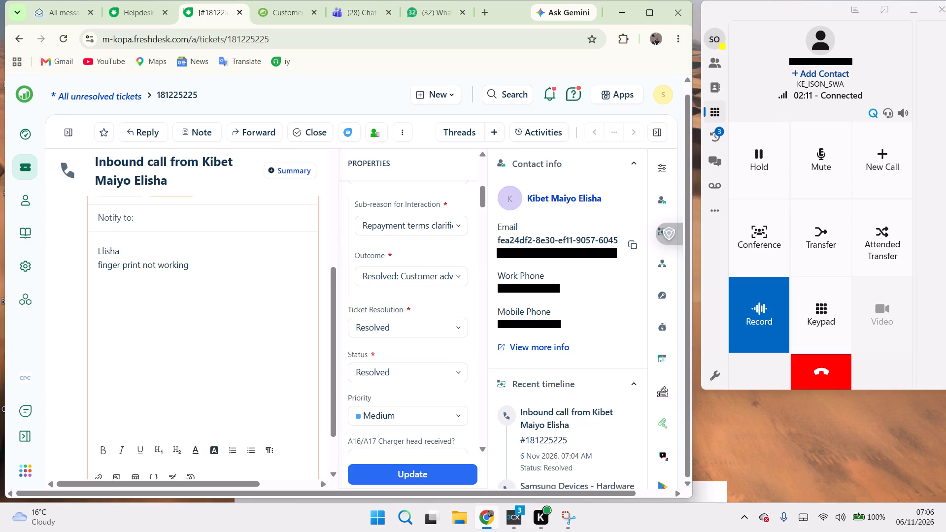
key(ctrl+v)
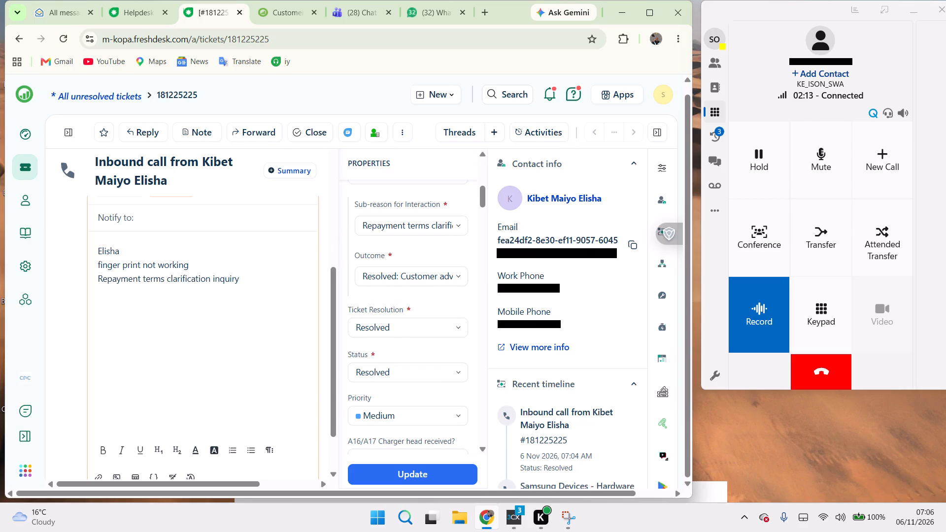
Copy the selected outcome into the note on its own line: Resolved: Customer advised on repayment terms.
click(390, 271)
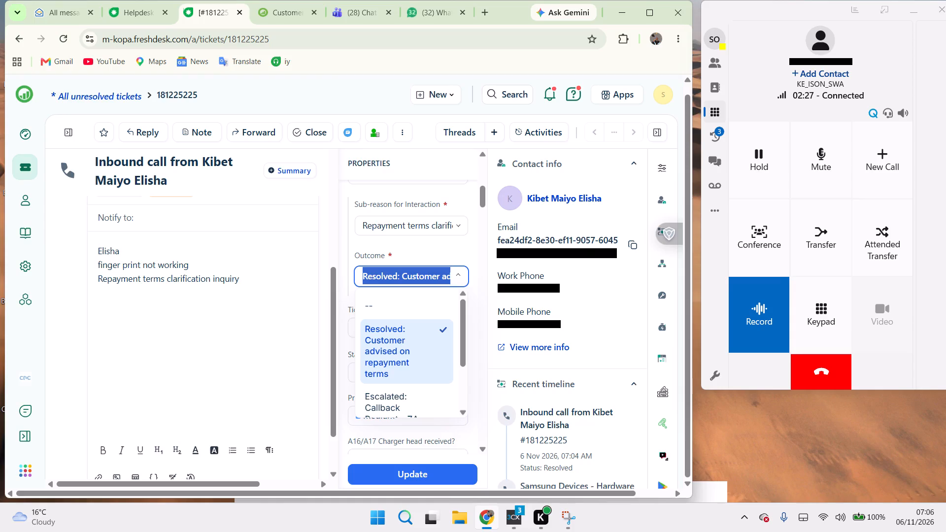
right_click(399, 275)
click(442, 264)
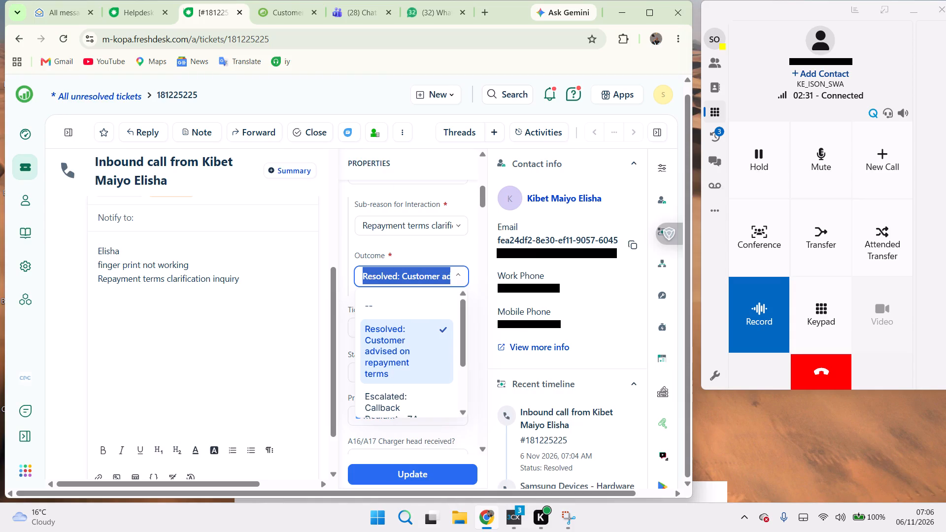
click(262, 289)
click(274, 11)
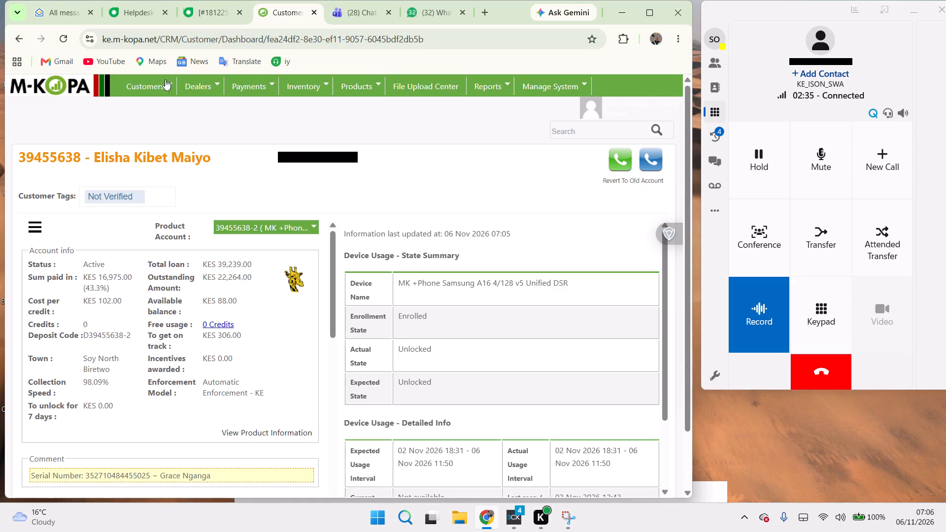
click(196, 12)
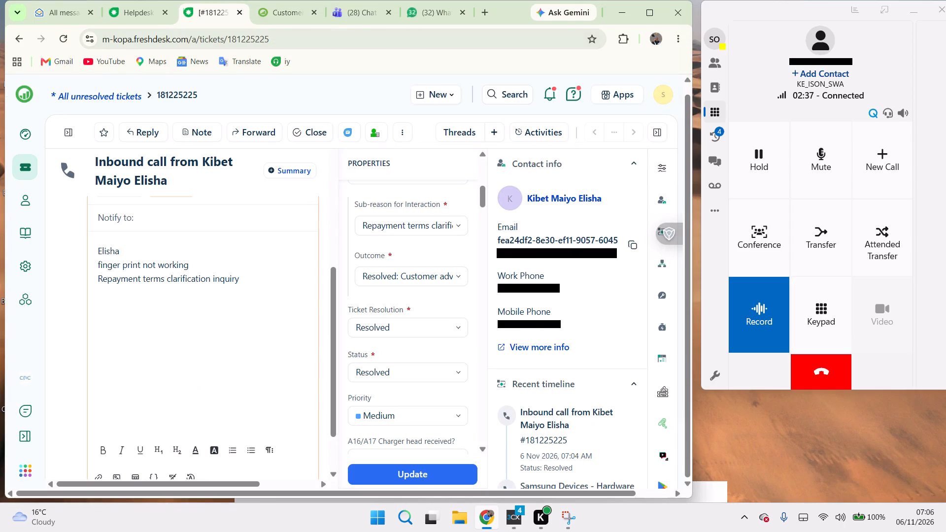
key(Return)
key(ctrl+v)
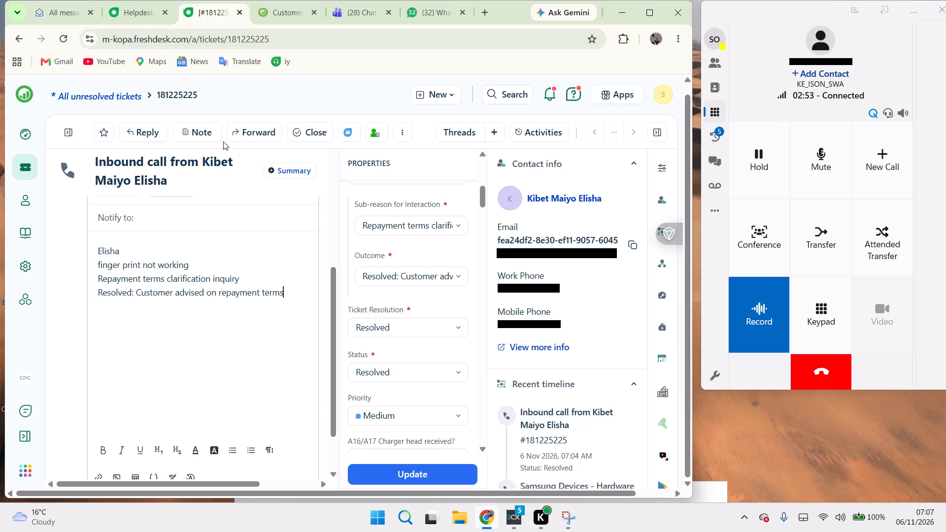
Check the customer's last payment and device allocation details in the CRM, and return to the ticket.
click(281, 16)
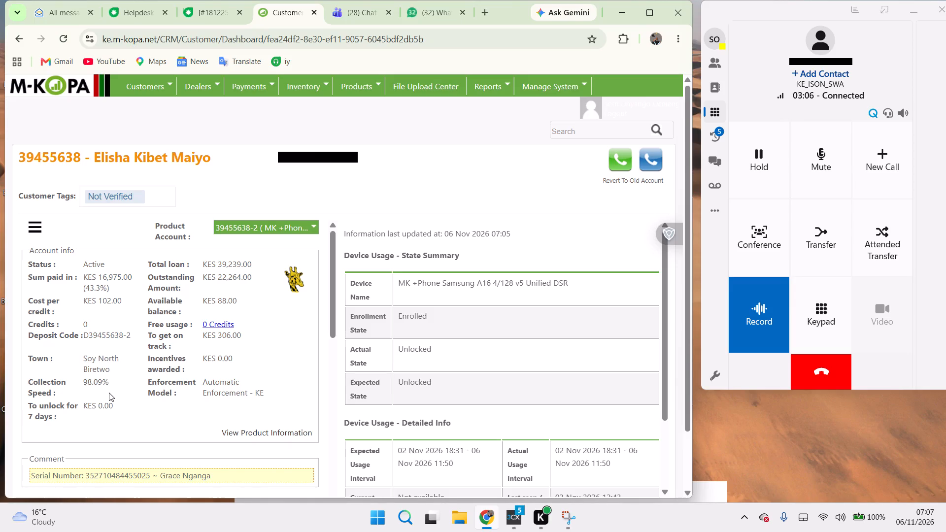
scroll(264, 408, down, 2)
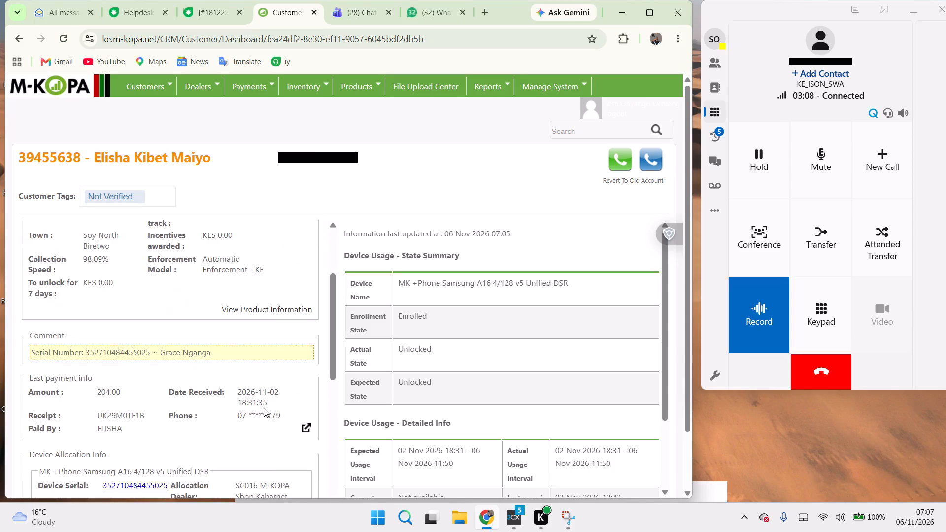
scroll(264, 408, down, 1)
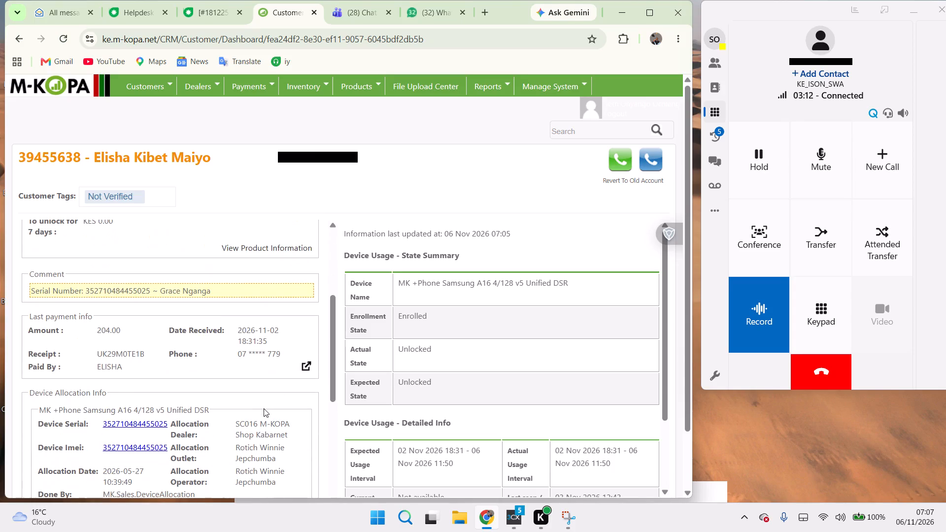
scroll(253, 374, up, 1)
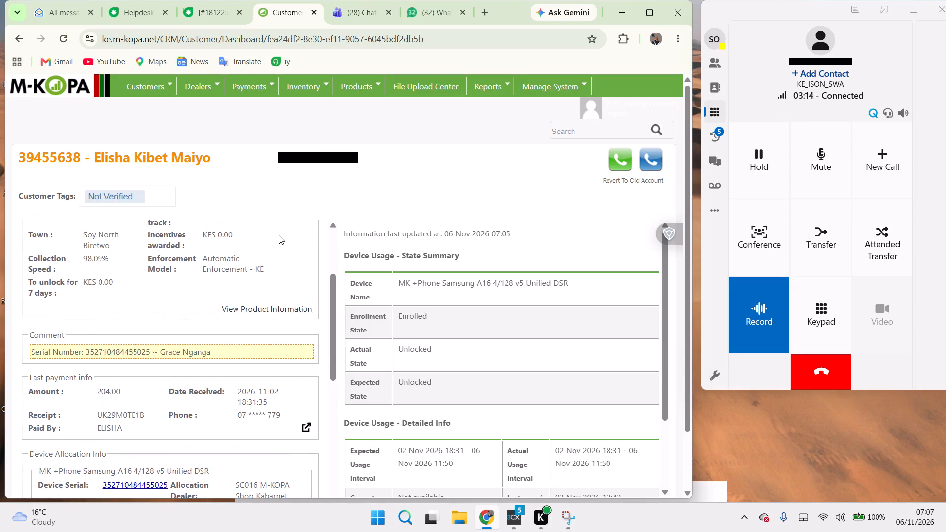
click(190, 5)
Review the ticket's properties, from group and agent through reason, outcome, resolution and status.
scroll(378, 226, down, 1)
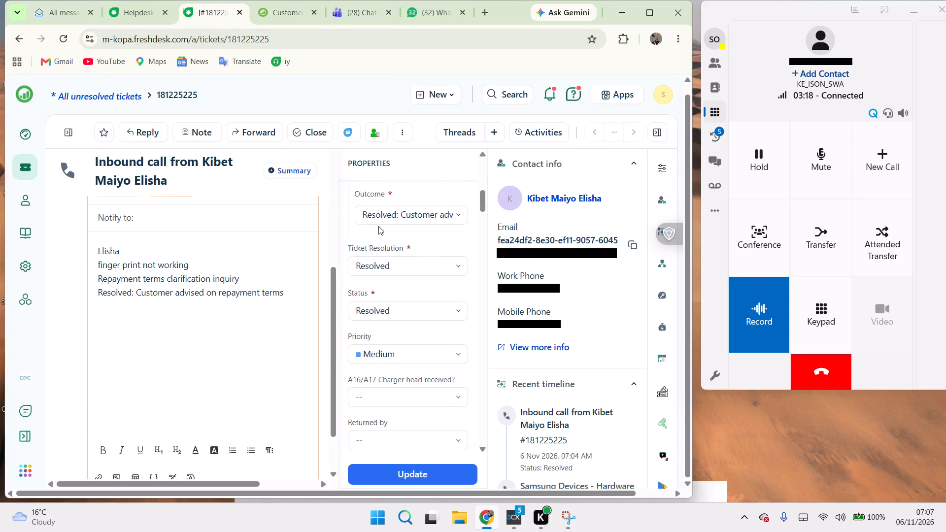
scroll(378, 226, down, 1)
scroll(378, 226, up, 1)
scroll(378, 226, down, 1)
scroll(378, 226, up, 2)
scroll(378, 226, down, 2)
scroll(378, 226, up, 2)
scroll(378, 226, down, 1)
scroll(378, 226, up, 4)
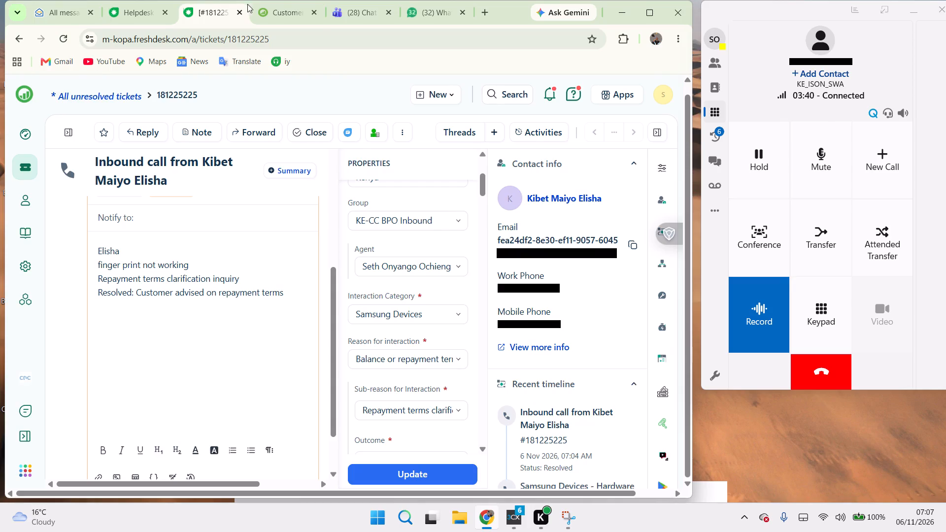
View the Primary Loan Information in the customer's CRM product information and close it.
click(286, 9)
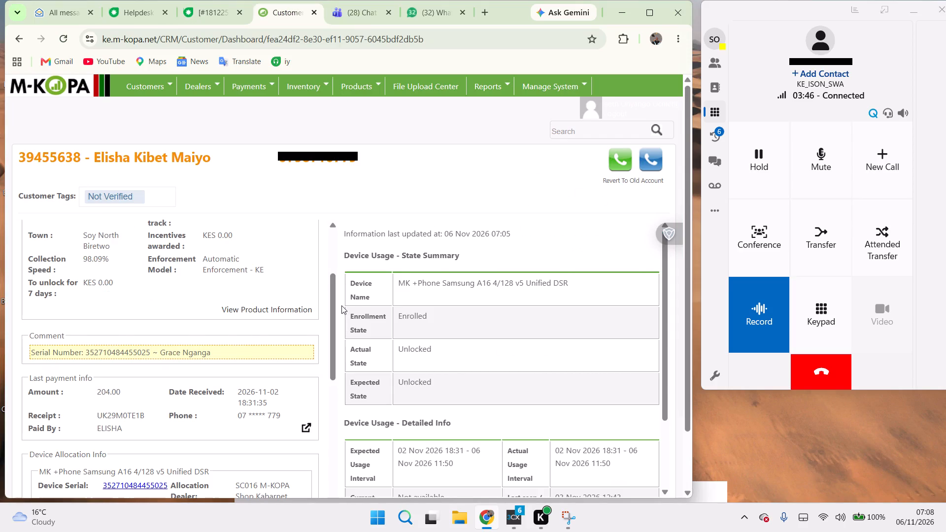
click(256, 312)
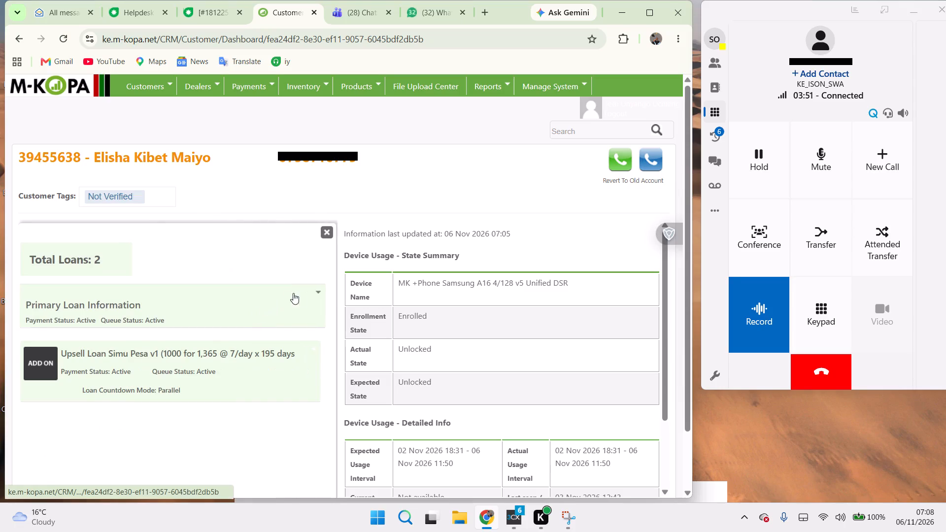
click(315, 293)
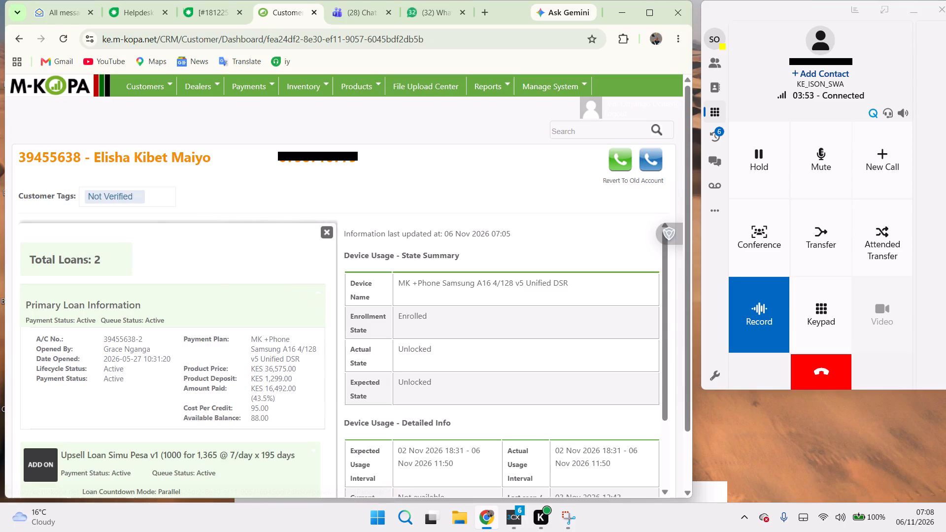
click(327, 231)
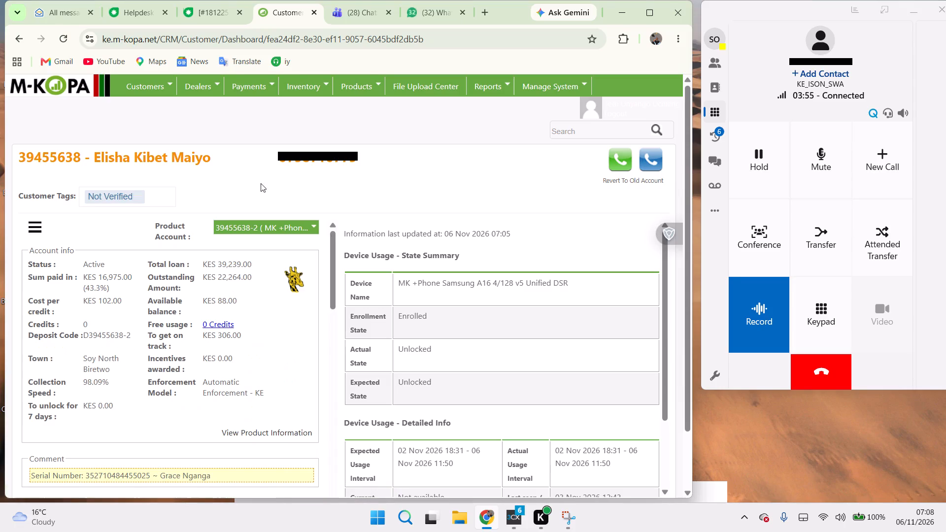
Return to the ticket and save its updated properties.
click(207, 16)
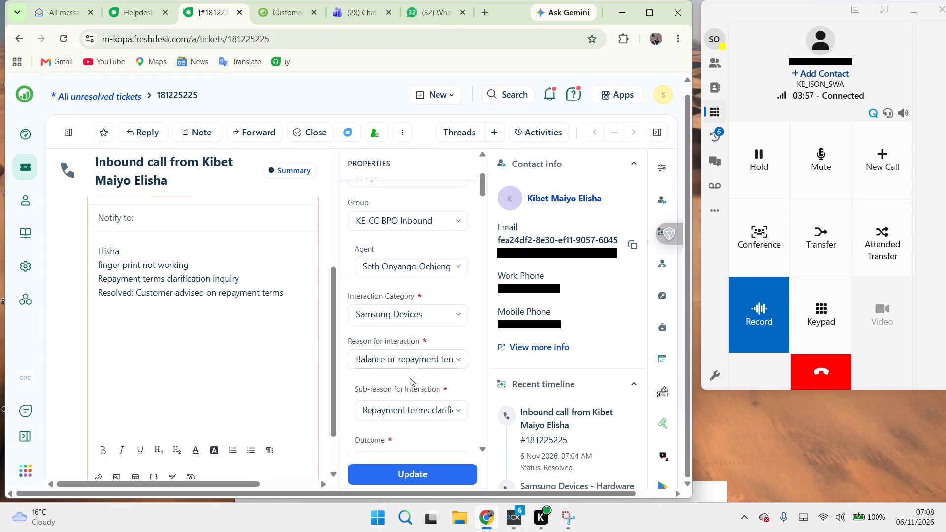
scroll(408, 373, down, 2)
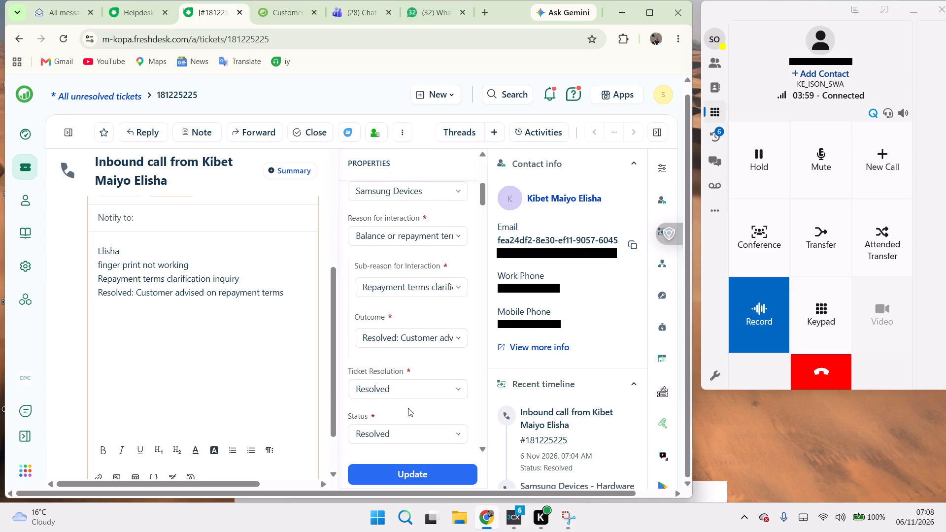
scroll(408, 408, down, 1)
click(394, 470)
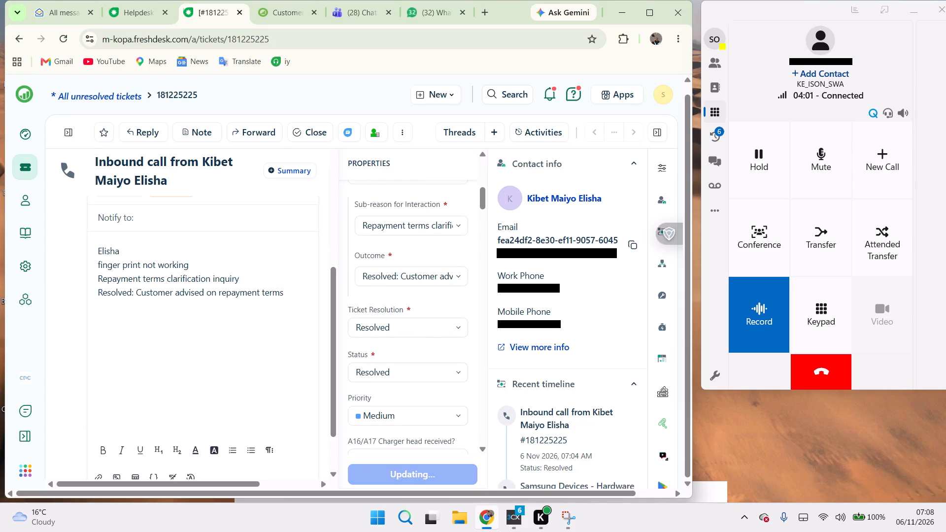
Add the drafted private note to the ticket and update the ticket properties again.
scroll(235, 402, down, 1)
scroll(235, 402, up, 2)
scroll(235, 402, down, 3)
scroll(235, 402, up, 1)
scroll(235, 402, down, 3)
scroll(235, 402, up, 1)
scroll(235, 402, down, 1)
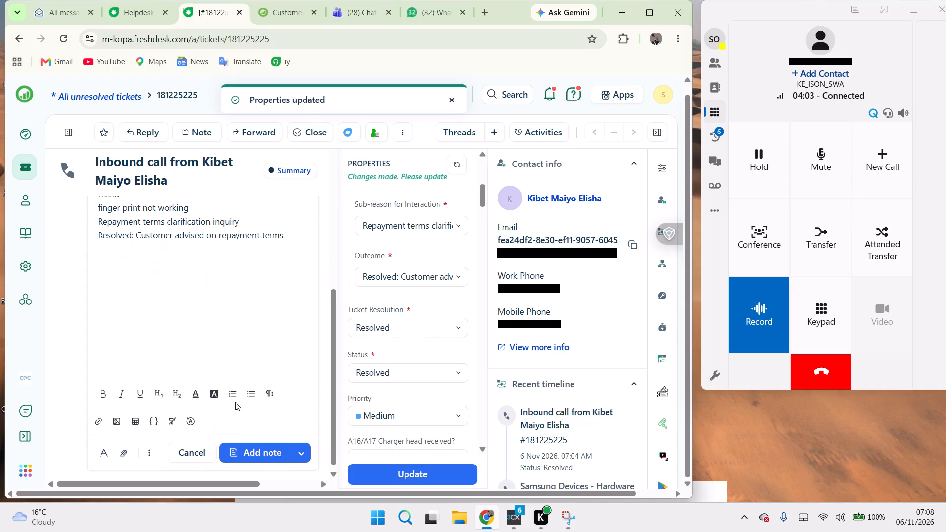
scroll(235, 402, down, 1)
click(262, 443)
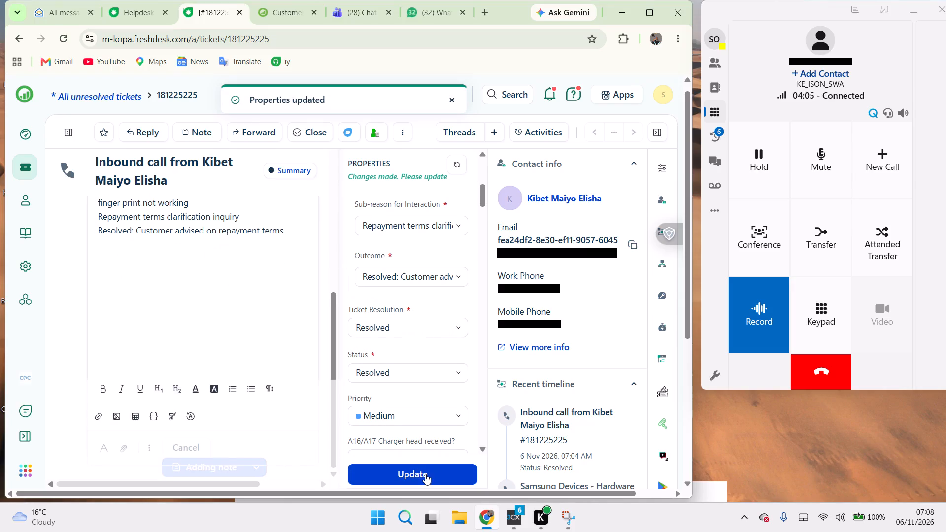
click(424, 474)
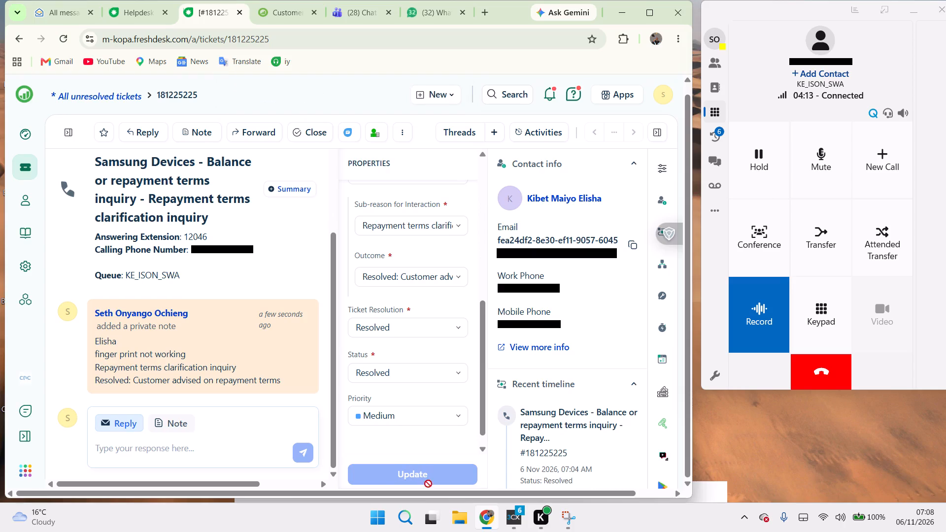
Search the KE-Directory knowledge base article for kabarnet to look up the M-KOPA shop's details.
scroll(277, 344, up, 4)
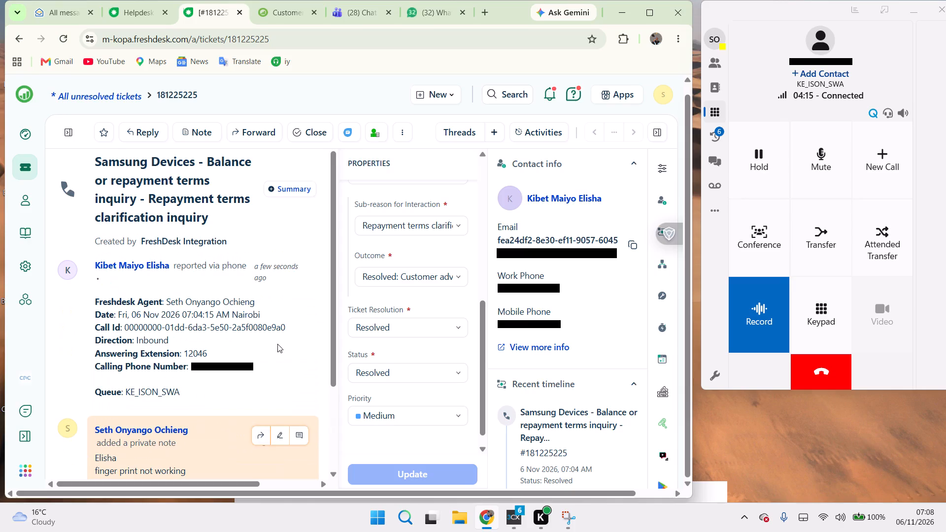
click(128, 8)
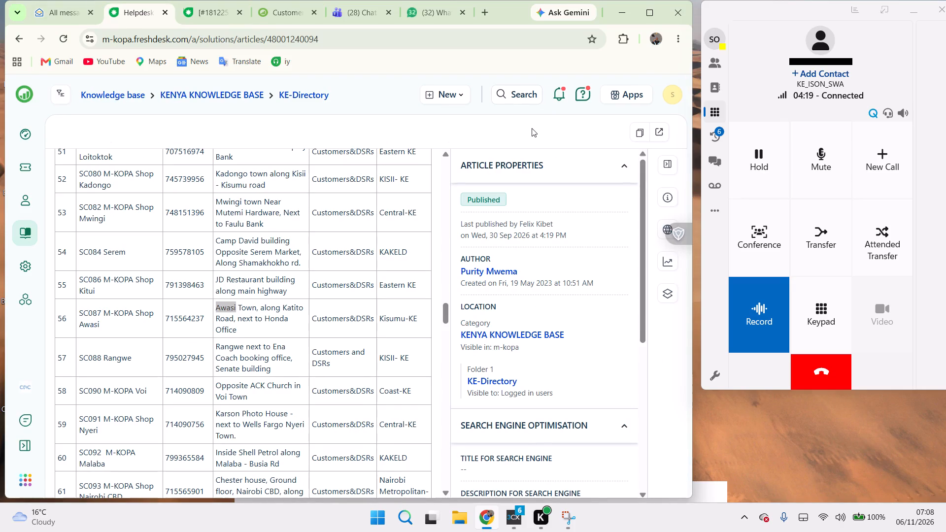
key(ctrl+f)
key(BackSpace)
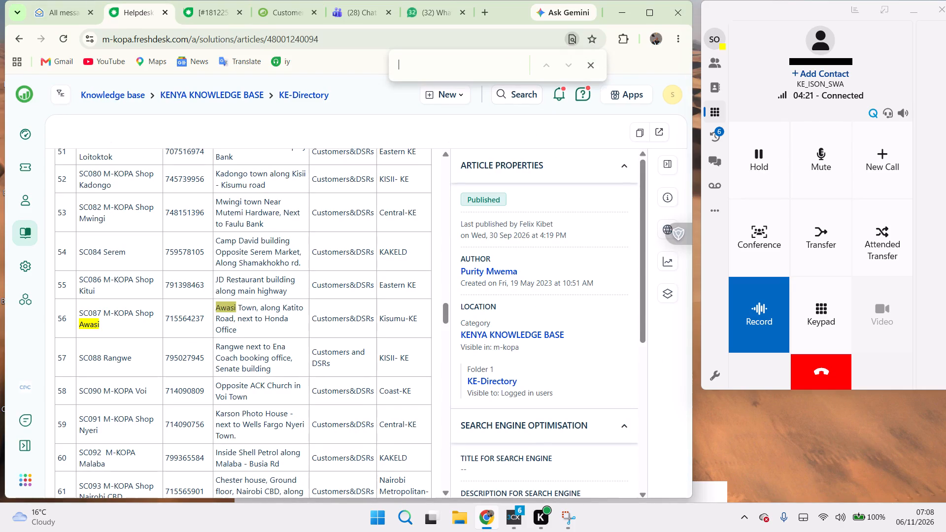
text(kabarnet)
key(Return)
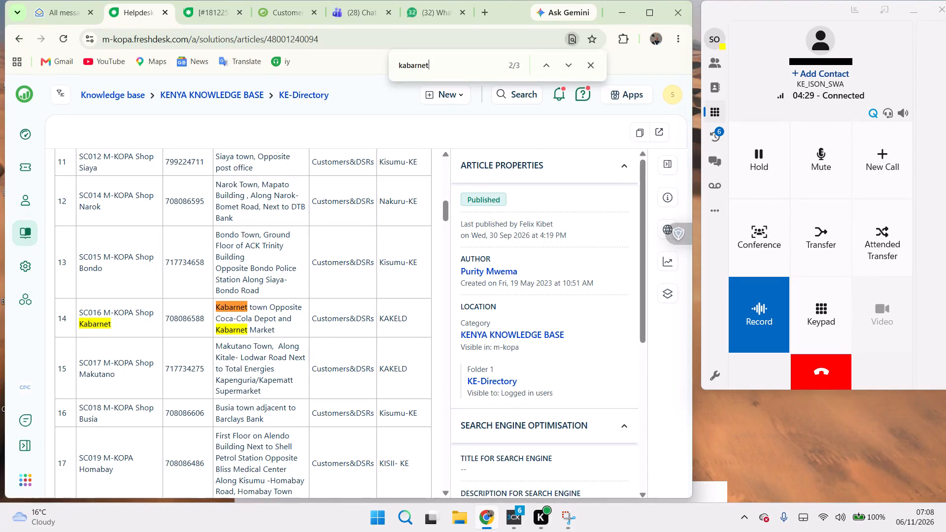
Return to the ticket and check the ongoing call in the CDC Softphone, closing it again.
click(201, 10)
scroll(254, 247, down, 5)
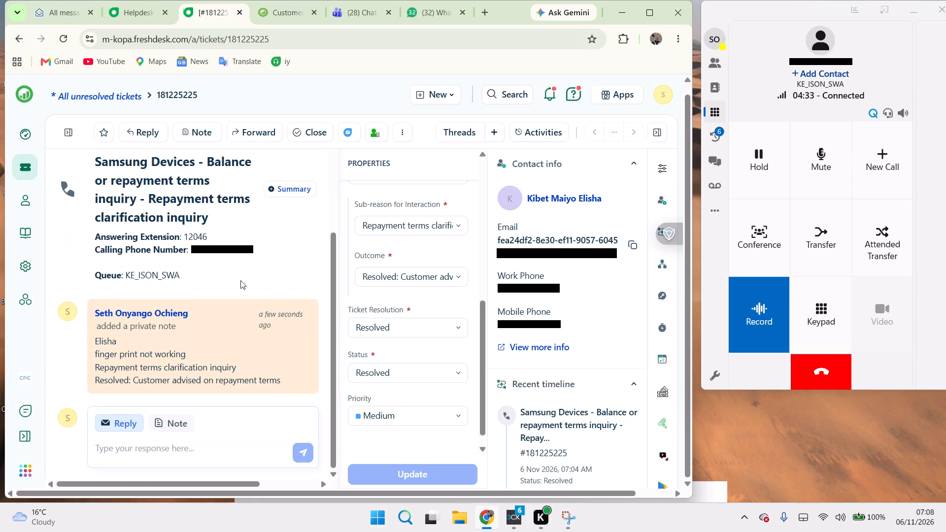
click(25, 381)
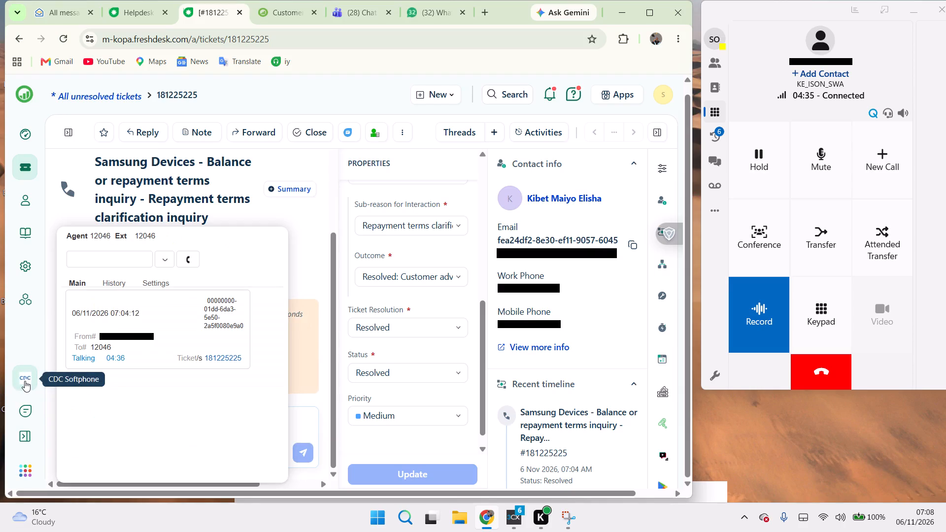
click(25, 381)
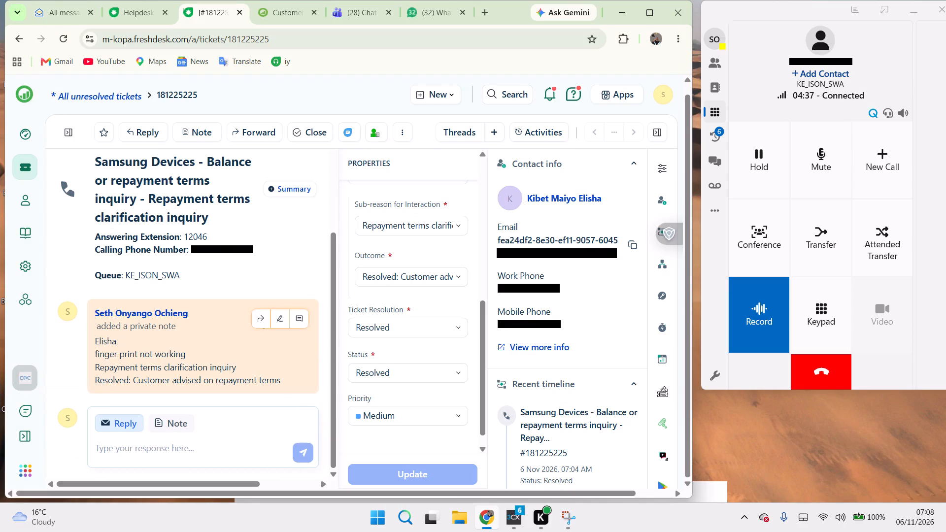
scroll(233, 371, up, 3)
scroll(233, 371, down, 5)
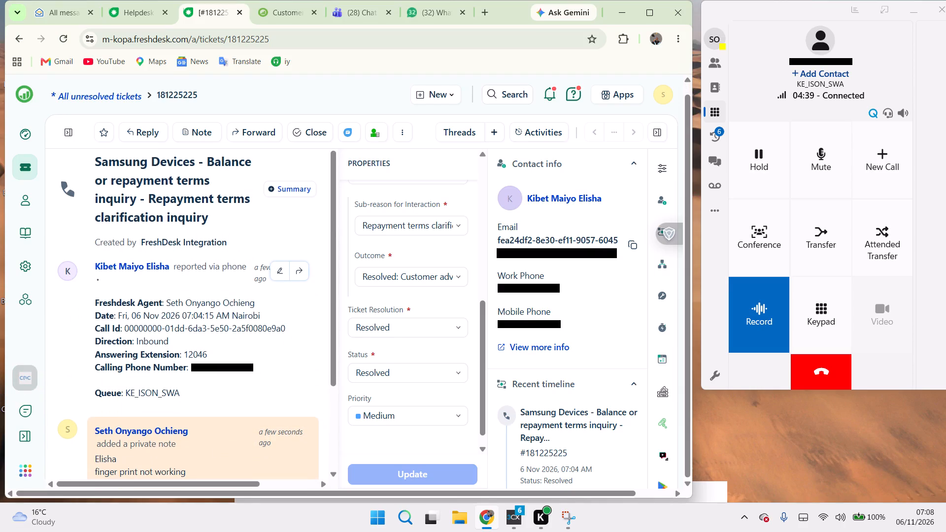
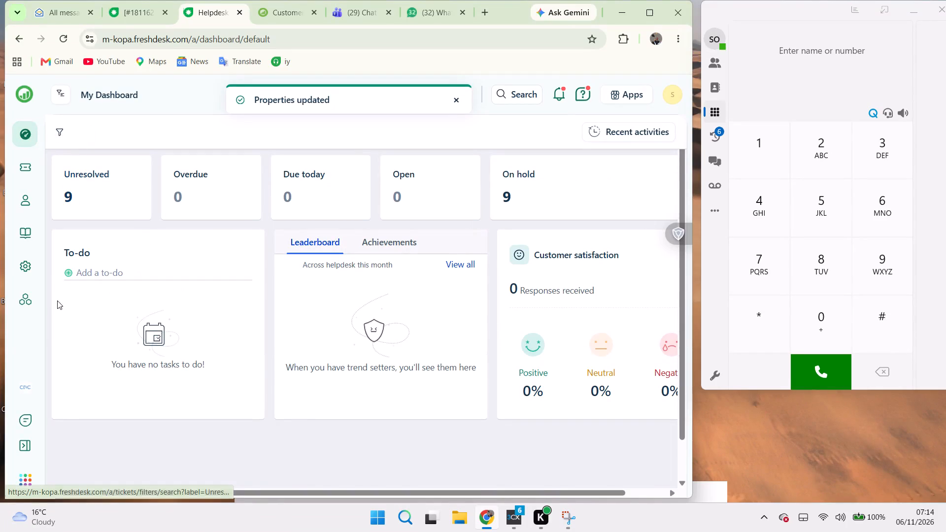
Check the CDC Softphone from the helpdesk dashboard for the new inbound call.
click(23, 381)
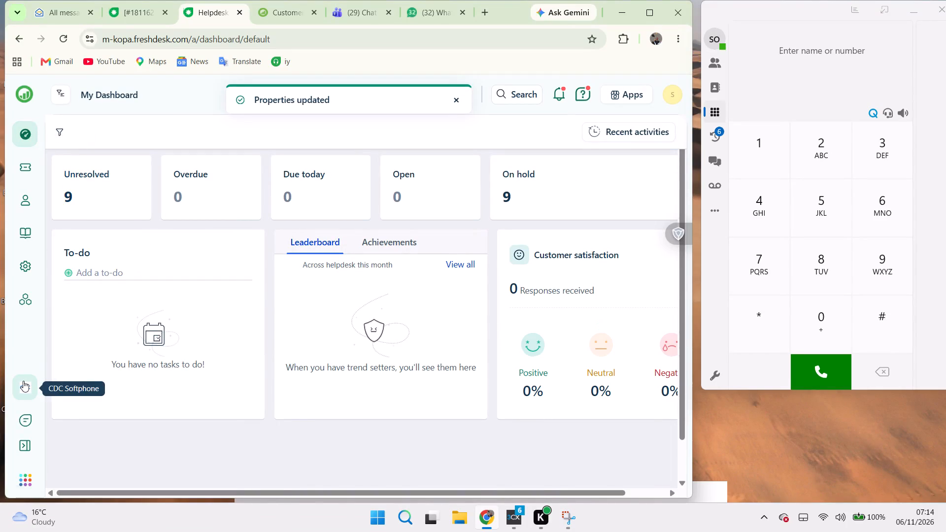
click(23, 381)
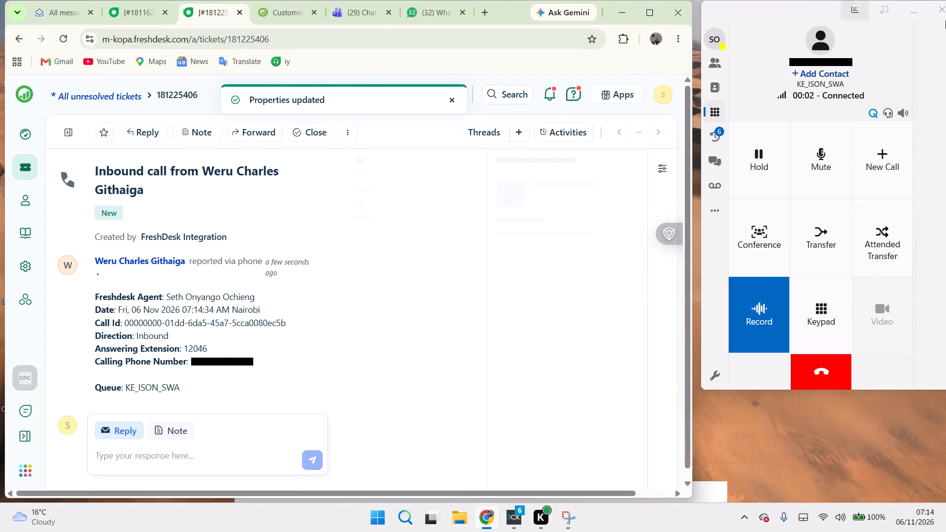
Start a private note on the new inbound call ticket with the caller's first name on its opening line.
click(172, 432)
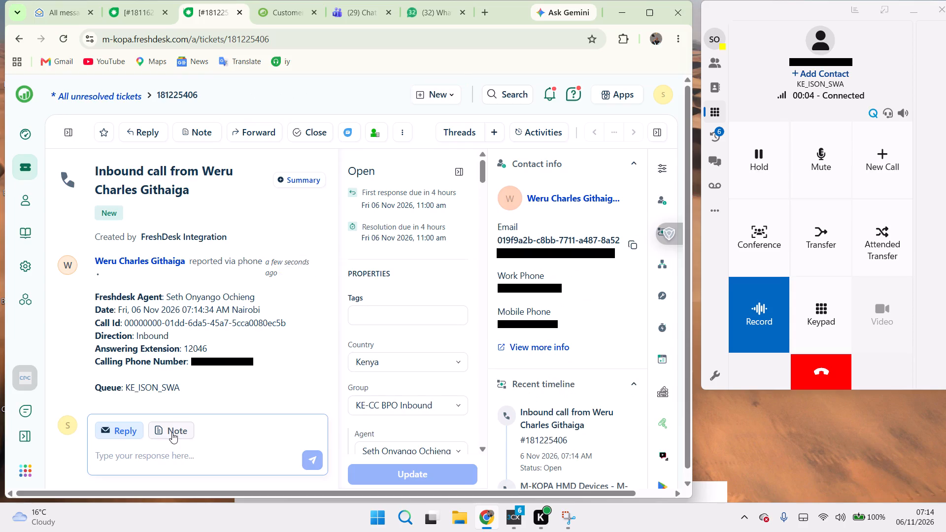
scroll(184, 348, up, 3)
scroll(184, 348, down, 1)
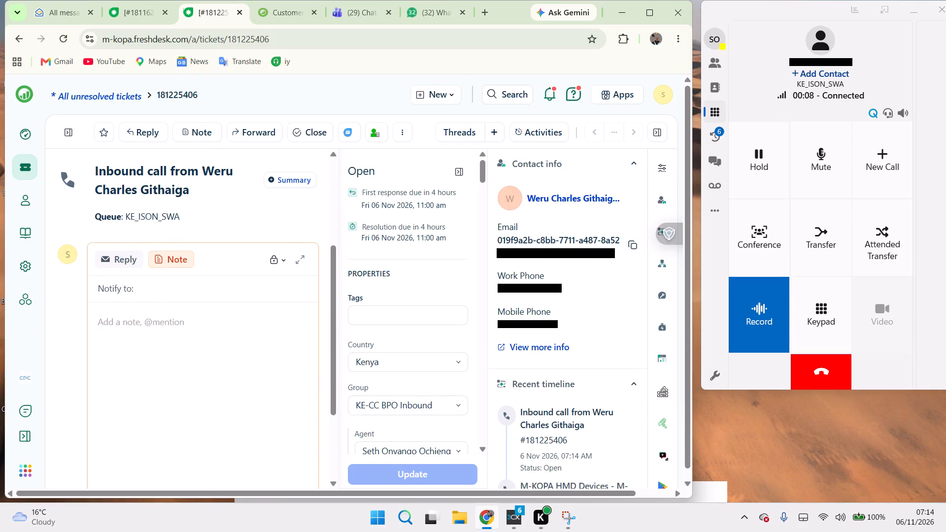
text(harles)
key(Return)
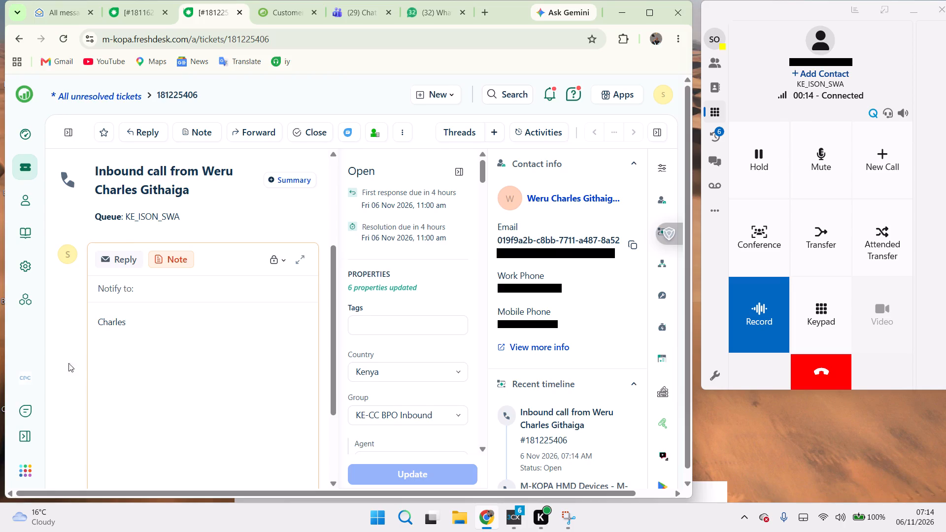
Open the CDC Softphone to view the ongoing call's details.
click(25, 378)
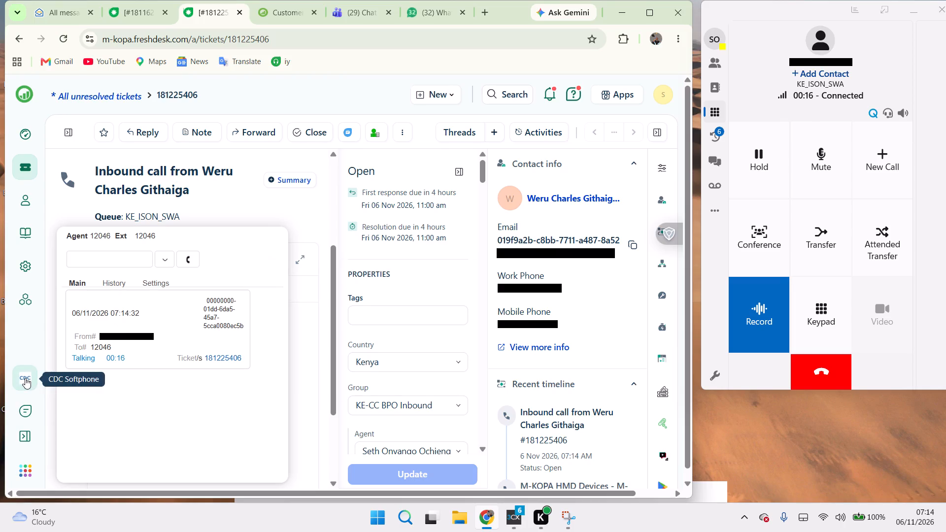
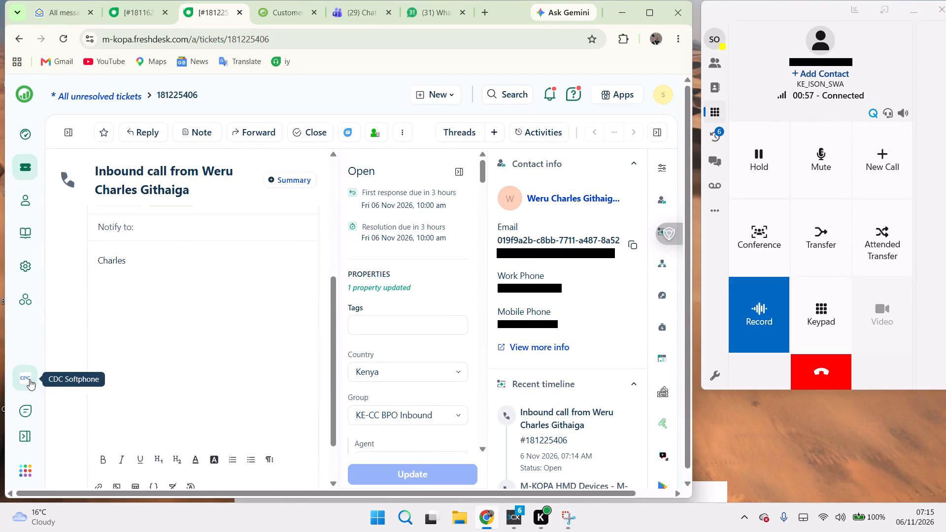
Open the caller's M-KOPA CRM customer dashboard from the inbound call ticket and close the previous customer's dashboard tab.
click(30, 379)
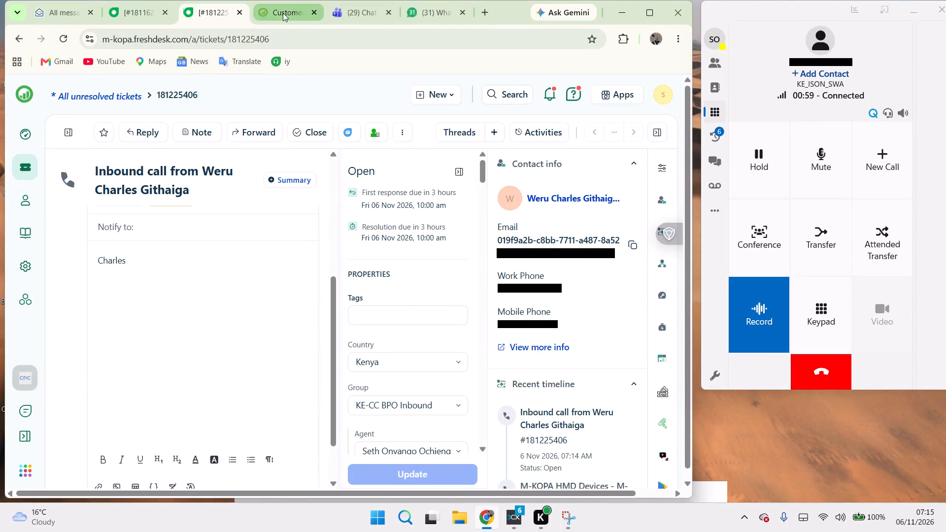
click(376, 138)
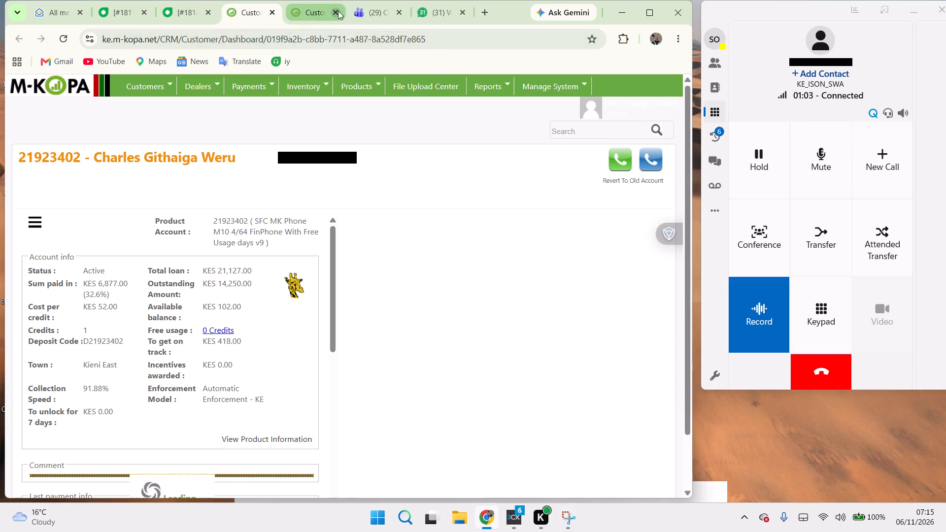
click(334, 11)
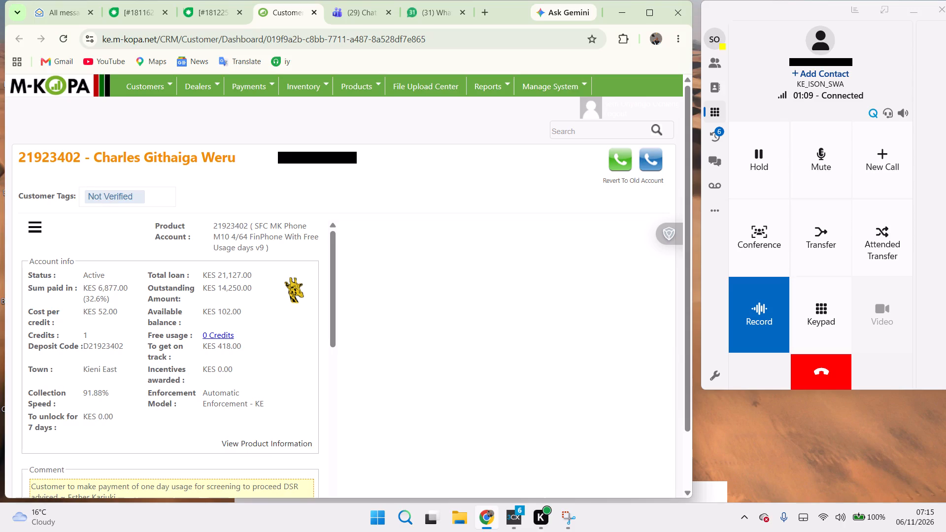
Copy the customer's account number from the heading of the CRM dashboard.
double_click(43, 154)
right_click(41, 153)
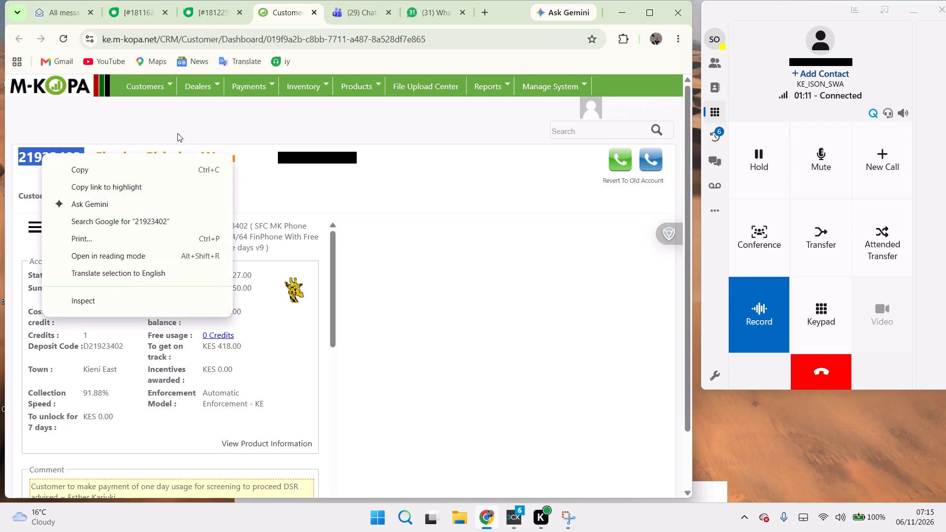
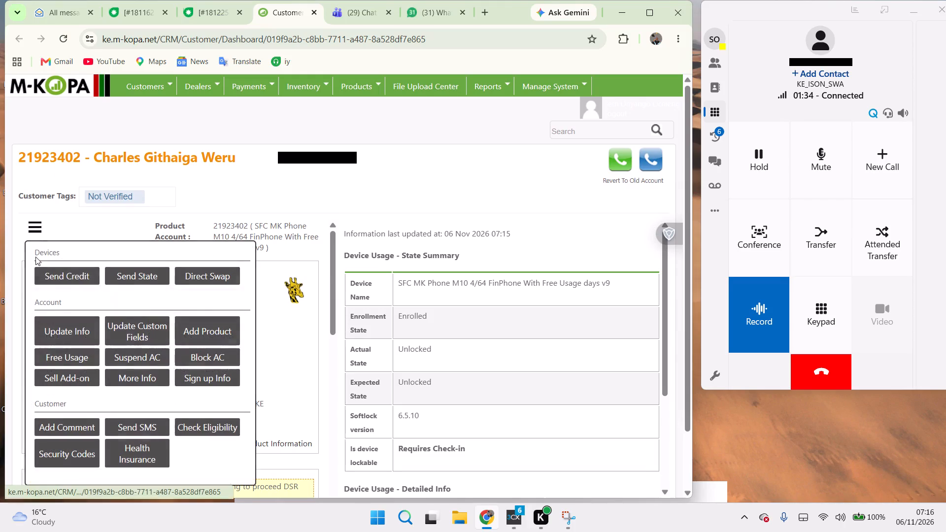
Review the customer's personal and contact details in the Update Information form, check the calendar, and close the form without changes.
click(51, 332)
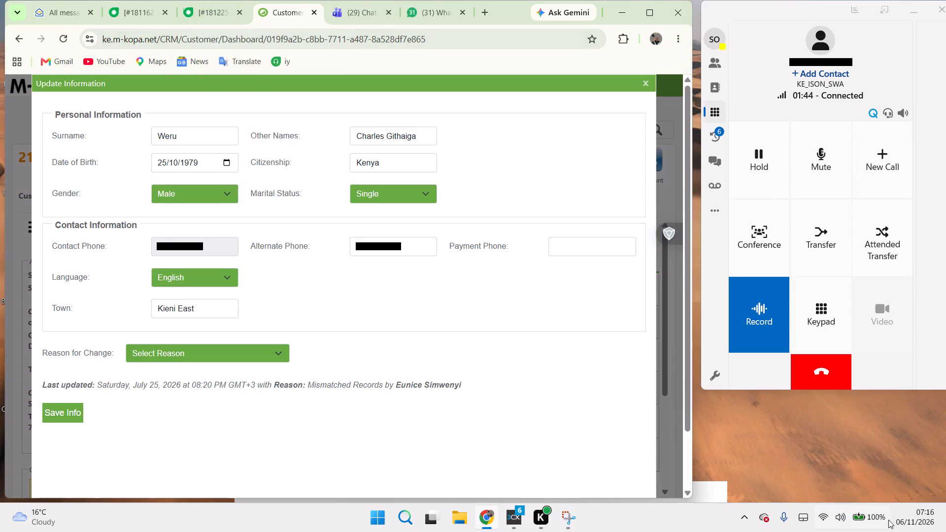
click(904, 515)
click(904, 515)
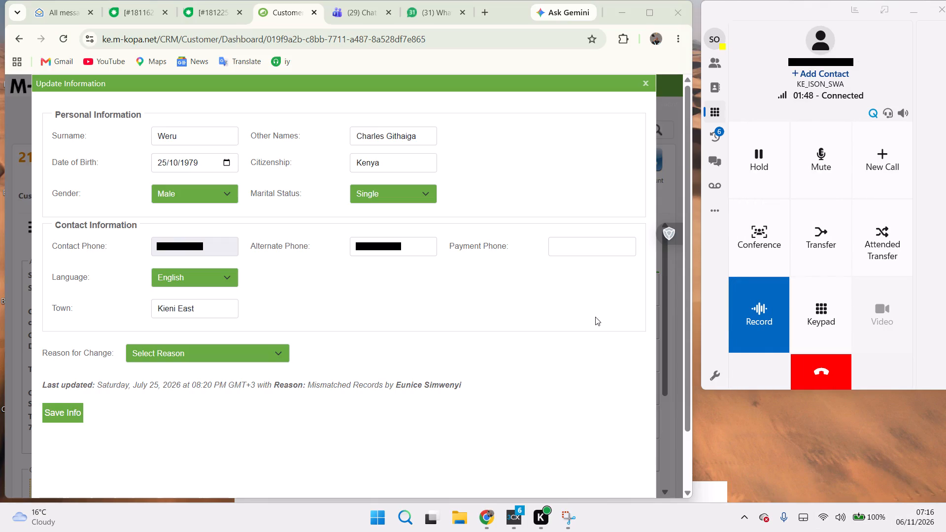
click(641, 83)
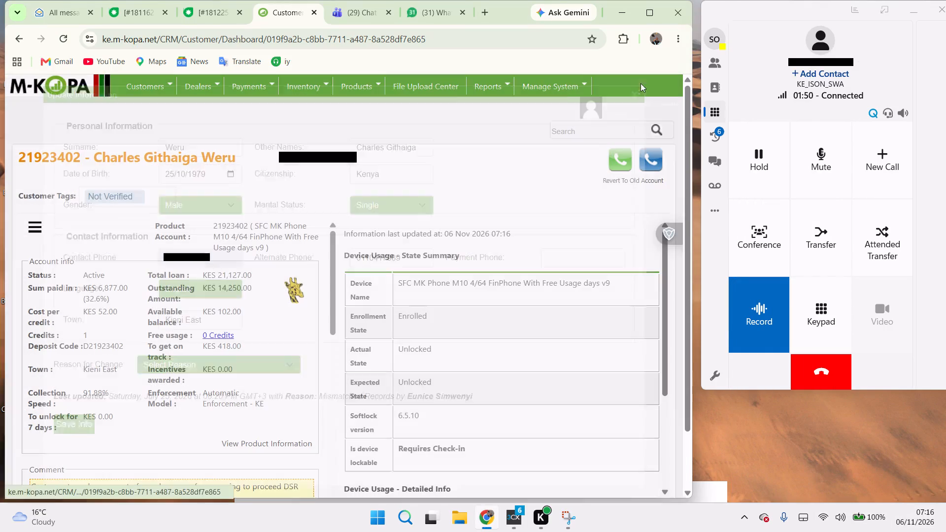
Examine the customer's payment history and the details of the KES 60 and KES 52 payments from 5 November 2026.
scroll(258, 351, down, 3)
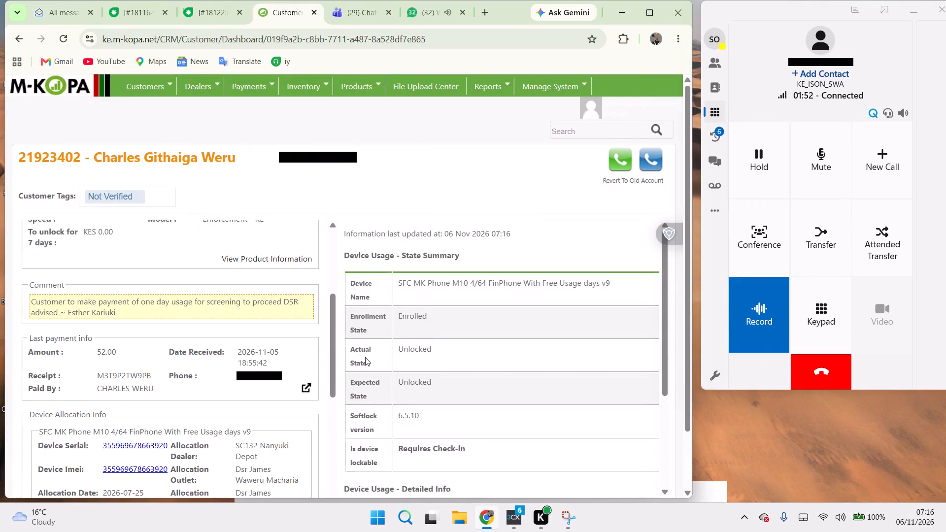
scroll(401, 349, down, 4)
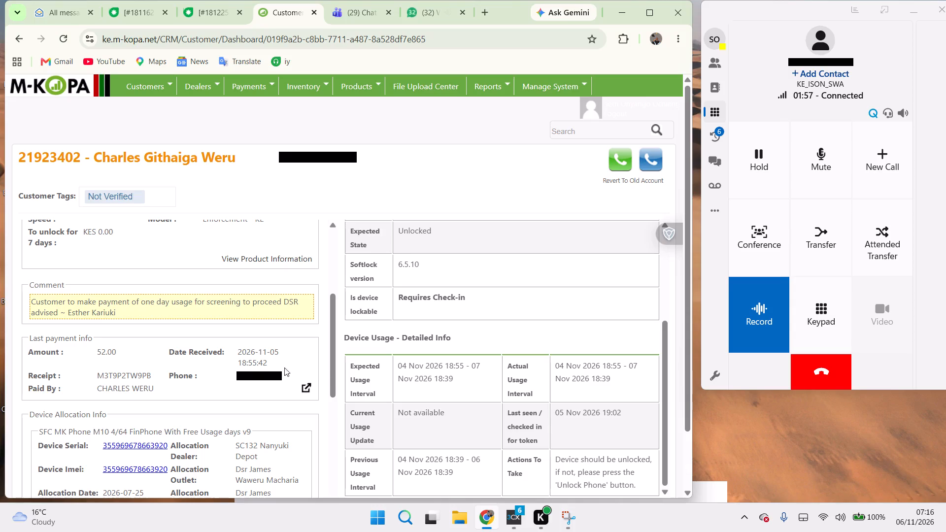
click(304, 385)
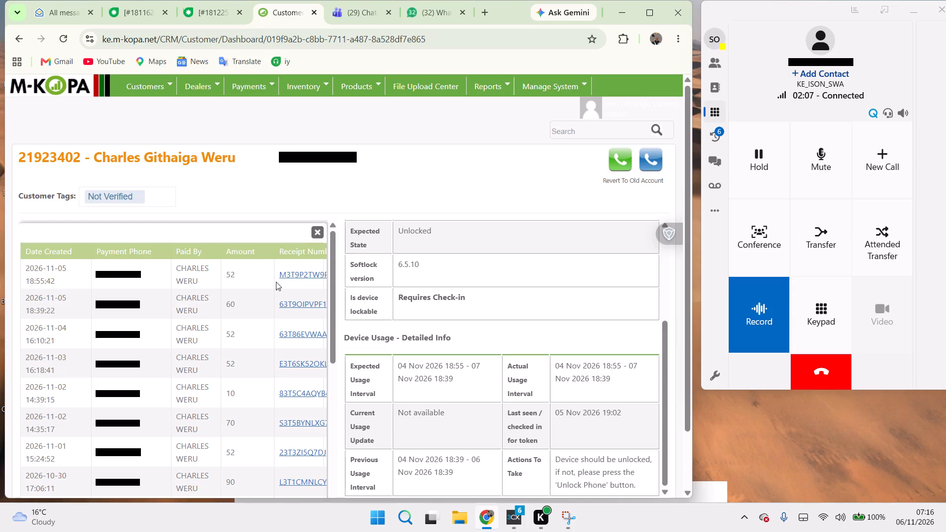
click(287, 301)
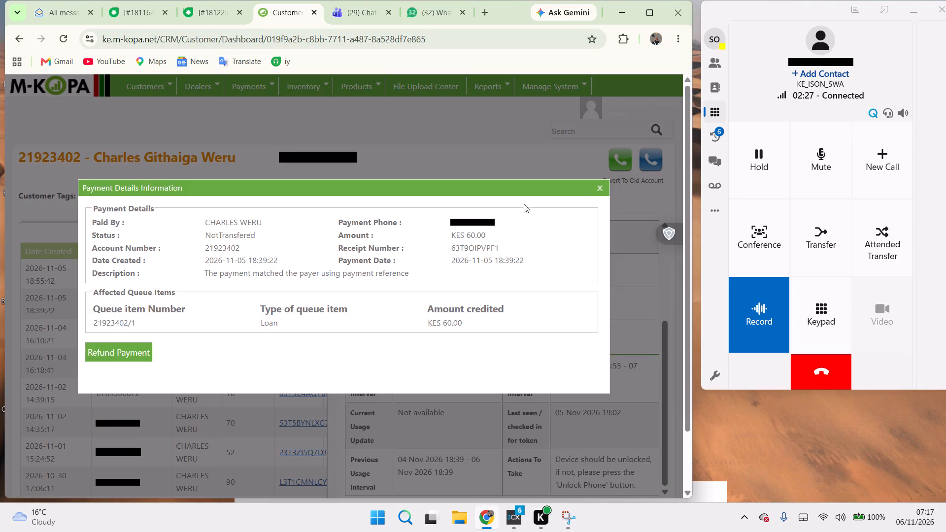
click(595, 185)
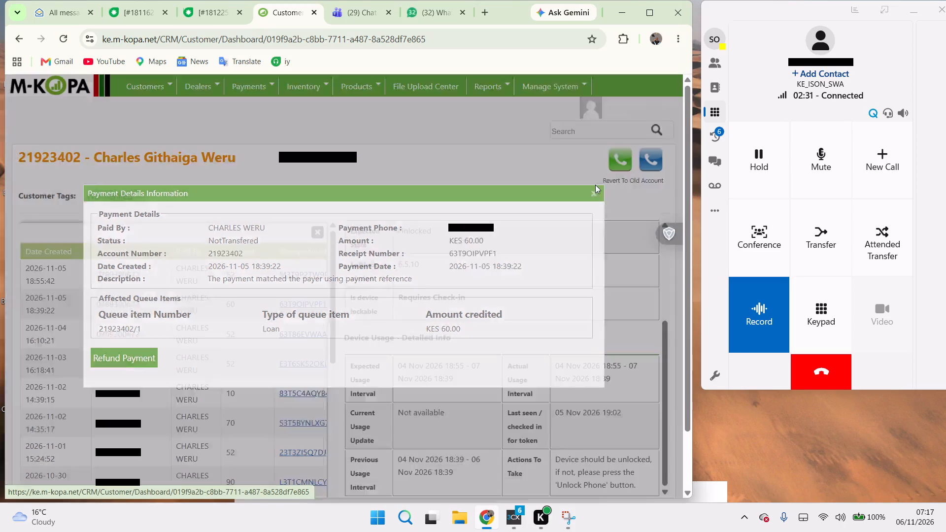
click(310, 275)
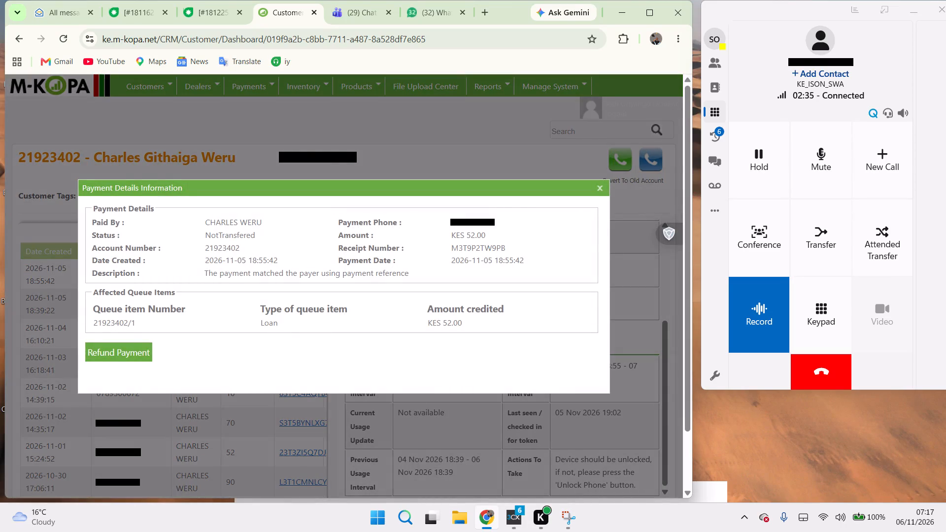
click(598, 186)
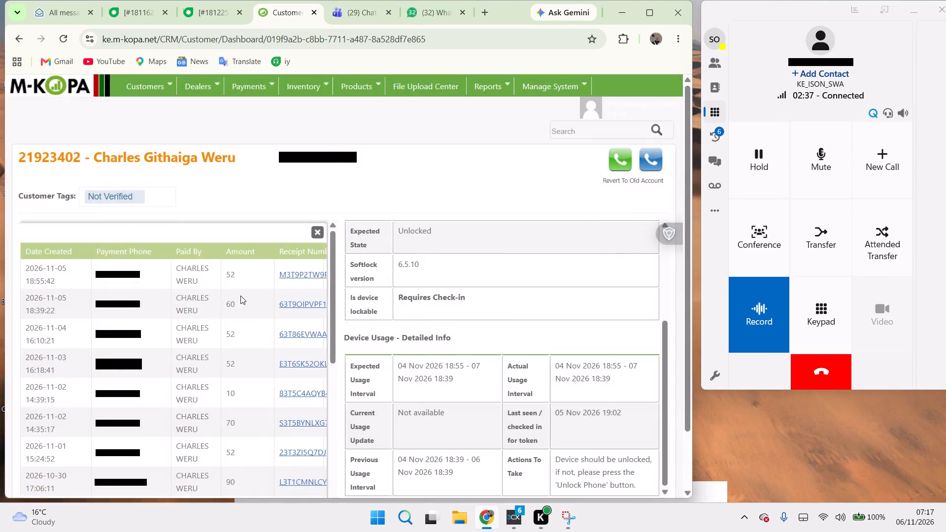
click(320, 234)
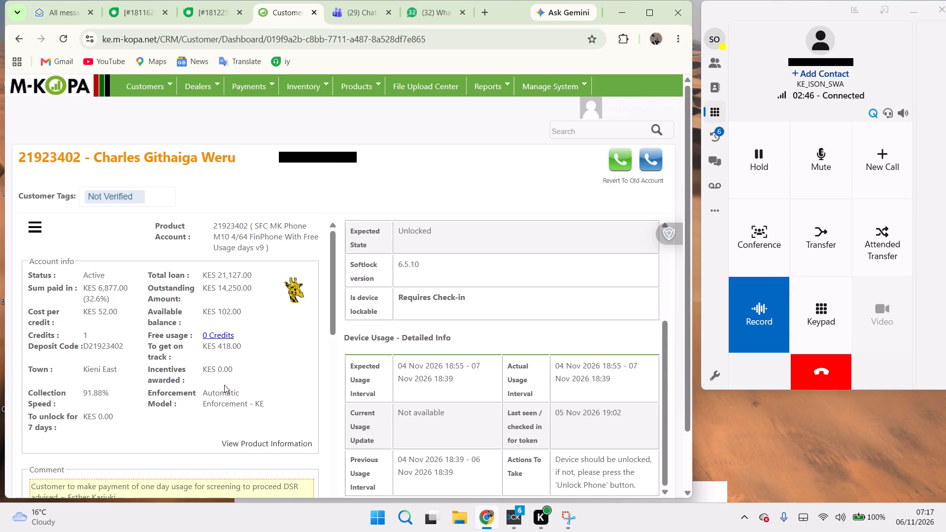
Recheck the account information, comment and last payment, and look through the payment history again.
scroll(224, 384, down, 1)
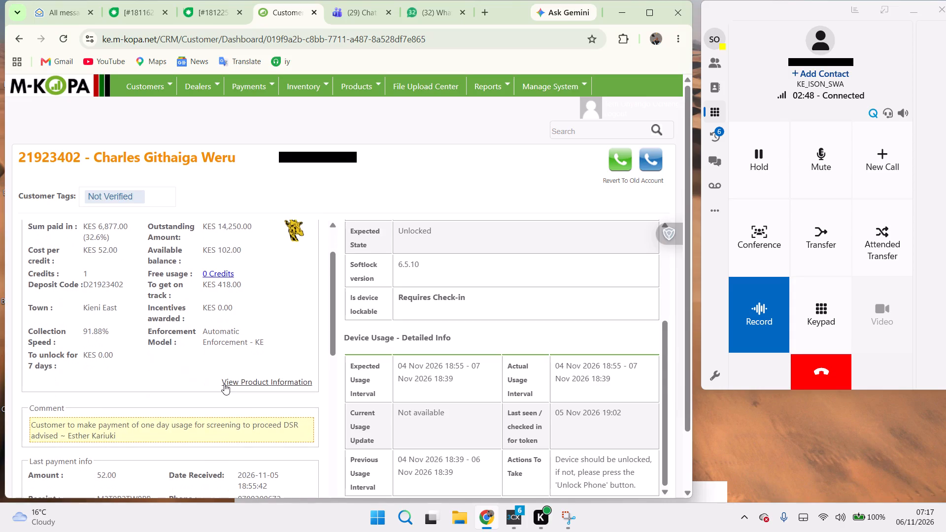
scroll(224, 384, down, 1)
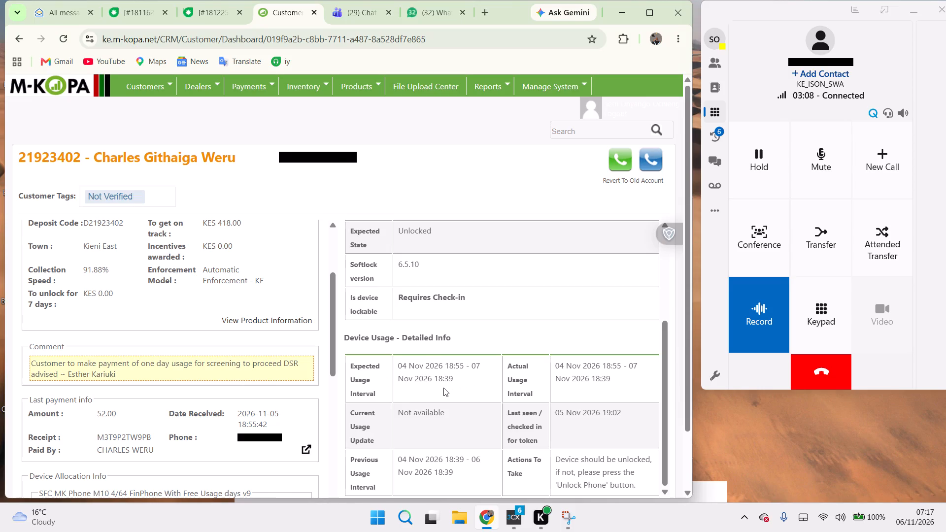
click(308, 452)
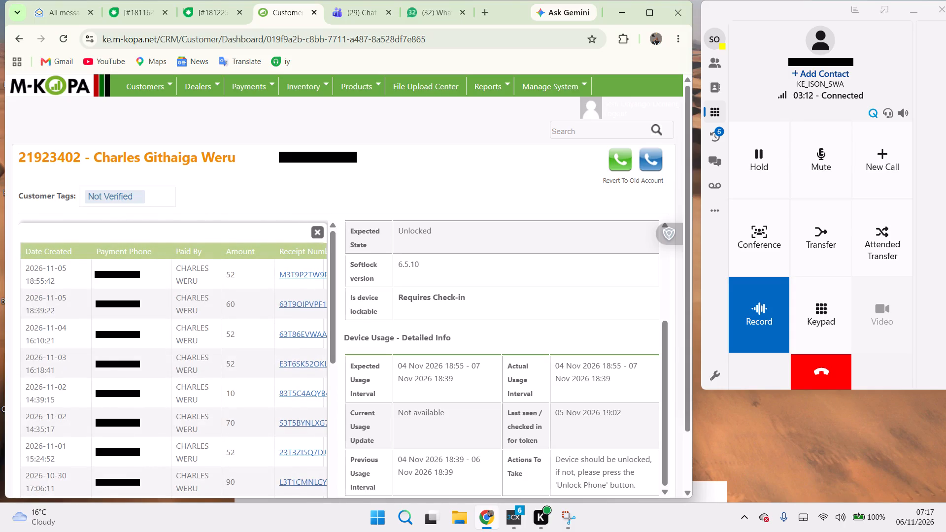
click(316, 230)
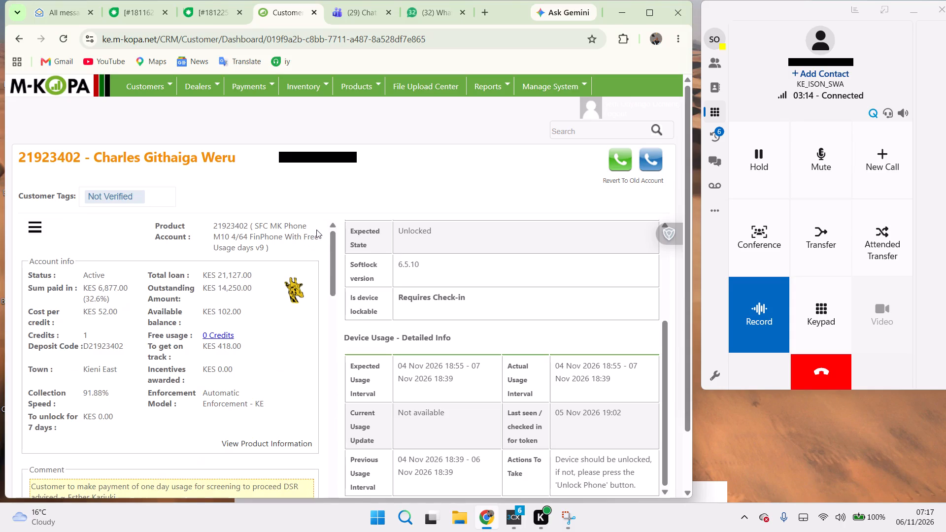
Switch to the customer's inbound call ticket in Freshdesk and set its interaction category to M-KOPA HMD Devices.
click(210, 16)
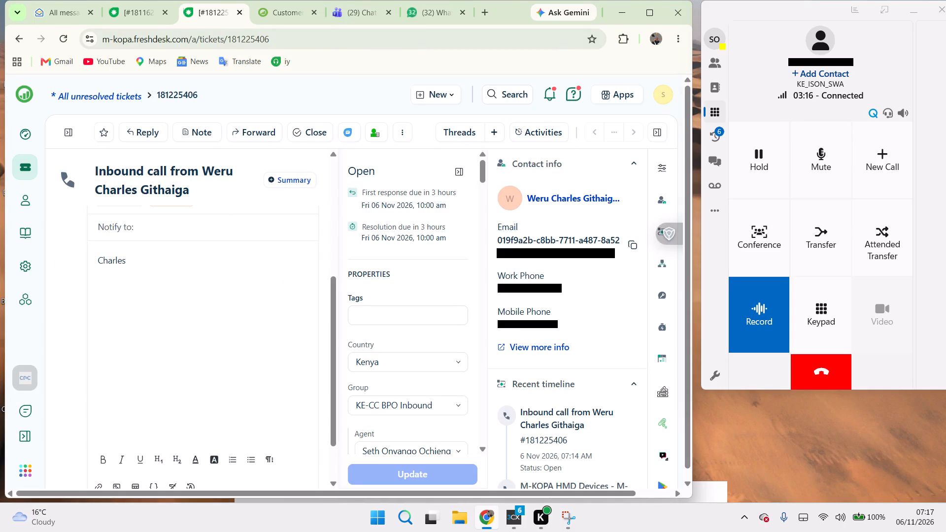
scroll(388, 319, down, 3)
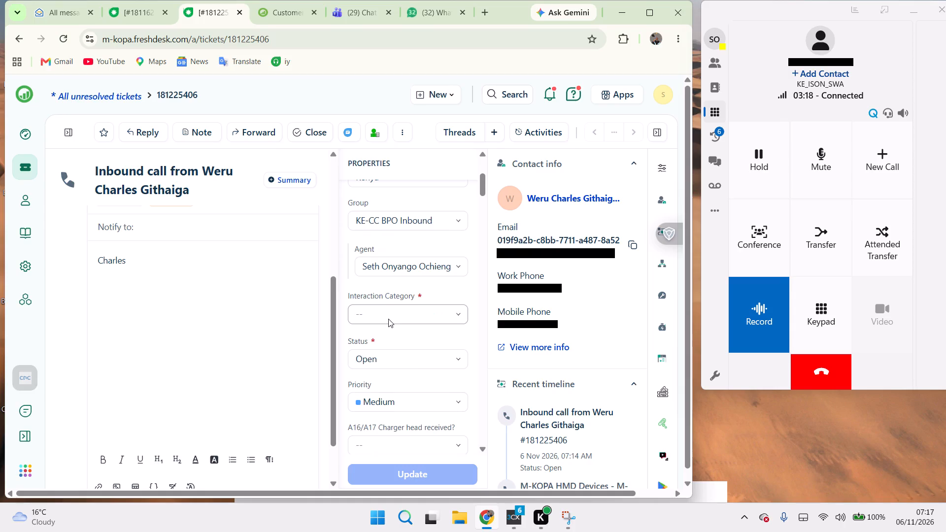
click(389, 310)
click(398, 389)
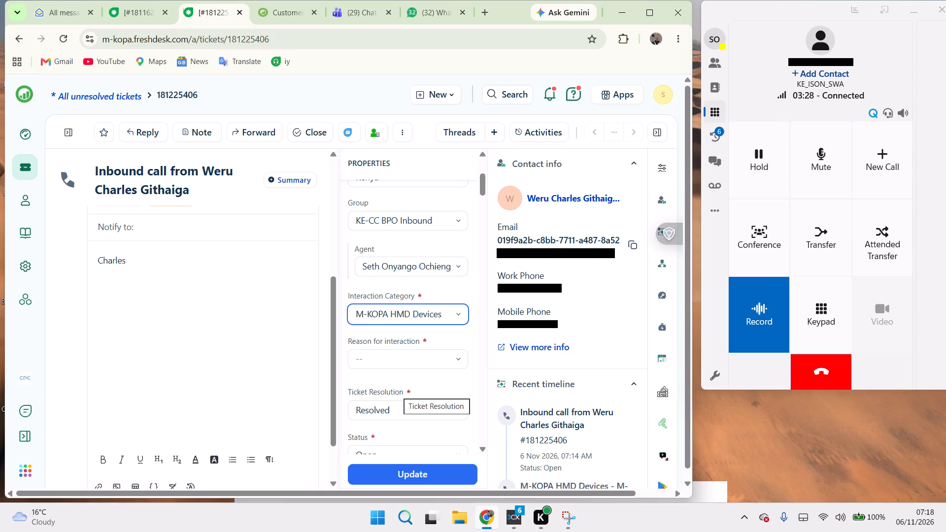
Set the reason for interaction to Balance or repayment terms inquiry and the sub-reason to Usage days balance inquiry.
click(386, 361)
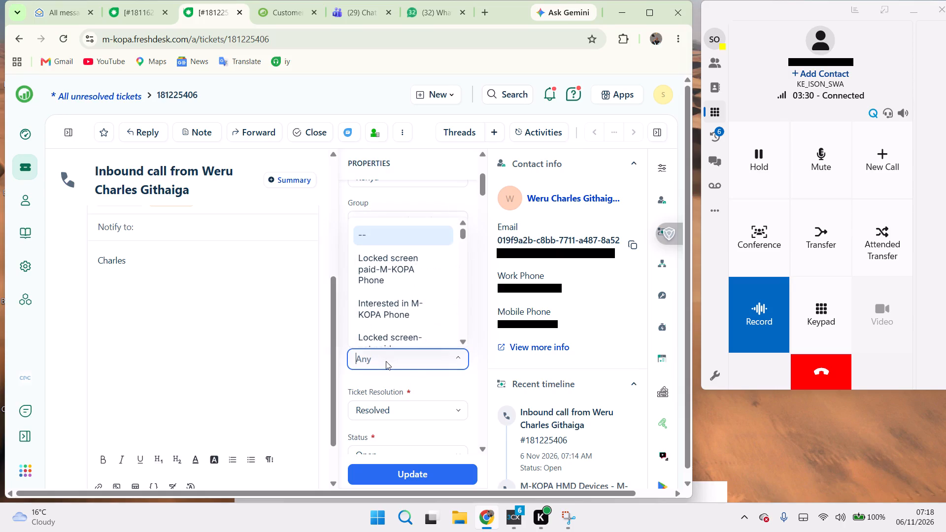
click(386, 358)
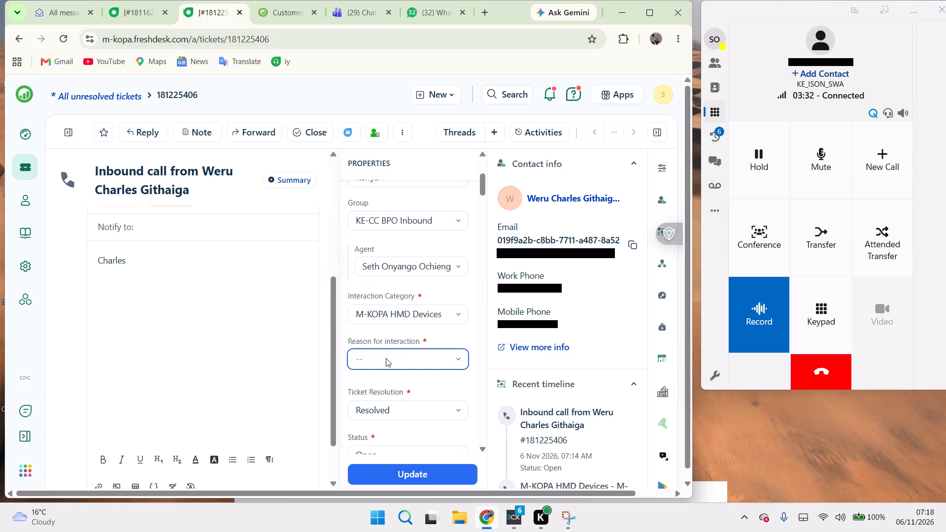
text(bal)
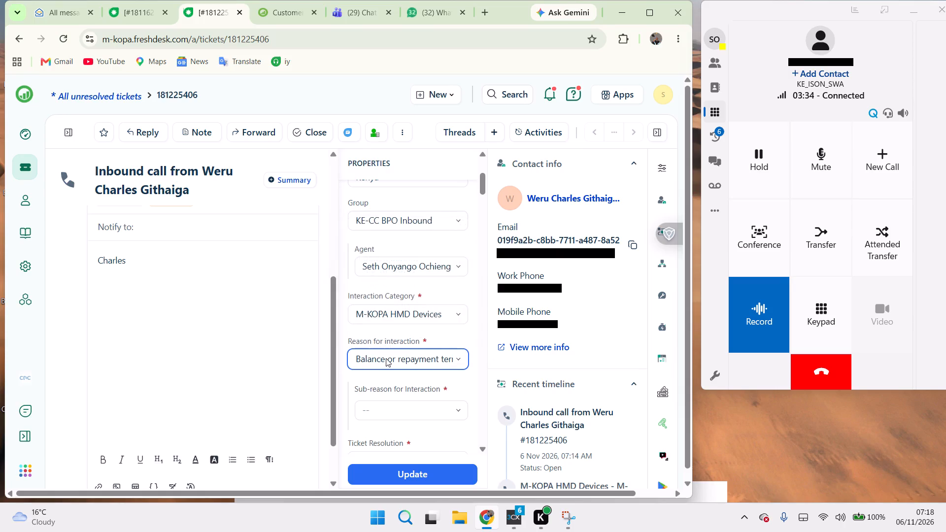
click(385, 405)
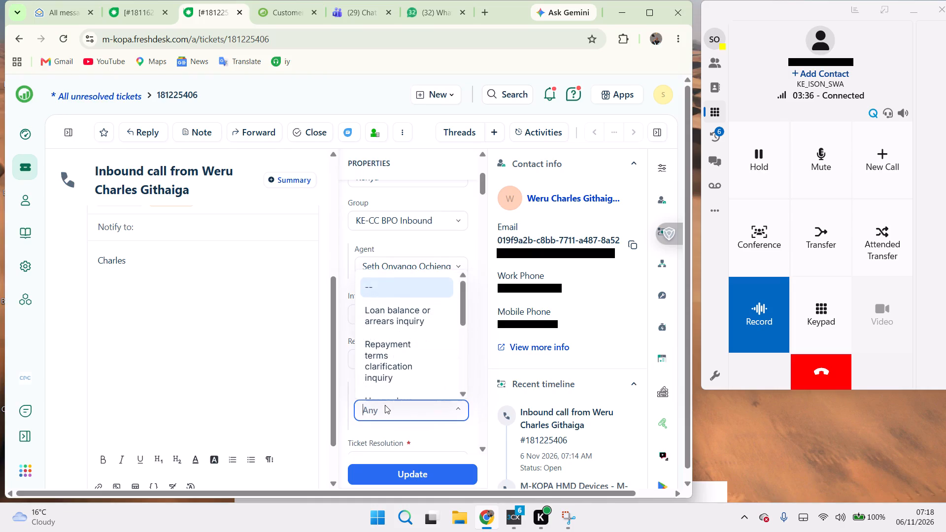
text(usa)
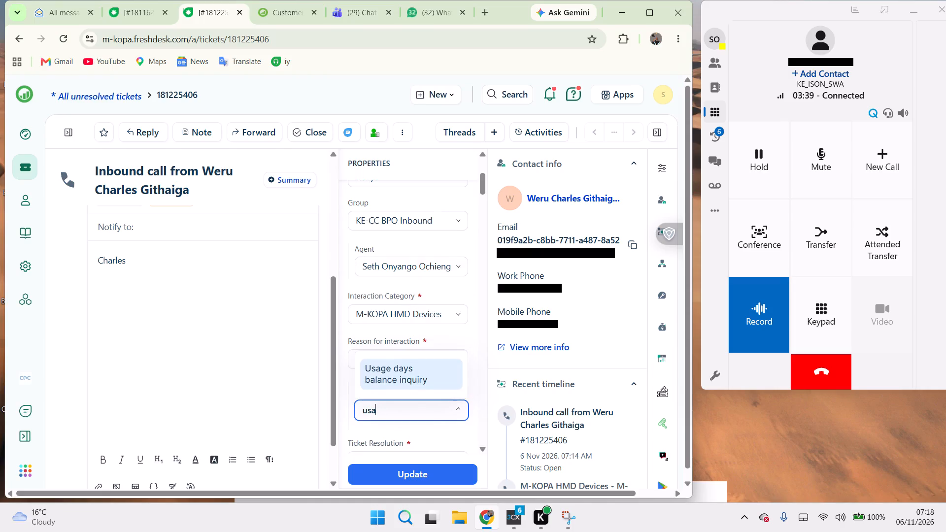
click(386, 371)
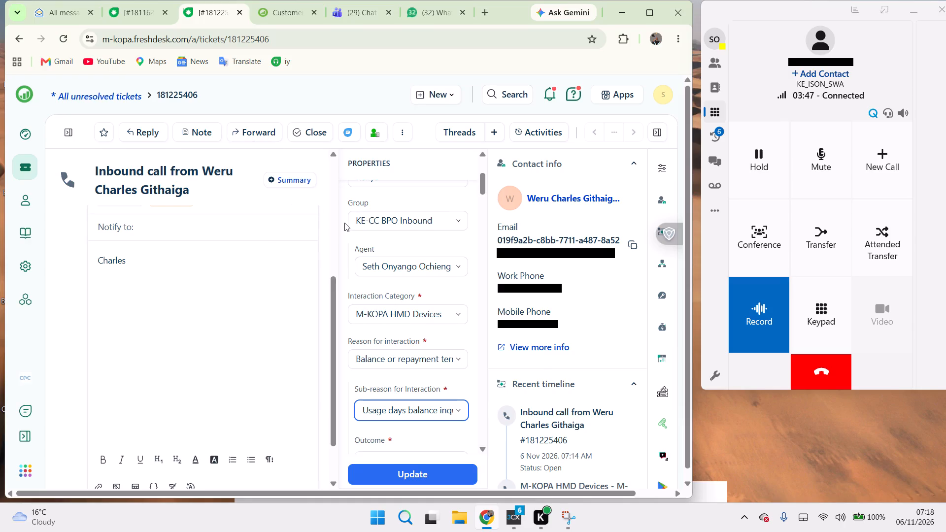
Set the ticket's outcome to Resolved: Customer advised on usage days and its status to Resolved.
scroll(378, 317, down, 4)
scroll(378, 317, up, 1)
scroll(378, 317, down, 1)
scroll(375, 313, up, 2)
scroll(375, 313, down, 1)
click(401, 271)
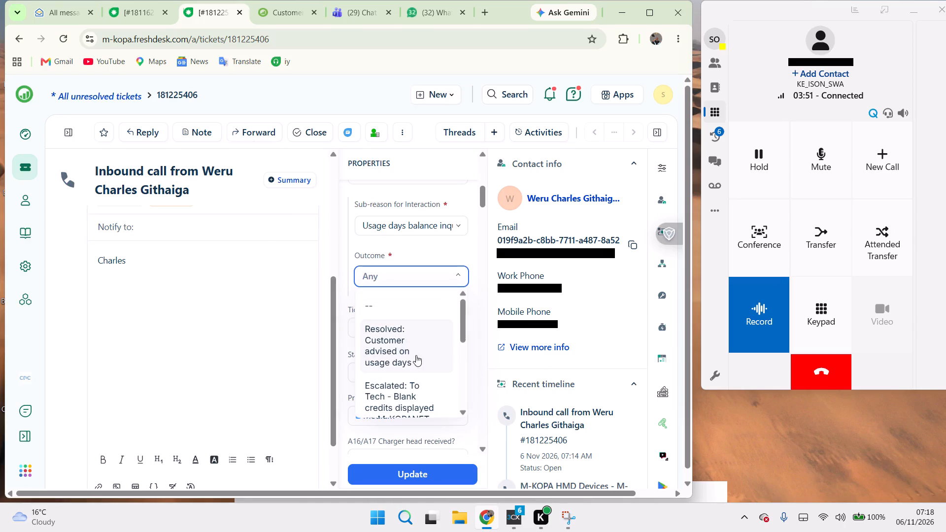
click(398, 352)
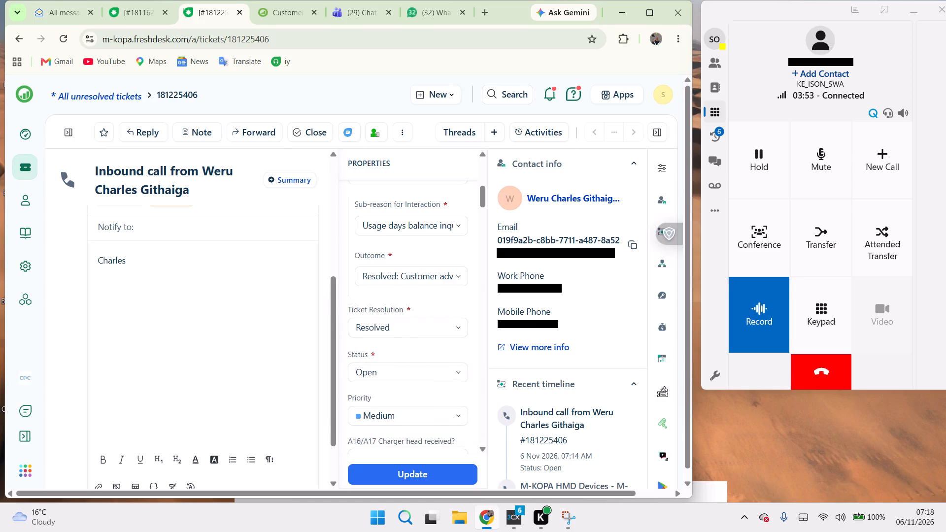
click(397, 370)
click(375, 451)
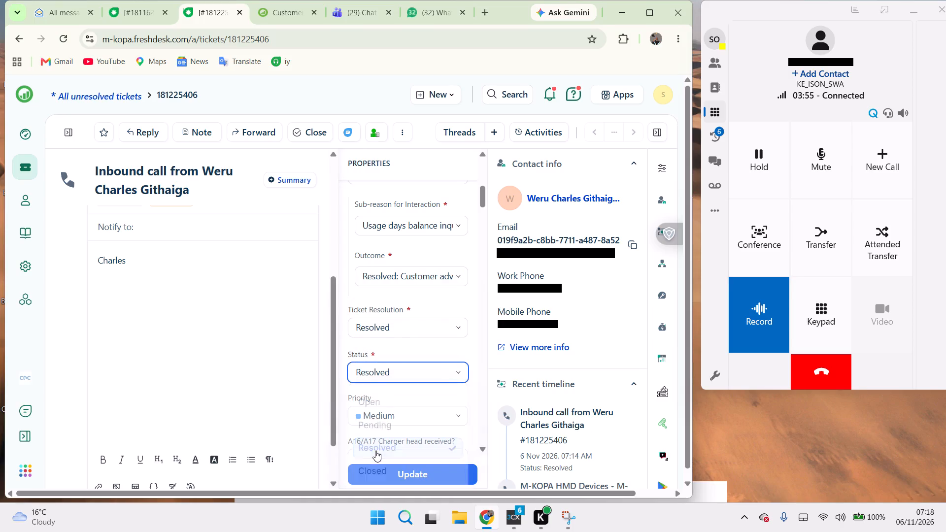
Copy the sub-reason text "Usage days balance inquiry" into the ticket note below the customer's first name.
click(387, 223)
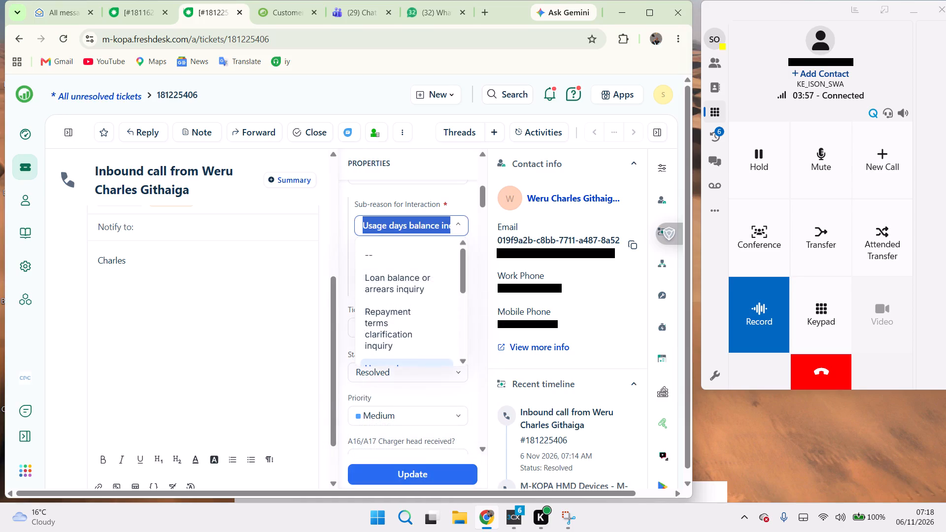
right_click(387, 223)
click(419, 267)
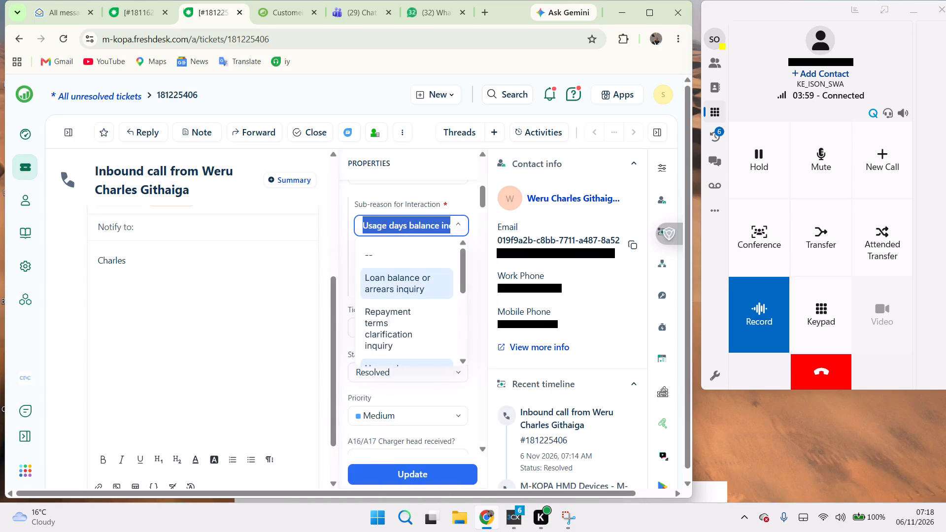
click(210, 289)
key(ctrl+v)
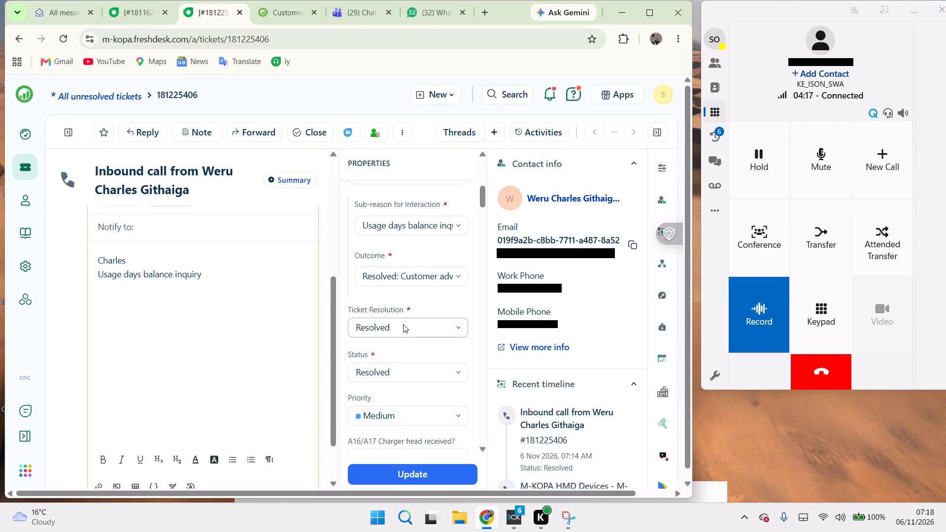
Copy the outcome text "Resolved: Customer advised on usage days" onto a new line at the end of the ticket note.
click(391, 272)
right_click(391, 272)
click(425, 267)
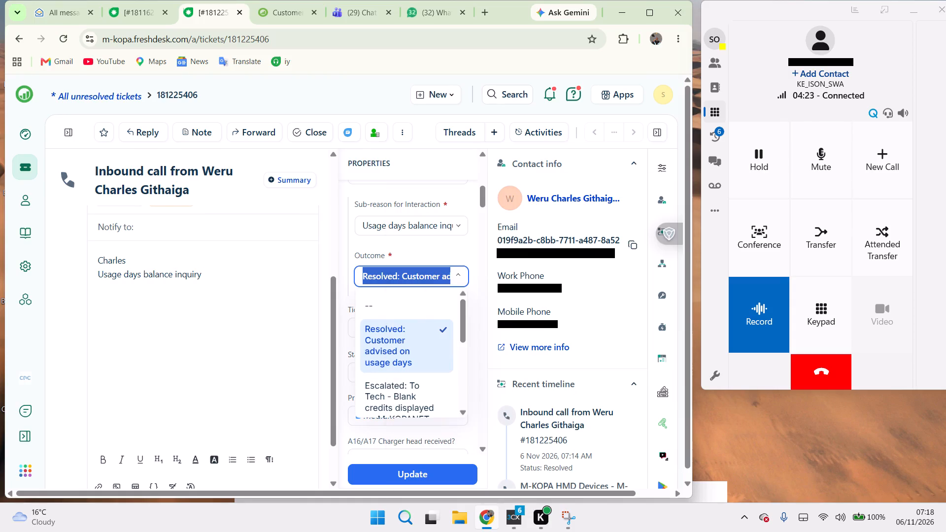
click(241, 287)
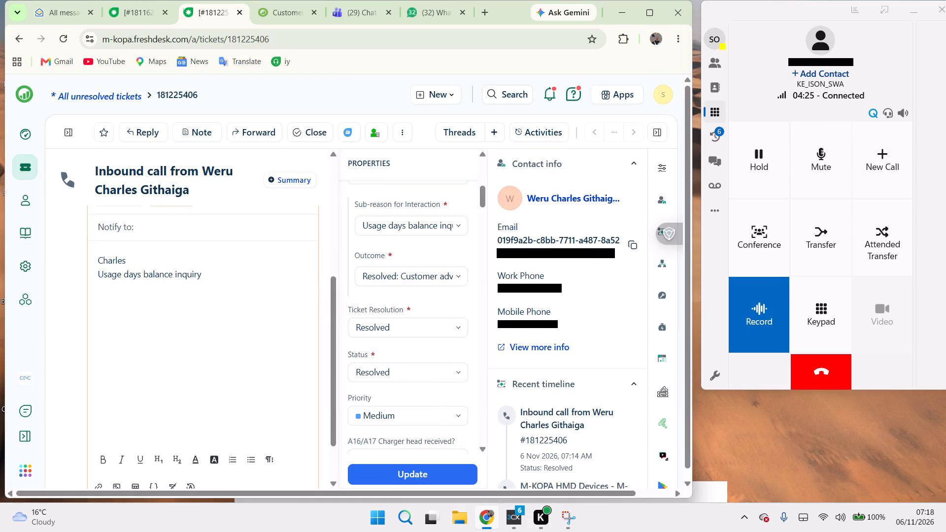
key(Return)
key(ctrl+v)
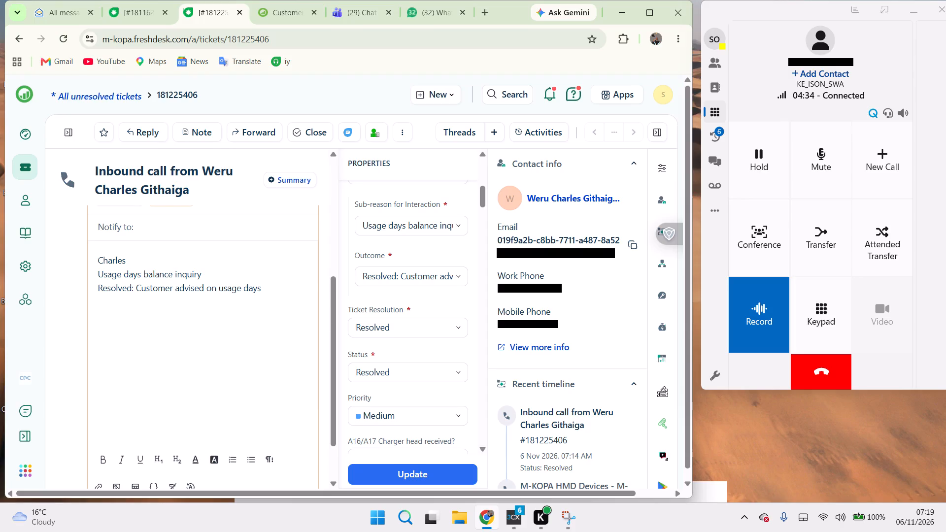
Copy the reason text "Balance or repayment terms inquiry" onto a new line in the ticket note below the customer's first name.
scroll(376, 234, up, 1)
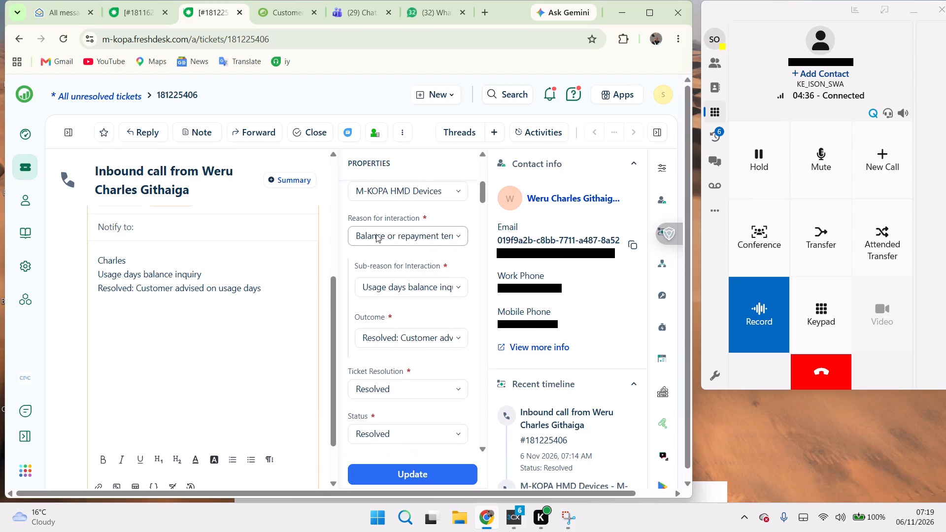
click(372, 233)
right_click(372, 233)
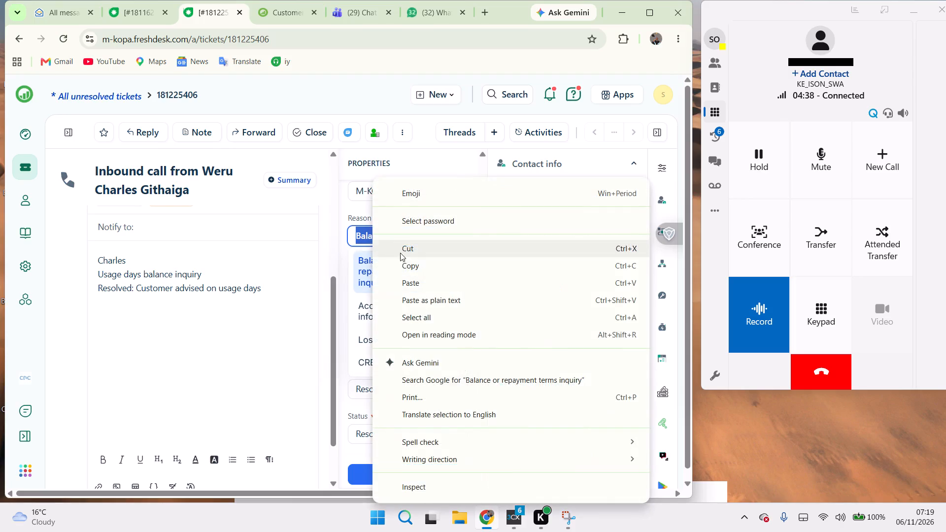
click(409, 263)
click(147, 265)
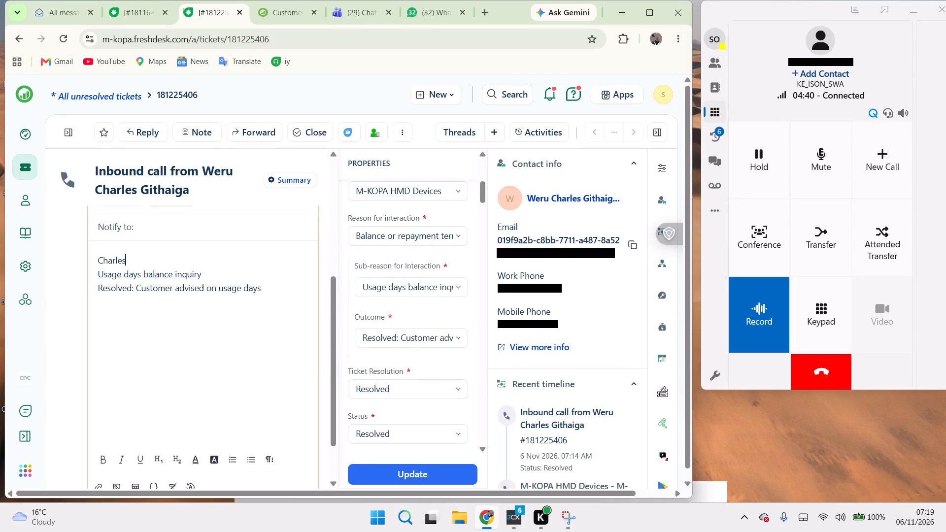
key(Return)
key(ctrl+v)
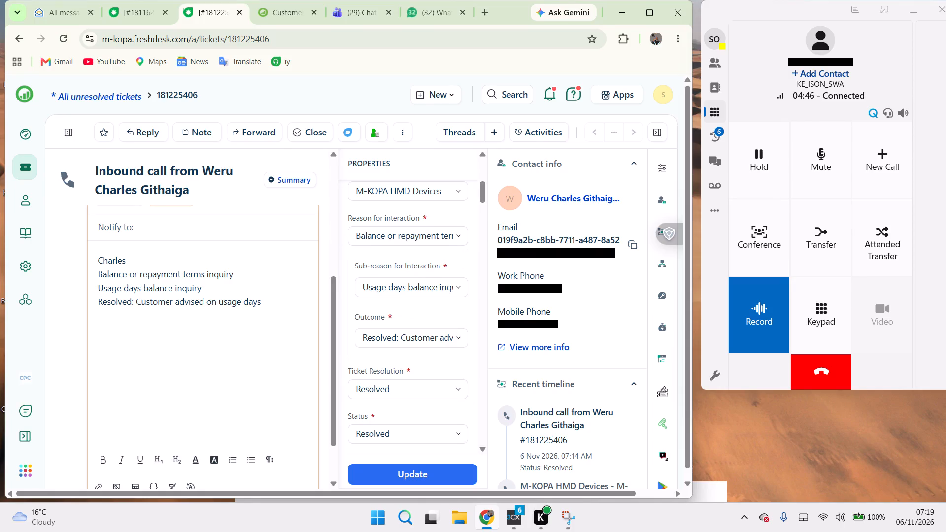
Add the completed private note to the ticket and save the updated ticket properties.
click(271, 308)
scroll(296, 368, down, 3)
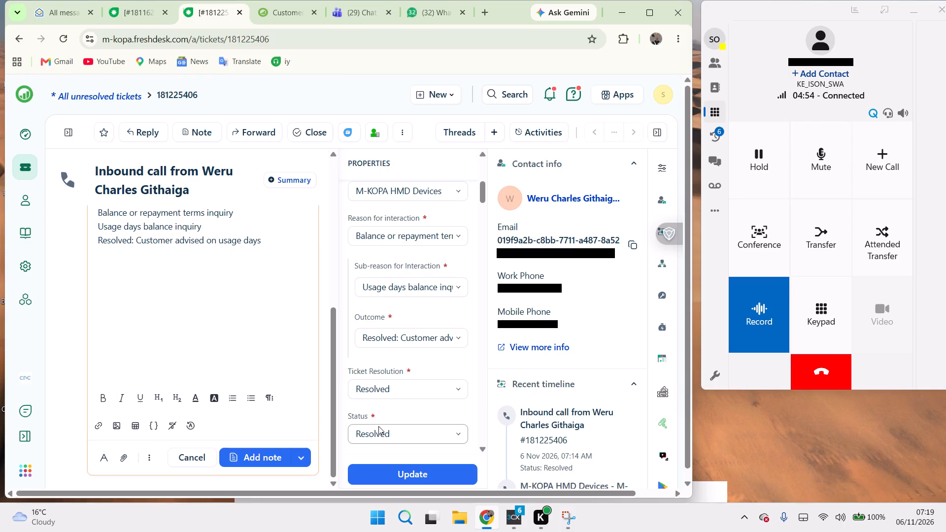
click(401, 473)
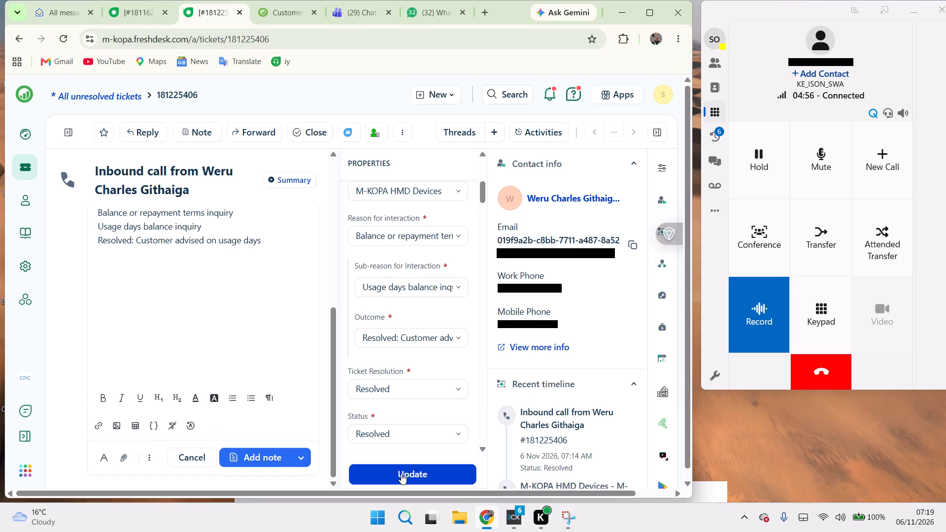
click(252, 456)
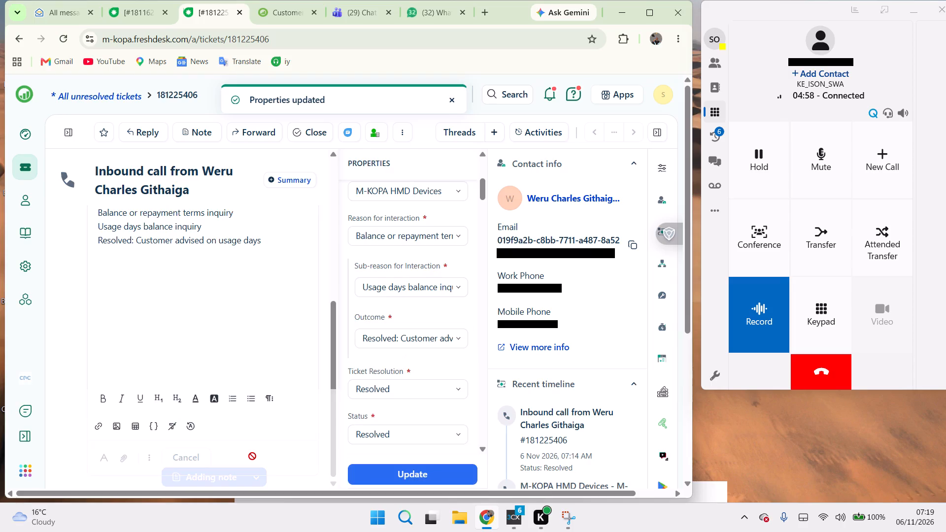
click(385, 468)
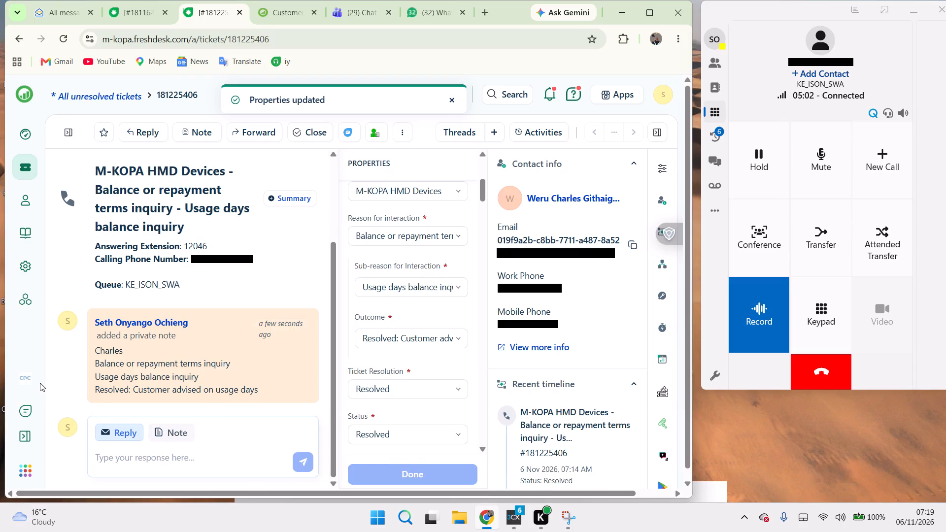
Check the ongoing call's details in the CDC Softphone and close it again.
click(24, 381)
click(24, 381)
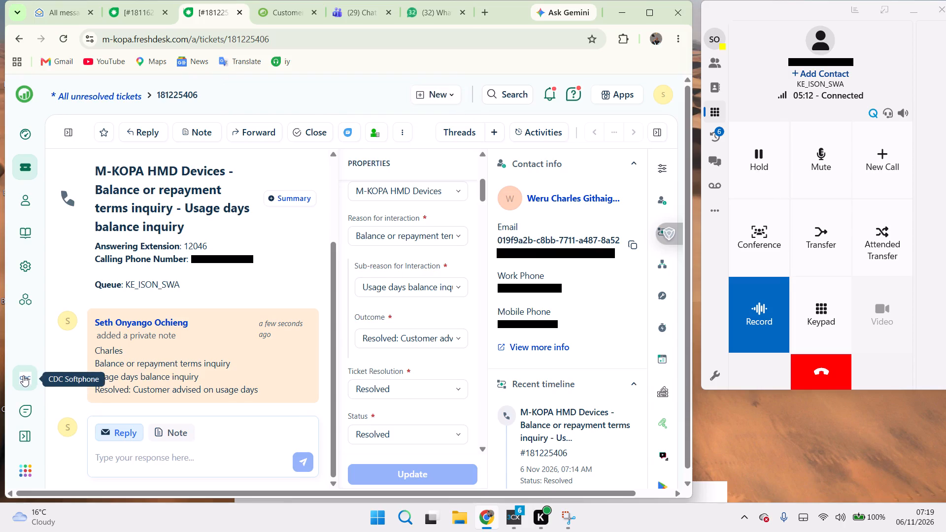
click(27, 378)
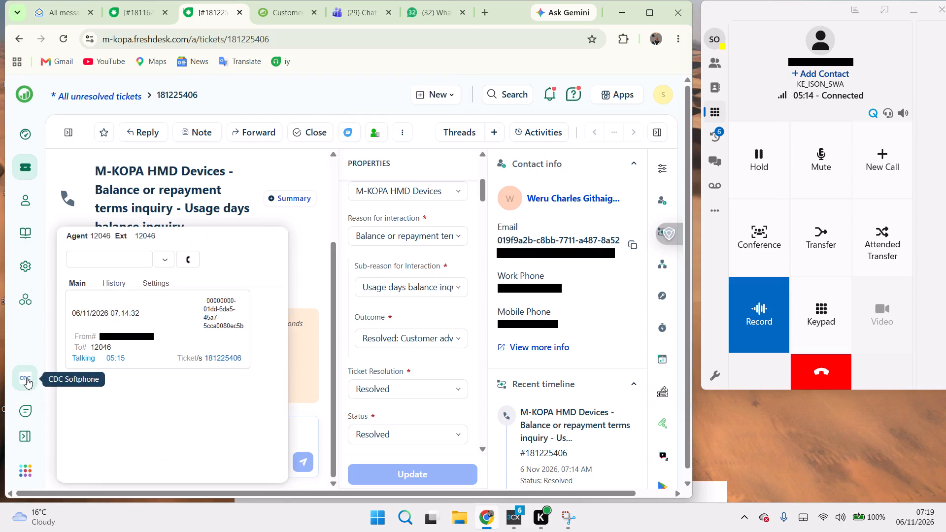
click(27, 378)
click(27, 378)
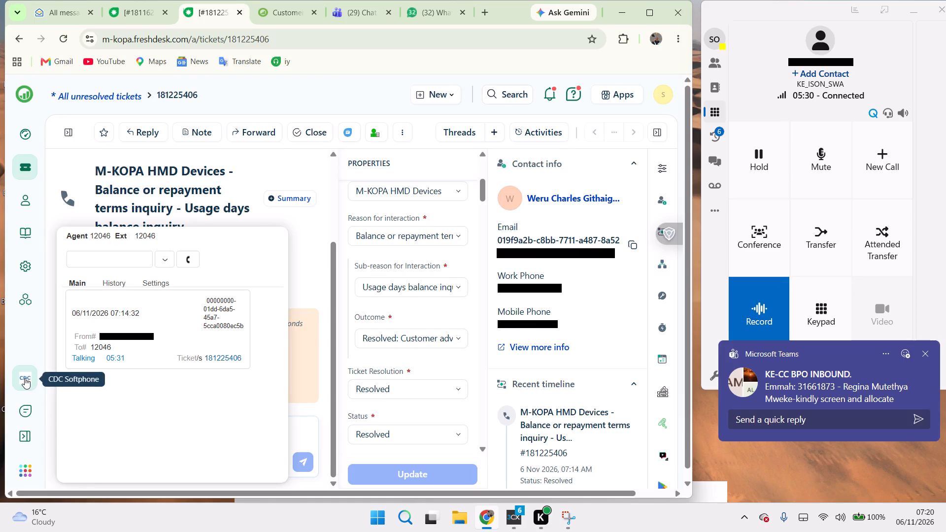
click(25, 378)
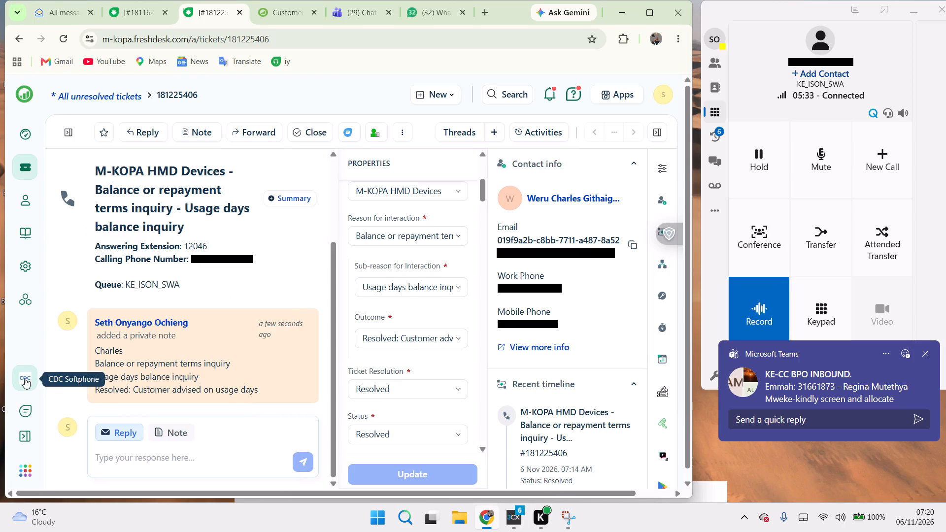
click(25, 378)
click(25, 378)
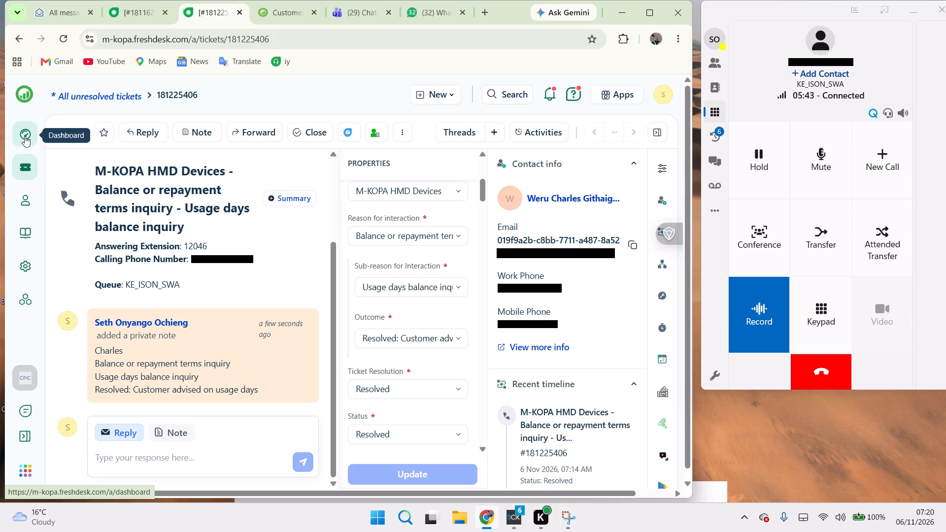
Review the ticket's call details and private note, and the device usage information on the customer's M-KOPA account page.
scroll(229, 318, up, 3)
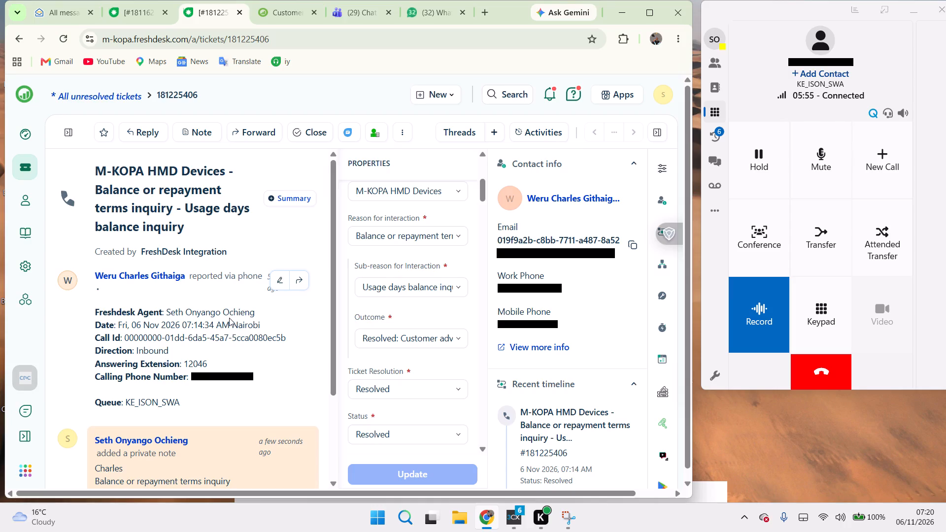
scroll(185, 294, up, 1)
scroll(185, 294, down, 4)
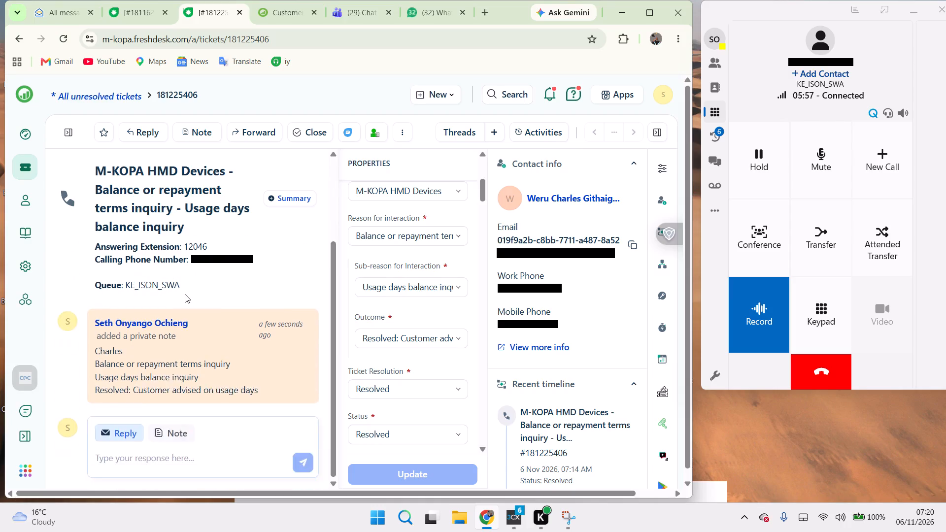
scroll(185, 294, down, 5)
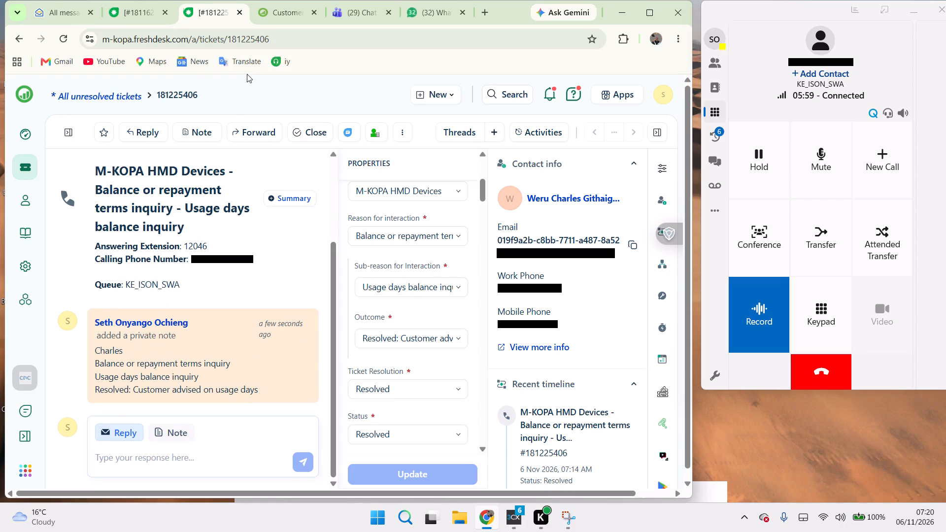
click(268, 13)
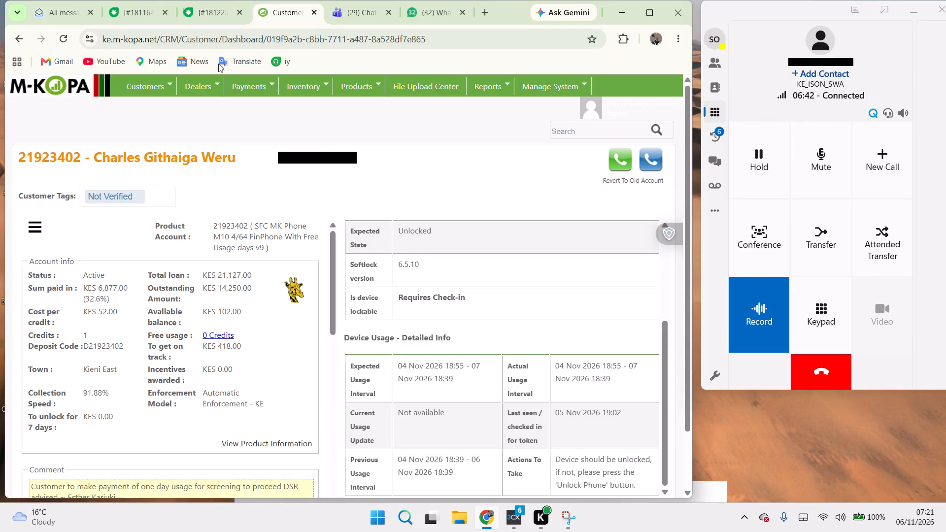
click(207, 11)
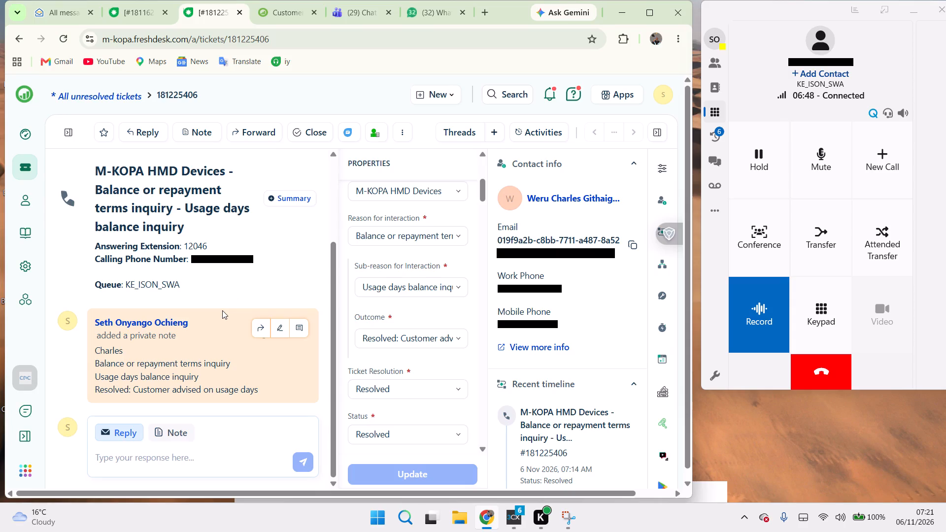
Go to the KE-CC BPO Inbound dashboard from the other ticket and view the full agent leaderboard.
click(133, 18)
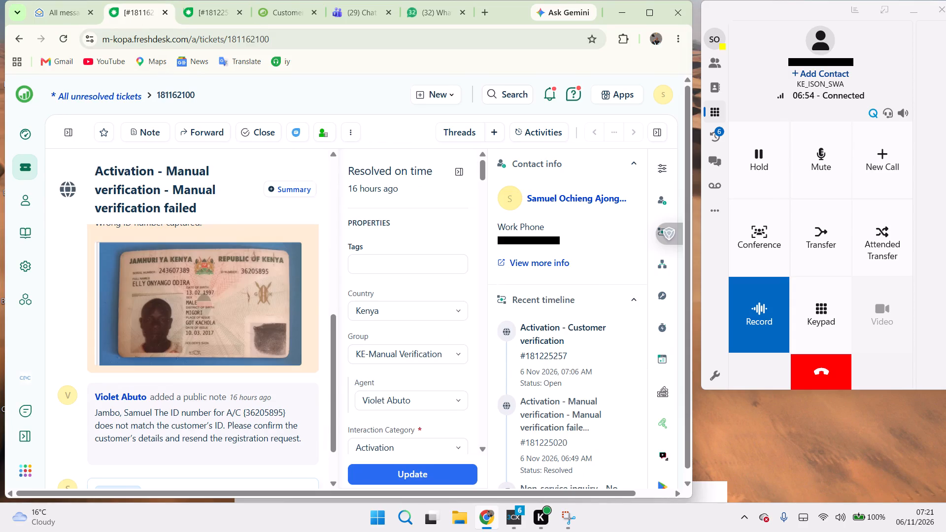
click(22, 135)
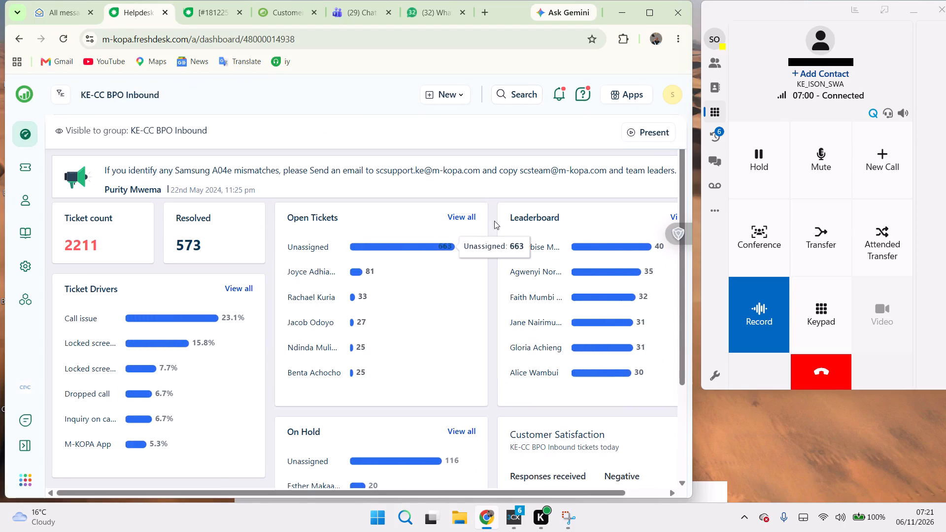
click(676, 216)
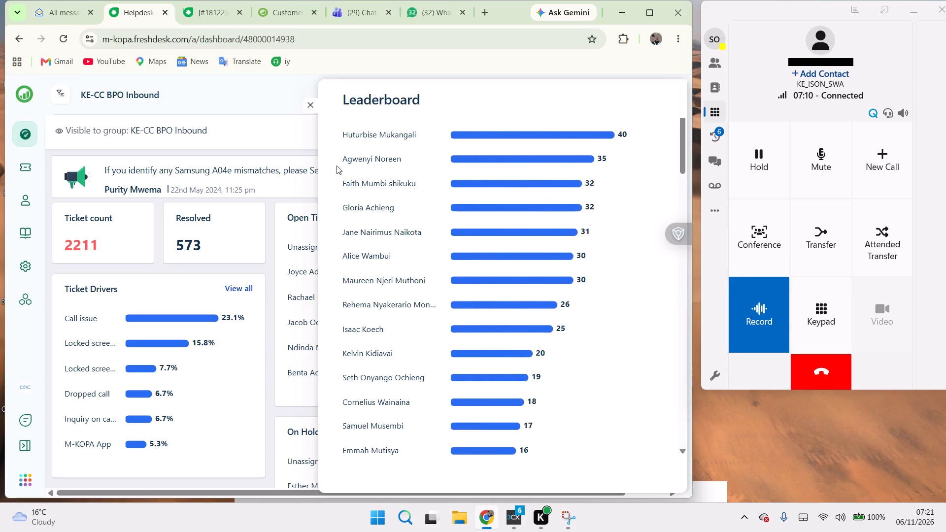
click(311, 107)
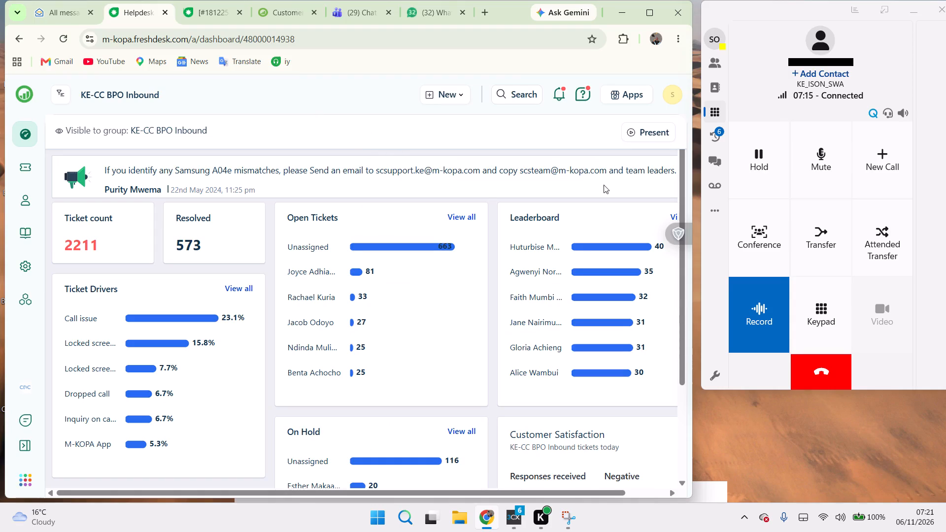
click(669, 214)
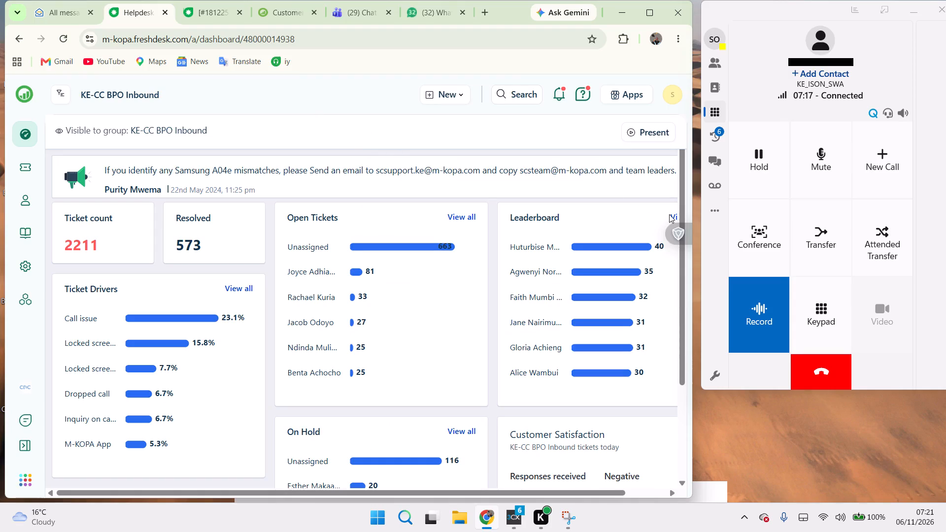
click(672, 216)
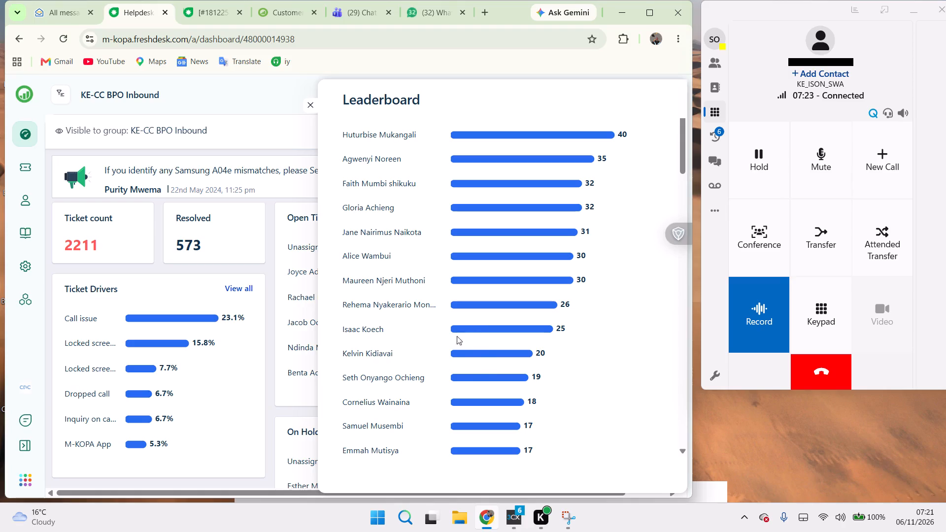
click(203, 17)
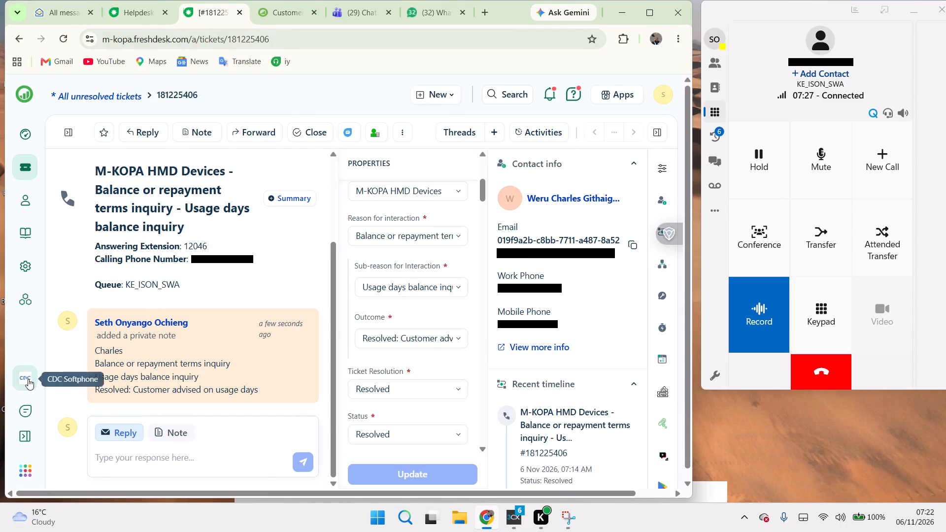
click(28, 379)
click(28, 379)
click(28, 379)
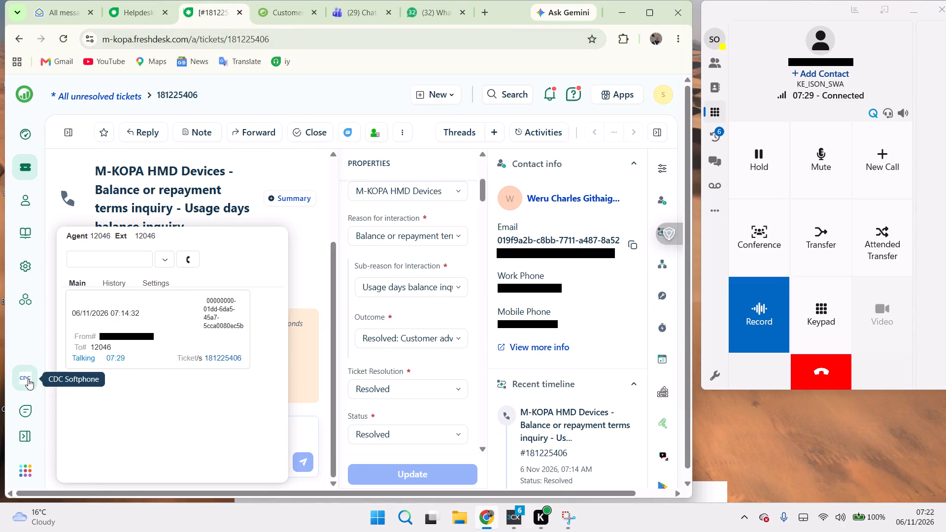
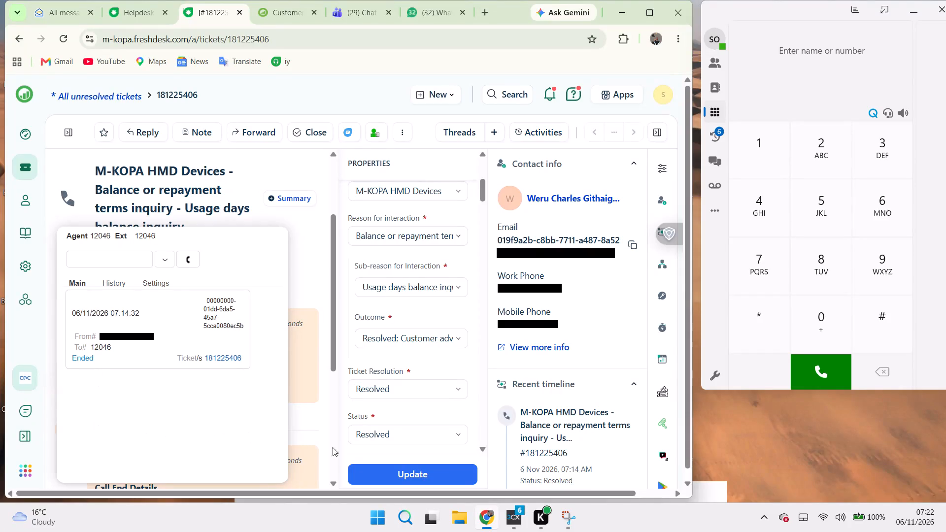
click(379, 470)
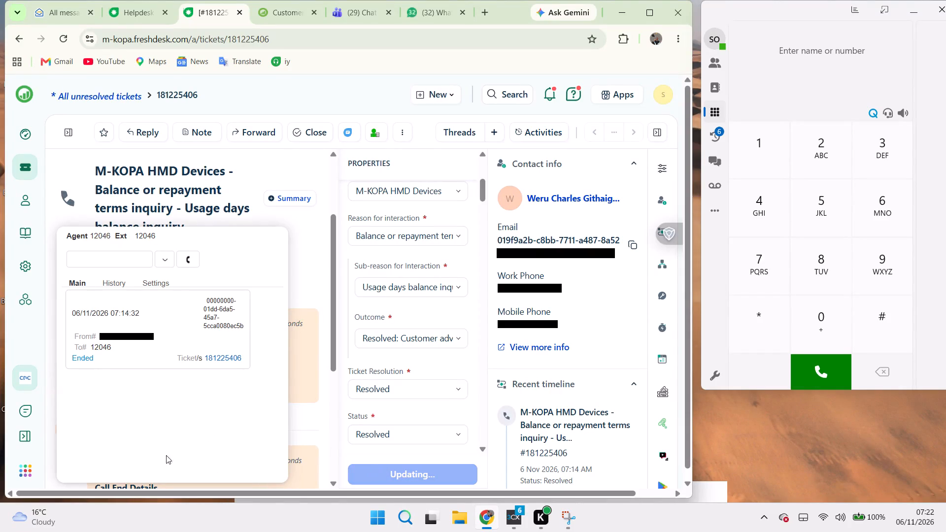
click(18, 380)
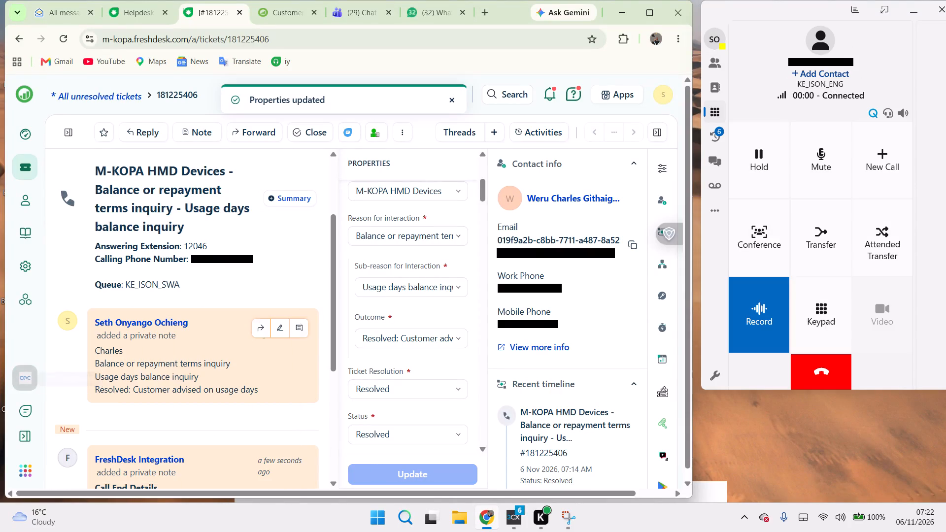
scroll(106, 371, up, 1)
scroll(156, 378, down, 1)
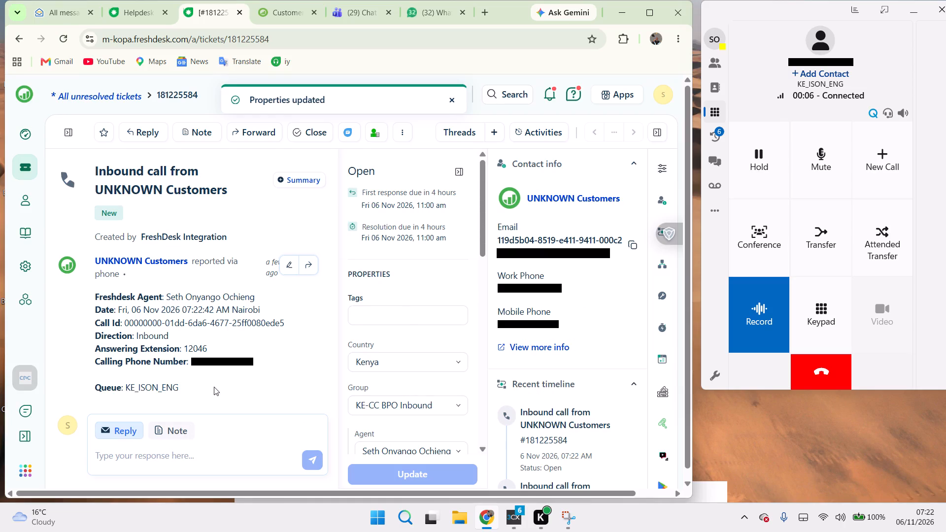
click(170, 432)
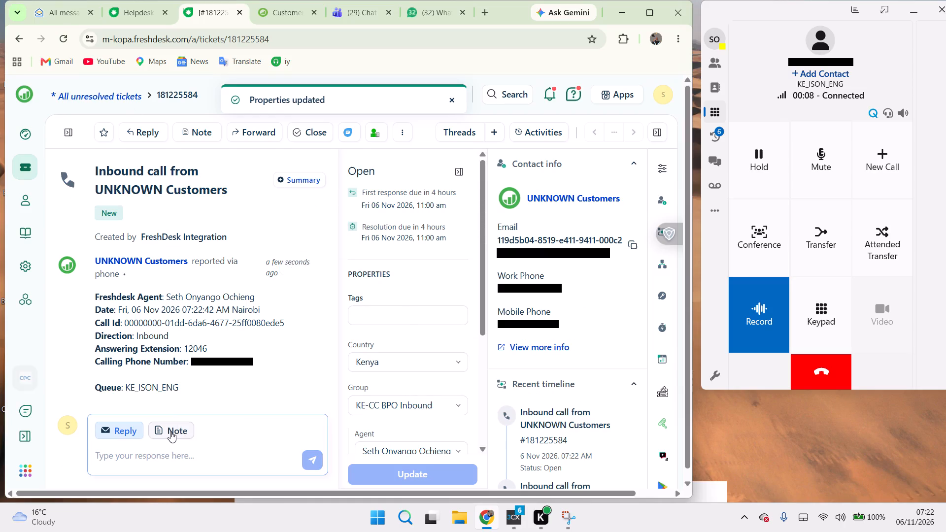
scroll(178, 387, up, 1)
scroll(196, 333, up, 1)
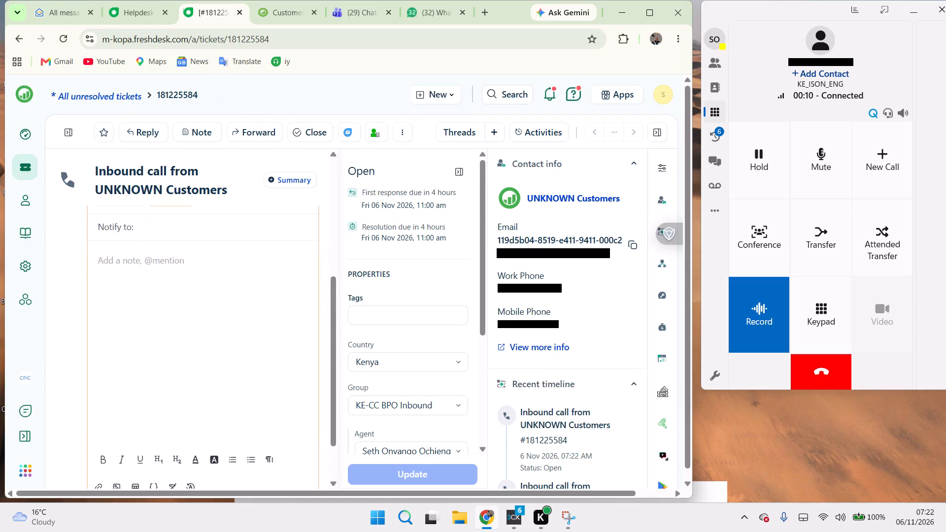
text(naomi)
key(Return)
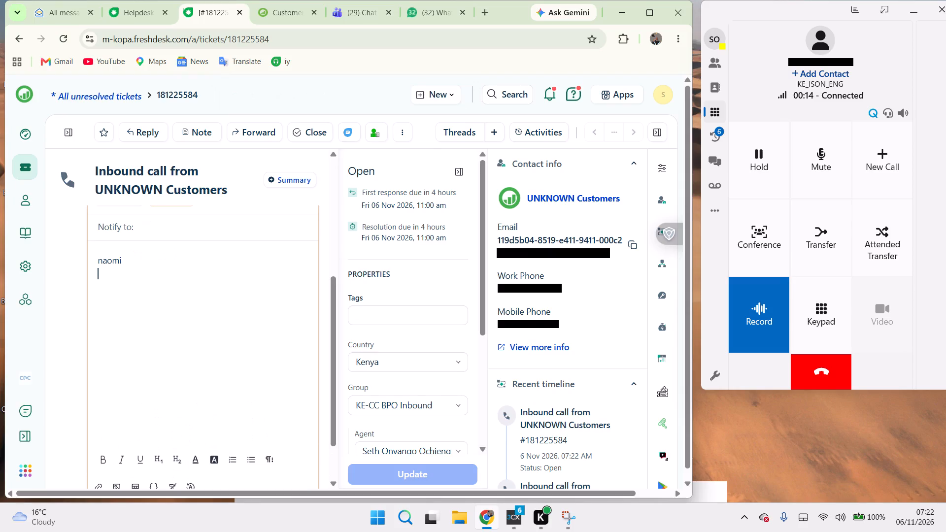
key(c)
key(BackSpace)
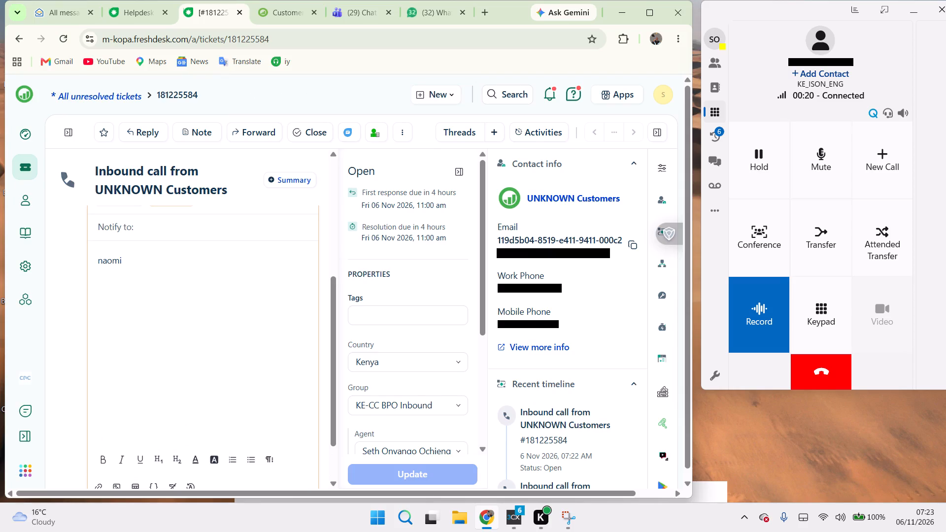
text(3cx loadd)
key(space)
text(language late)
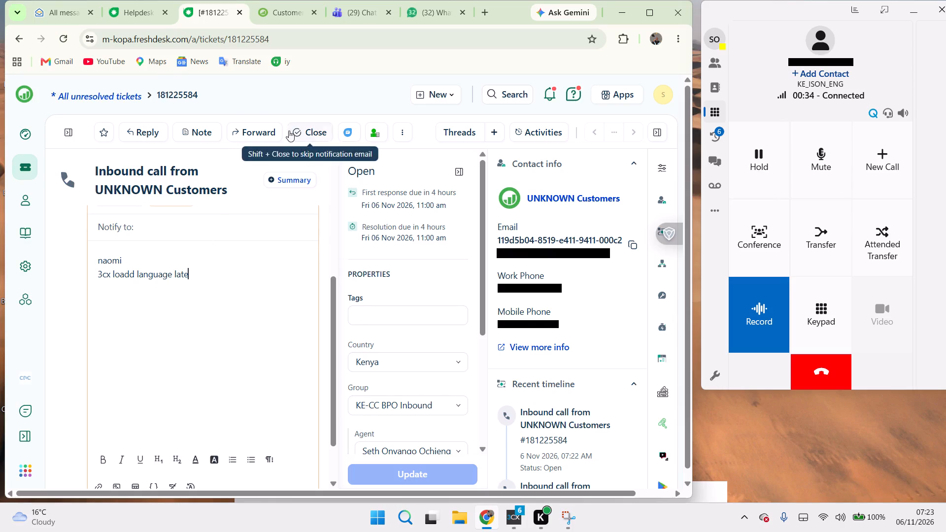
Reopen the full agent leaderboard on the KE-CC BPO Inbound dashboard and review the agents' rankings from top to bottom.
click(135, 11)
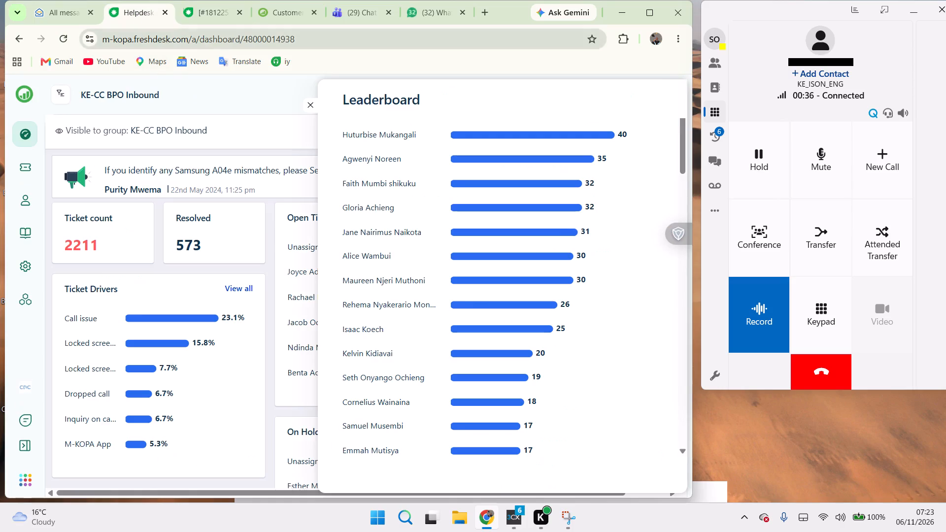
click(306, 103)
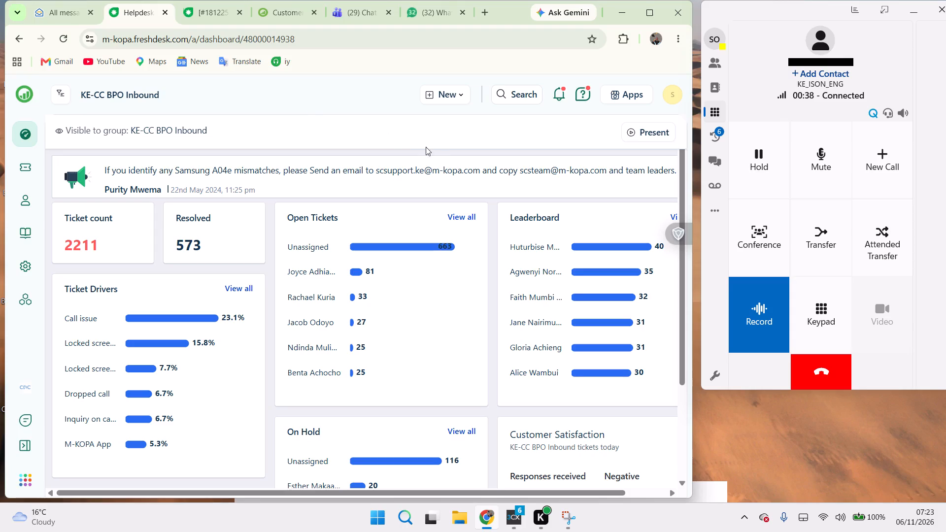
click(675, 215)
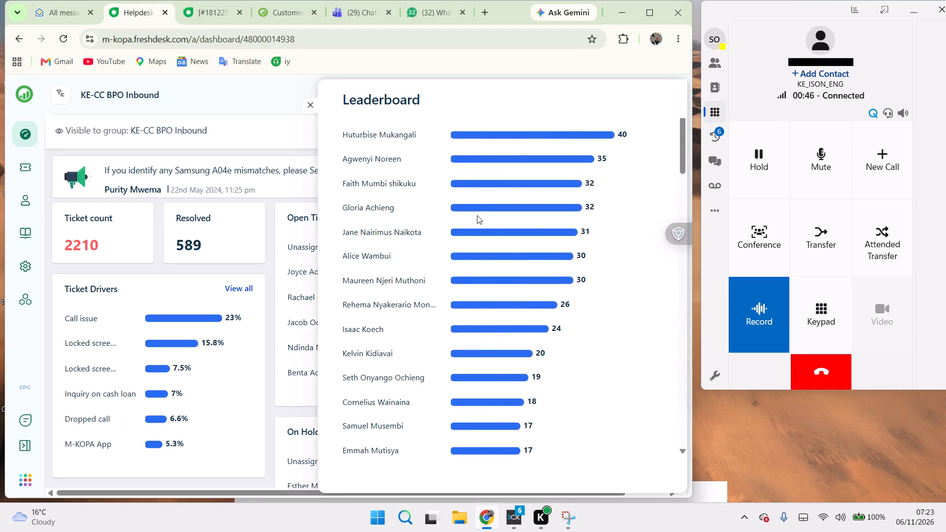
scroll(480, 264, down, 1)
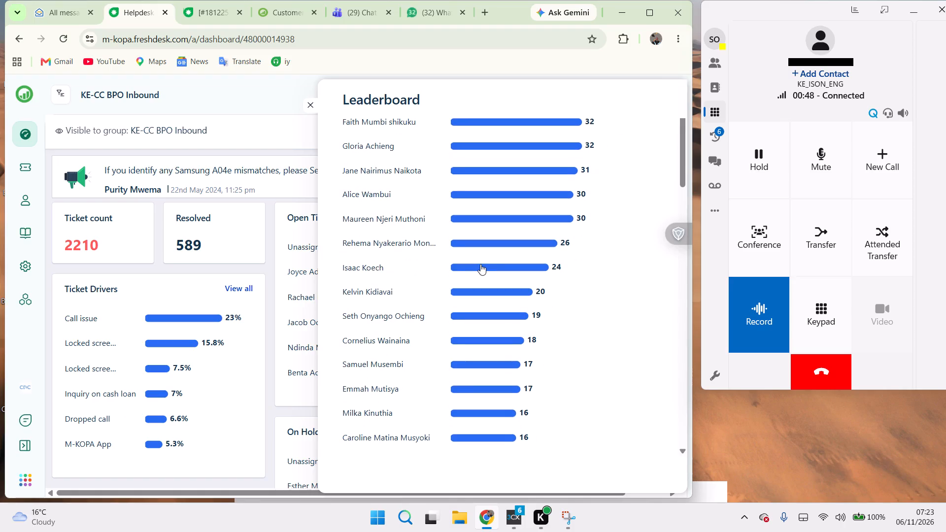
scroll(480, 264, down, 2)
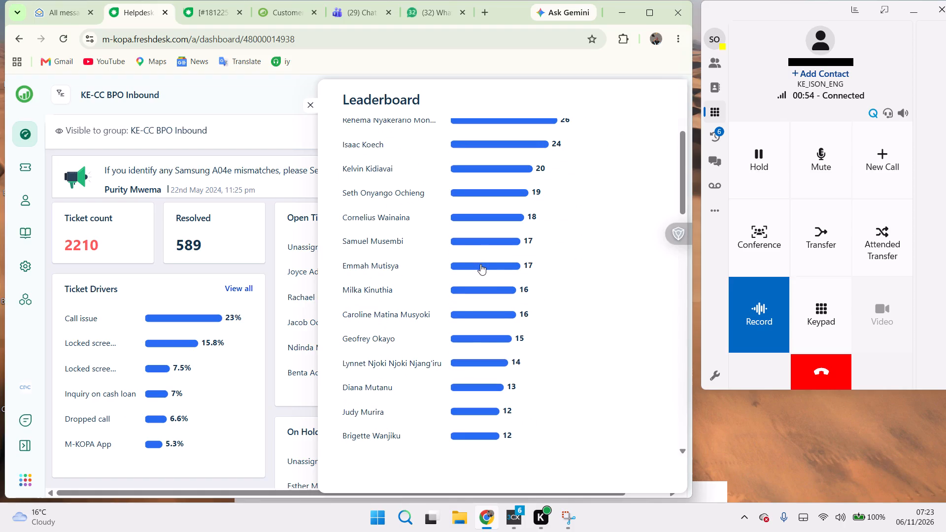
scroll(480, 264, up, 1)
scroll(480, 264, down, 2)
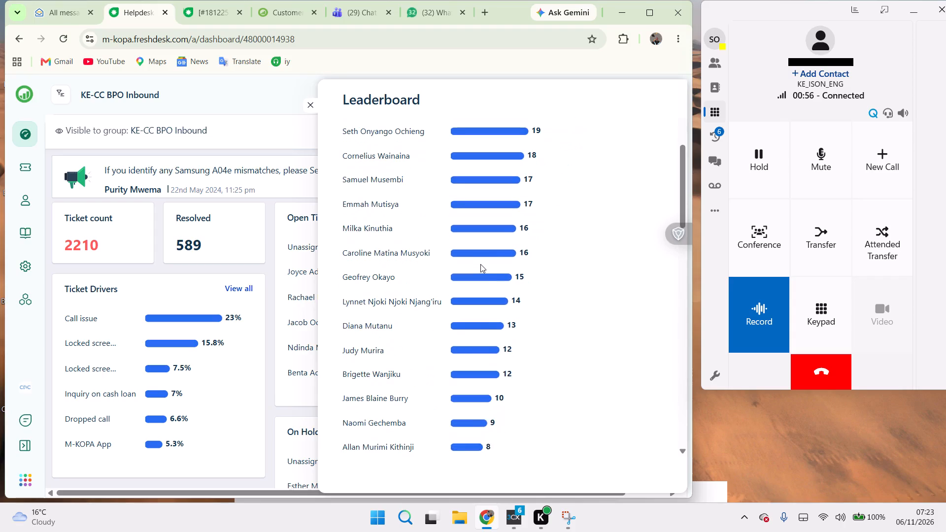
scroll(480, 264, down, 1)
scroll(480, 264, up, 2)
scroll(480, 264, down, 1)
scroll(480, 264, up, 1)
scroll(480, 264, down, 11)
scroll(480, 264, up, 3)
scroll(480, 264, down, 3)
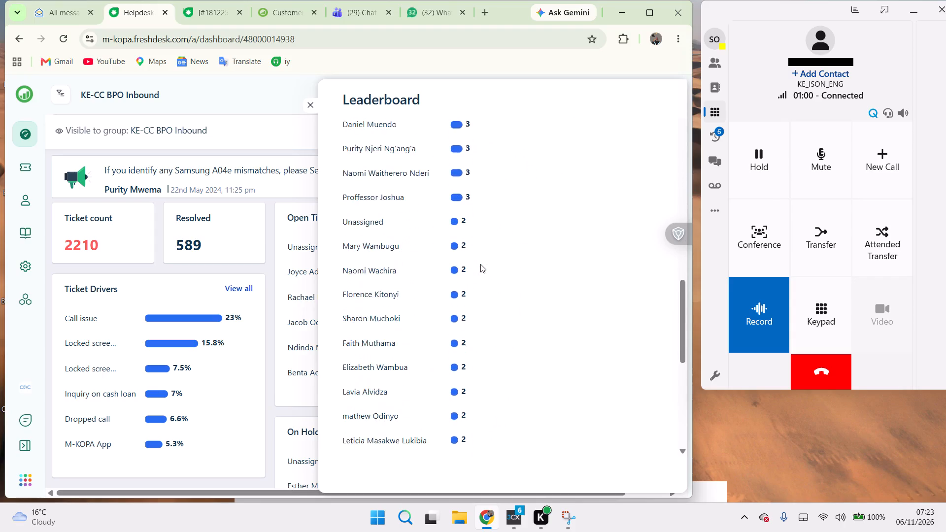
scroll(480, 264, down, 4)
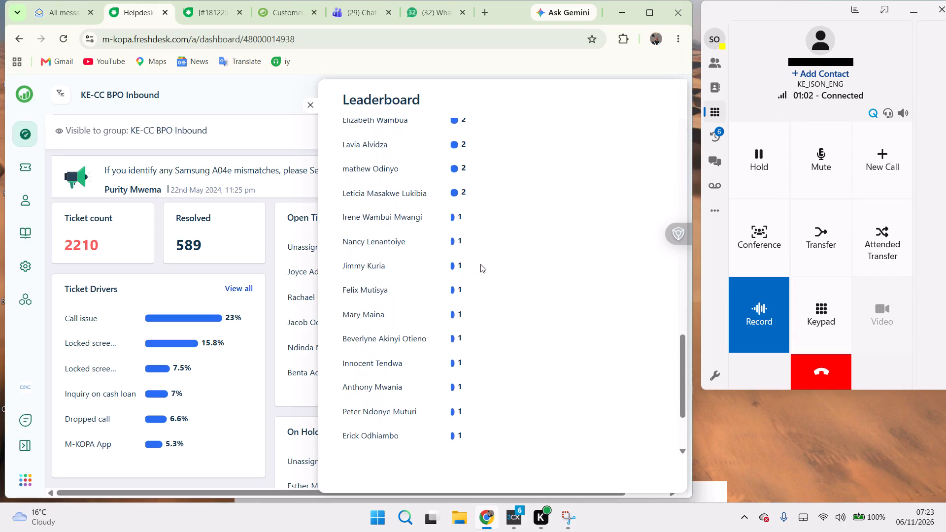
scroll(480, 264, down, 2)
scroll(480, 264, up, 3)
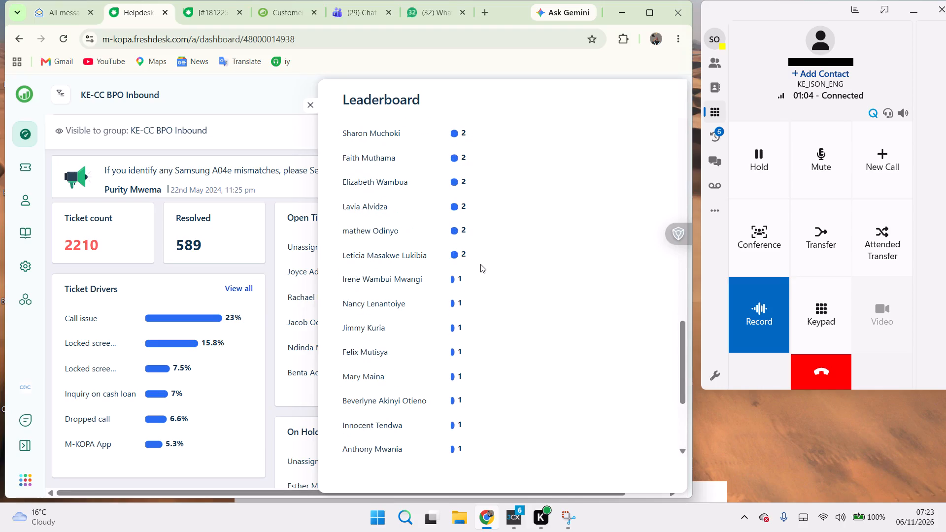
scroll(480, 264, up, 5)
scroll(480, 264, down, 1)
scroll(480, 264, up, 8)
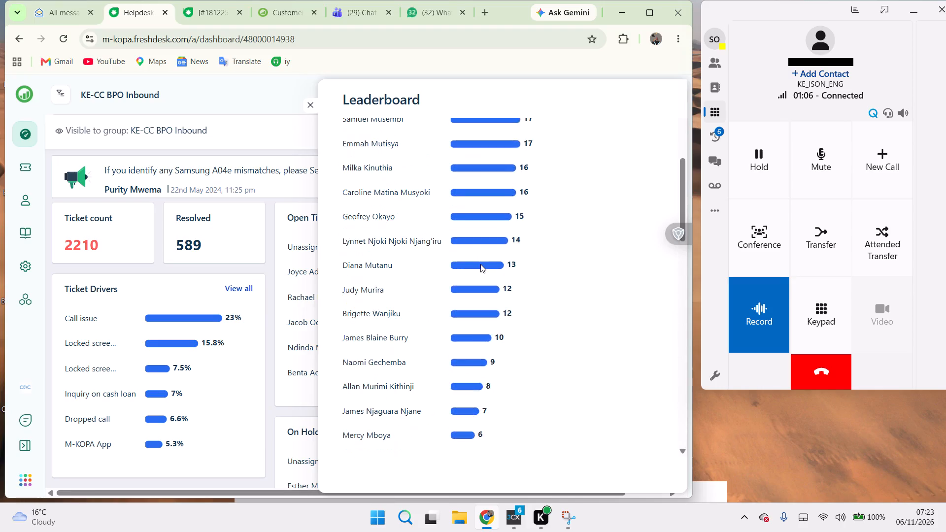
scroll(480, 264, up, 20)
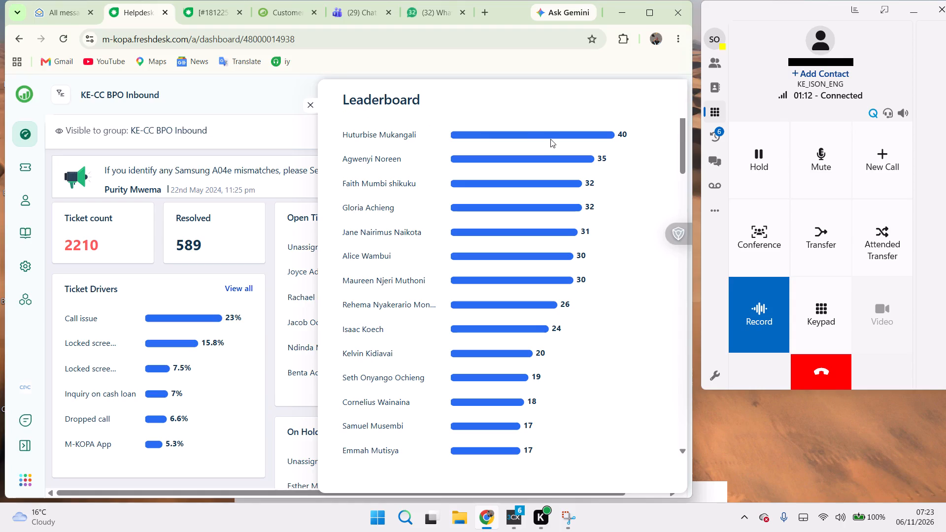
click(202, 8)
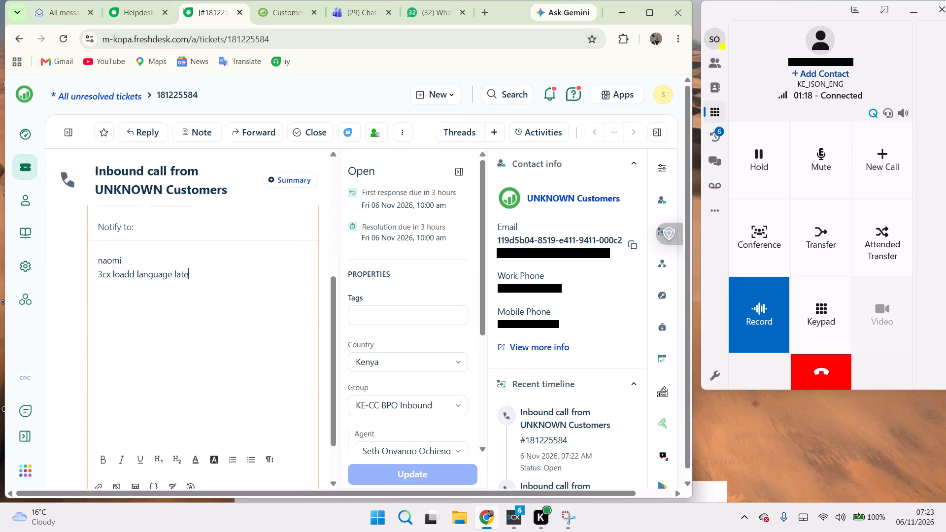
double_click(99, 259)
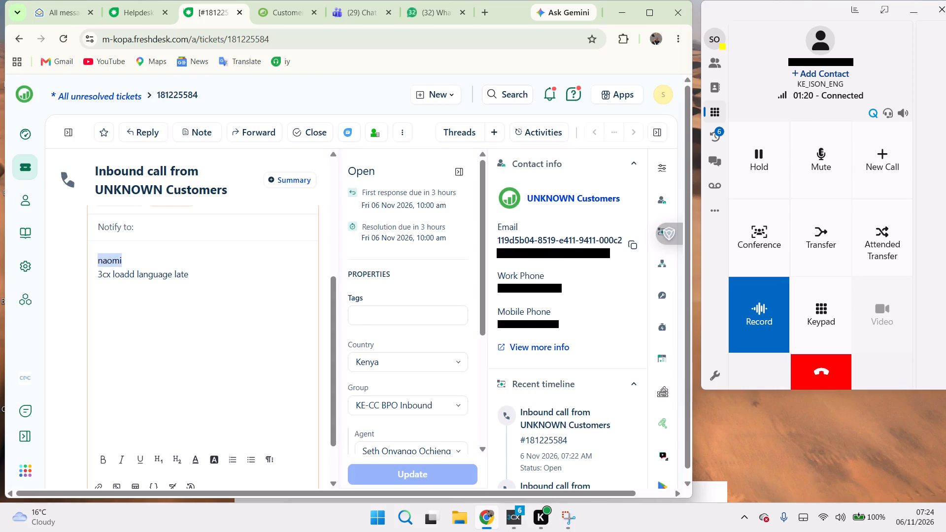
right_click(99, 259)
click(129, 264)
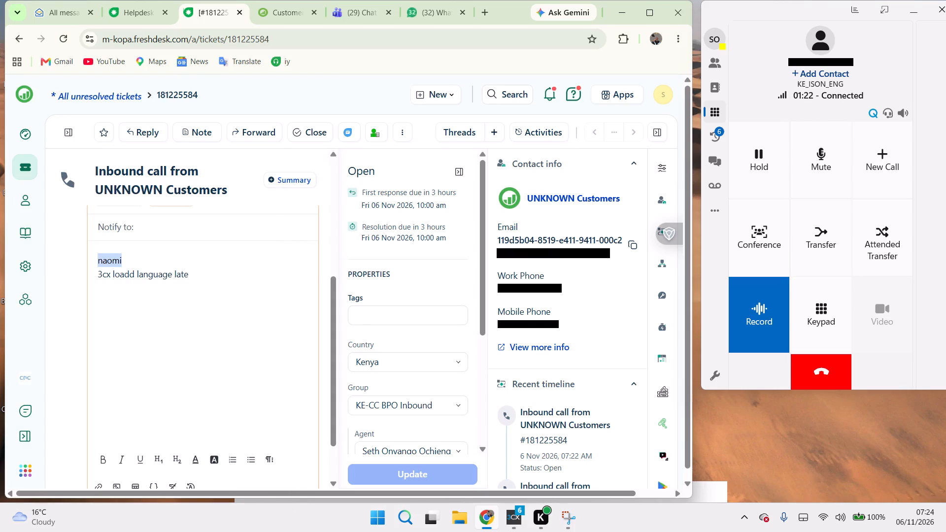
click(193, 278)
key(Return)
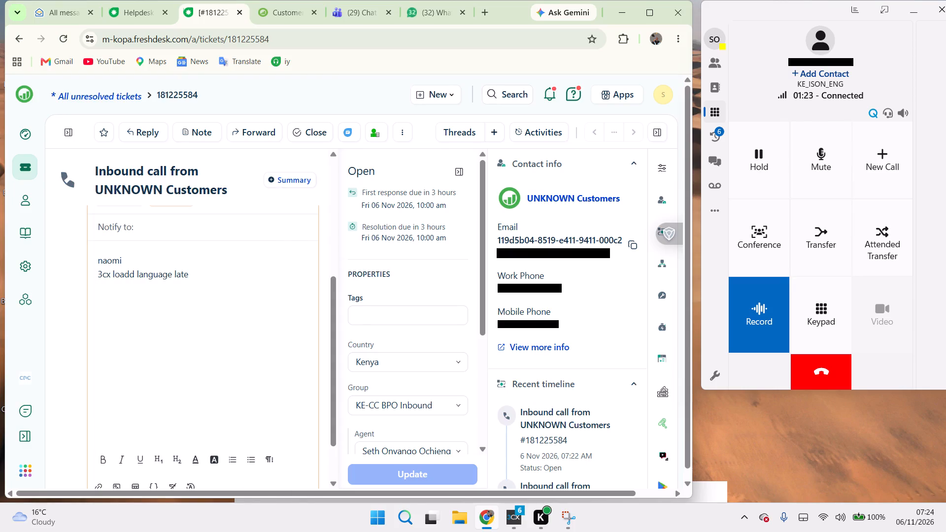
key(ctrl+v)
drag(98, 259, 137, 257)
key(BackSpace)
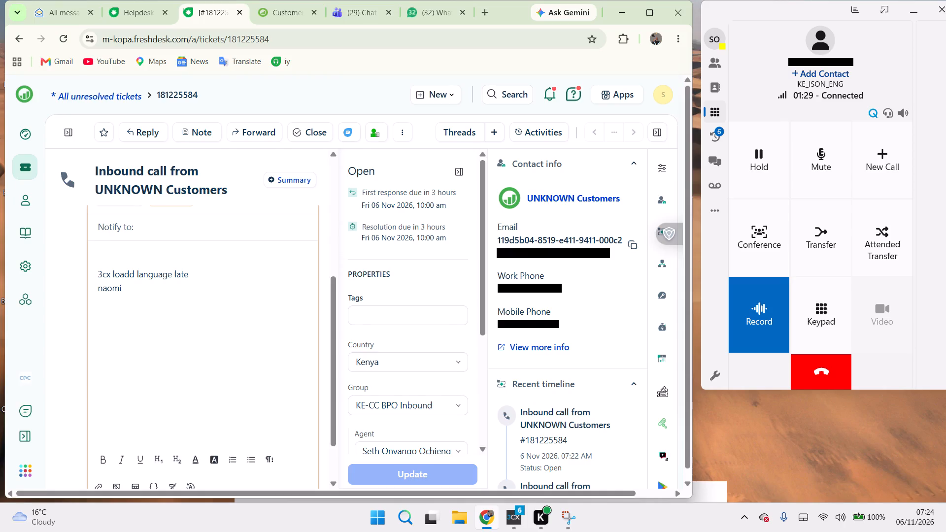
click(99, 272)
key(BackSpace)
key(BackSpace)
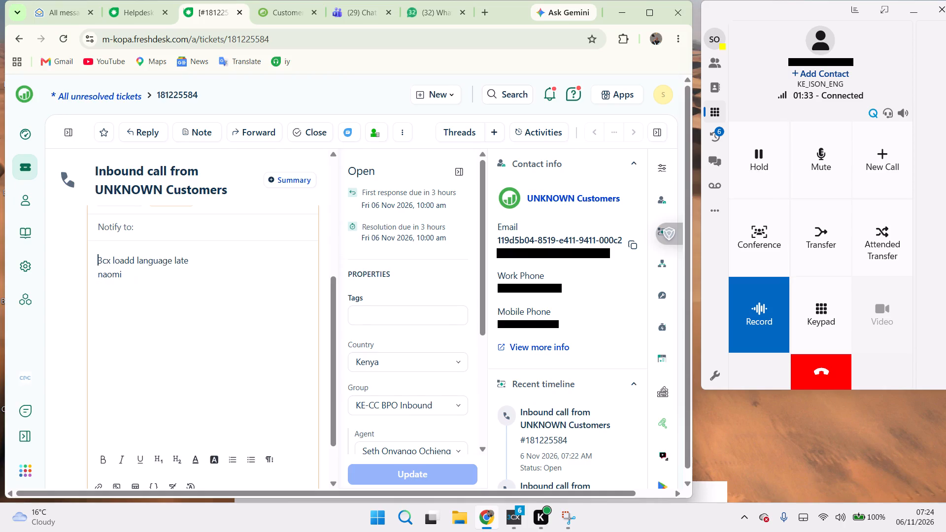
key(BackSpace)
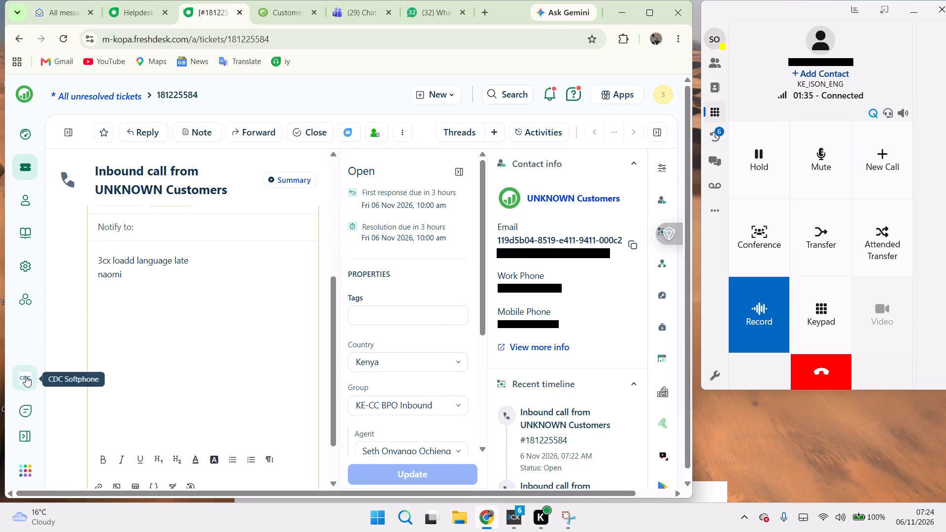
Check the ongoing call in the CDC Softphone and close it again.
click(26, 376)
click(26, 376)
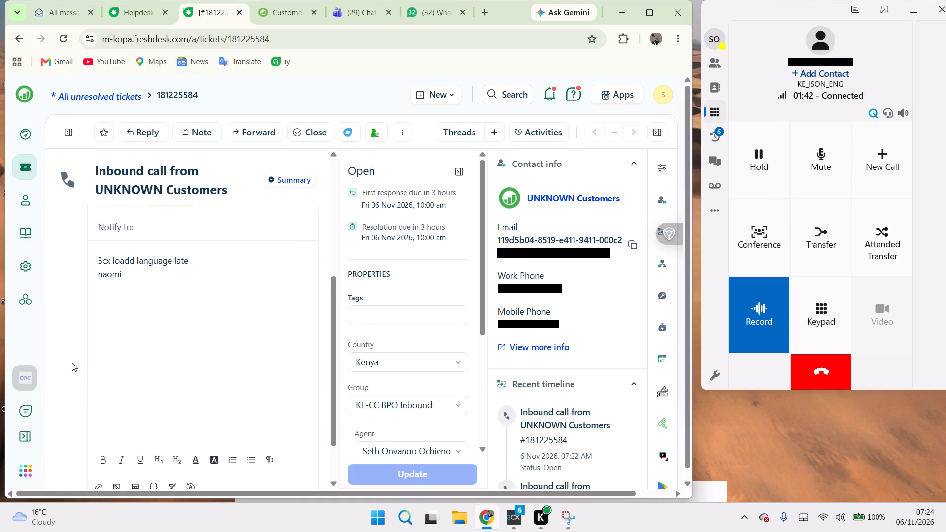
click(26, 382)
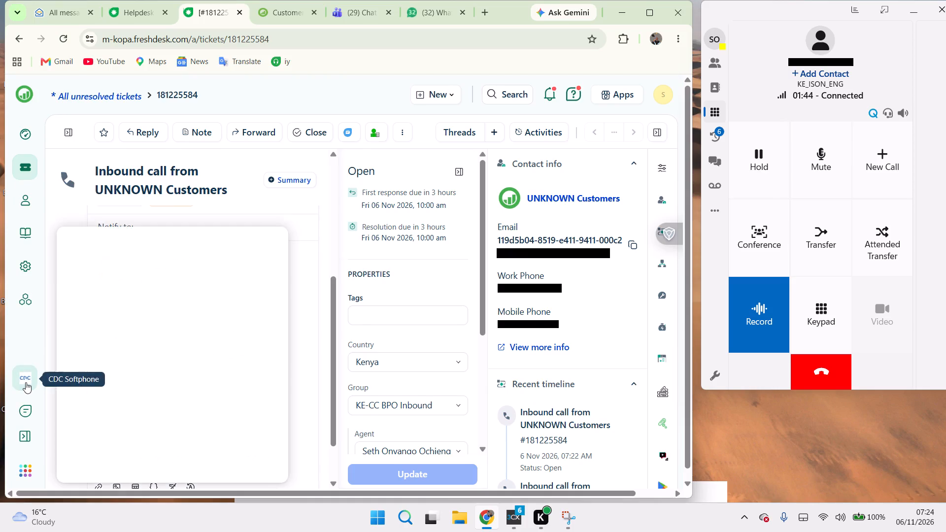
click(26, 382)
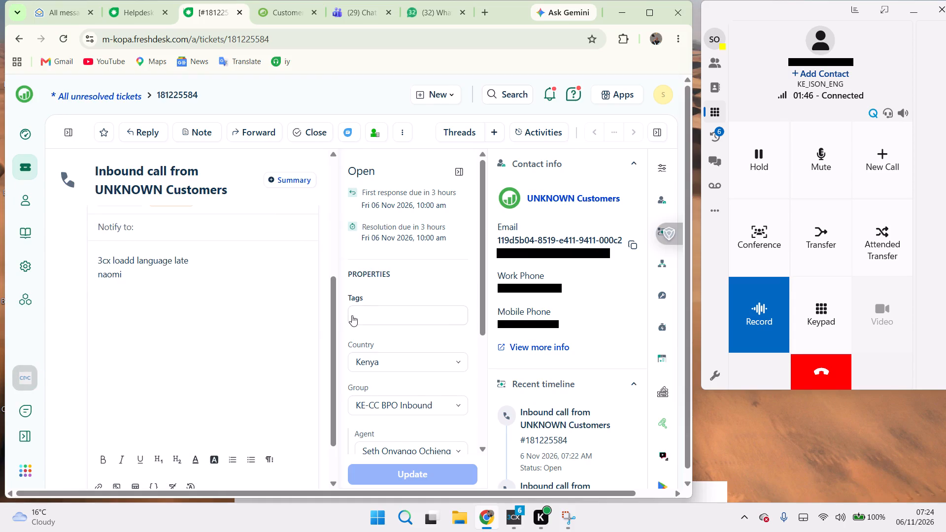
scroll(352, 315, down, 2)
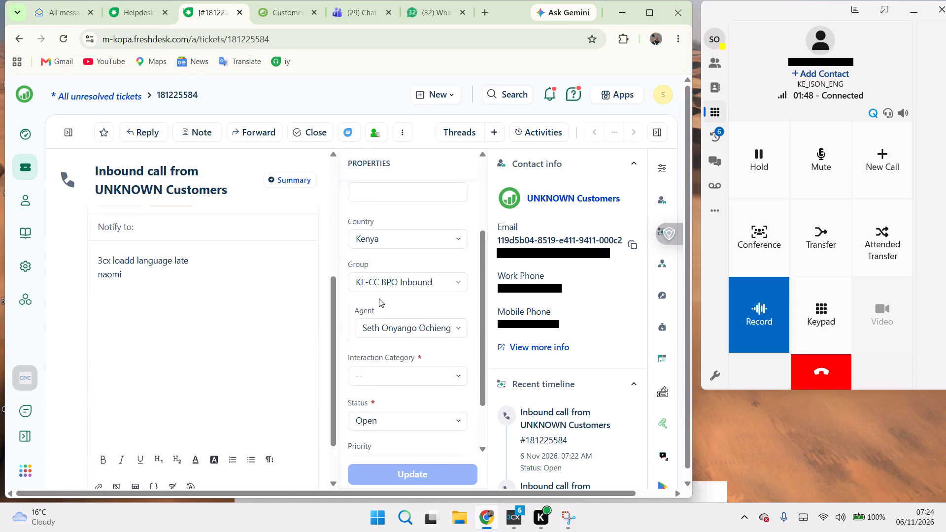
click(394, 376)
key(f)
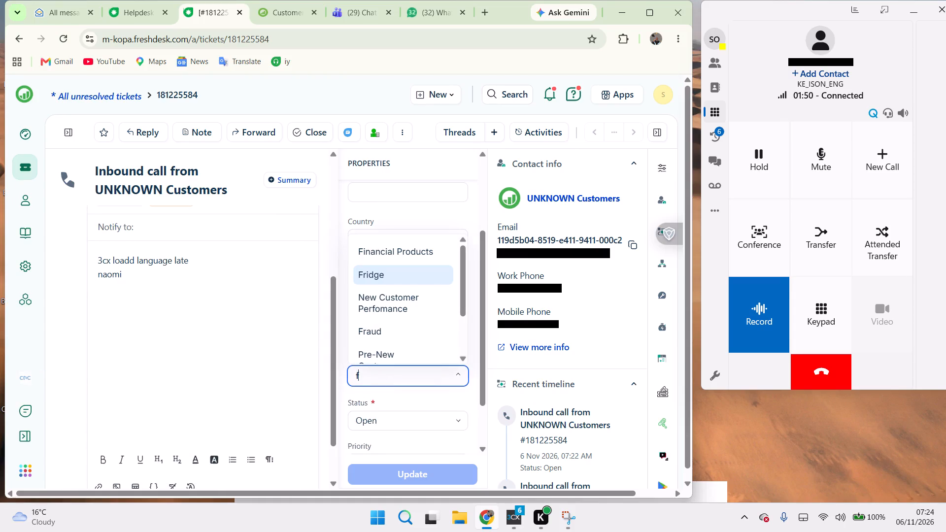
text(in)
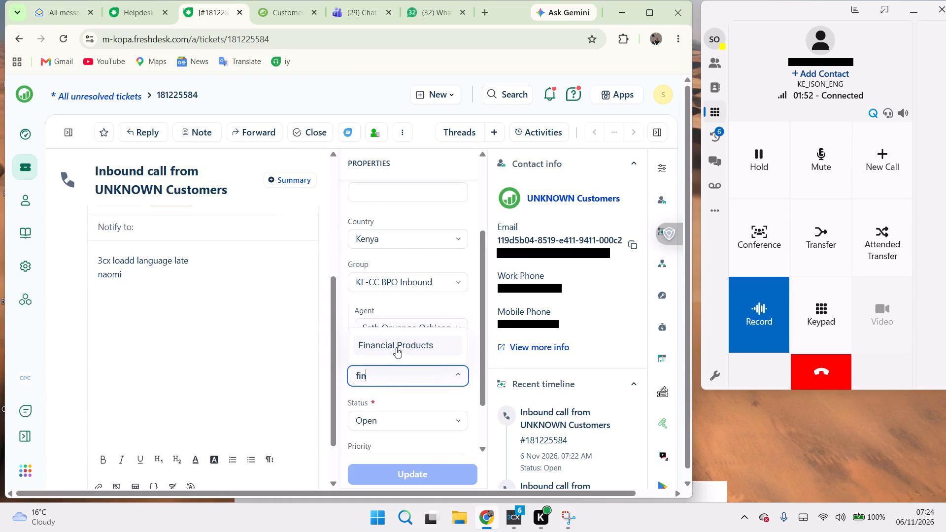
click(396, 347)
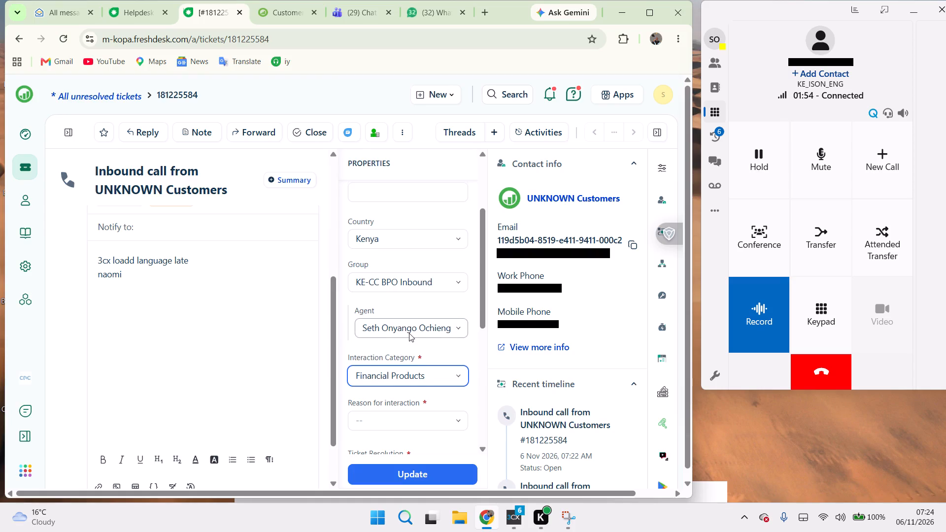
scroll(409, 333, down, 1)
click(406, 358)
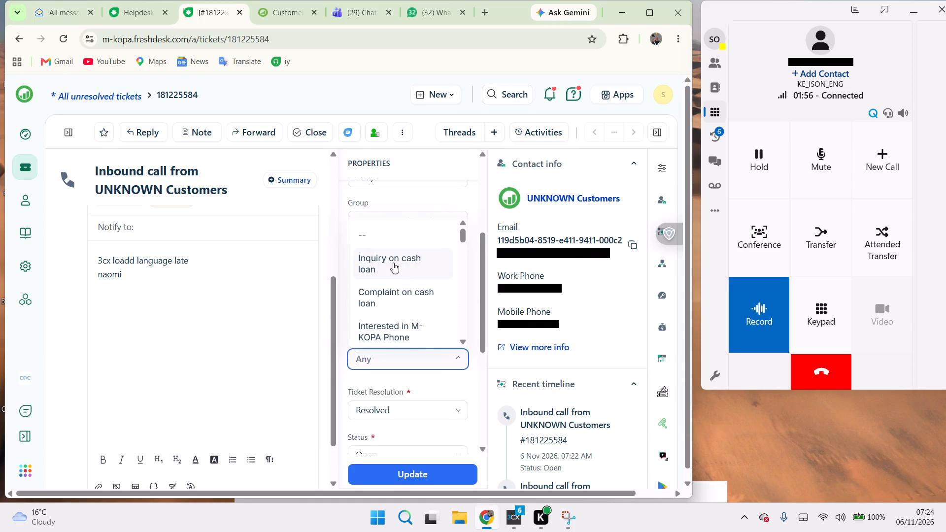
click(393, 263)
Look up the caller's account number in the M-KOPA CRM and copy it from the customer dashboard heading.
click(278, 10)
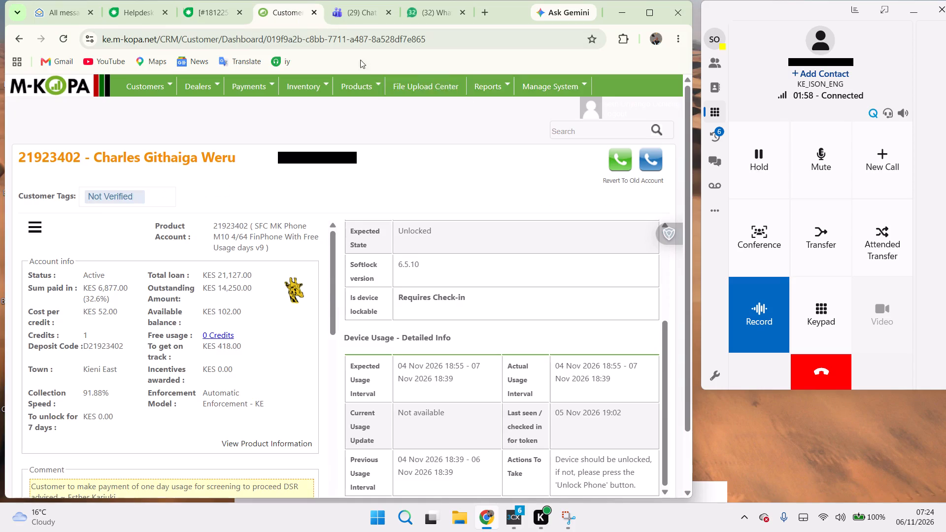
click(563, 130)
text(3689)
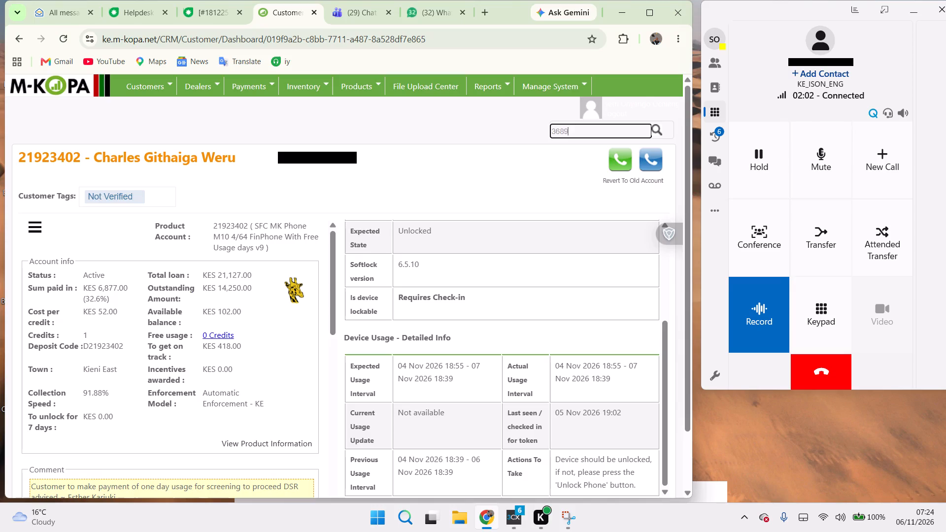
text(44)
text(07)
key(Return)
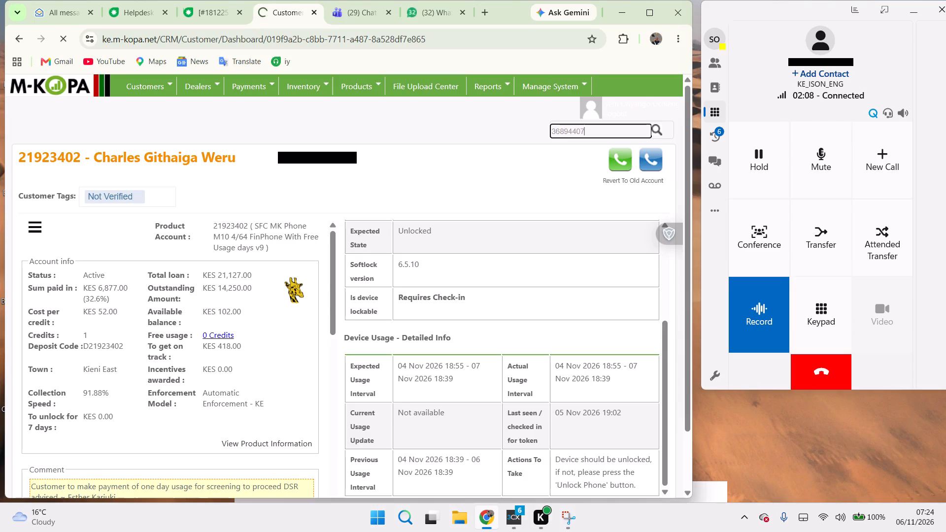
click(563, 130)
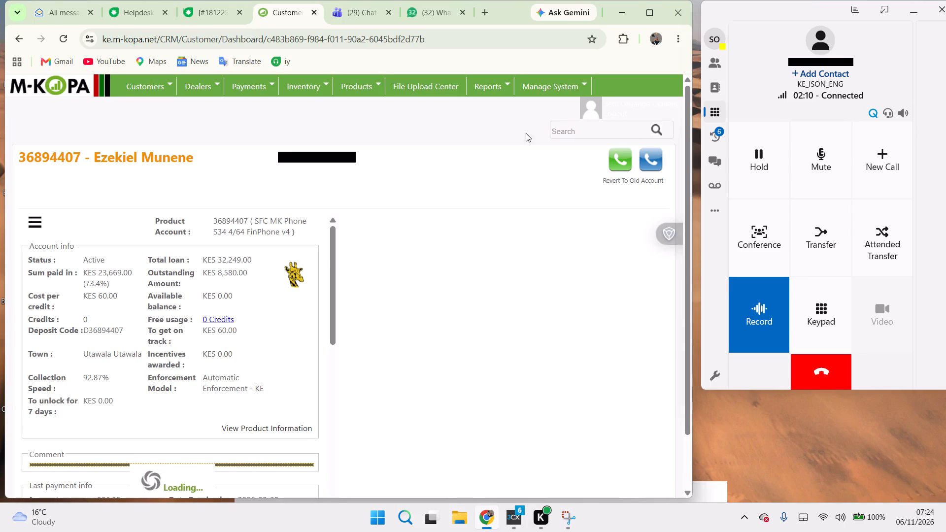
double_click(32, 157)
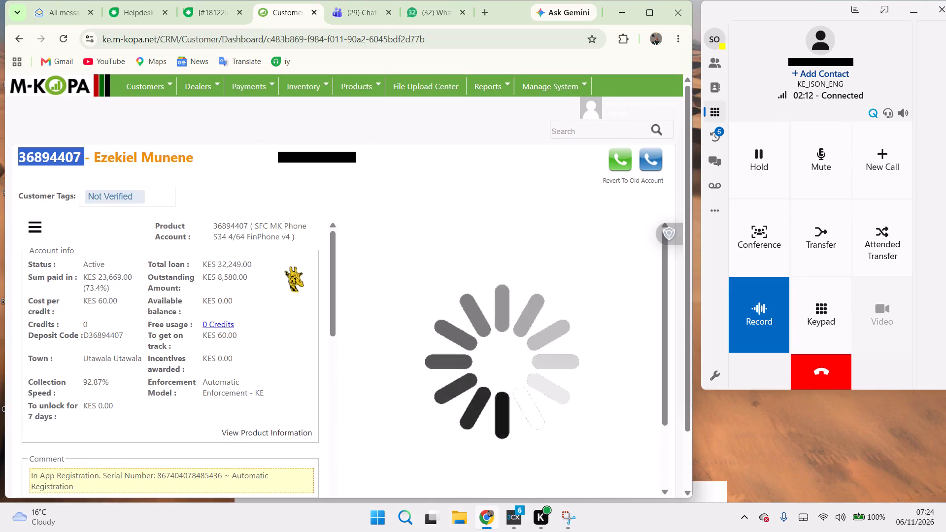
right_click(32, 157)
click(69, 173)
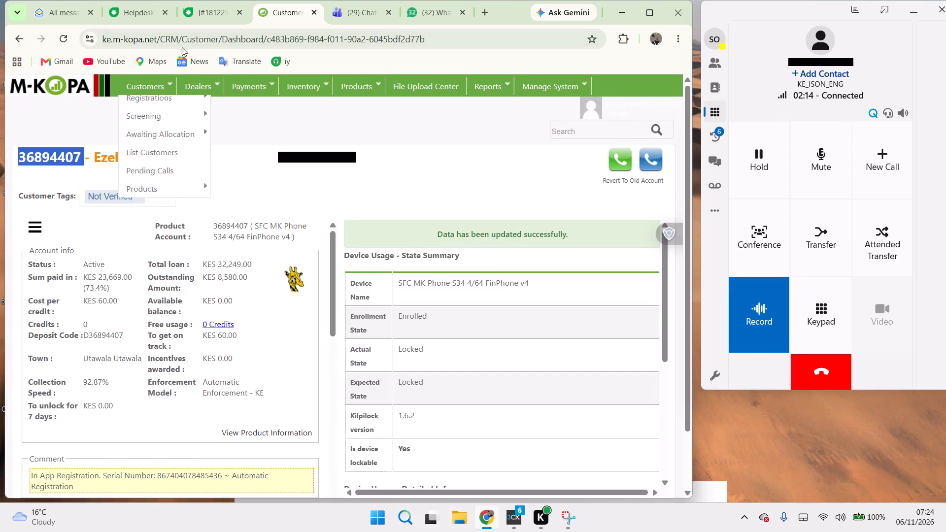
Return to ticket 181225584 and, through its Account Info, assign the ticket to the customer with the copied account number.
click(217, 8)
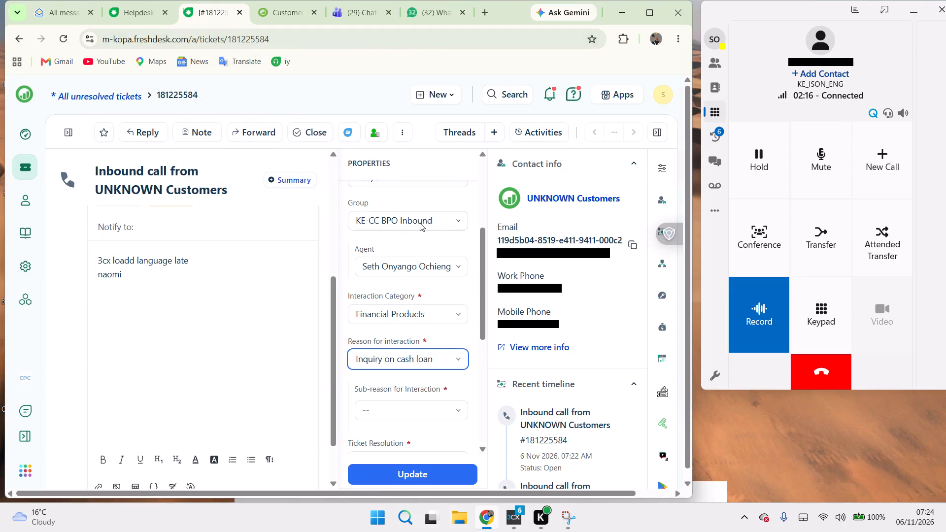
scroll(554, 356, down, 3)
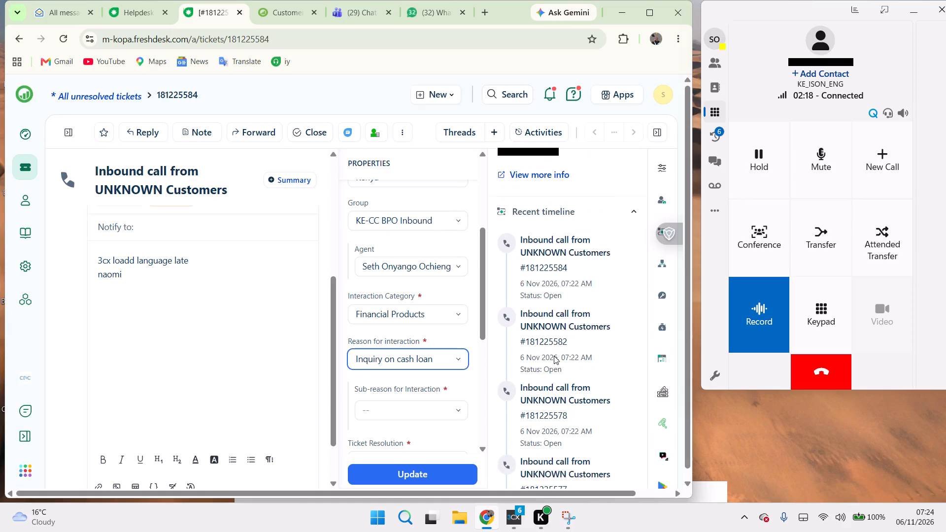
scroll(554, 356, up, 2)
scroll(554, 356, down, 1)
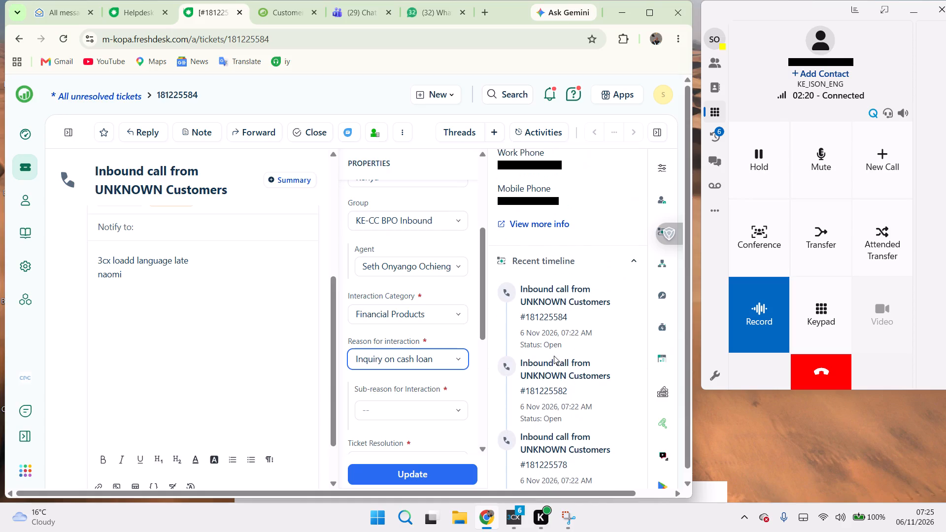
scroll(554, 356, down, 4)
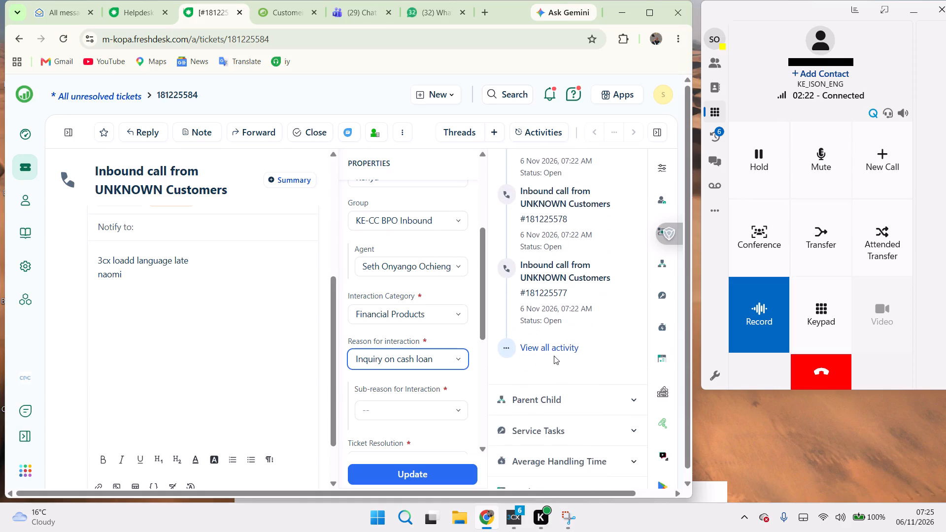
scroll(554, 356, down, 1)
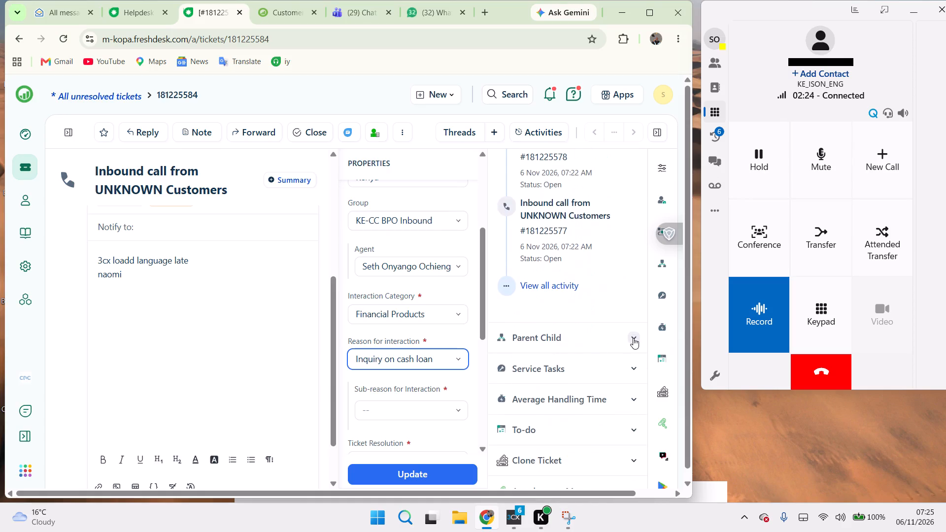
scroll(630, 378, down, 3)
scroll(630, 378, up, 1)
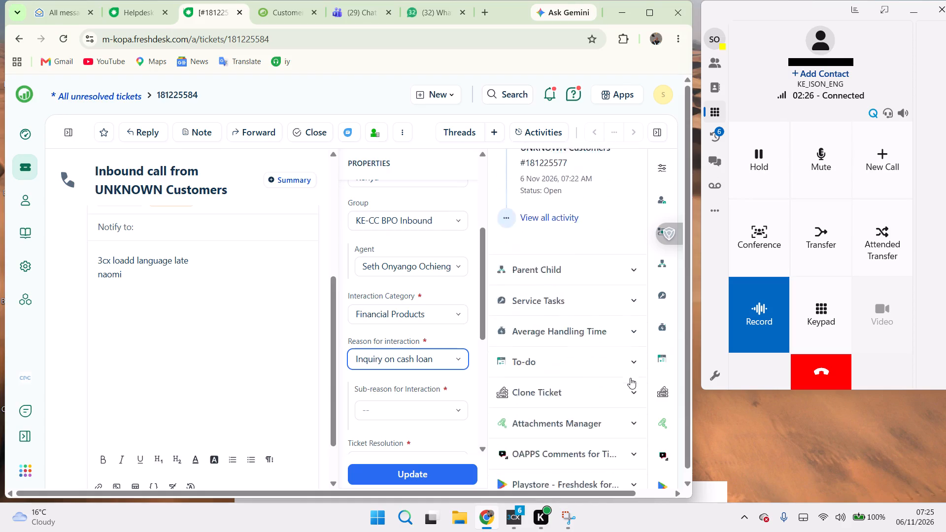
scroll(630, 378, down, 3)
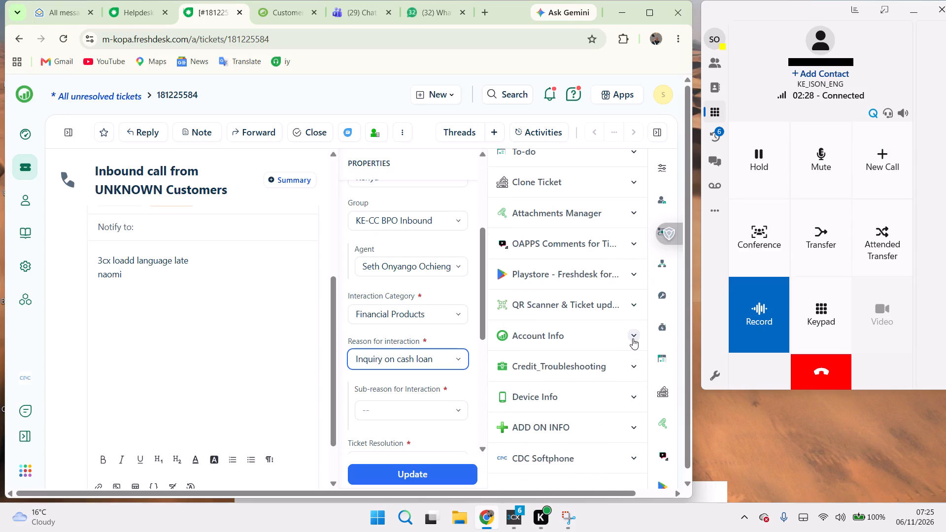
click(633, 338)
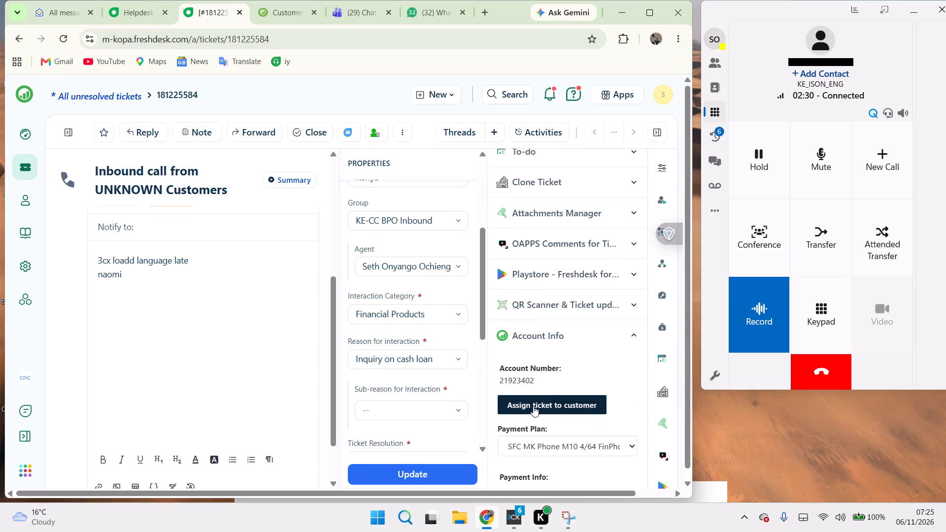
click(527, 405)
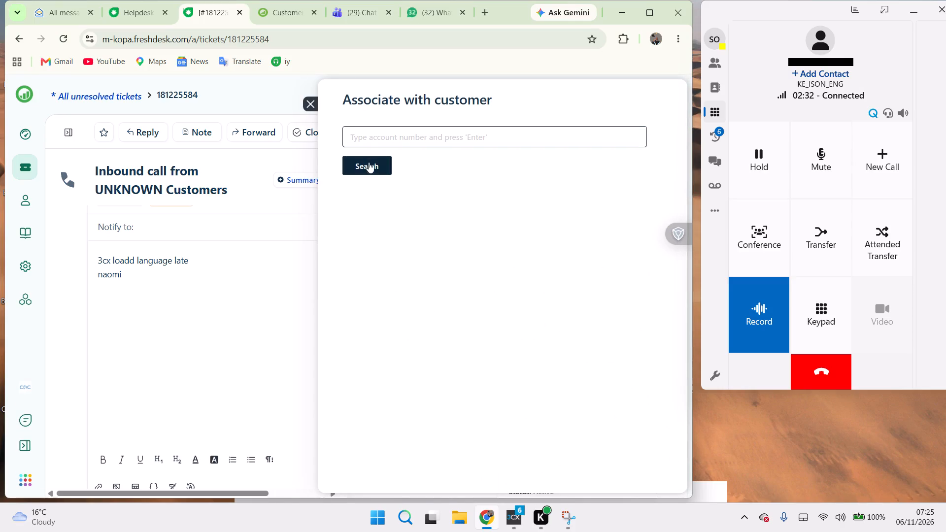
click(354, 135)
key(ctrl+v)
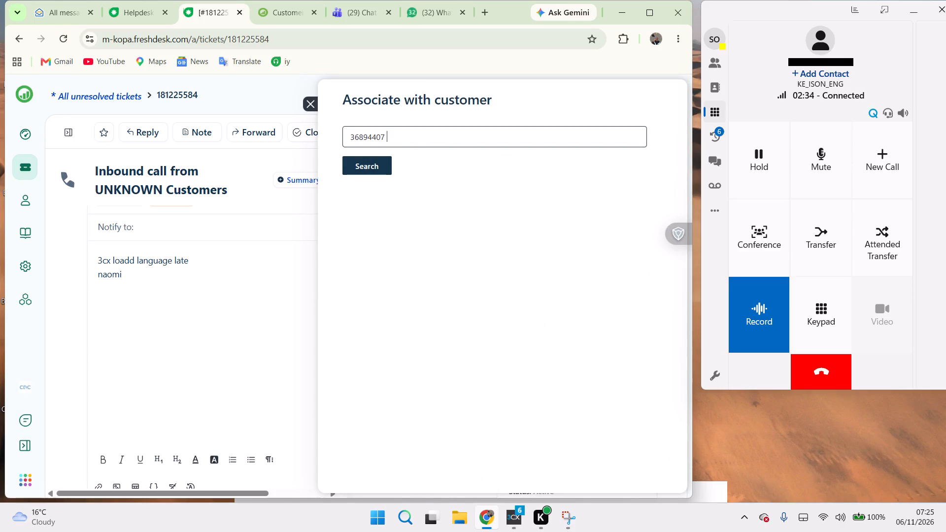
key(BackSpace)
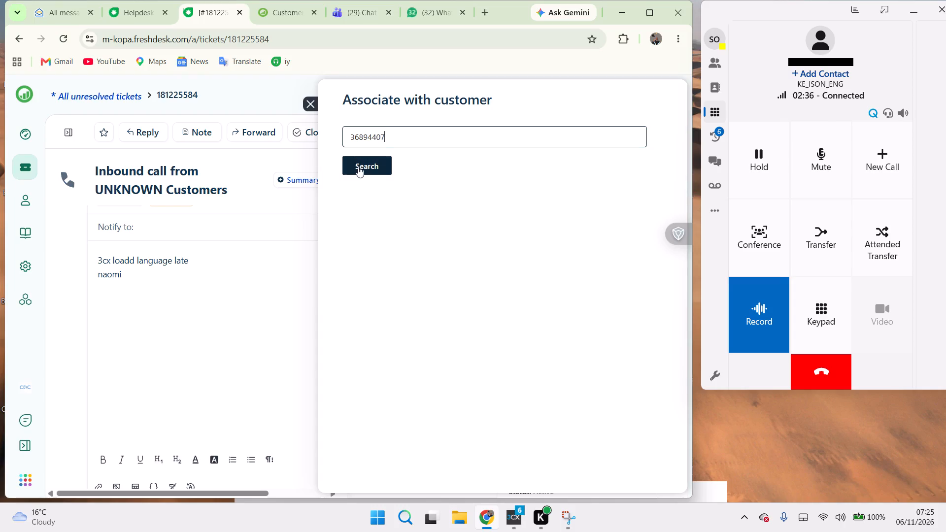
click(360, 166)
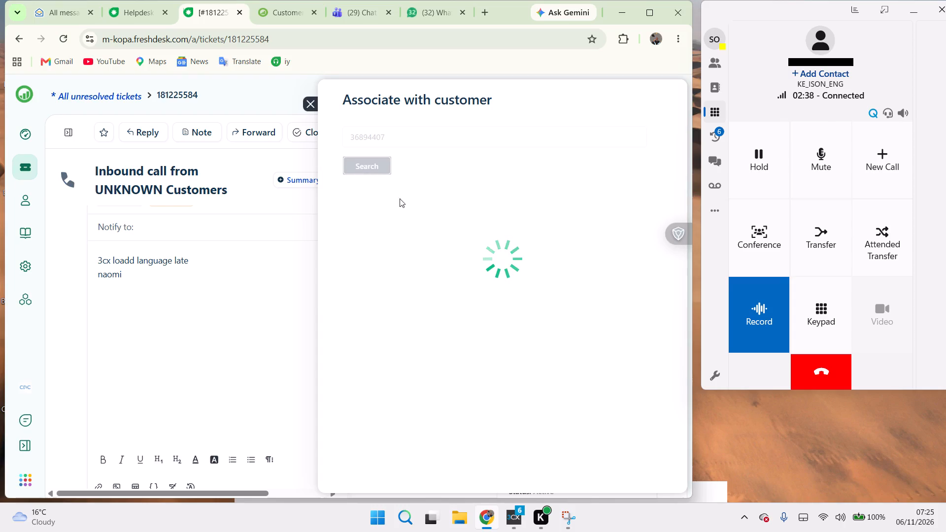
click(385, 312)
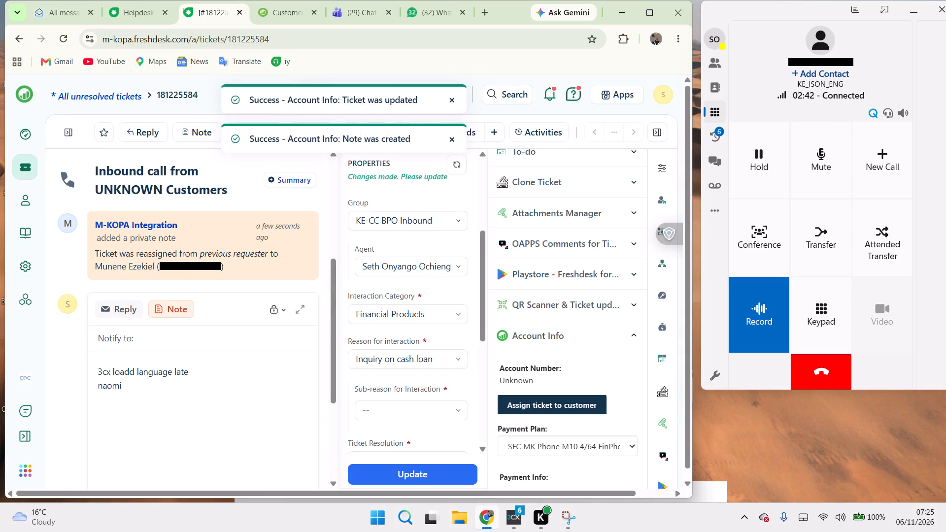
Set the Sub-reason for Interaction to KYC failed and check the available Outcome options without choosing one.
scroll(268, 302, down, 4)
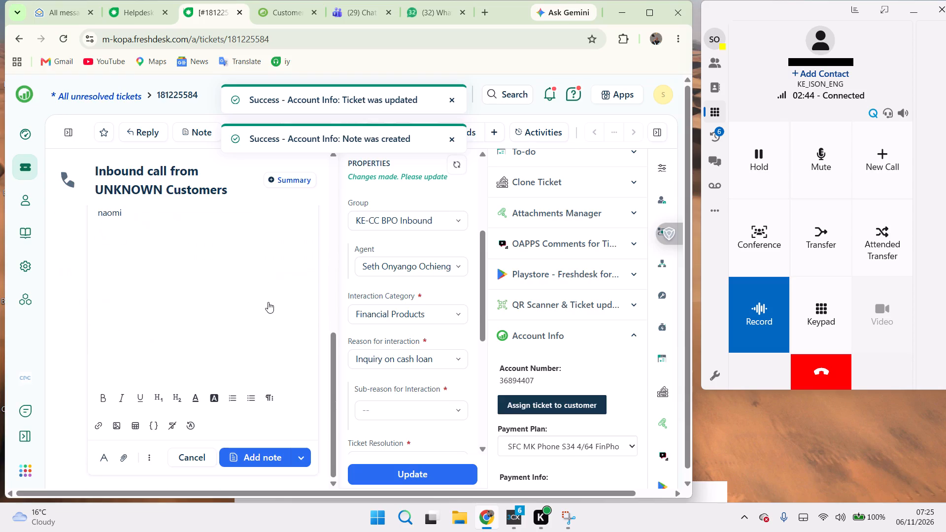
scroll(268, 302, up, 2)
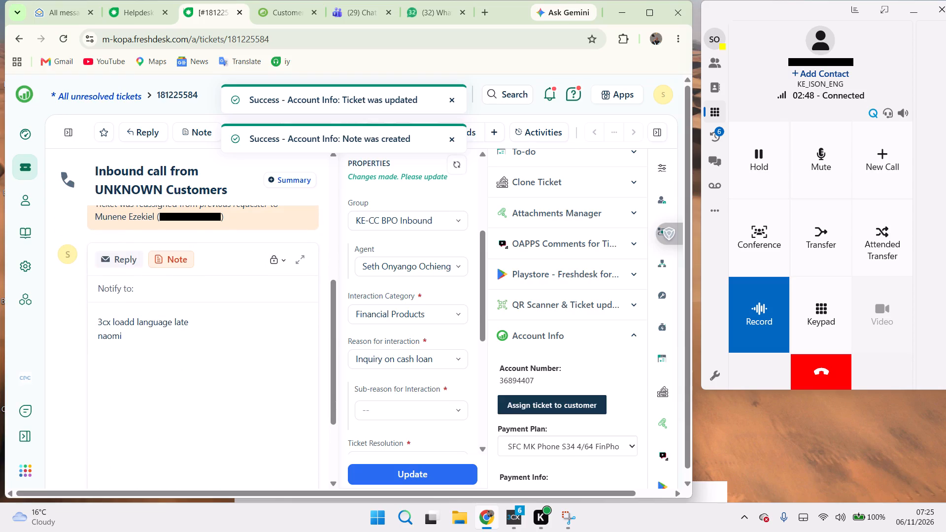
scroll(394, 329, down, 1)
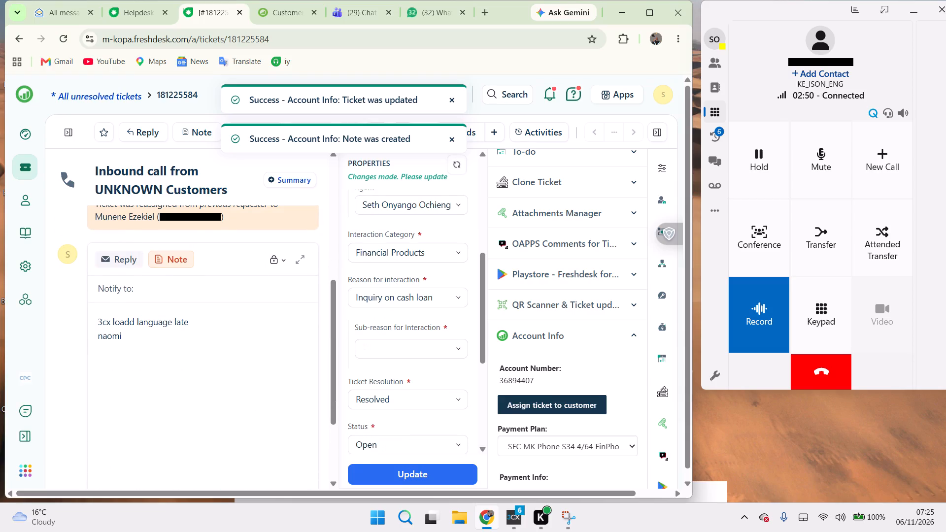
click(384, 346)
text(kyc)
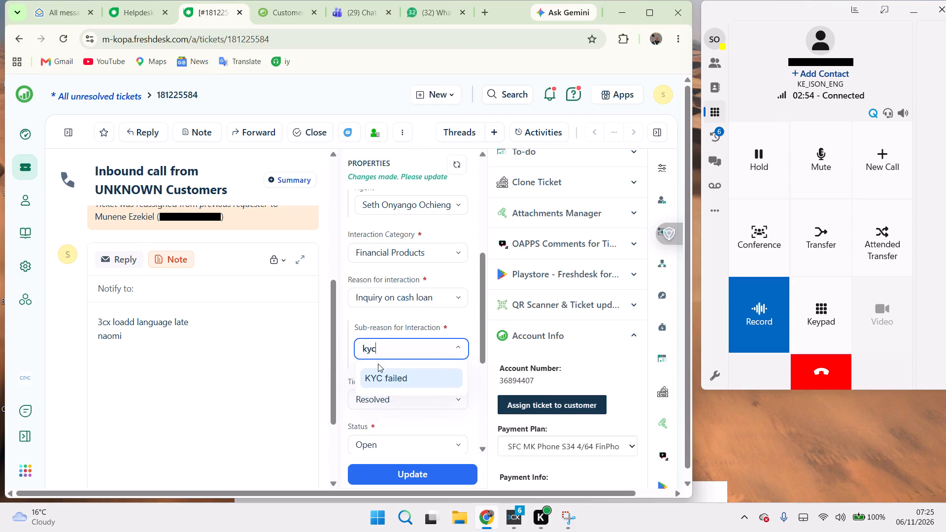
click(380, 374)
click(395, 398)
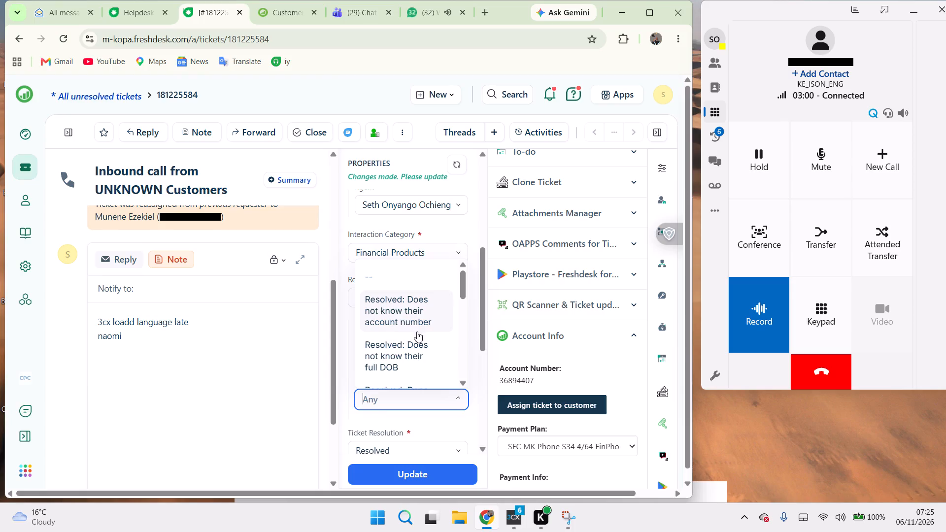
click(257, 376)
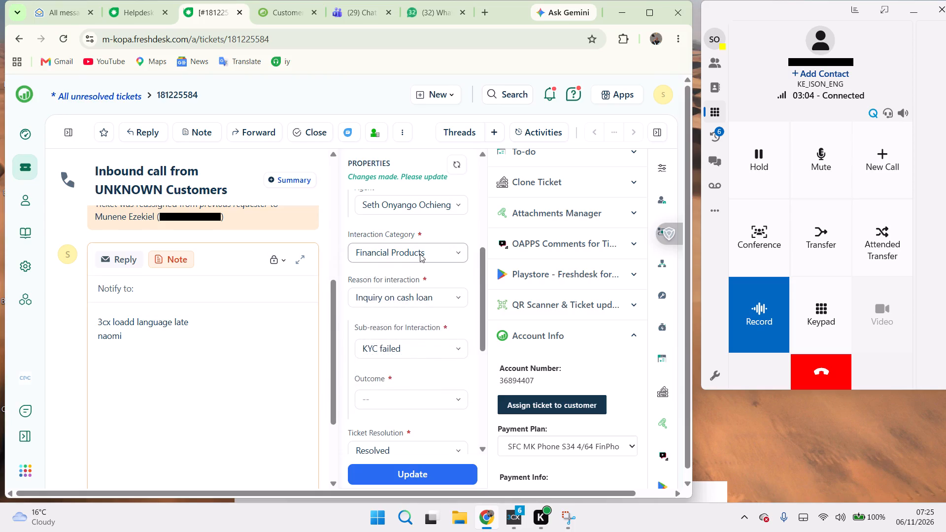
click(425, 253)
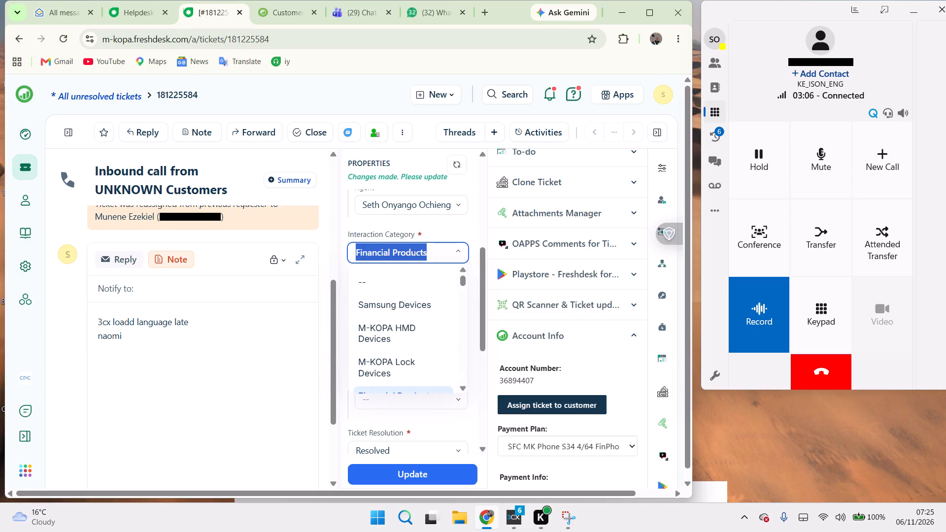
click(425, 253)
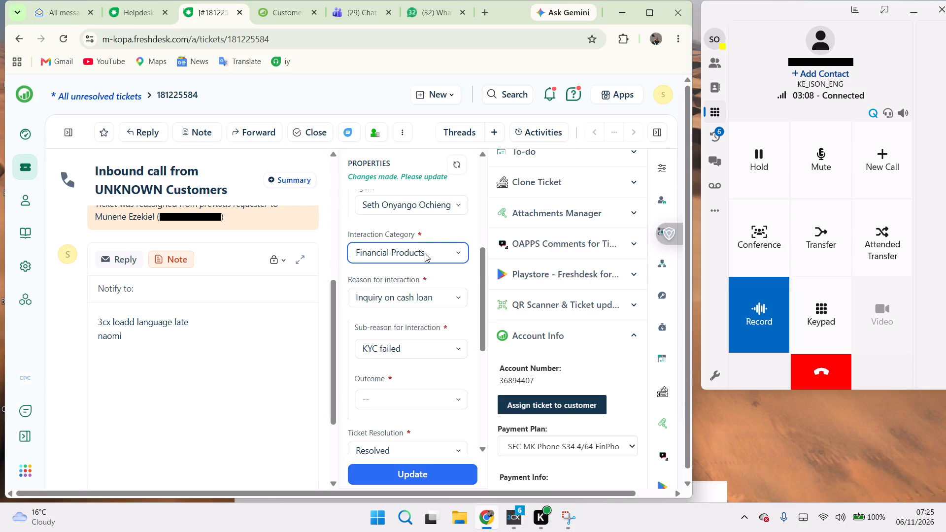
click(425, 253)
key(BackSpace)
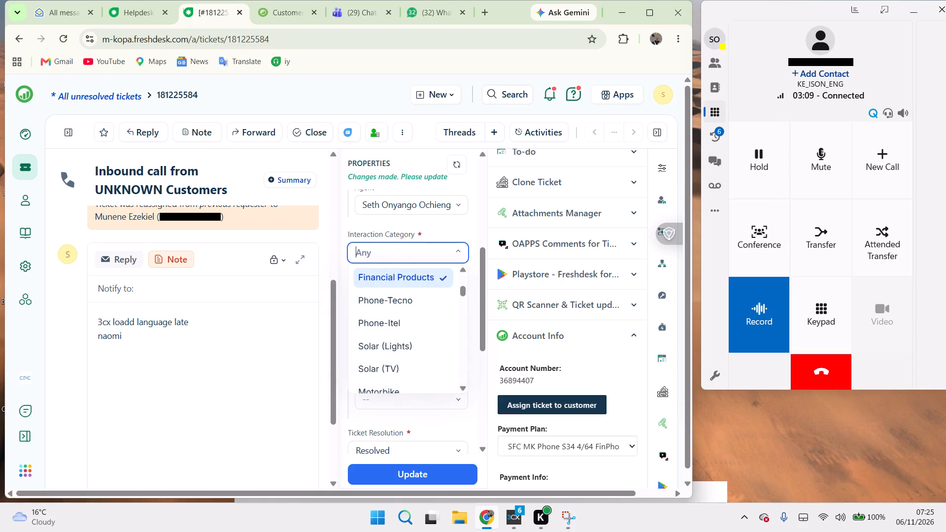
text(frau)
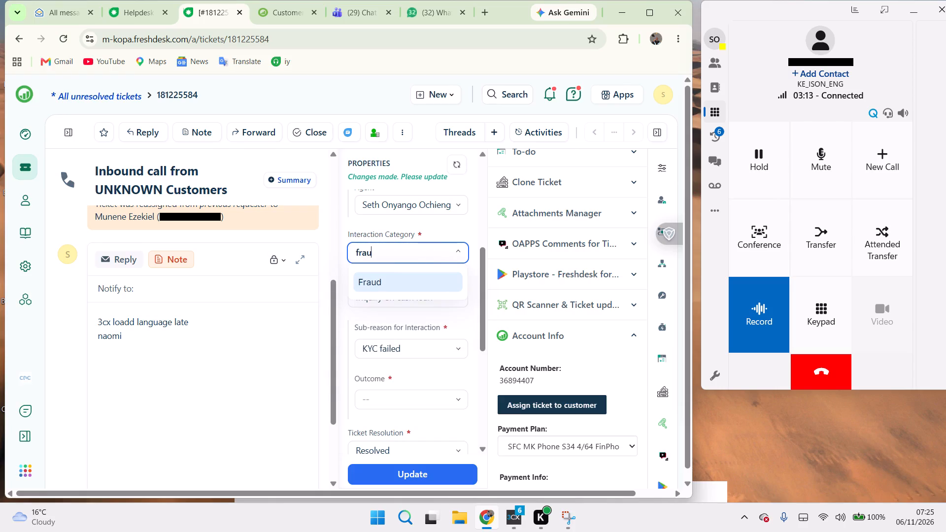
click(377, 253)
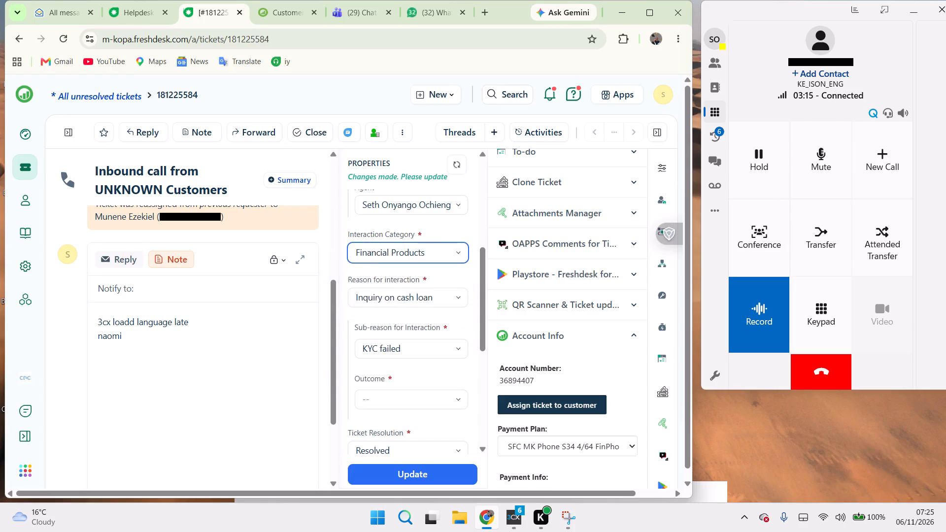
Set the Reason for interaction to Complaint on cash loan, Sub-reason to KYC failed, and Outcome to the option starting "Resolved: Does not".
click(380, 295)
key(BackSpace)
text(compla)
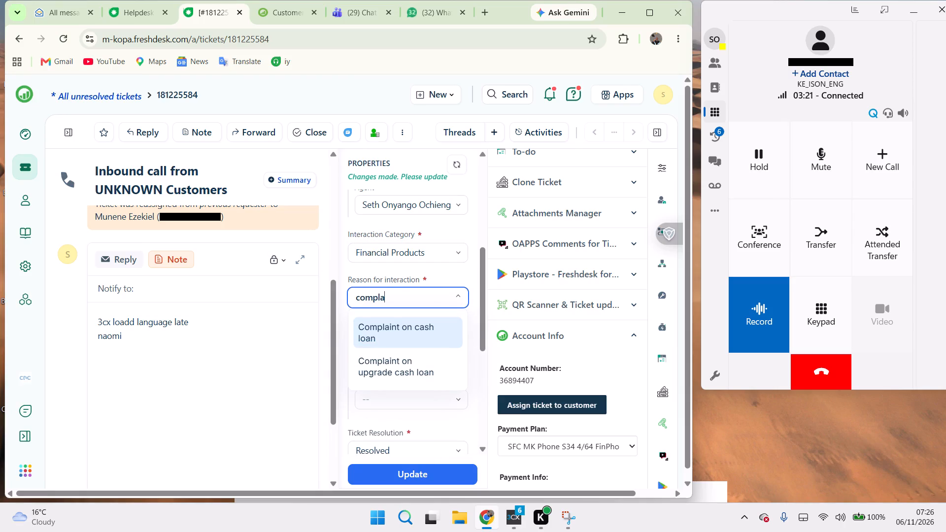
click(379, 333)
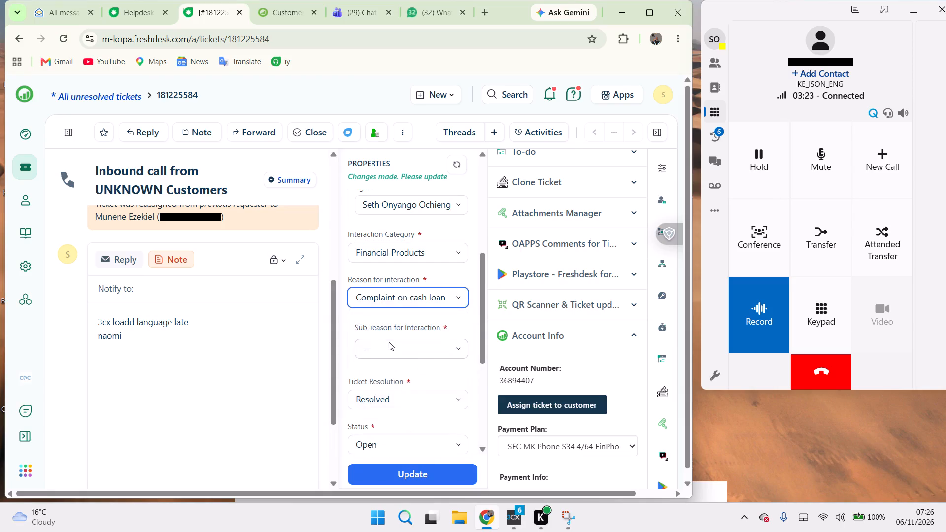
click(392, 345)
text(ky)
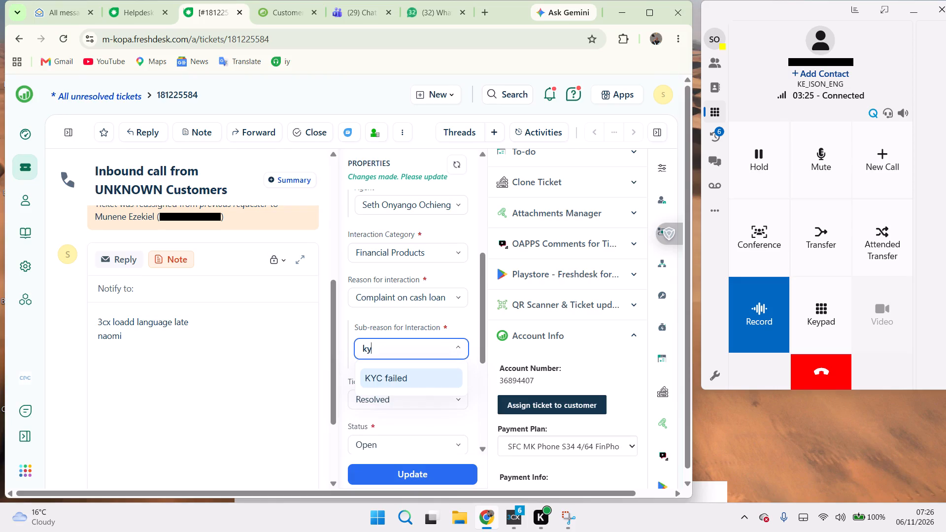
click(387, 373)
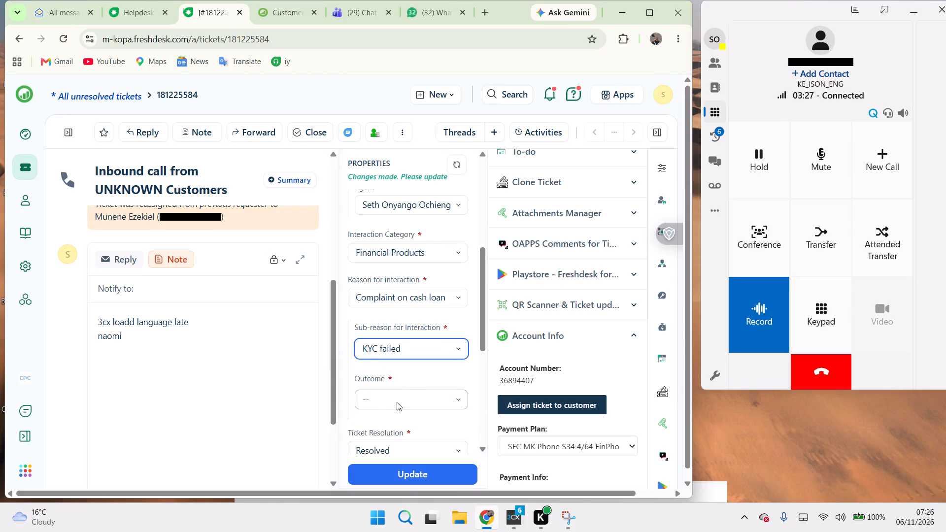
click(397, 402)
click(389, 363)
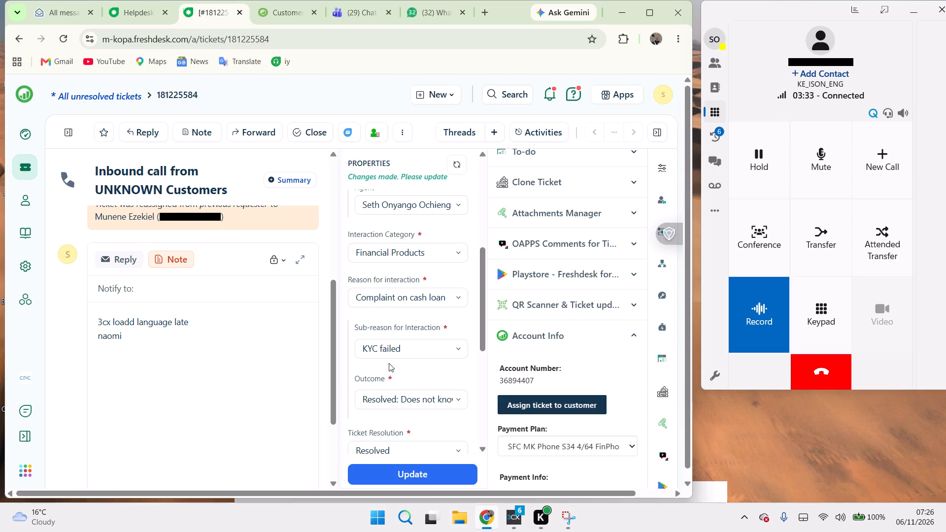
Set the ticket's Status to Resolved.
scroll(393, 361, down, 3)
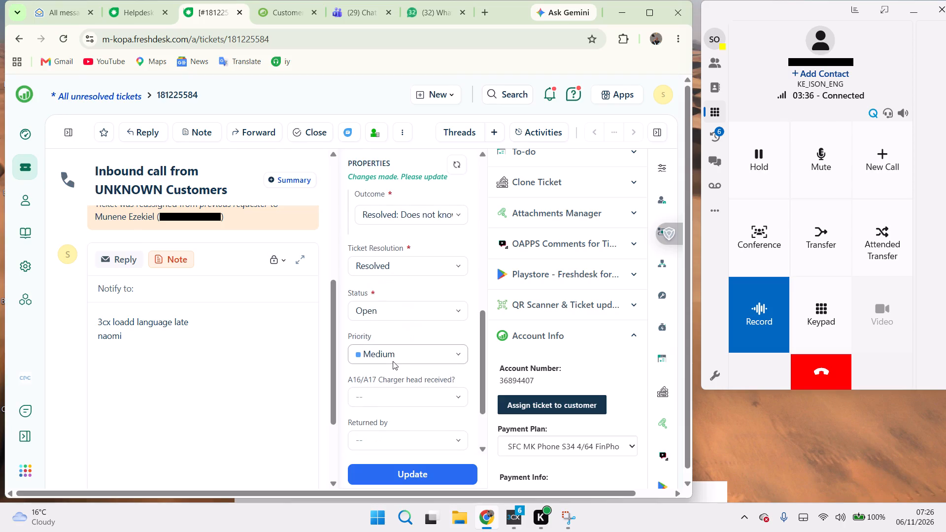
click(393, 309)
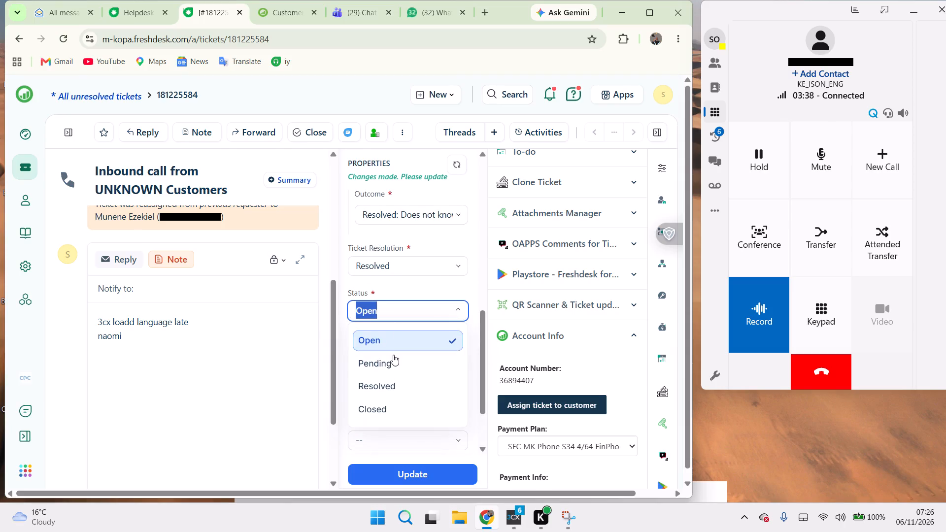
click(384, 383)
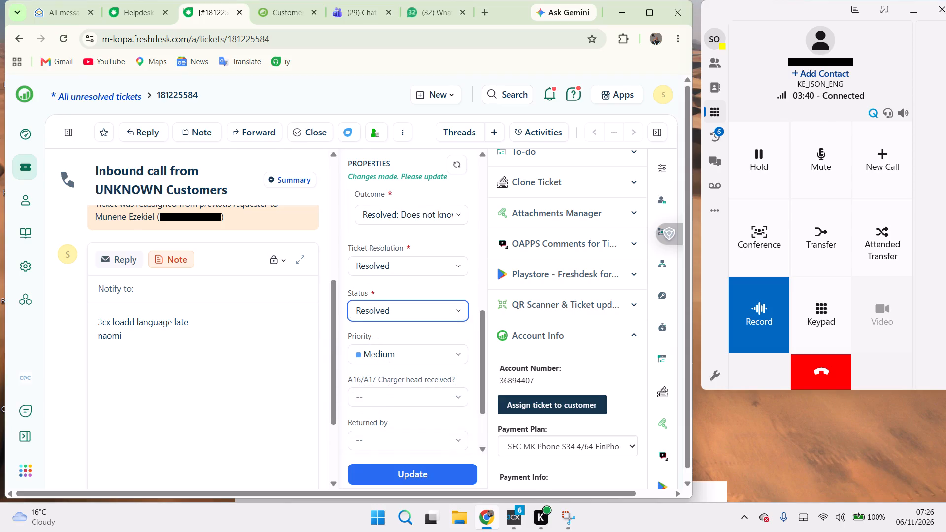
scroll(246, 353, down, 1)
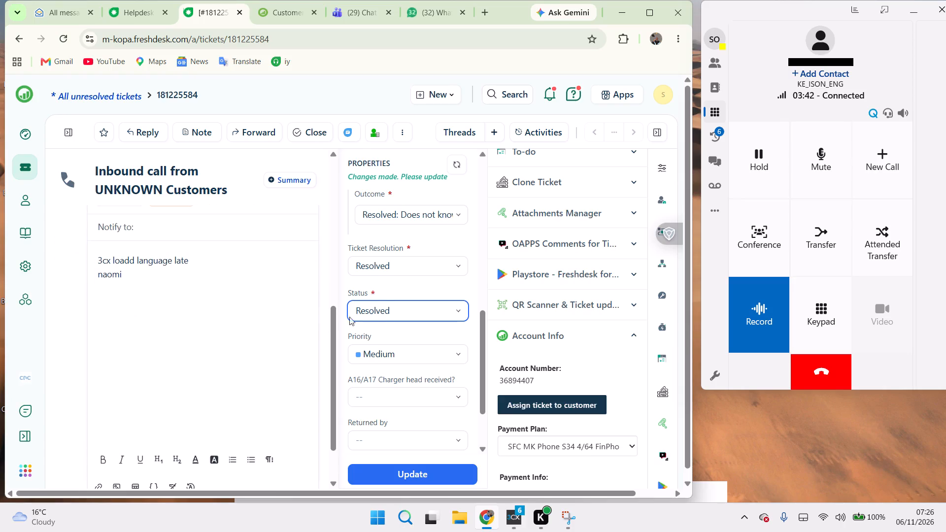
scroll(377, 313, up, 3)
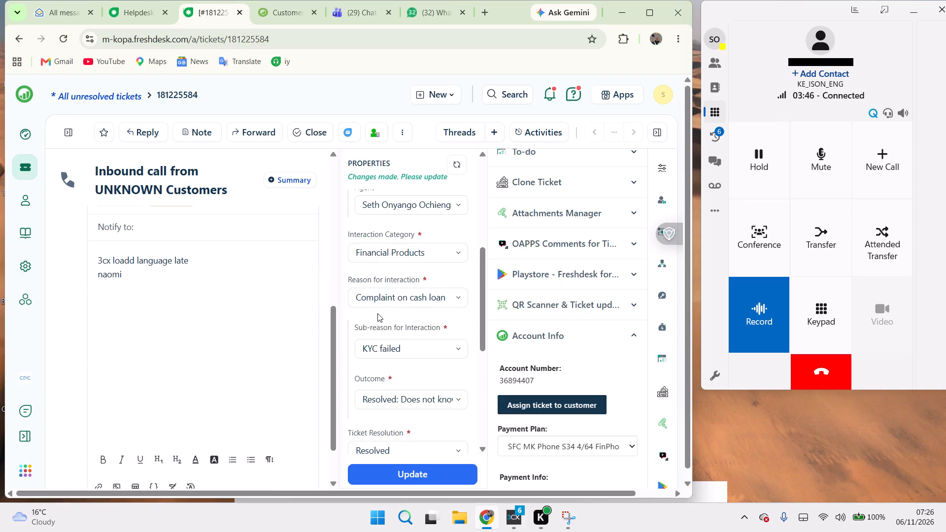
click(277, 17)
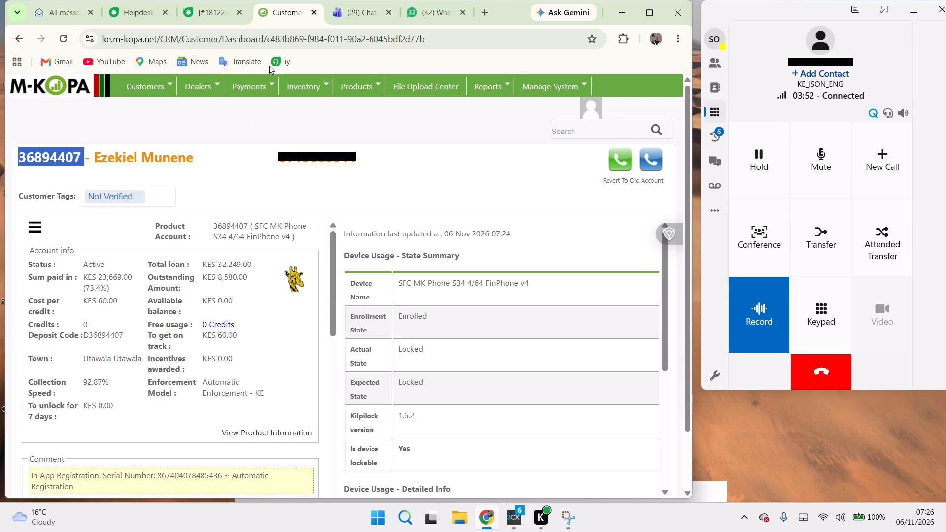
click(208, 17)
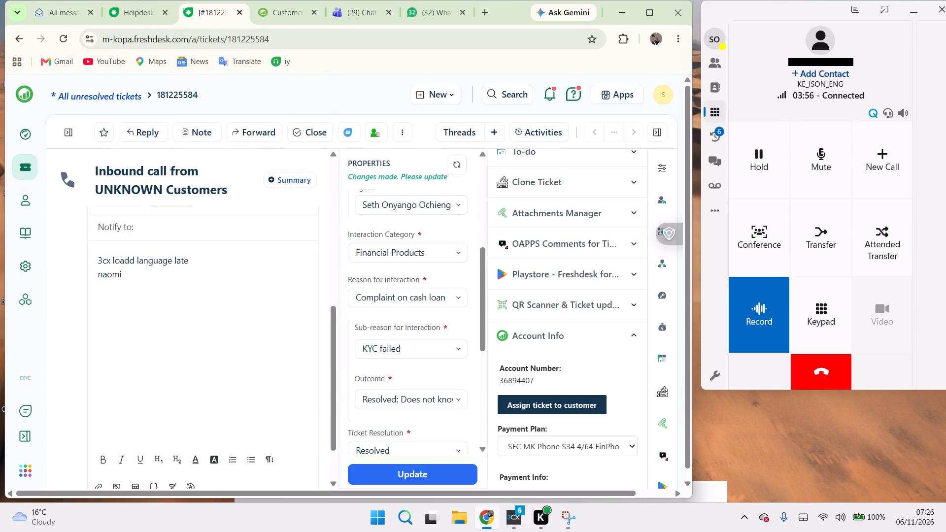
click(152, 283)
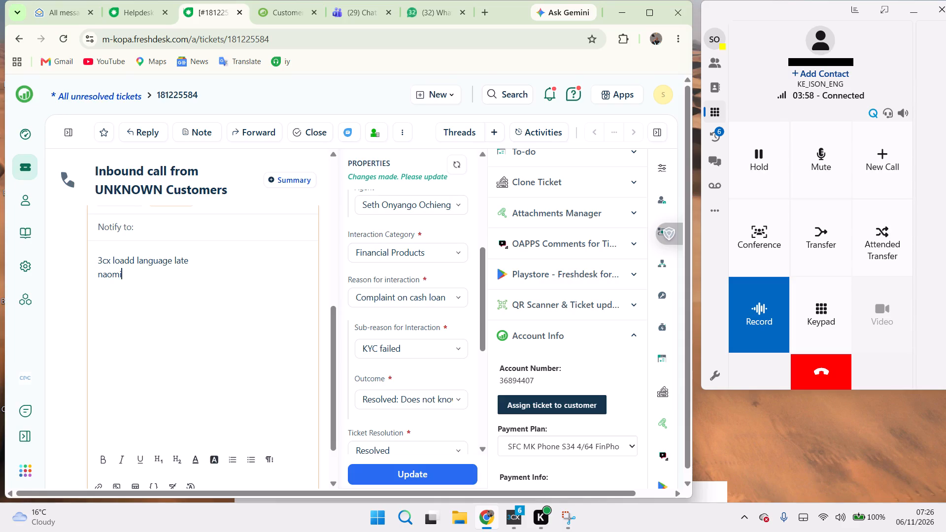
click(152, 283)
key(Return)
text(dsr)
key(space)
scroll(152, 283, down, 3)
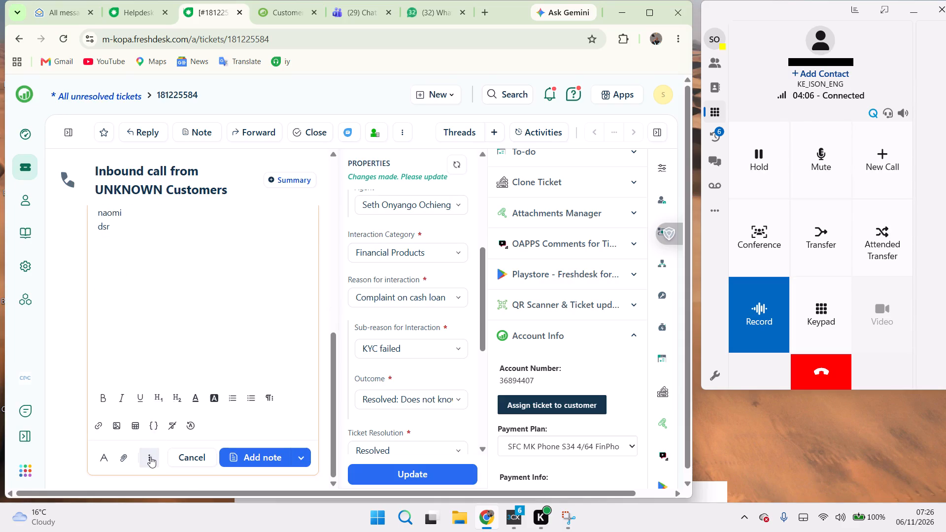
click(150, 457)
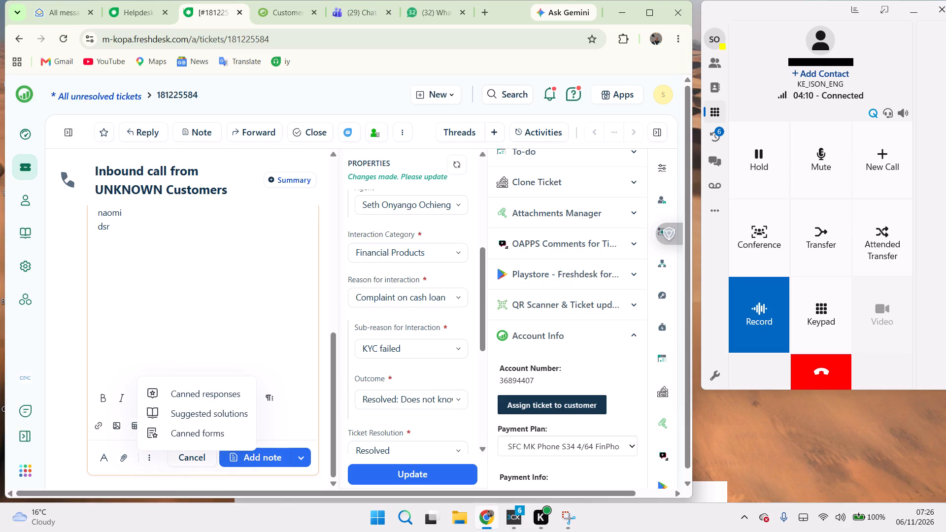
click(239, 324)
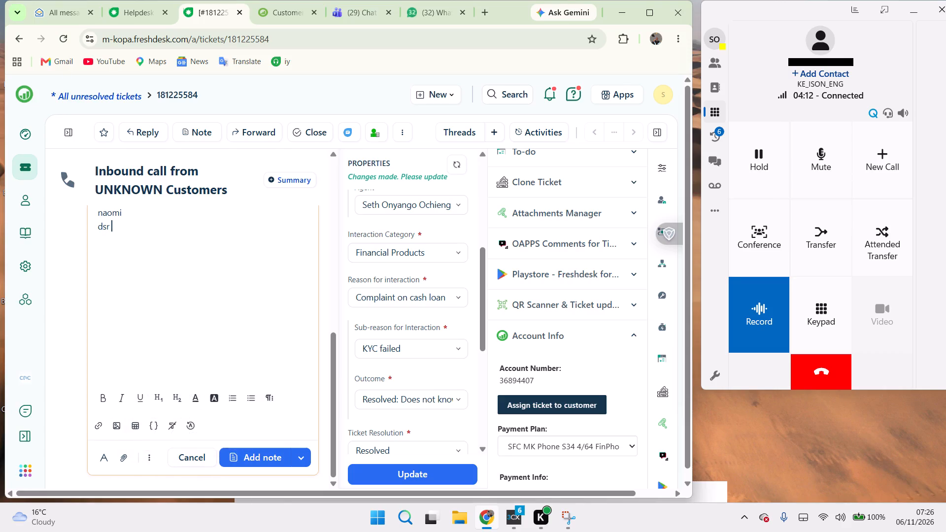
Examine the caller's device allocation and primary device information on the M-KOPA CRM customer dashboard.
scroll(386, 230, up, 1)
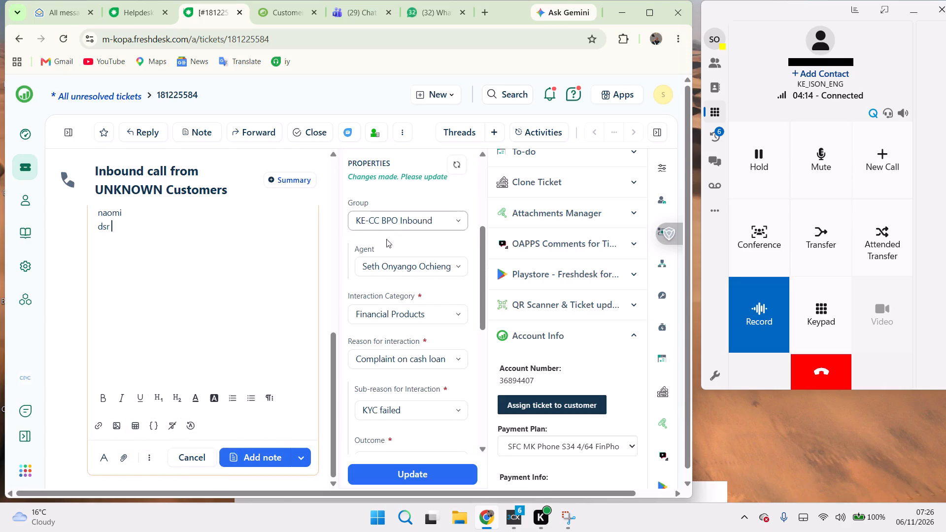
scroll(393, 282, up, 1)
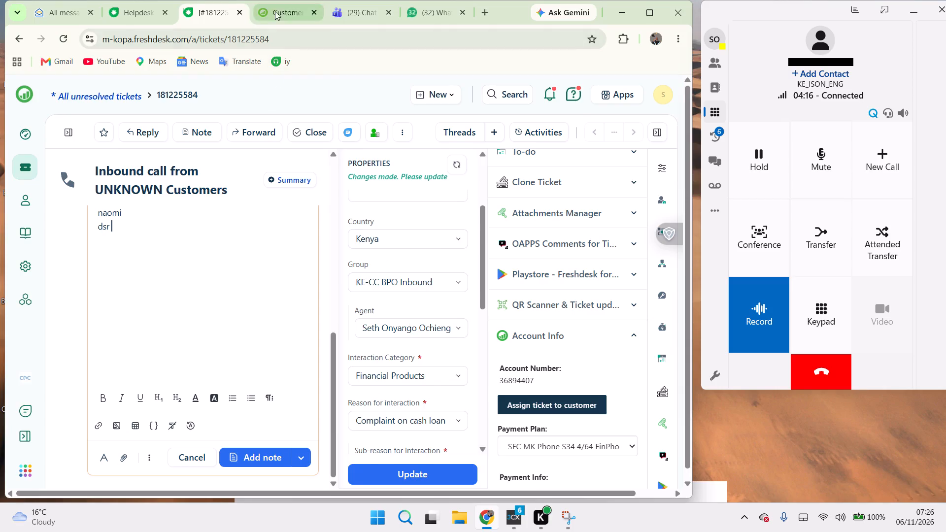
click(275, 11)
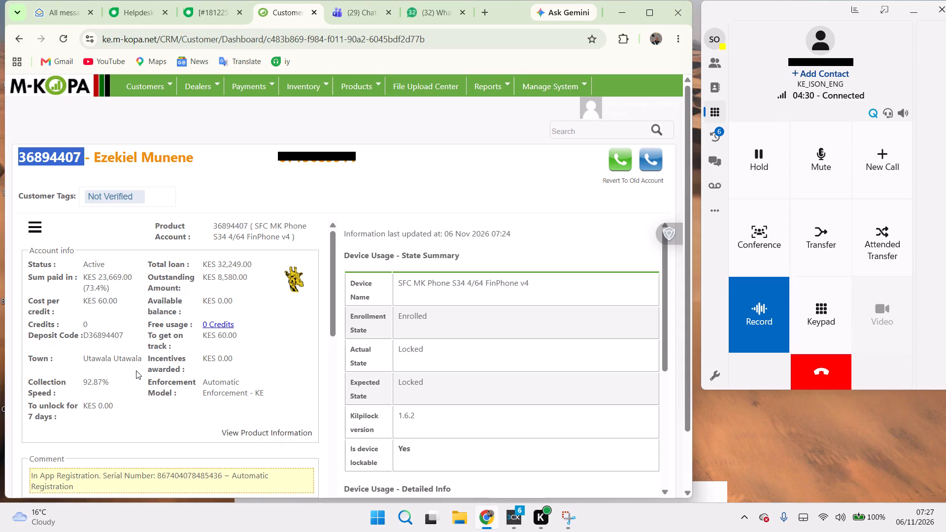
scroll(136, 370, down, 2)
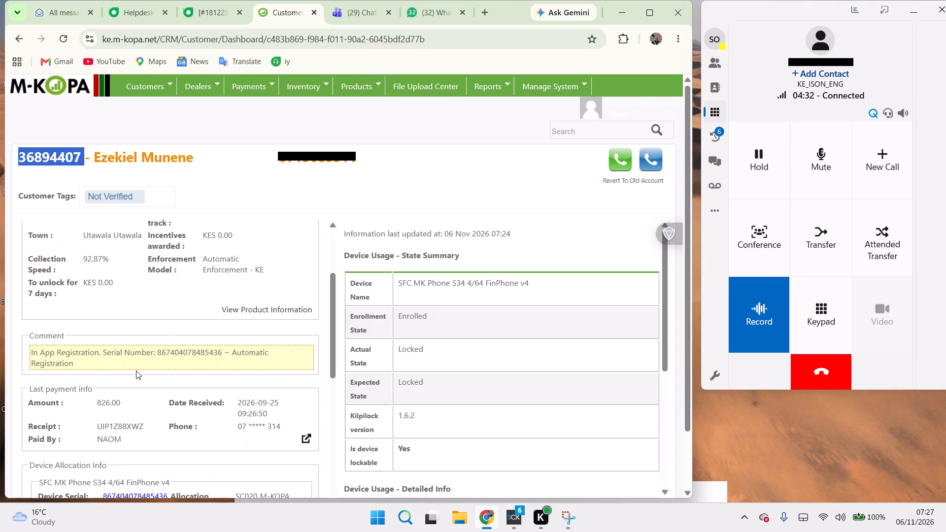
scroll(136, 370, down, 3)
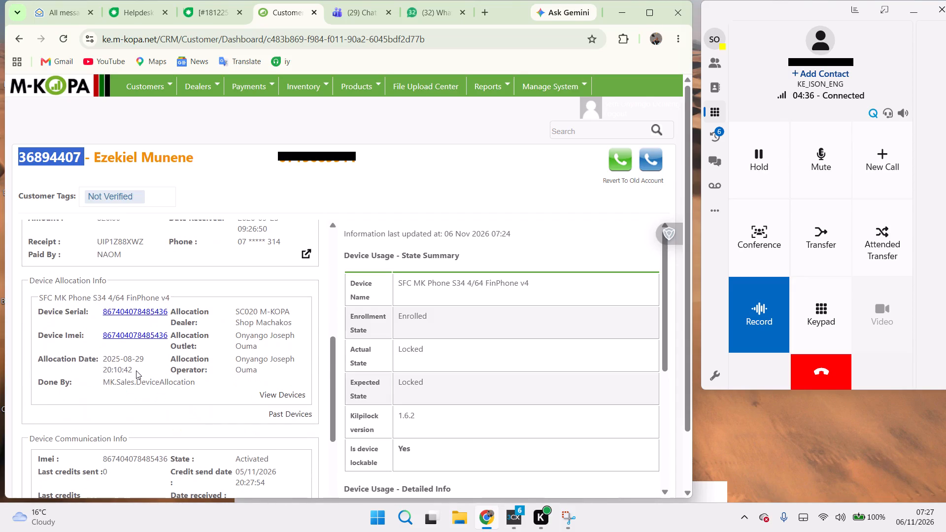
click(276, 394)
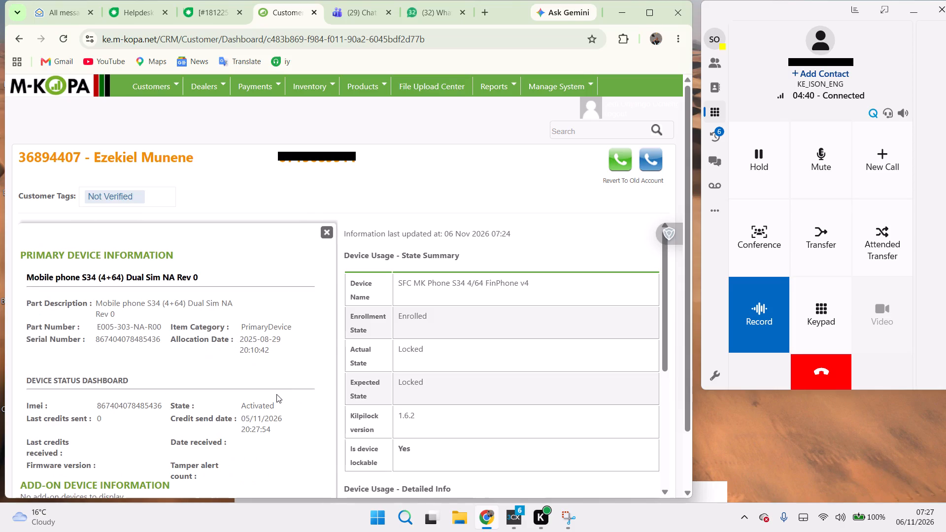
click(325, 231)
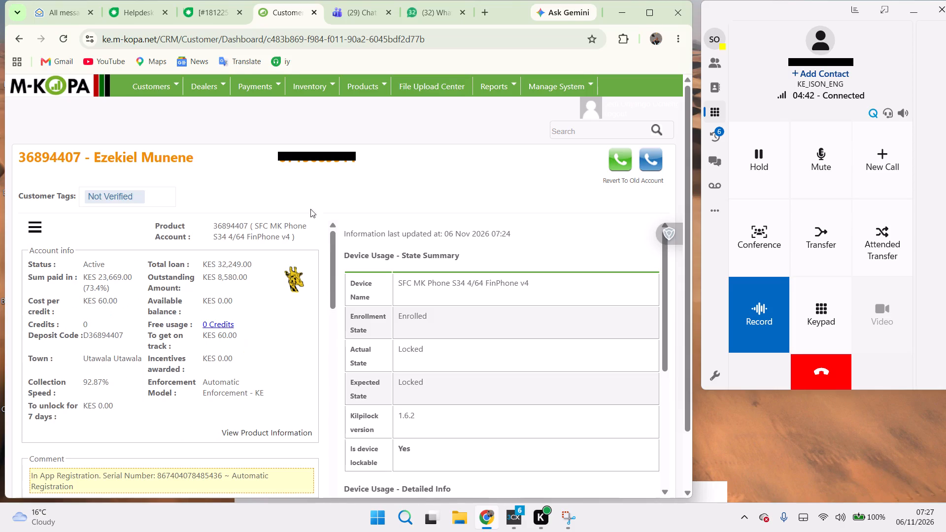
click(200, 13)
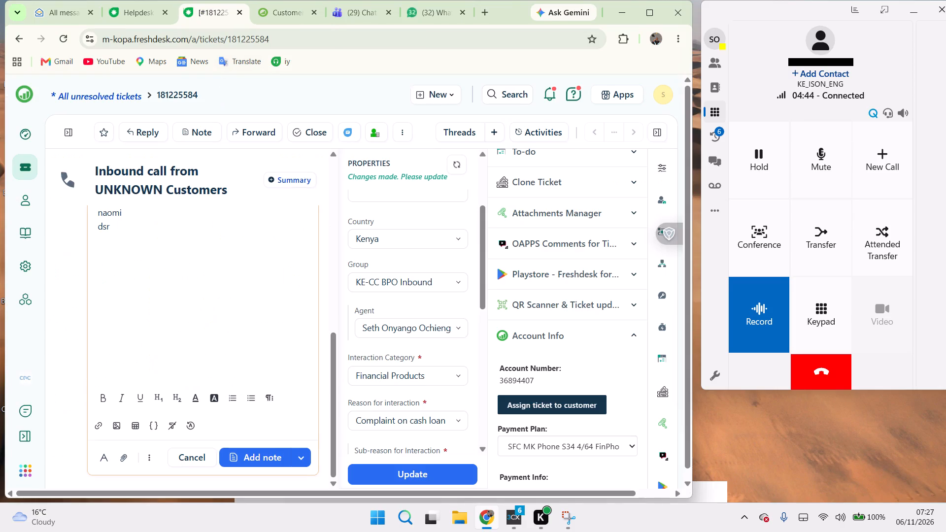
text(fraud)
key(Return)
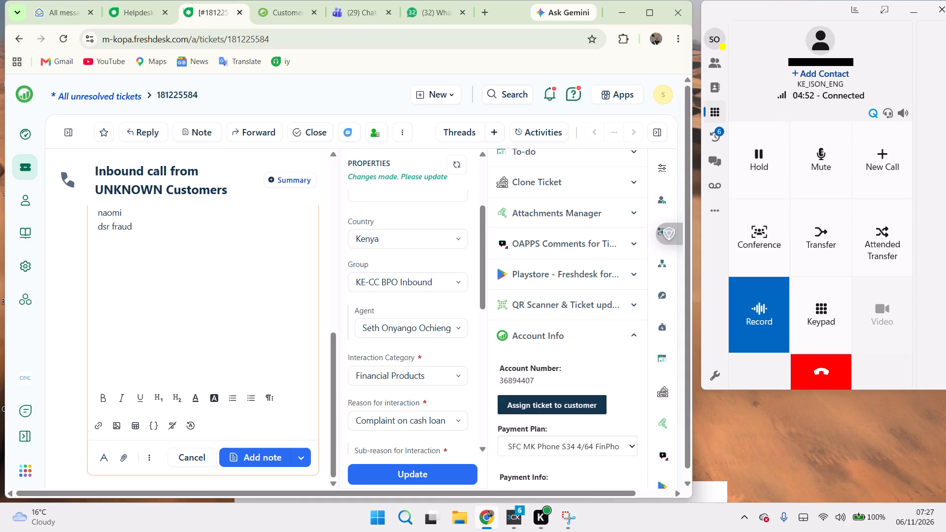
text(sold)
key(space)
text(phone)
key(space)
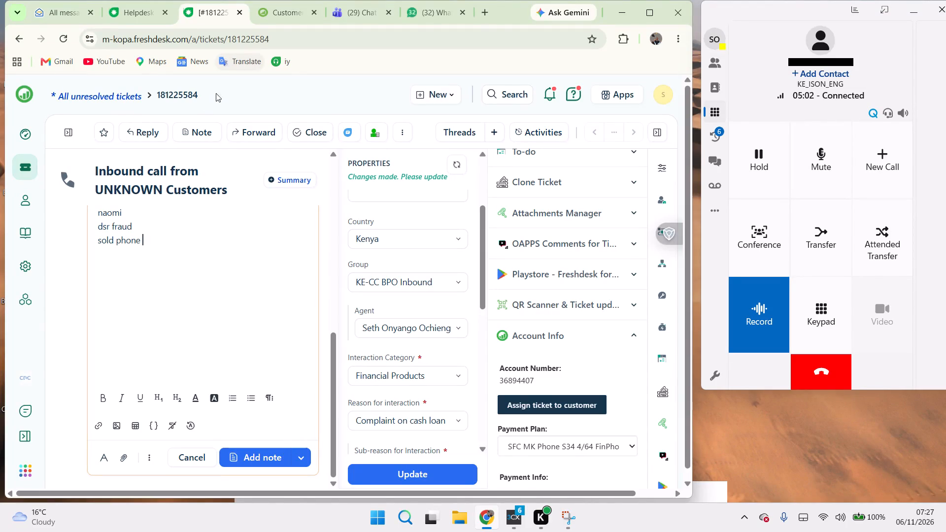
scroll(216, 291, up, 3)
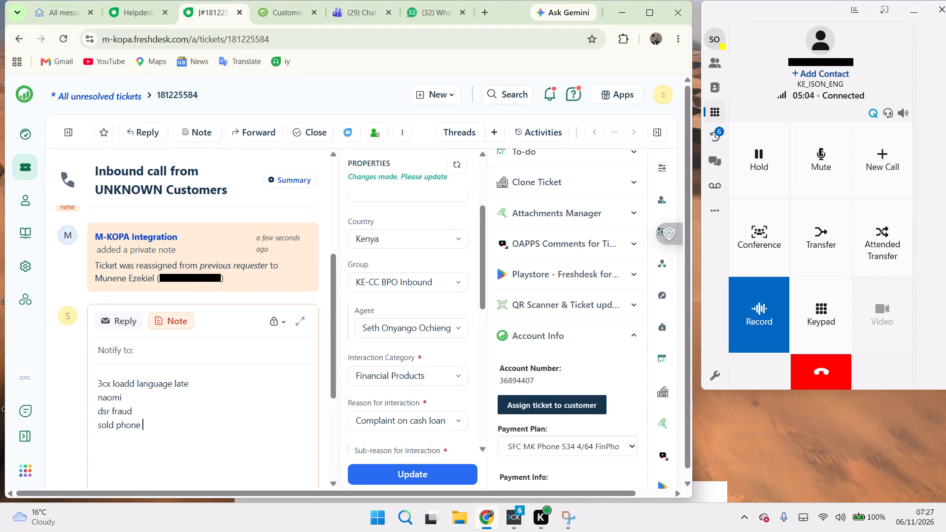
scroll(216, 291, down, 4)
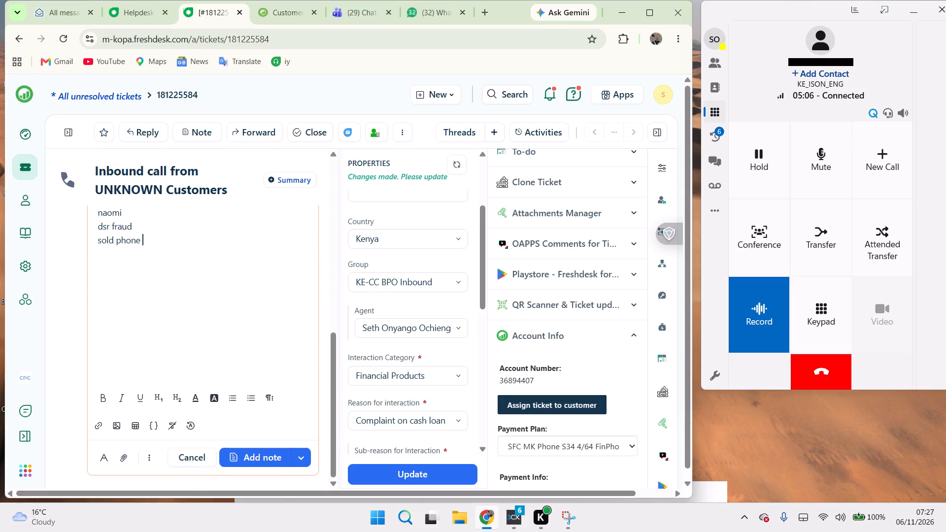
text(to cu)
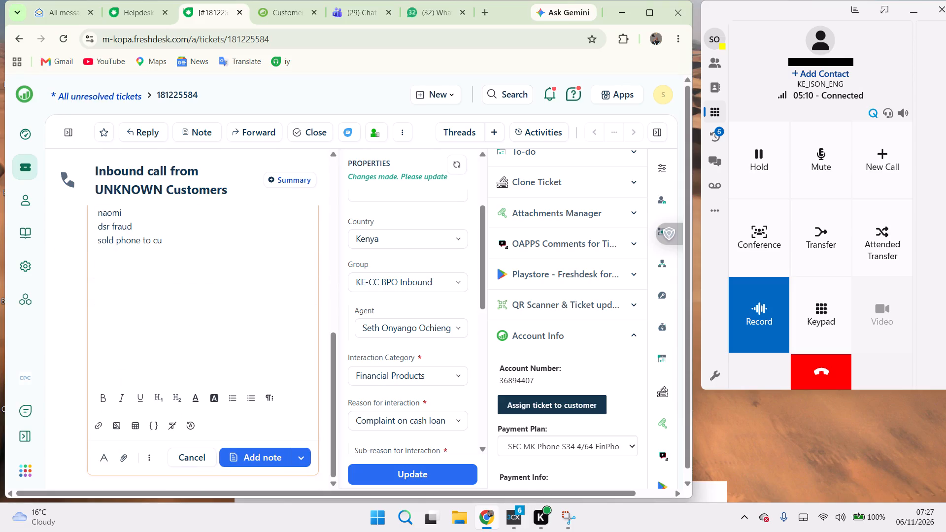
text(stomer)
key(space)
Add a closing line reading "then applied the loan" to the draft note.
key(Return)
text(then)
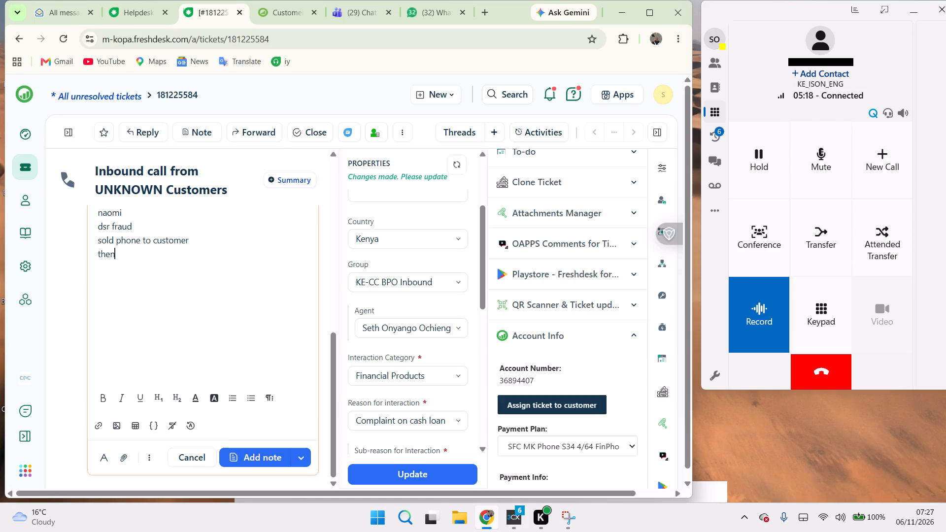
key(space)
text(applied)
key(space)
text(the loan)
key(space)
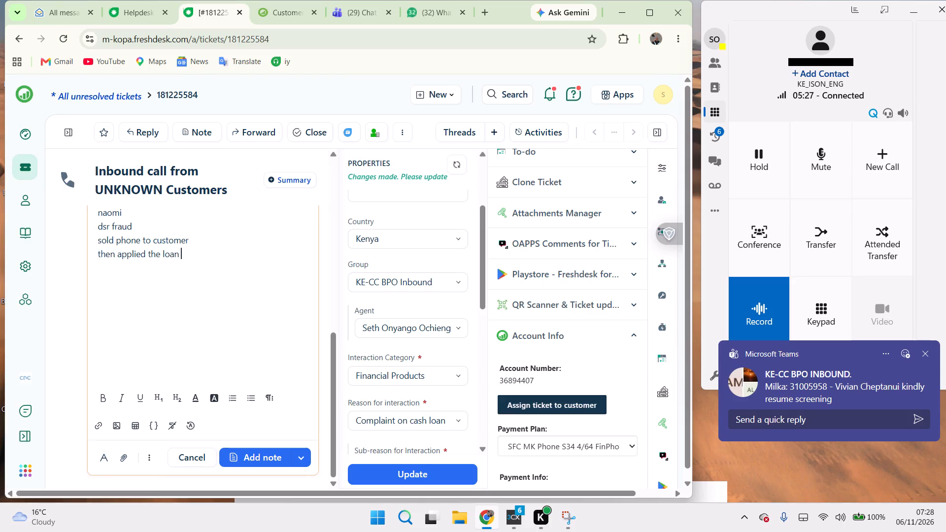
Set the ticket's Status to Pending.
scroll(371, 331, down, 2)
scroll(371, 331, up, 1)
scroll(371, 331, down, 4)
scroll(378, 336, up, 1)
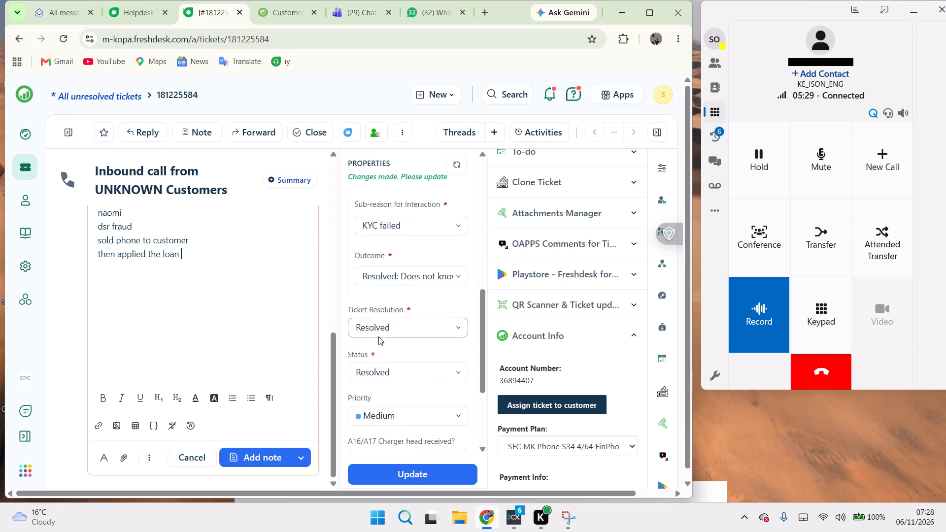
scroll(379, 336, up, 1)
scroll(379, 335, down, 2)
click(395, 314)
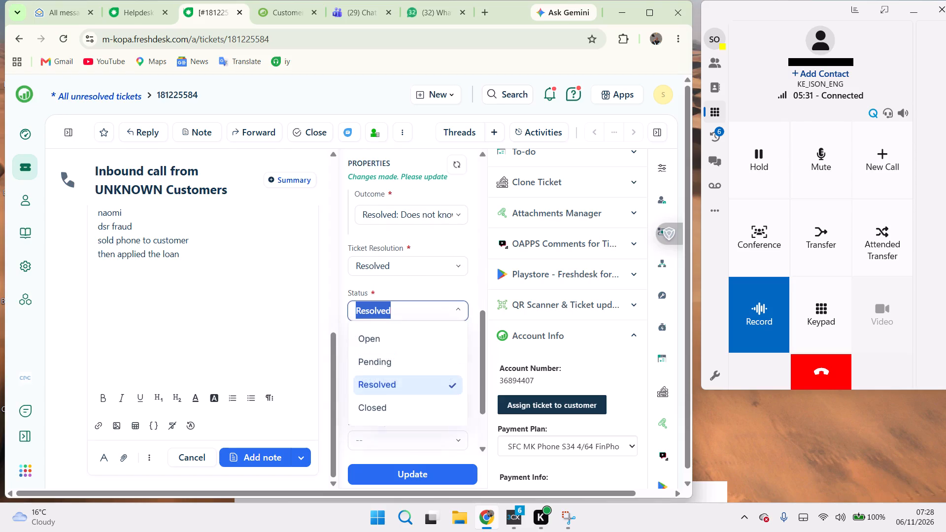
click(385, 361)
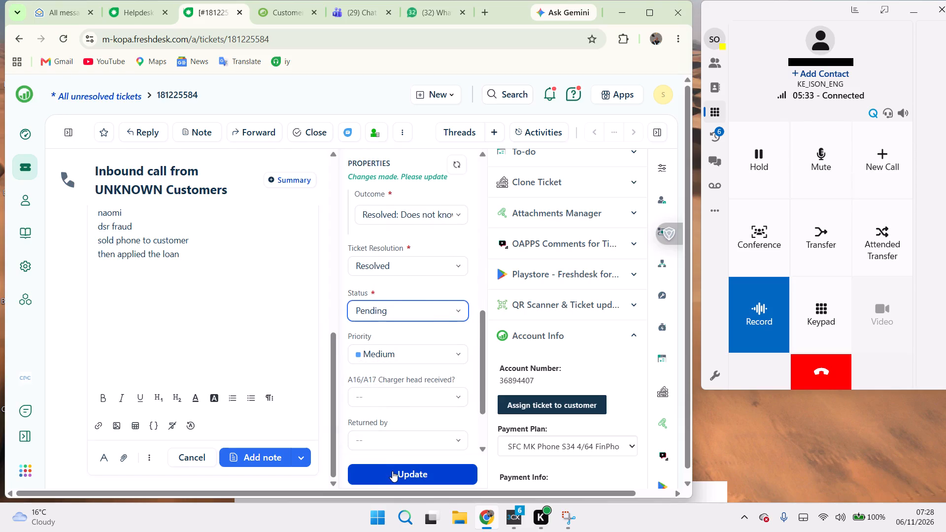
Extend the draft note's "sold phone to customer" line with "using his number".
click(200, 266)
click(200, 240)
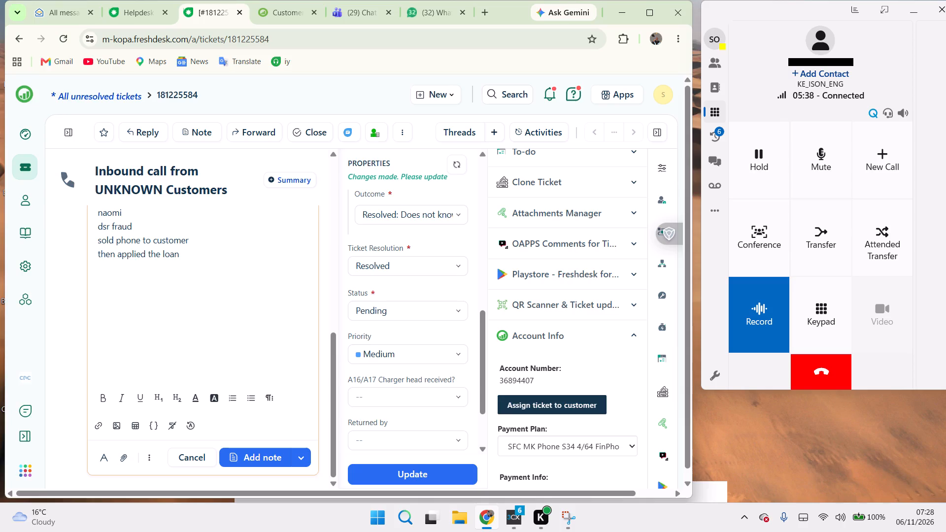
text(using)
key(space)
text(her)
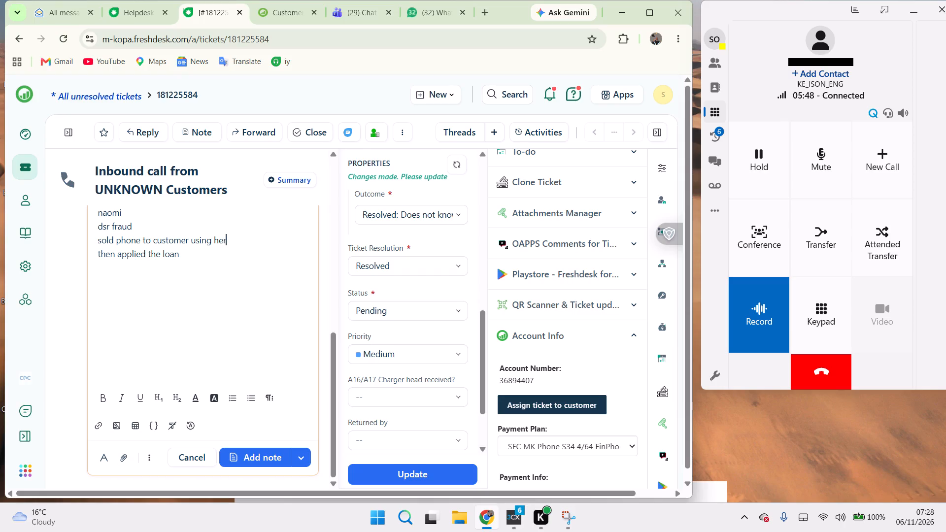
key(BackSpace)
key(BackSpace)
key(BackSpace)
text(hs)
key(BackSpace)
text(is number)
Insert the line "customer is now in kisiii sold at utawala" above the note's loan application line.
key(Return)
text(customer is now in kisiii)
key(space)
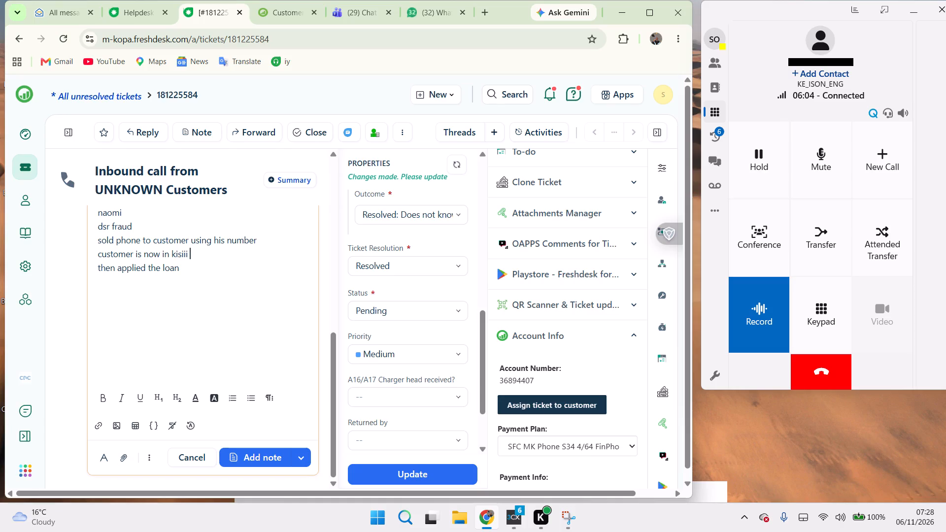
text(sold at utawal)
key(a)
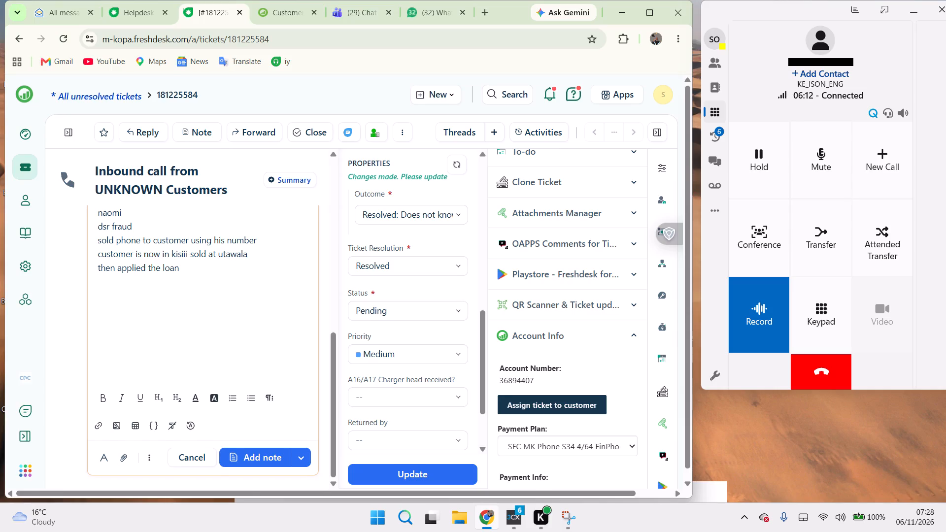
scroll(227, 314, down, 2)
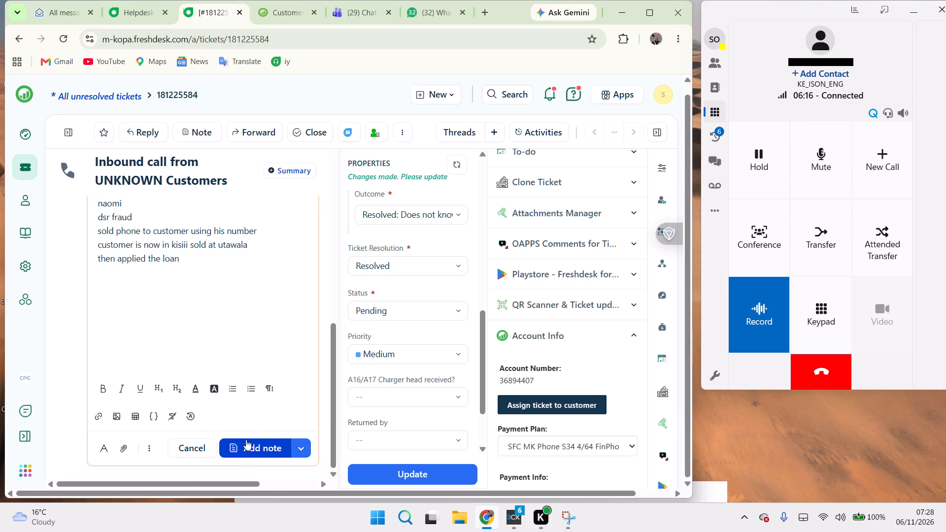
click(278, 447)
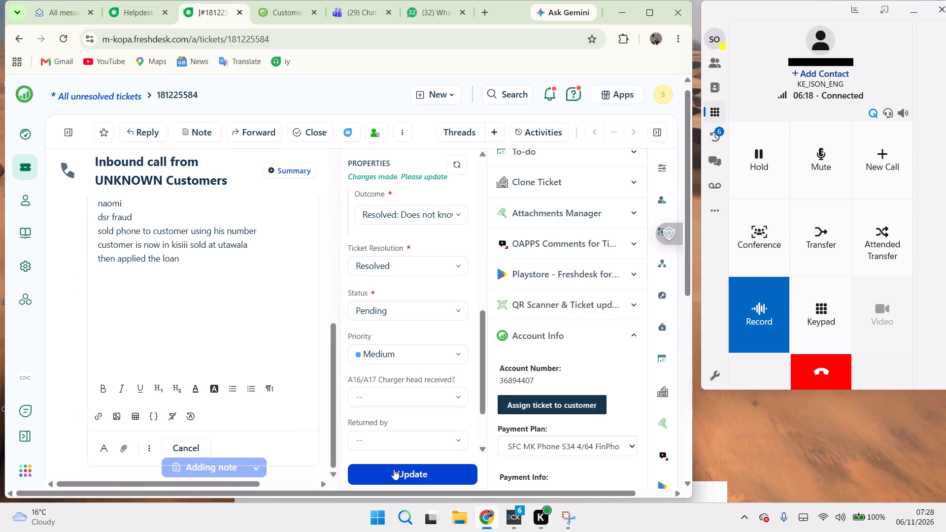
click(398, 472)
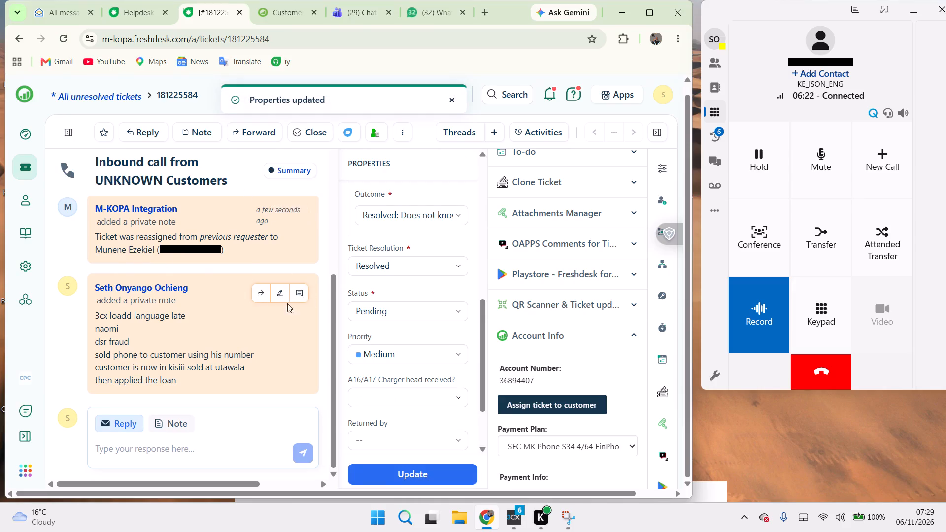
click(279, 12)
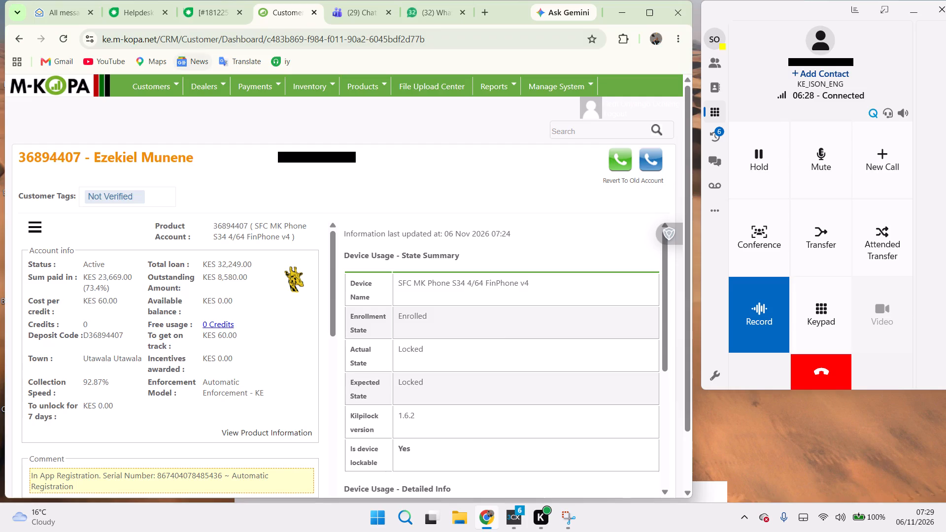
click(203, 14)
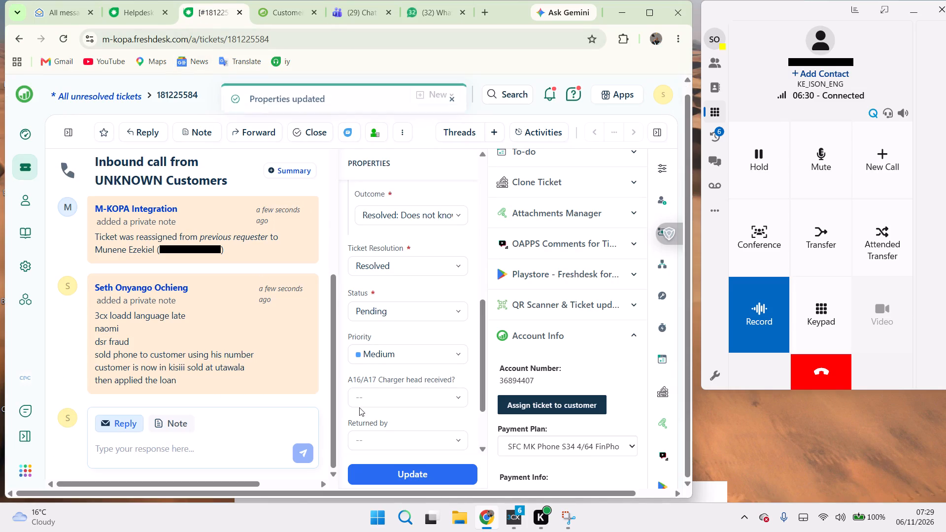
scroll(197, 314, up, 1)
scroll(197, 314, down, 3)
scroll(197, 314, up, 2)
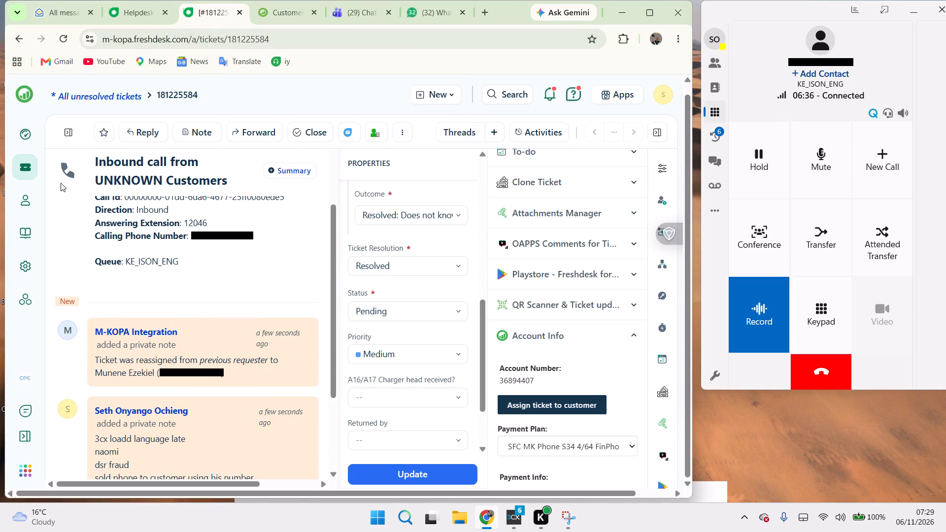
click(28, 382)
click(28, 382)
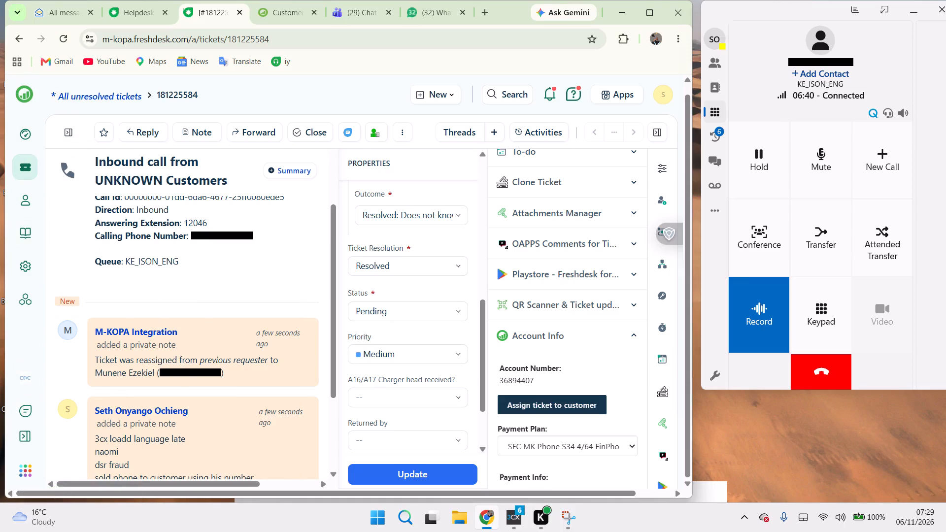
scroll(380, 243, up, 3)
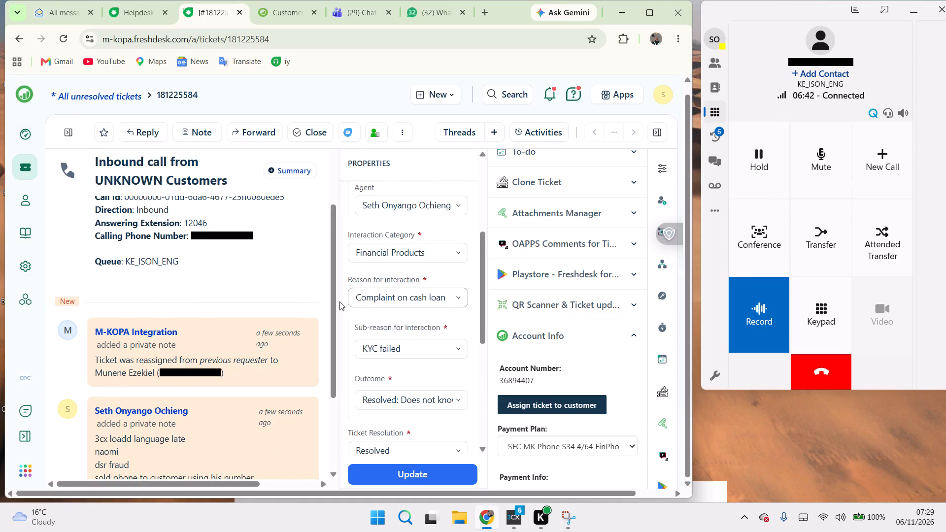
click(28, 139)
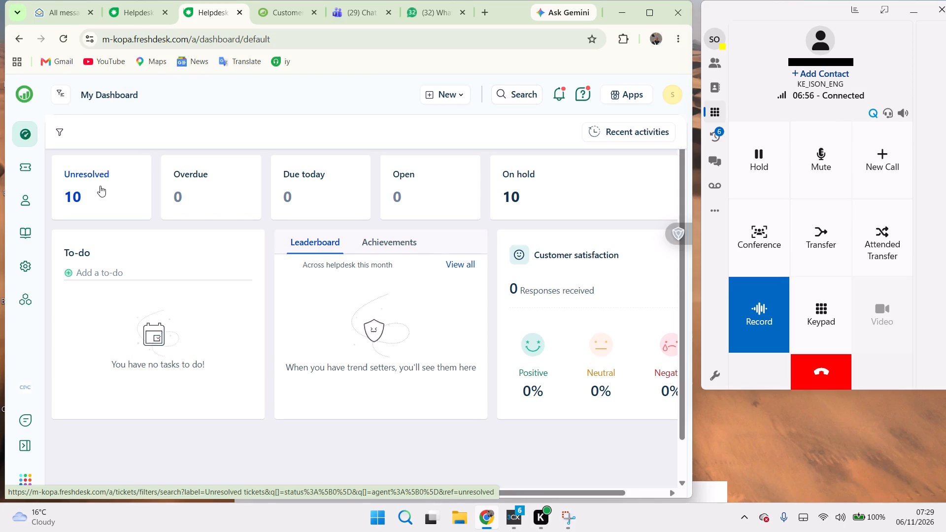
click(211, 13)
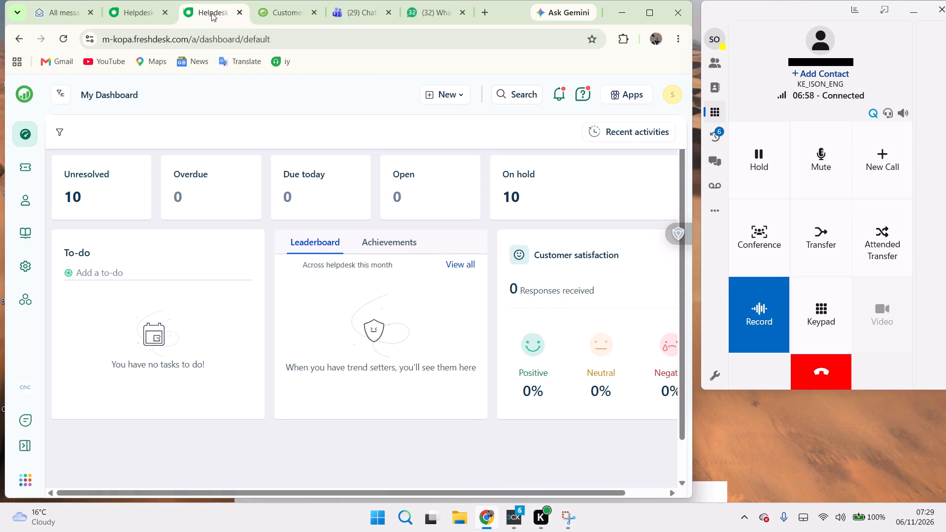
click(18, 37)
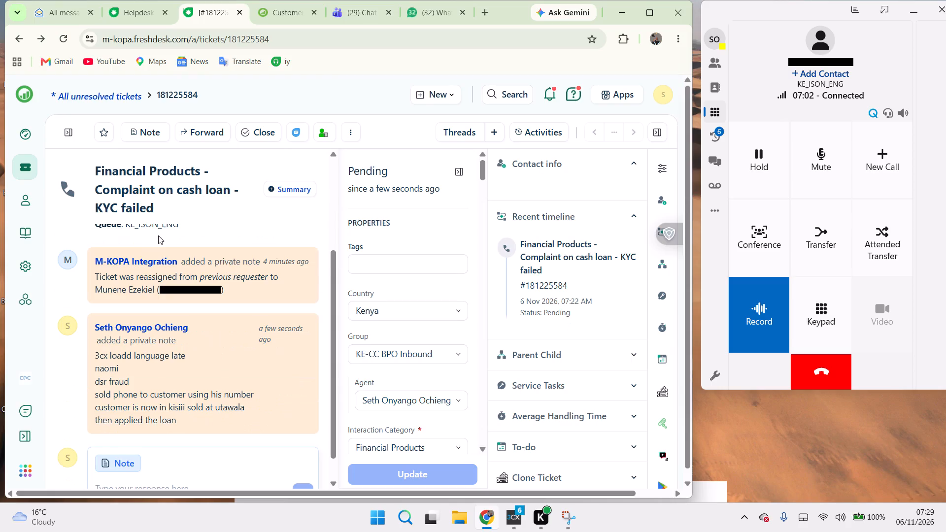
click(26, 135)
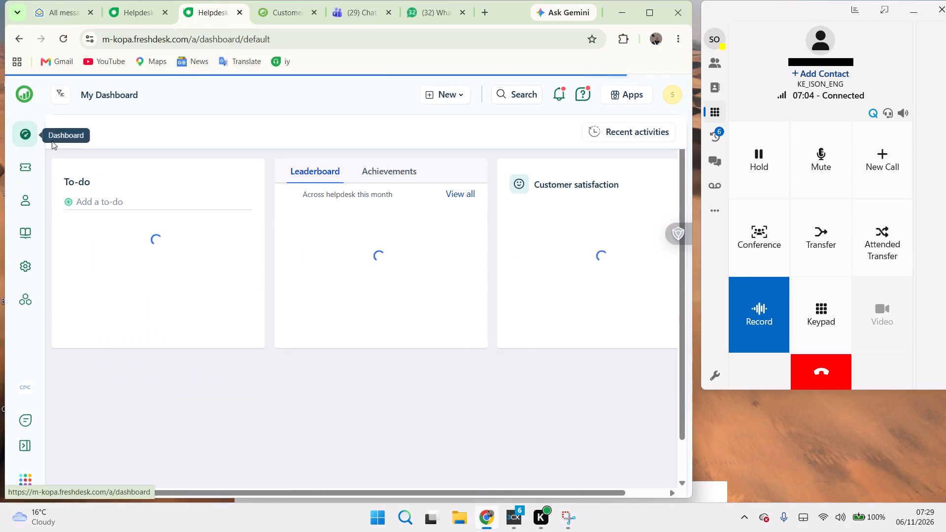
click(26, 385)
click(26, 385)
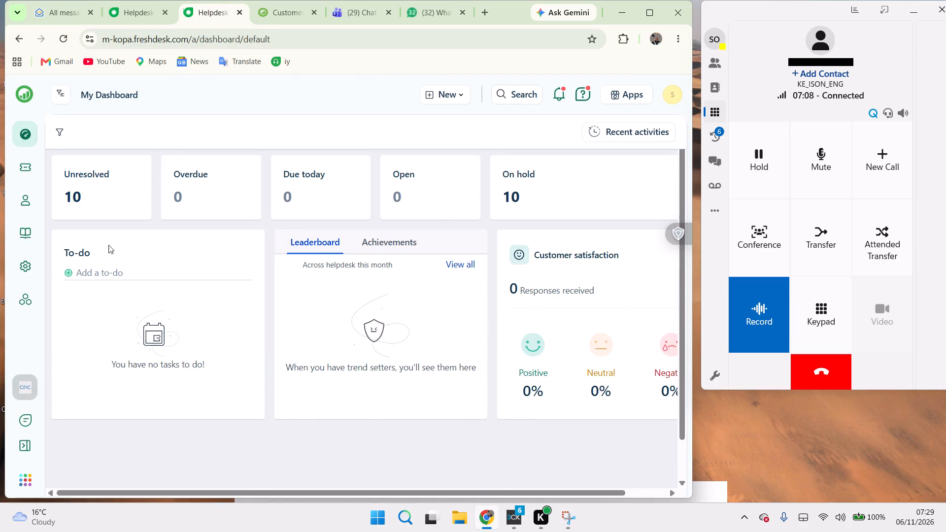
click(109, 184)
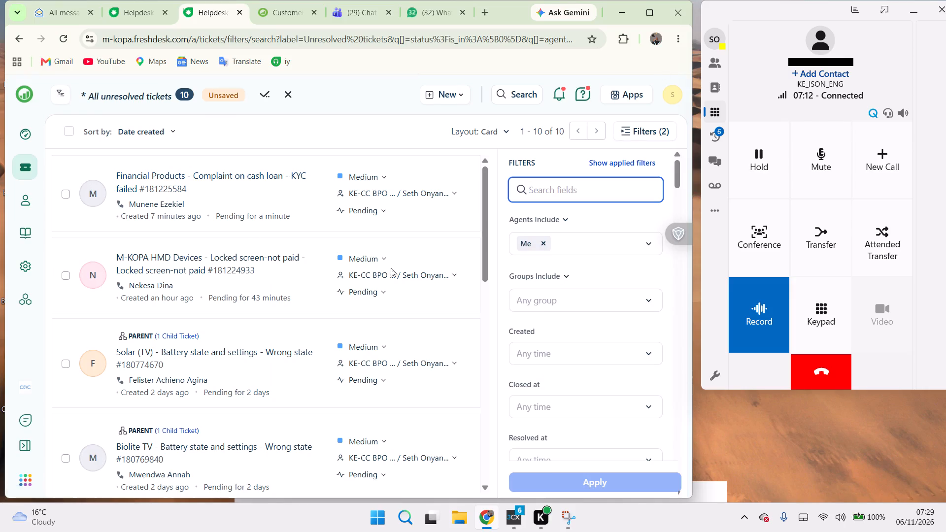
click(264, 261)
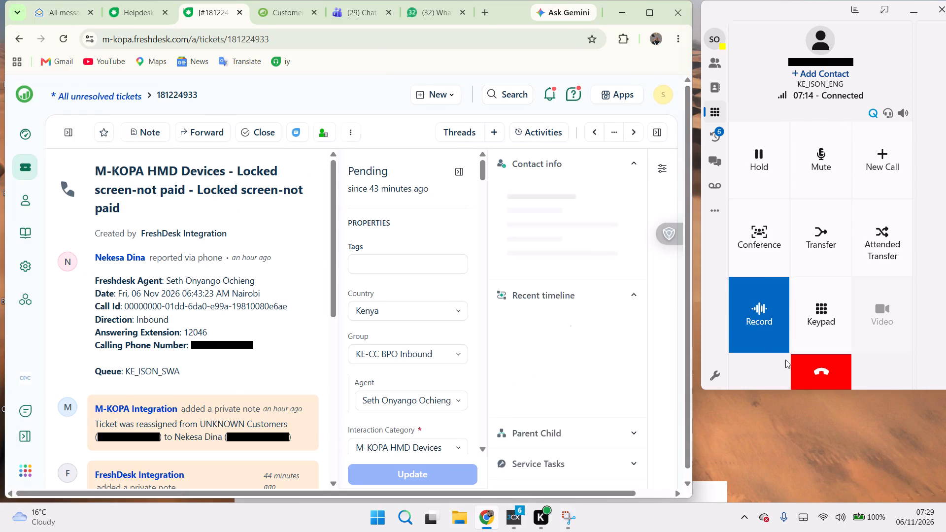
End the active customer call in the 3CX softphone.
click(815, 375)
scroll(297, 378, up, 1)
scroll(297, 378, down, 1)
scroll(297, 378, up, 1)
scroll(297, 378, down, 1)
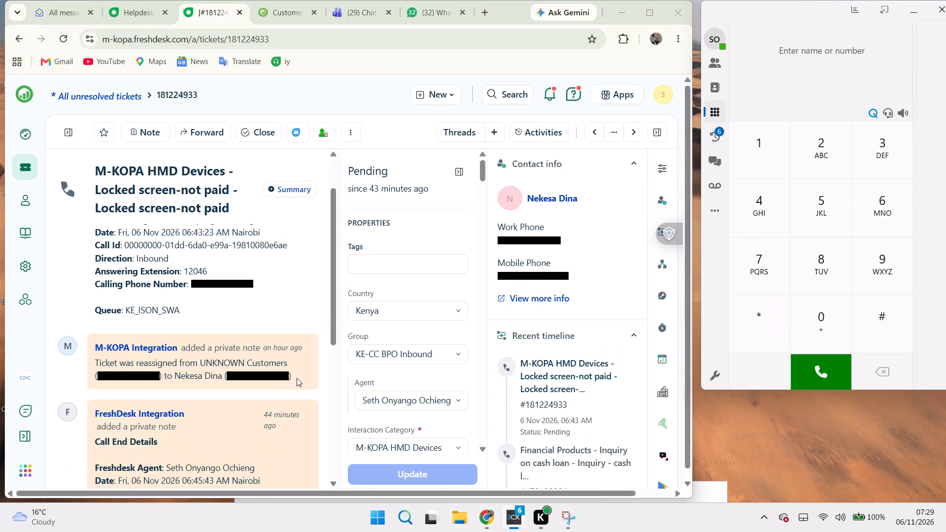
scroll(297, 378, up, 1)
scroll(297, 378, down, 7)
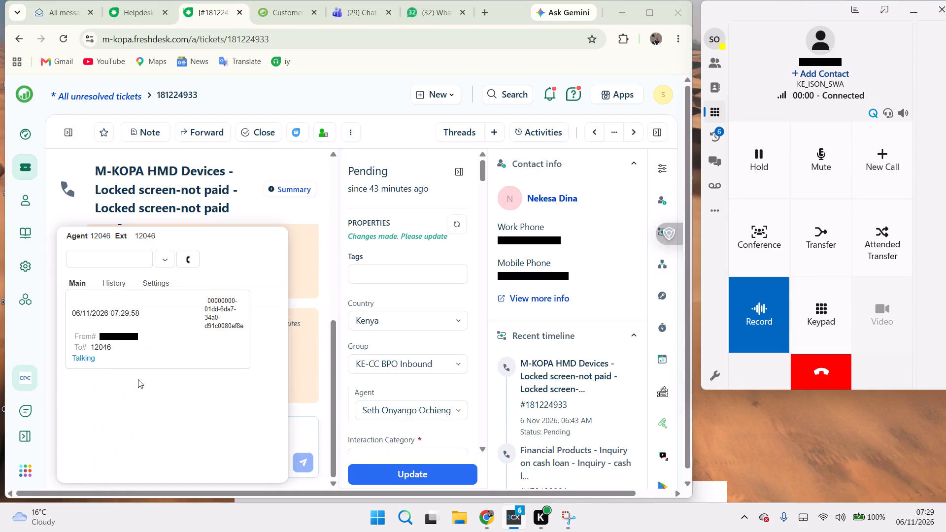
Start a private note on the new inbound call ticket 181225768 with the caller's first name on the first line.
click(32, 383)
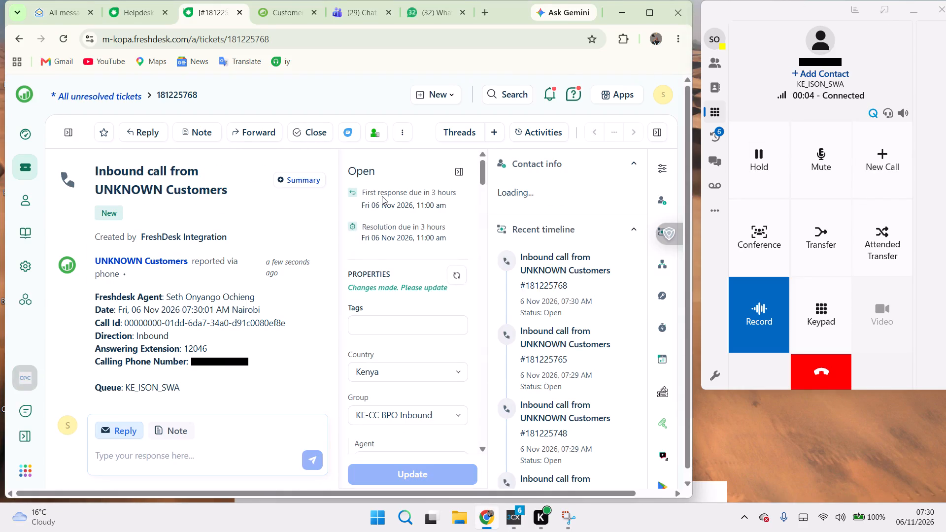
click(176, 431)
scroll(179, 364, up, 1)
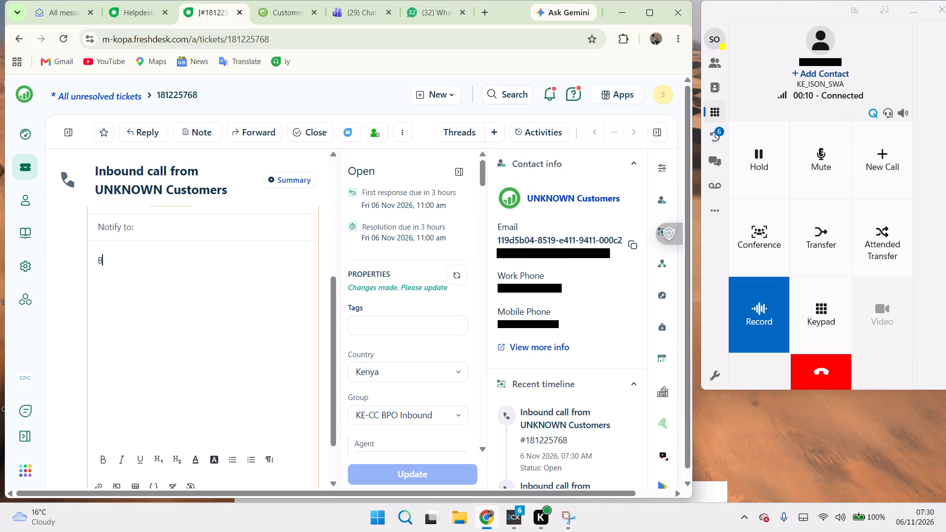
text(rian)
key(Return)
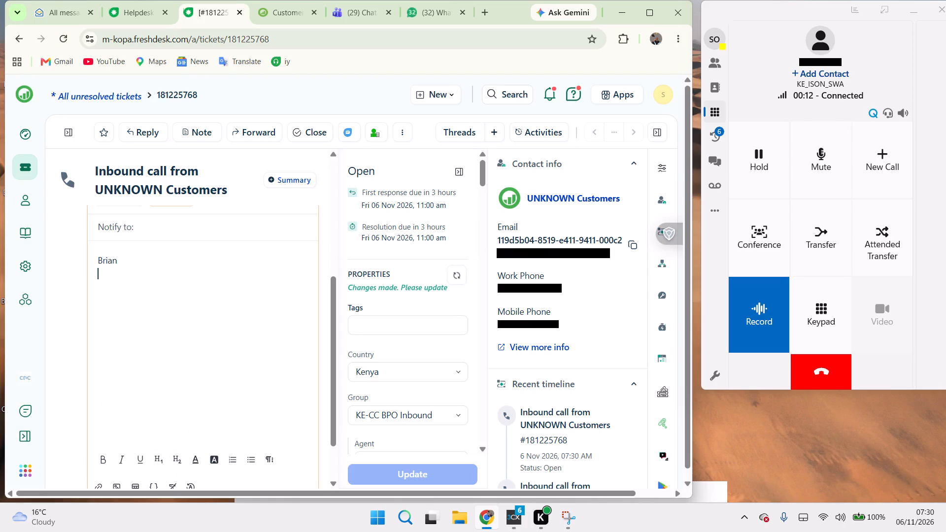
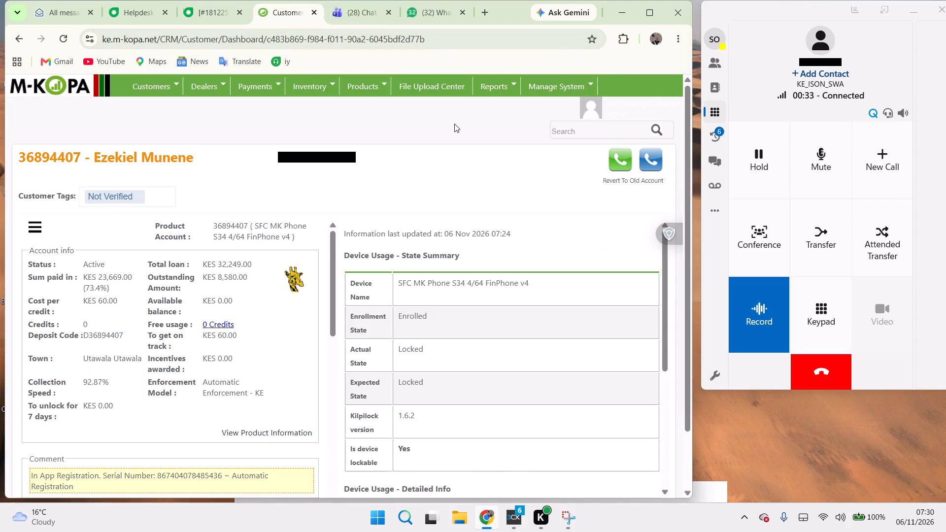
Search the M-KOPA CRM for the caller's account number to bring up the customer dashboard.
click(577, 132)
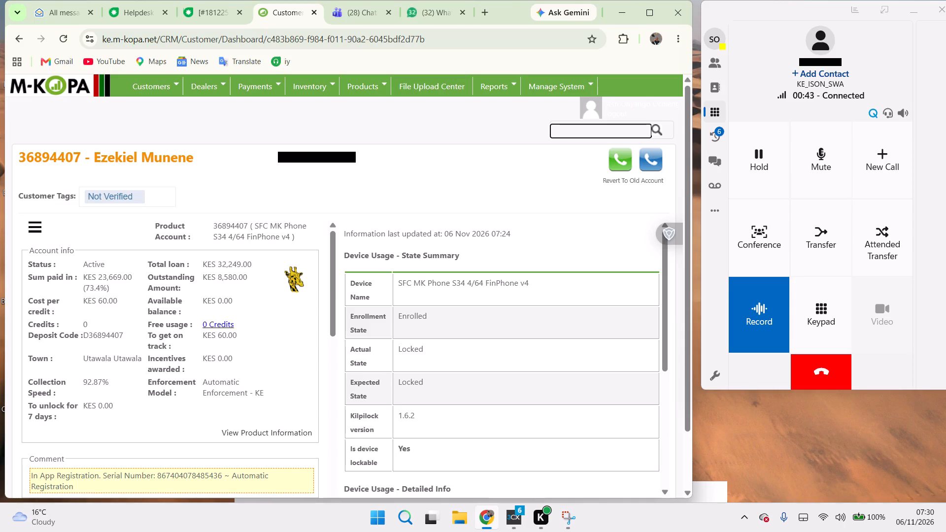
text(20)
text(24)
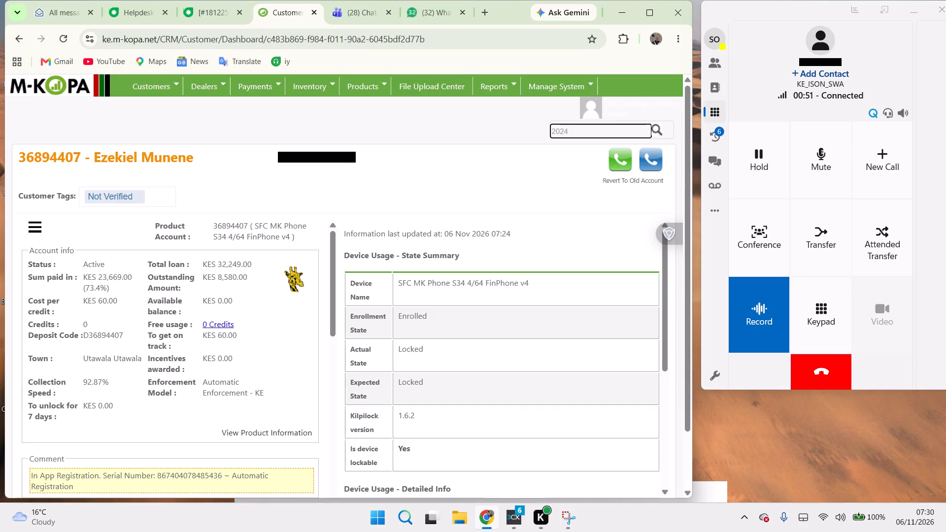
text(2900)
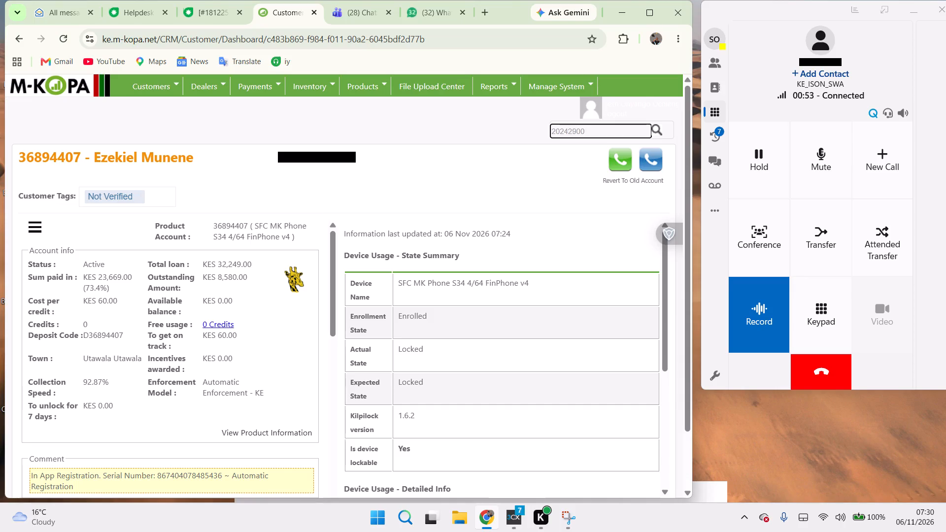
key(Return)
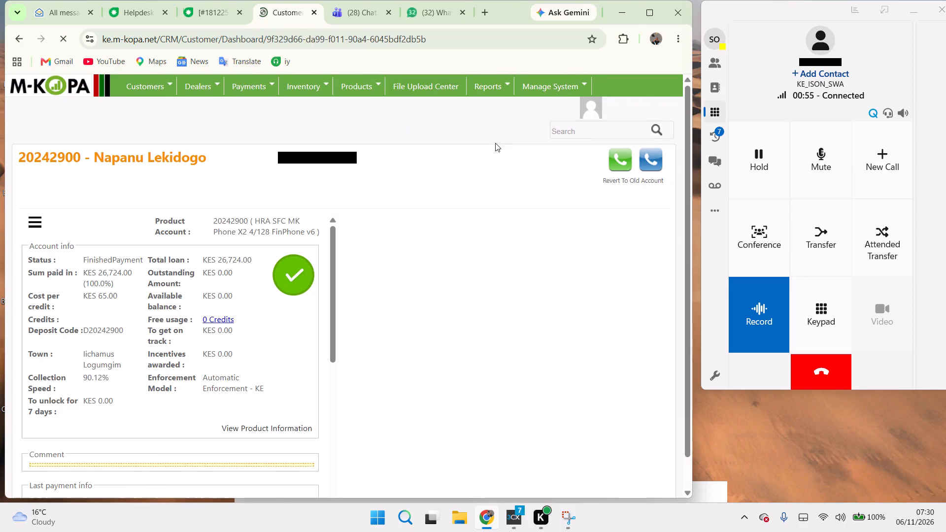
Copy the account number from the heading of the customer dashboard.
double_click(42, 156)
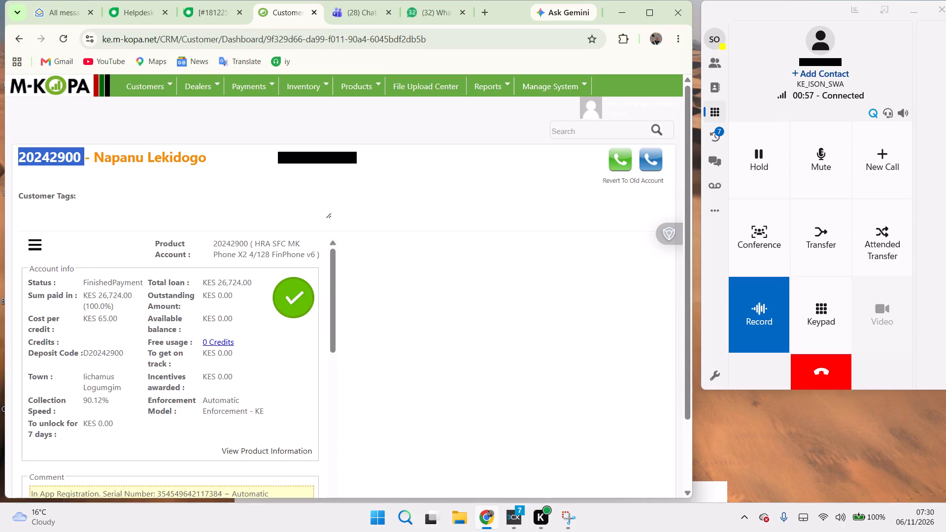
right_click(42, 156)
click(76, 172)
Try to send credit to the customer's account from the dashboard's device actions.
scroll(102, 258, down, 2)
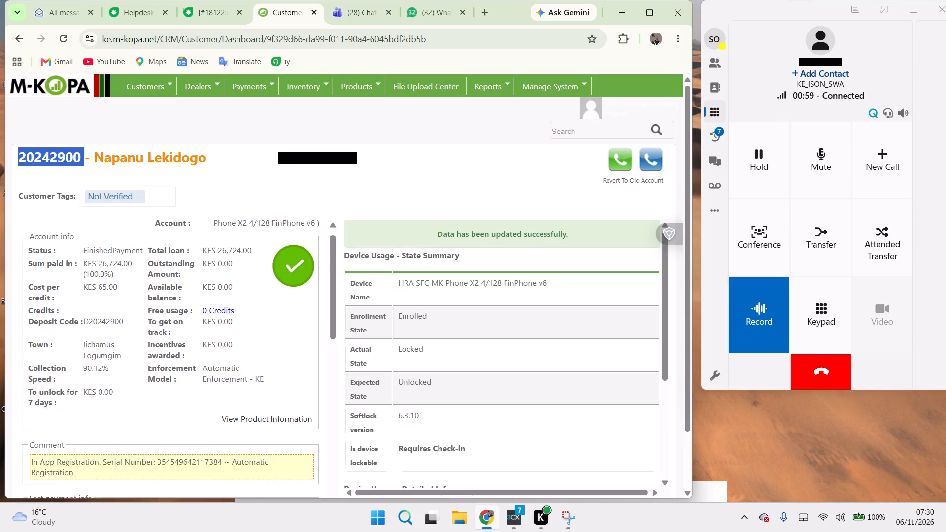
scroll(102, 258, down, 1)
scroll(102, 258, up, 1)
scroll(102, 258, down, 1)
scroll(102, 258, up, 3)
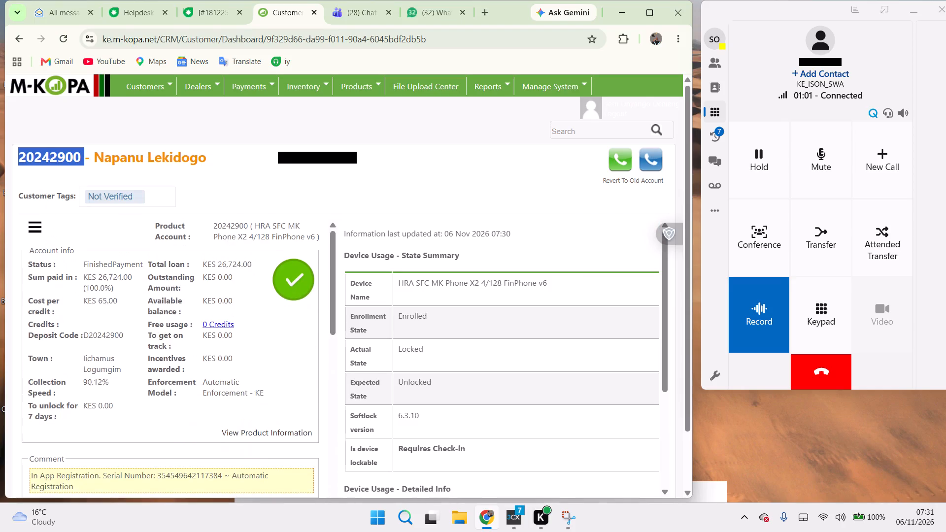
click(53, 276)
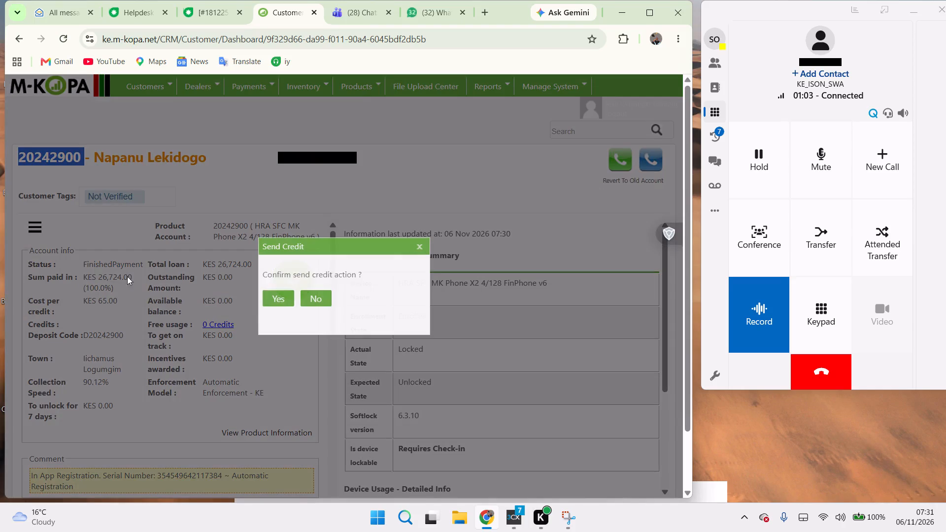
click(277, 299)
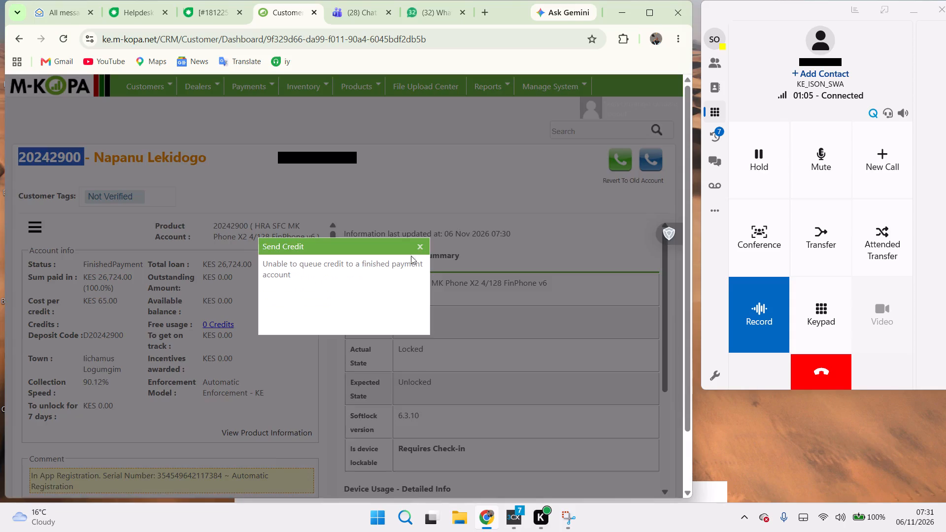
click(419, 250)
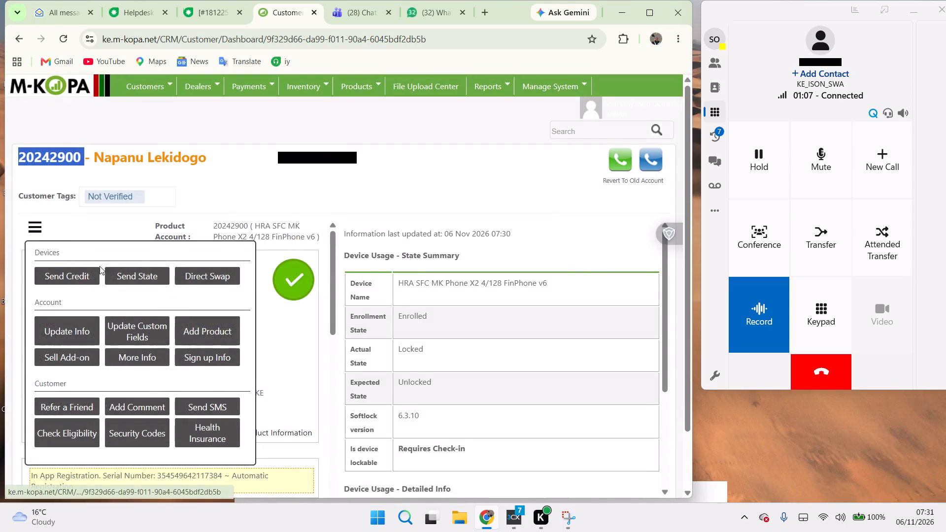
Send the state to the customer's device from the CRM dashboard.
click(127, 272)
click(280, 299)
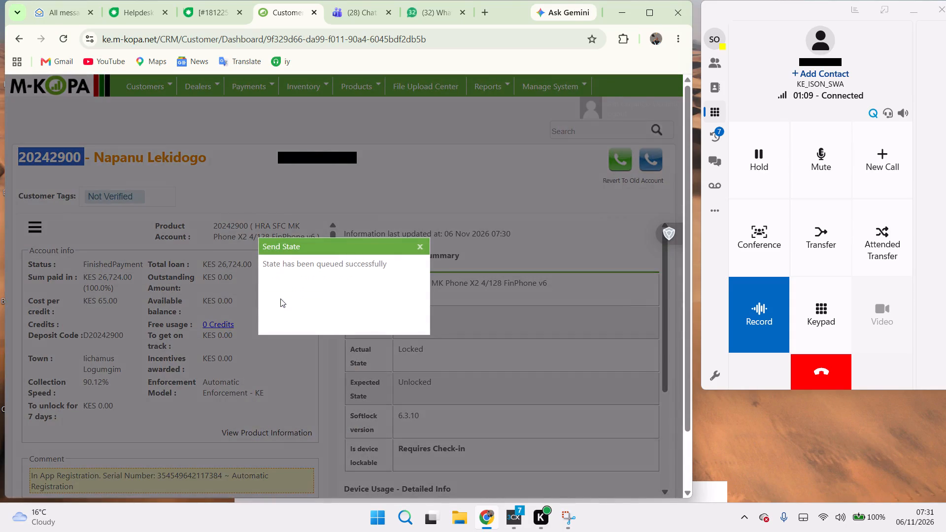
click(207, 15)
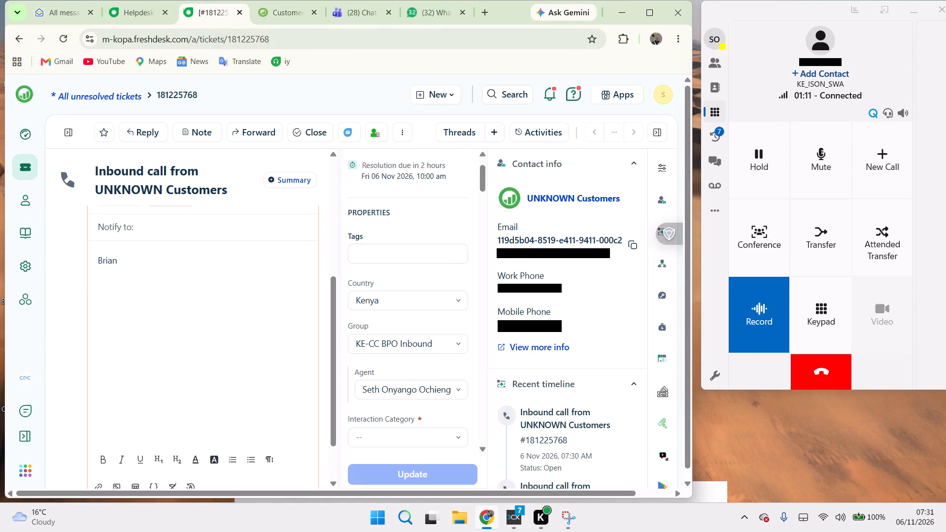
scroll(555, 273, down, 1)
scroll(555, 273, up, 1)
scroll(555, 273, down, 12)
scroll(555, 273, up, 1)
scroll(555, 273, down, 1)
click(633, 339)
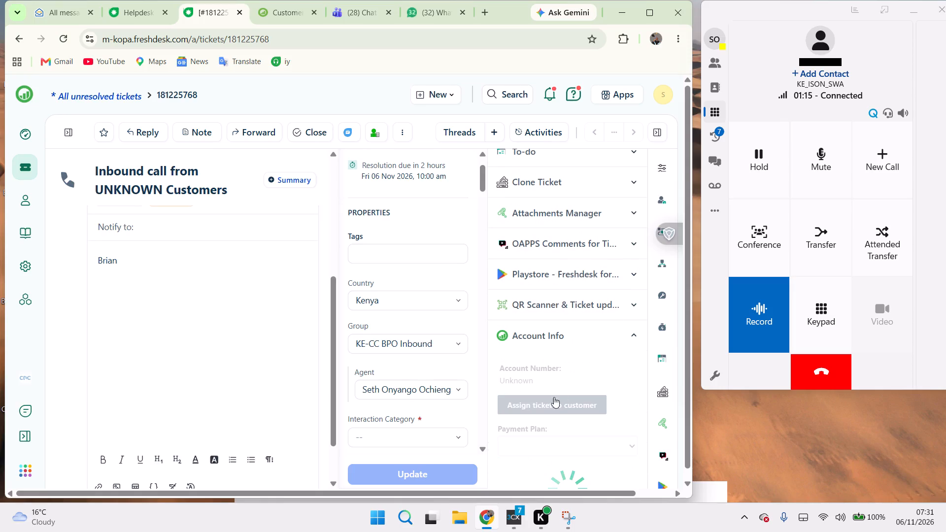
click(537, 409)
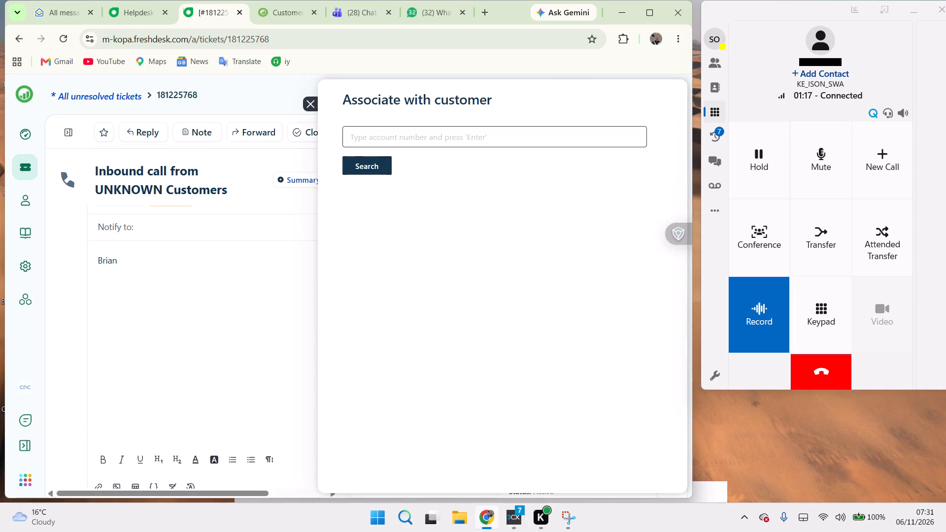
click(352, 133)
key(ctrl+v)
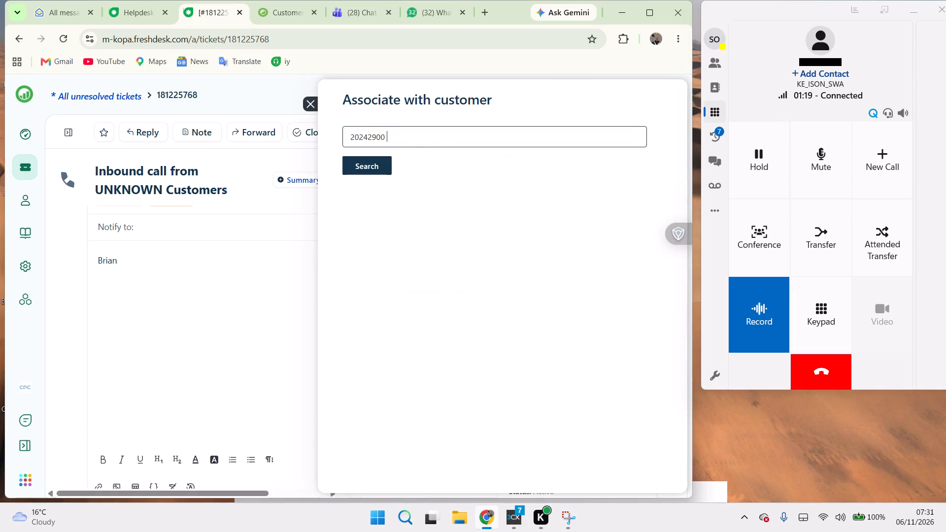
key(BackSpace)
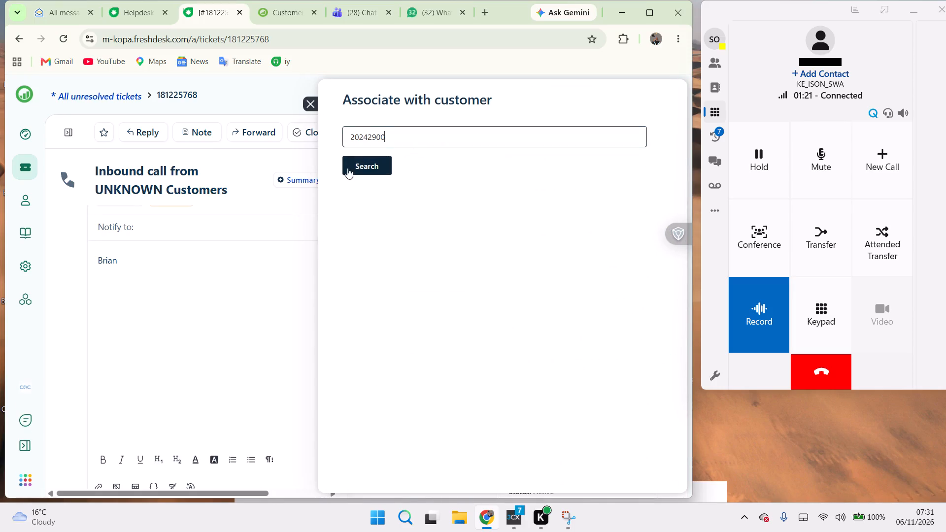
click(353, 164)
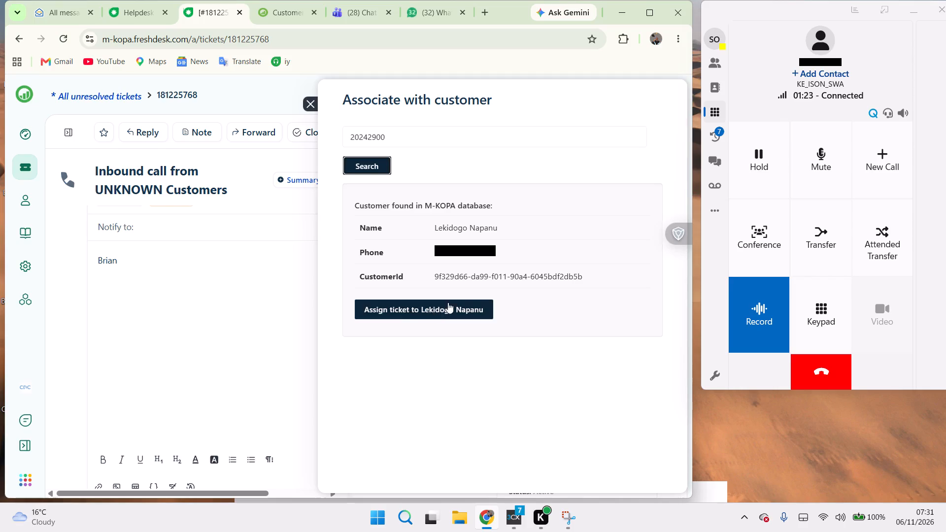
click(404, 314)
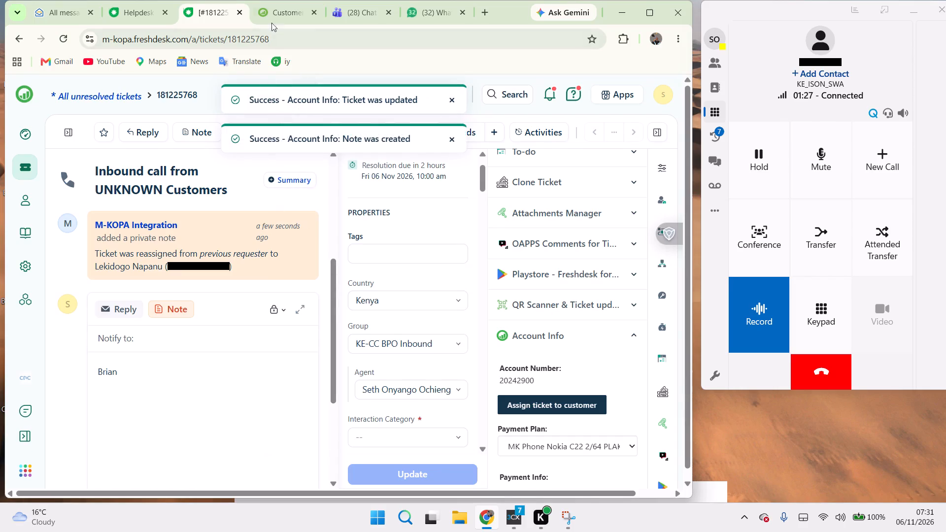
Dismiss the Send State dialog on the customer's CRM dashboard.
click(273, 9)
click(416, 243)
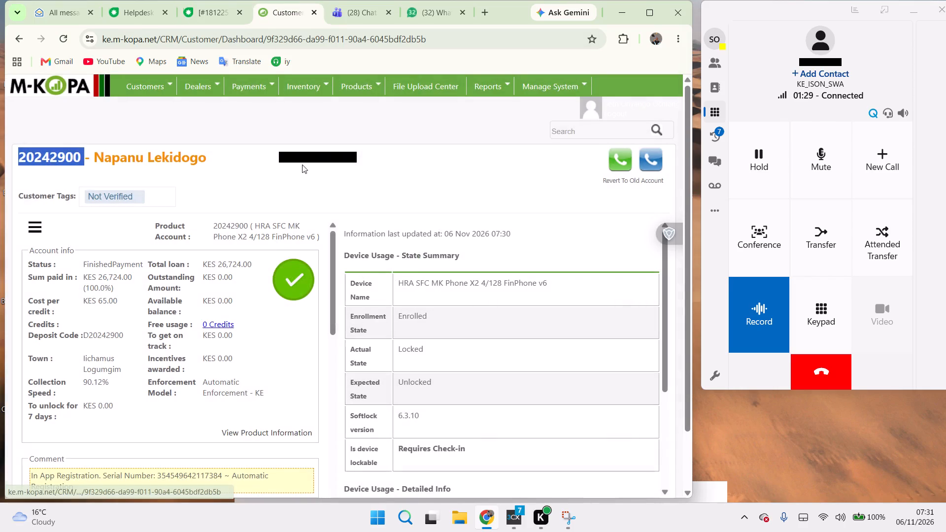
click(217, 12)
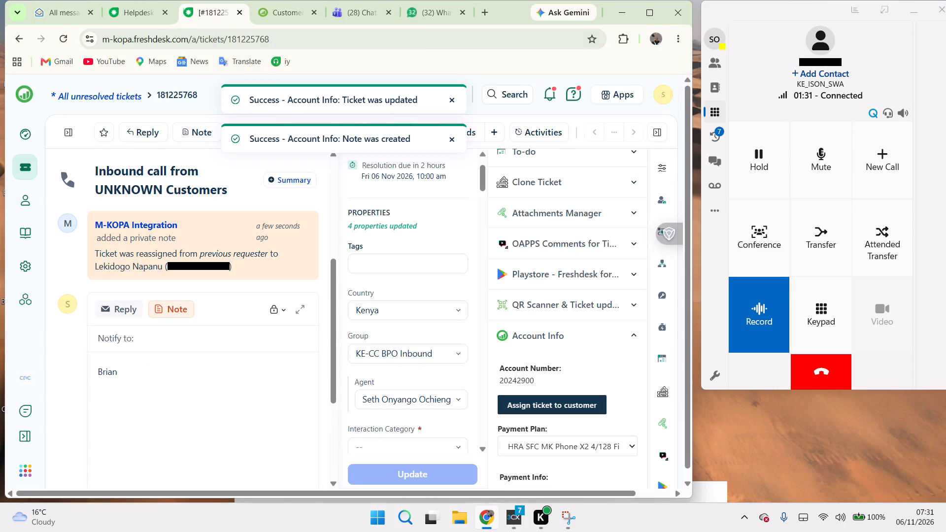
scroll(393, 299, down, 3)
click(386, 263)
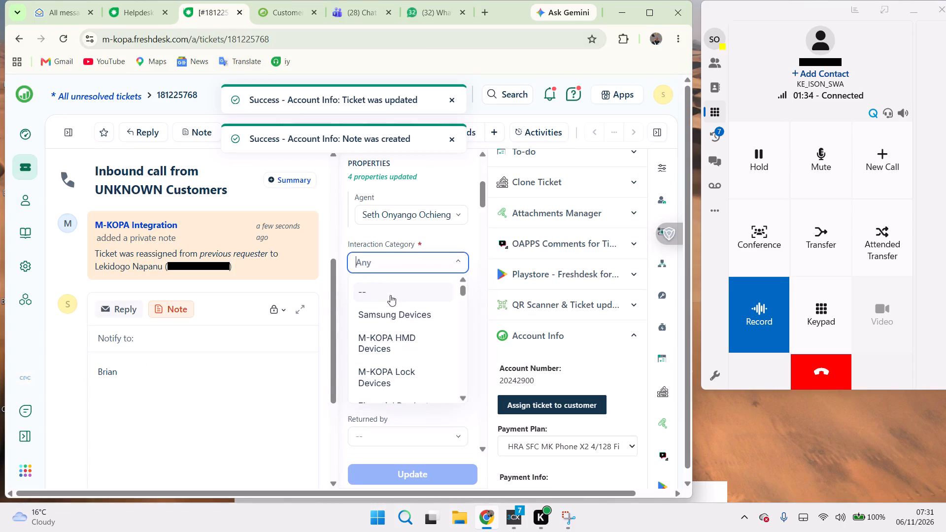
click(382, 339)
click(403, 308)
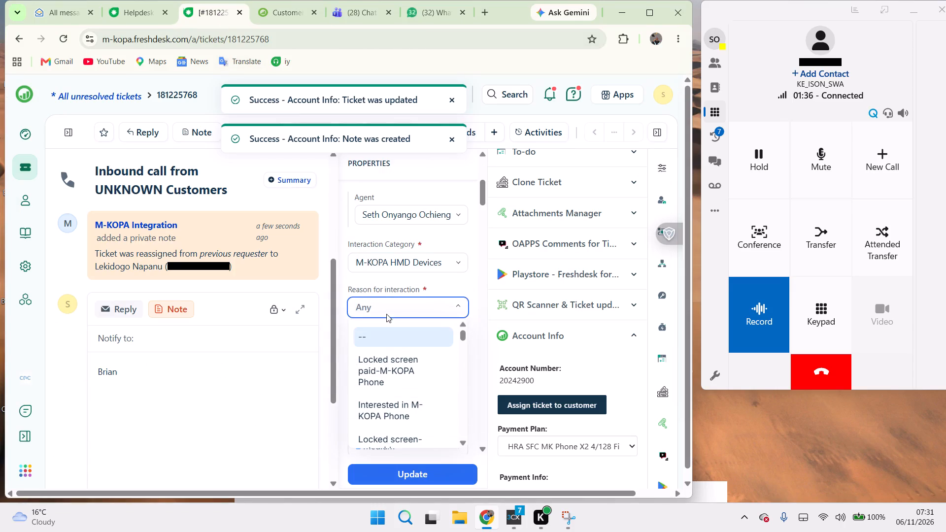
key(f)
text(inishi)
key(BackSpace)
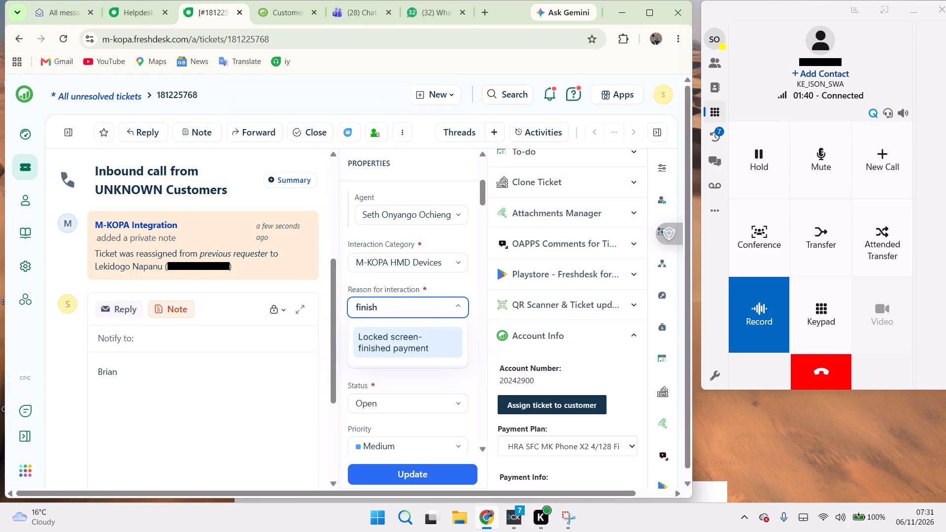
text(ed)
click(382, 337)
Set the sub-reason for interaction to Locked screen-finished payment and the outcome to Resolved: State 3 sent.
scroll(261, 361, down, 3)
scroll(261, 361, up, 2)
scroll(261, 361, down, 2)
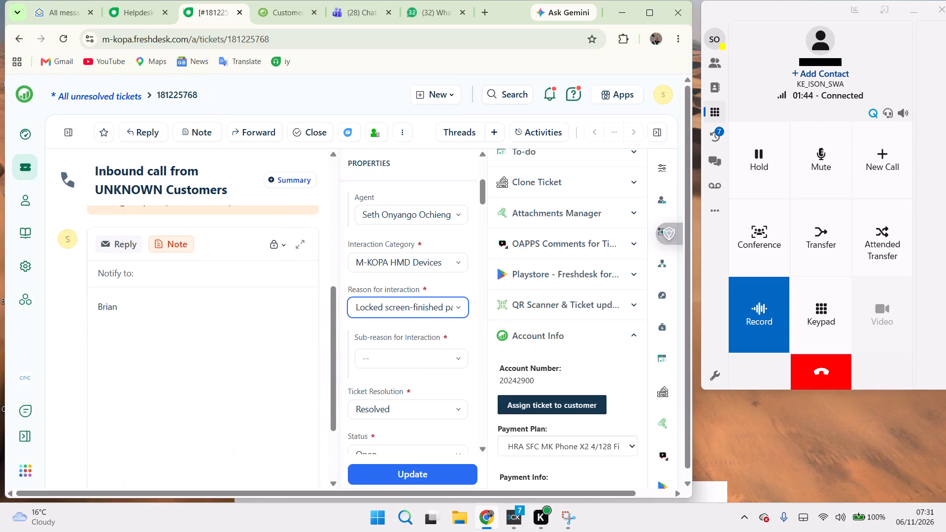
scroll(261, 361, down, 1)
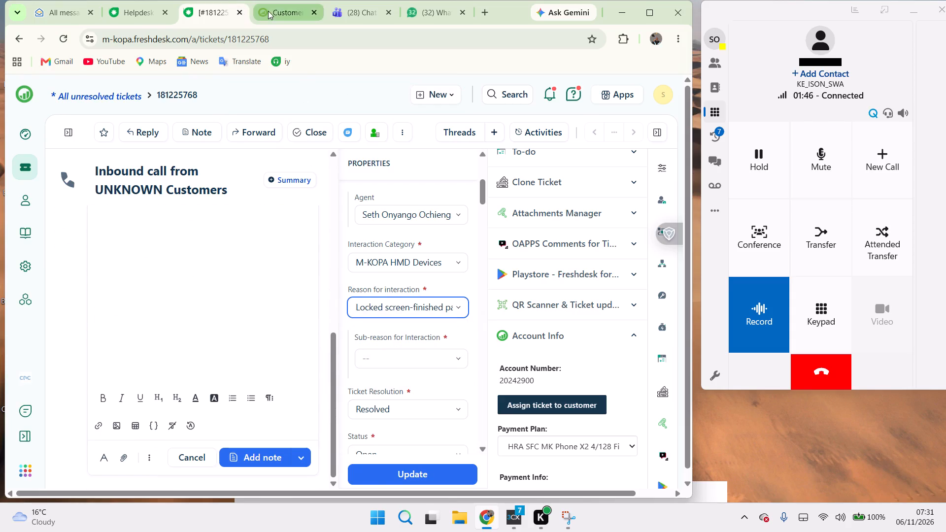
click(268, 10)
click(200, 15)
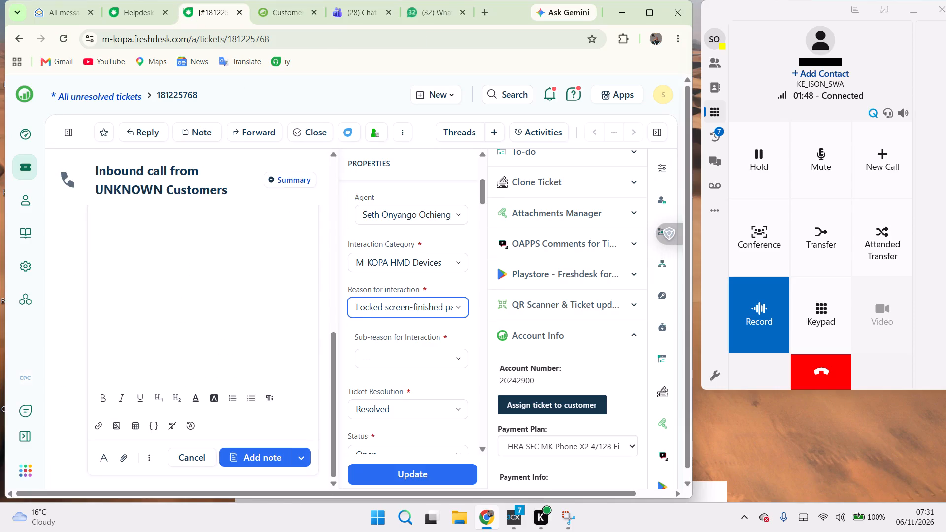
click(389, 357)
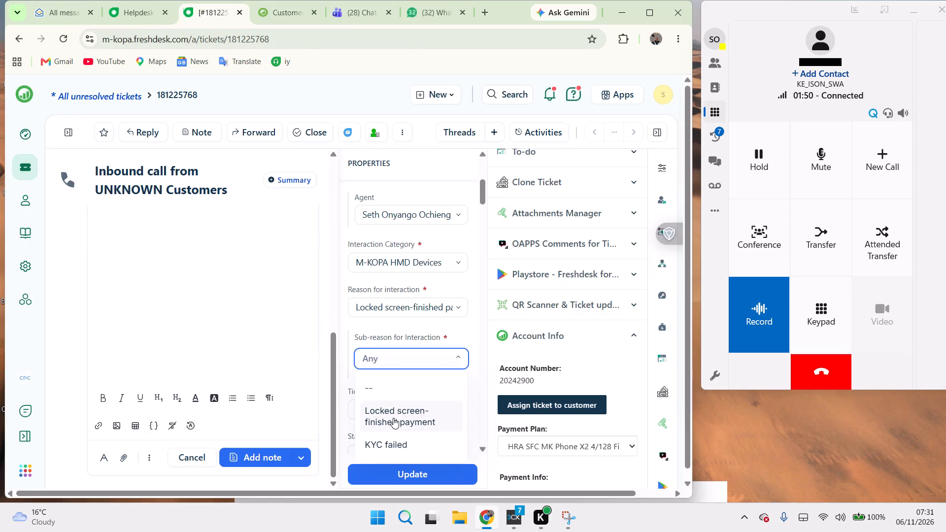
click(393, 418)
scroll(407, 365, down, 2)
scroll(407, 365, up, 1)
click(410, 341)
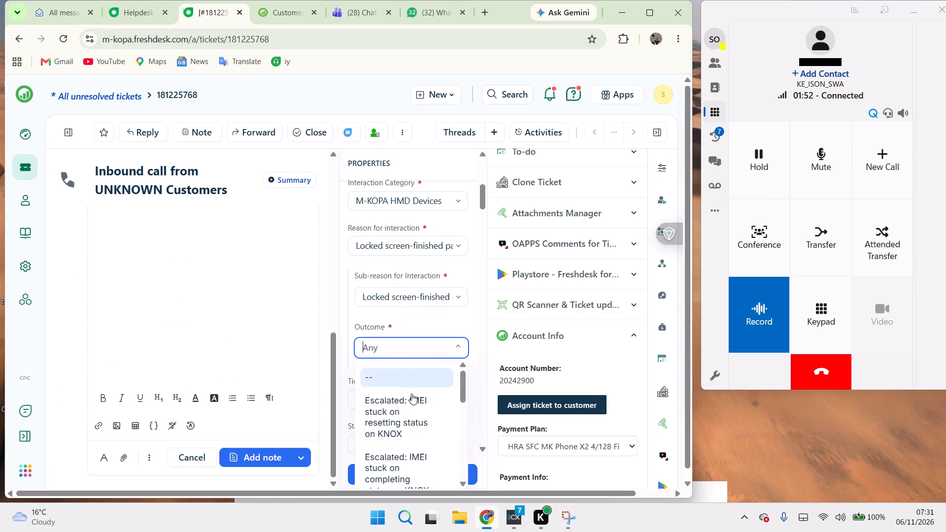
scroll(407, 427, down, 1)
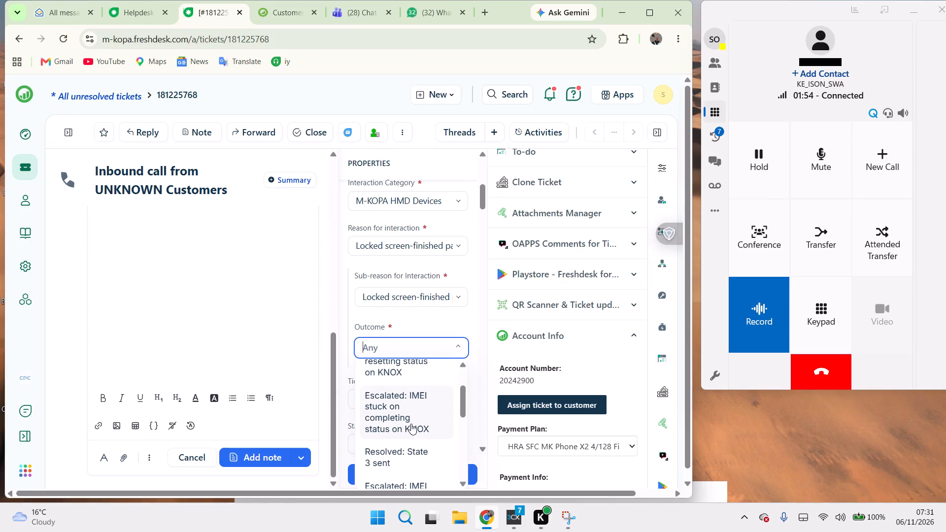
click(401, 453)
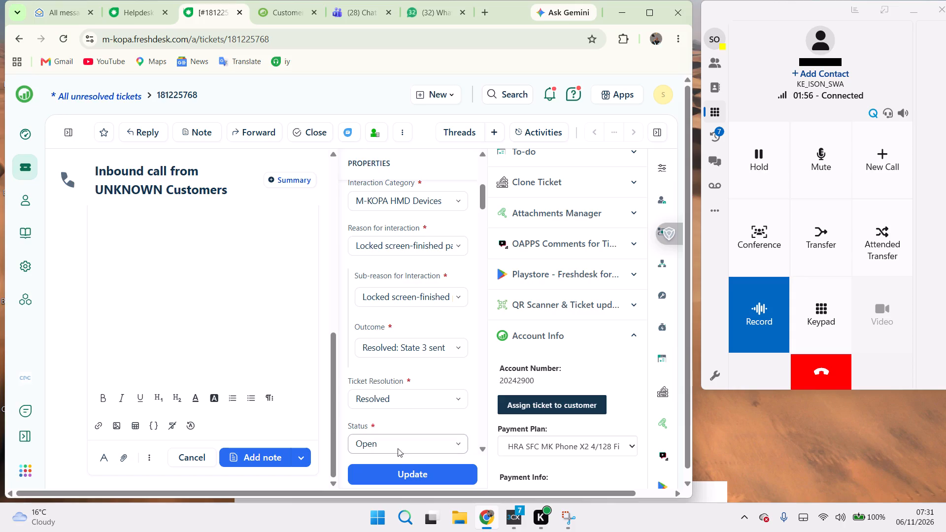
Set the ticket status to Resolved.
click(398, 446)
click(381, 388)
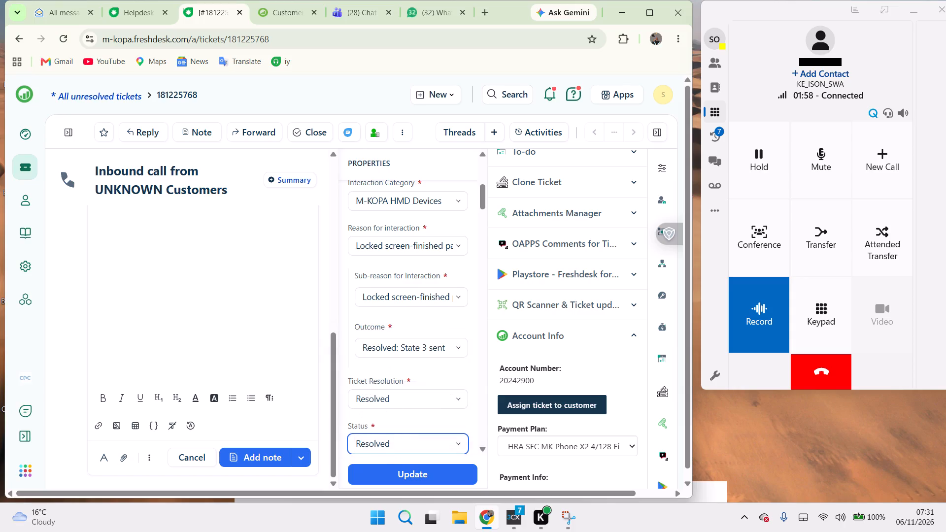
Copy the sub-reason Locked screen-finished payment into the draft private note as a new line below the caller's name.
scroll(270, 341, up, 2)
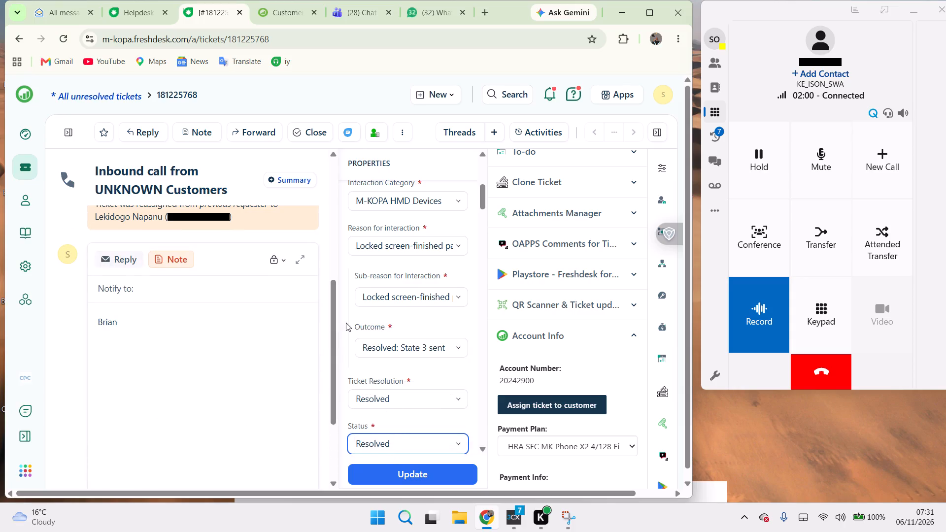
click(386, 293)
right_click(386, 293)
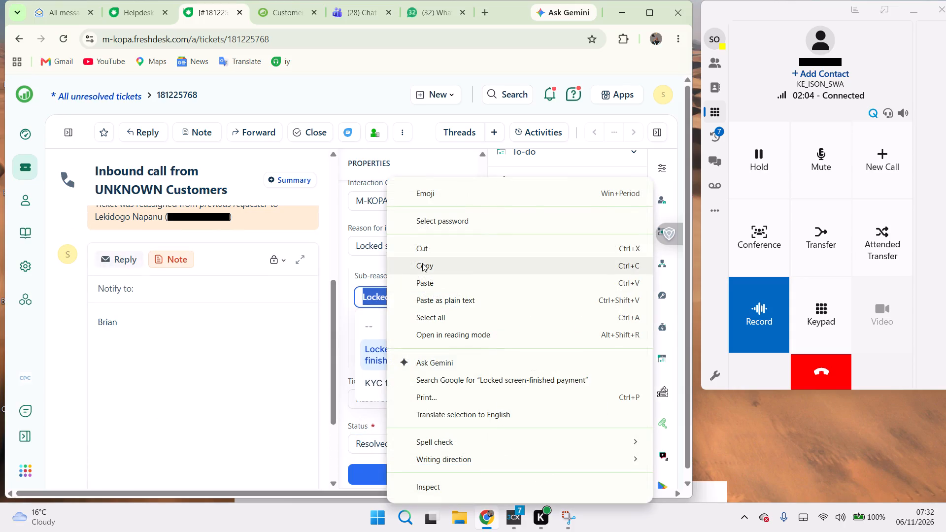
click(423, 264)
click(194, 335)
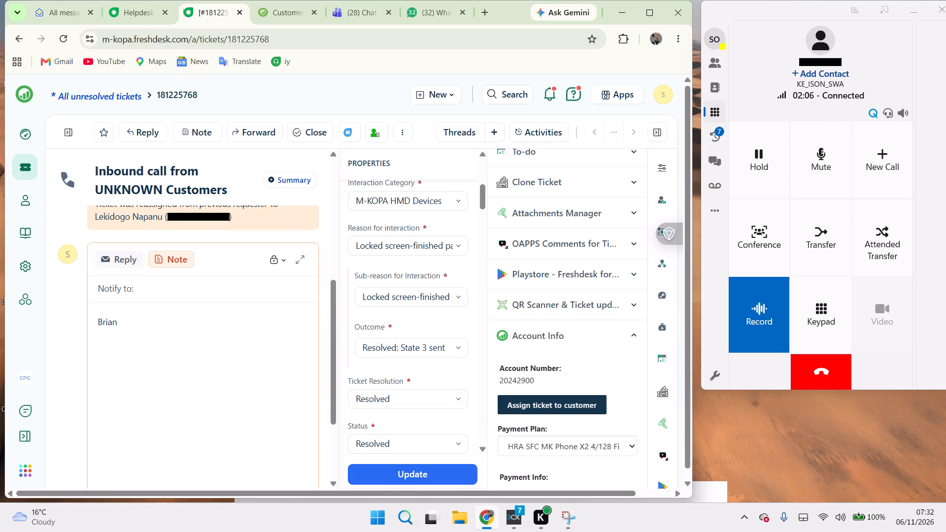
key(ctrl+v)
key(Return)
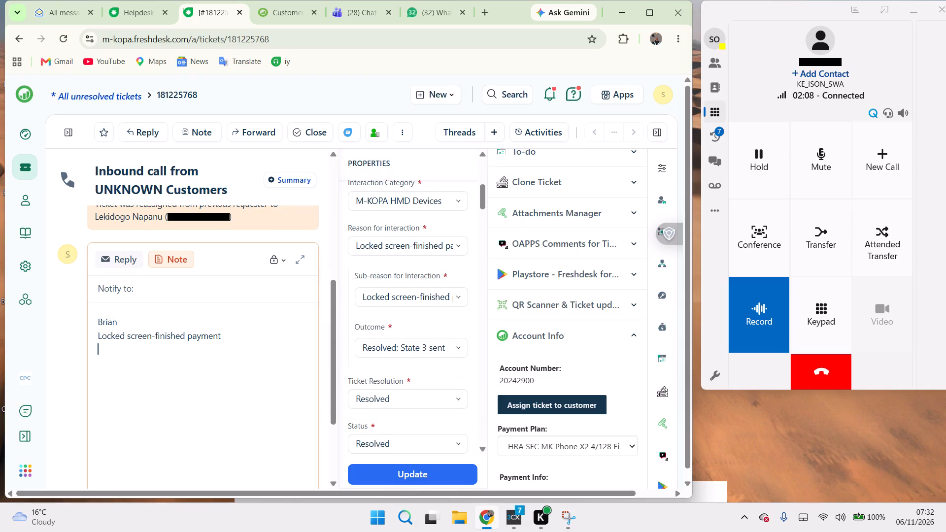
Copy the outcome Resolved: State 3 sent into the draft note as its next line.
click(379, 346)
right_click(379, 346)
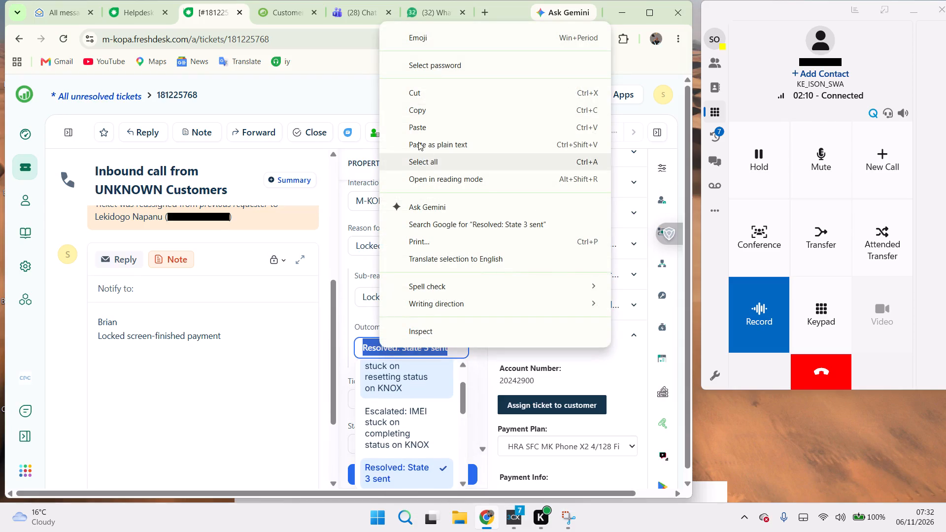
click(411, 107)
click(264, 345)
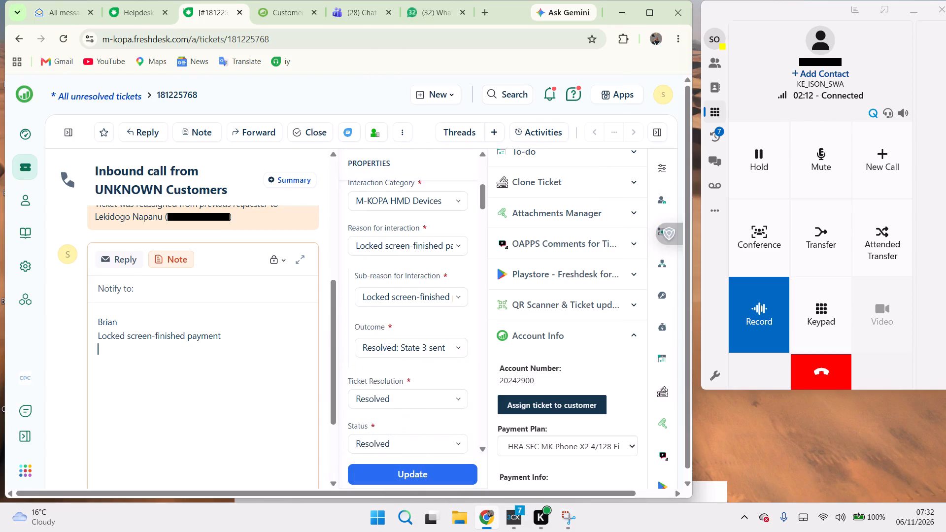
key(ctrl+v)
key(Return)
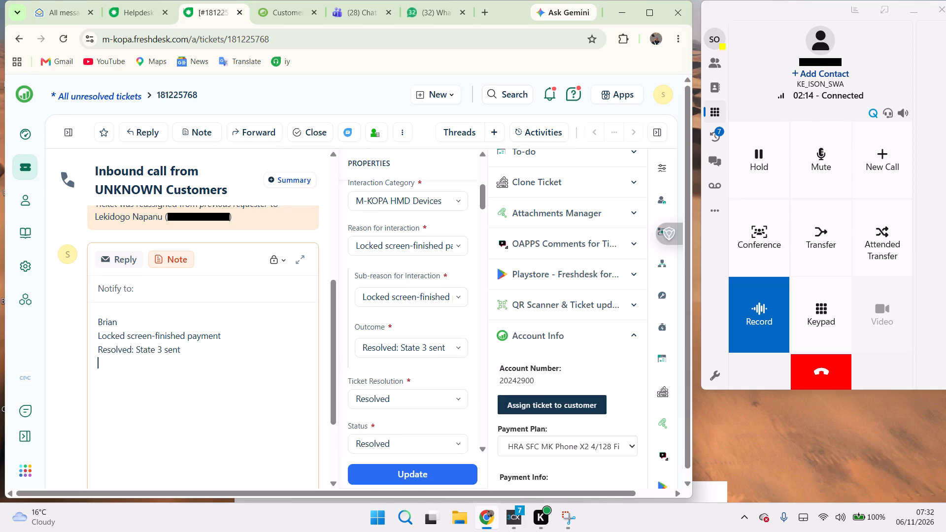
Finish the draft note with the lines "no data" and "diy given".
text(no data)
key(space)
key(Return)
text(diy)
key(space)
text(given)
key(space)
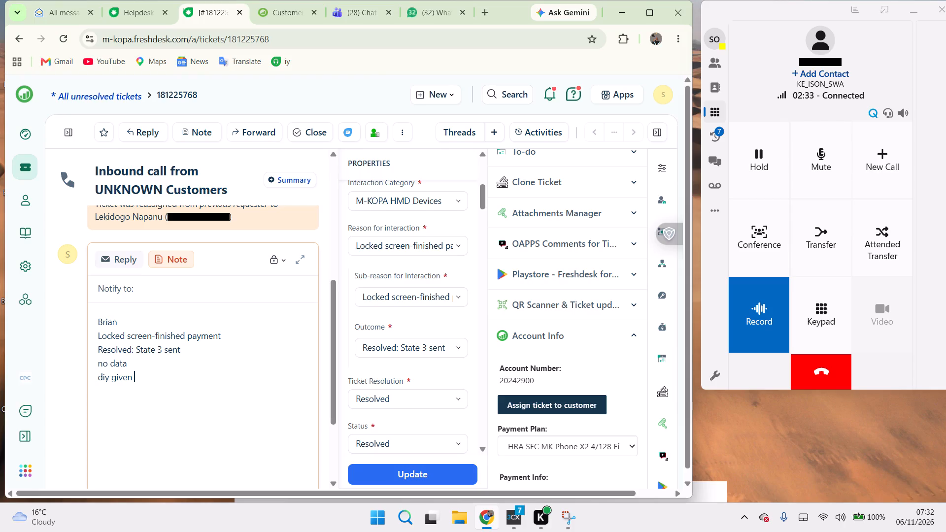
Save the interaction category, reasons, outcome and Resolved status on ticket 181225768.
scroll(182, 375, down, 3)
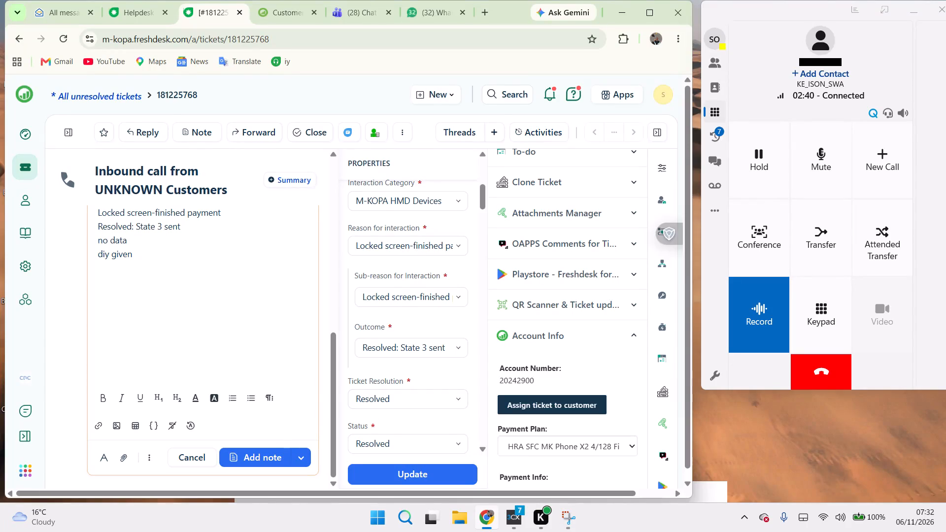
scroll(278, 386, up, 1)
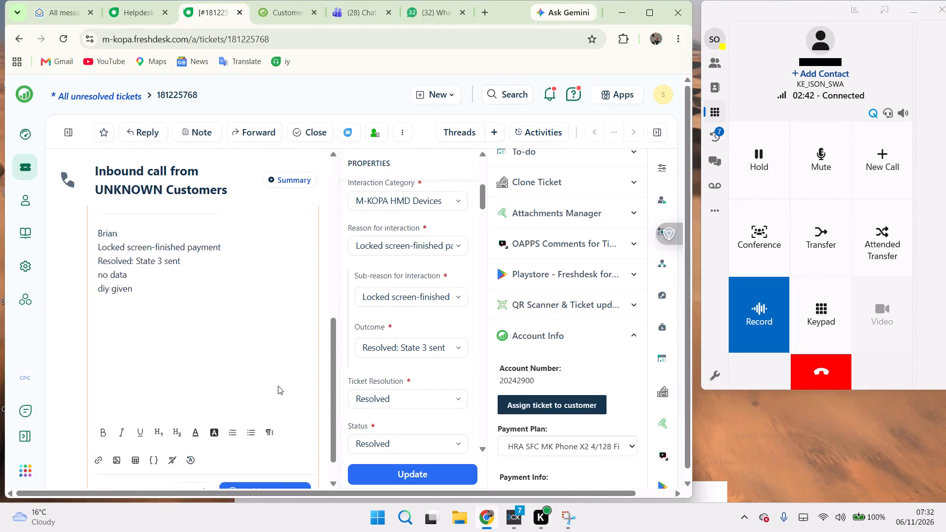
click(395, 473)
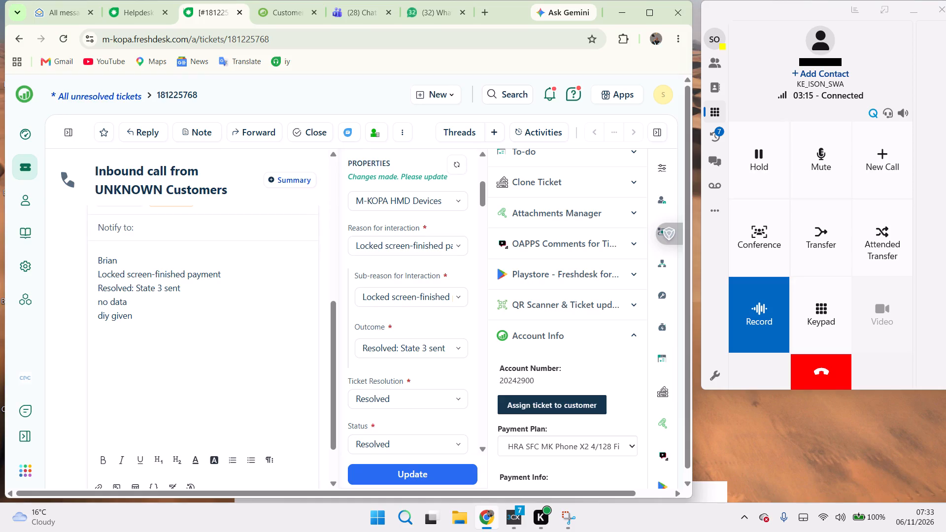
scroll(243, 298, up, 2)
scroll(243, 298, down, 1)
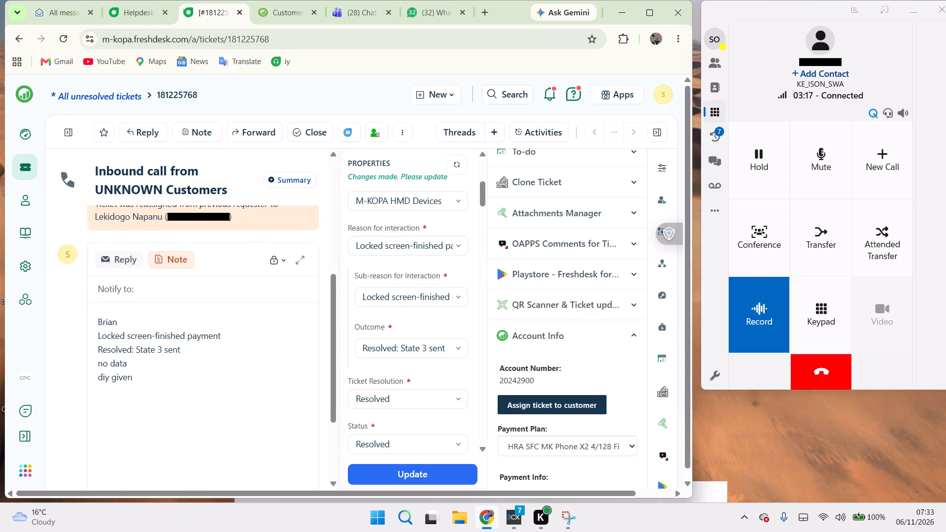
scroll(243, 298, down, 3)
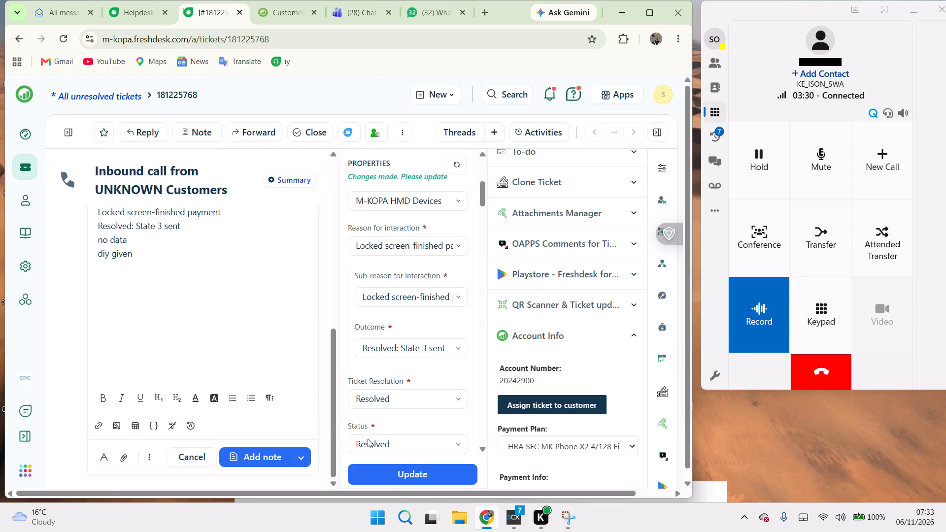
click(390, 476)
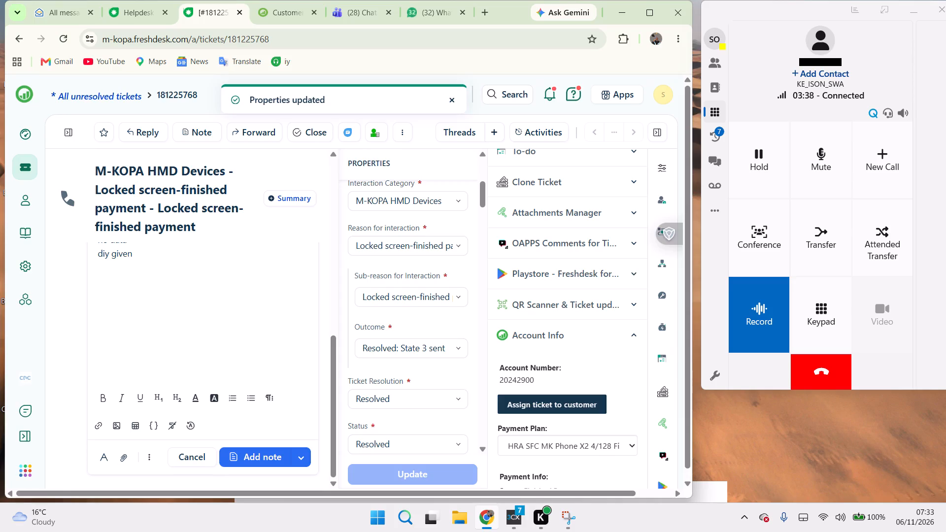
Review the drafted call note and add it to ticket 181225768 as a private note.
scroll(277, 345, down, 2)
scroll(277, 345, up, 1)
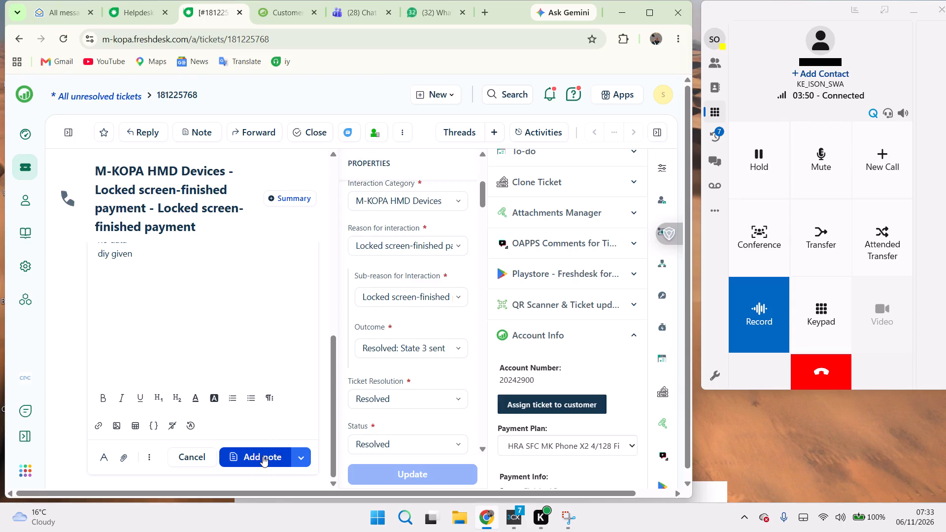
scroll(268, 382, up, 1)
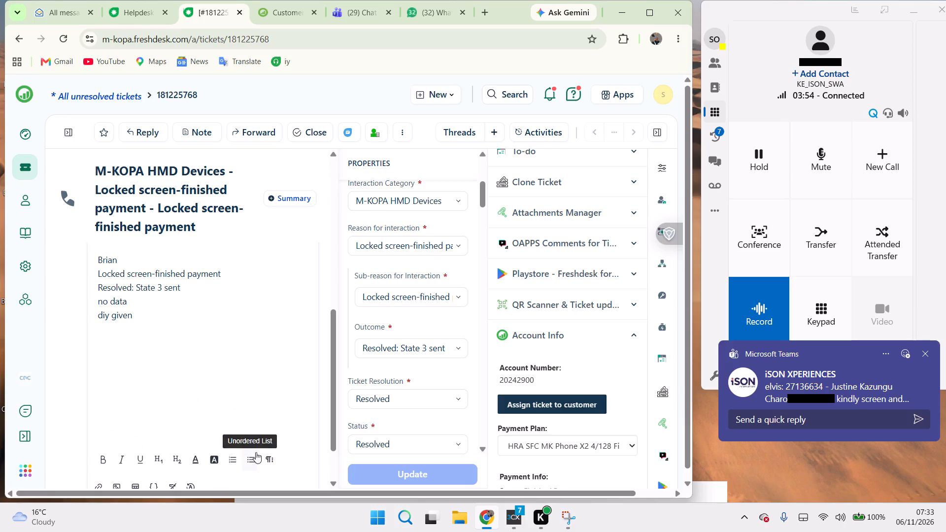
scroll(274, 429, up, 1)
scroll(274, 429, down, 3)
scroll(279, 428, up, 1)
scroll(279, 428, down, 1)
scroll(279, 428, up, 1)
scroll(279, 428, down, 3)
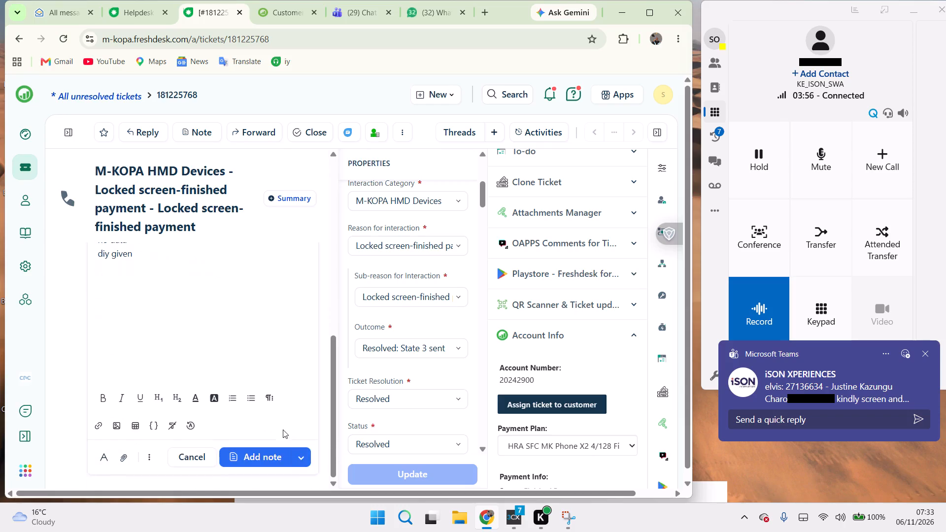
click(269, 459)
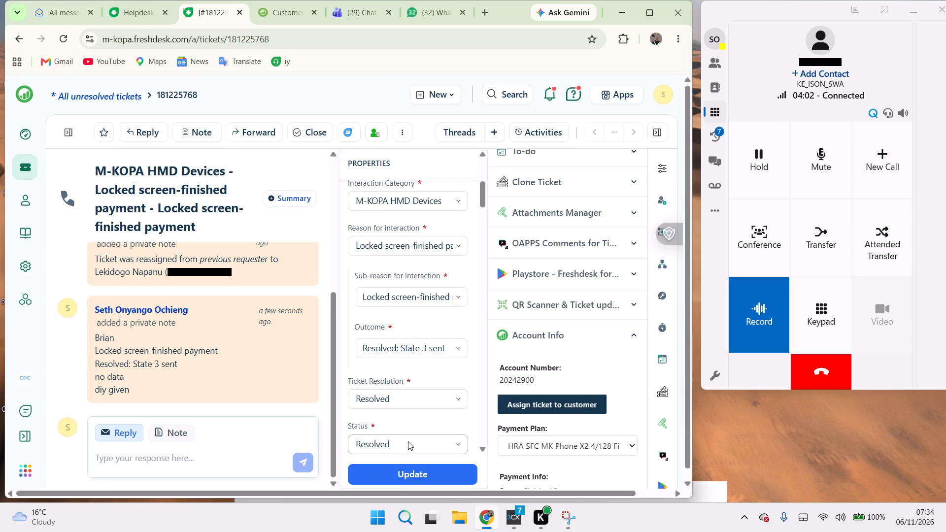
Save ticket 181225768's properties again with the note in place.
click(398, 474)
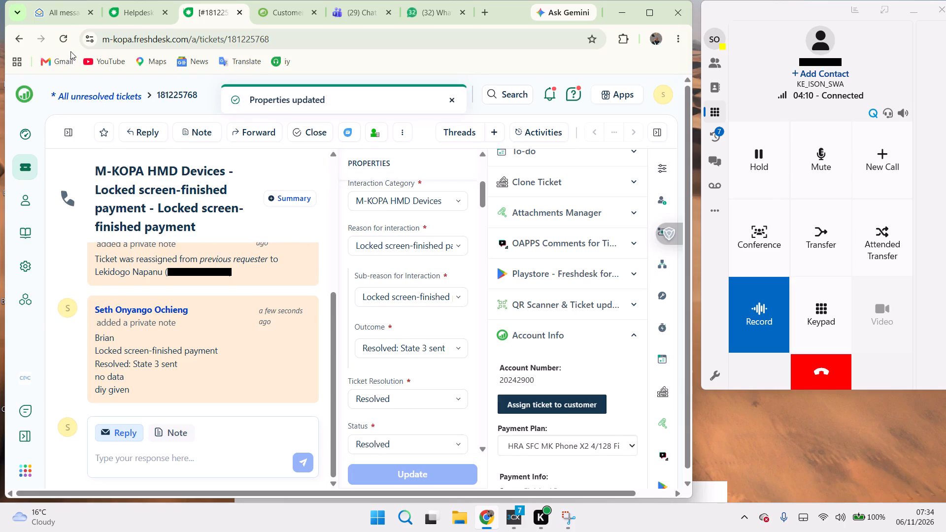
Return to the customer's M-KOPA CRM dashboard.
click(277, 15)
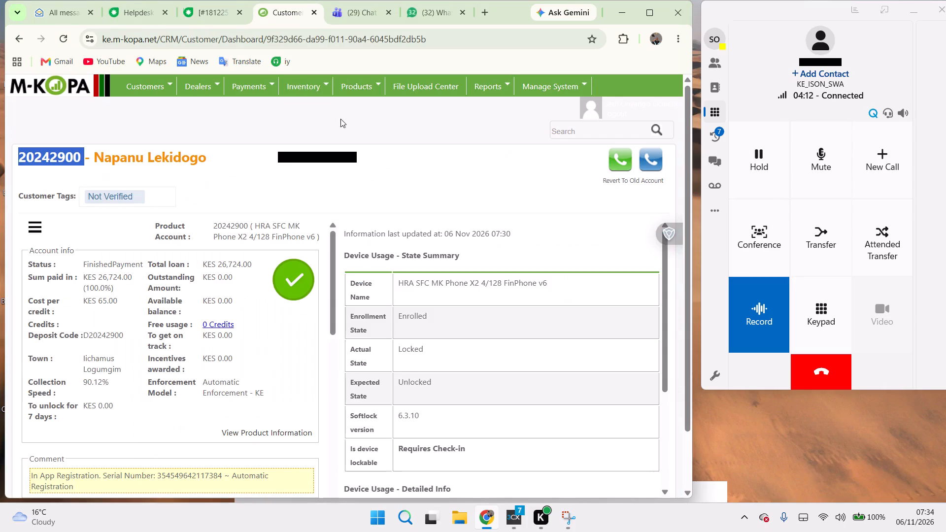
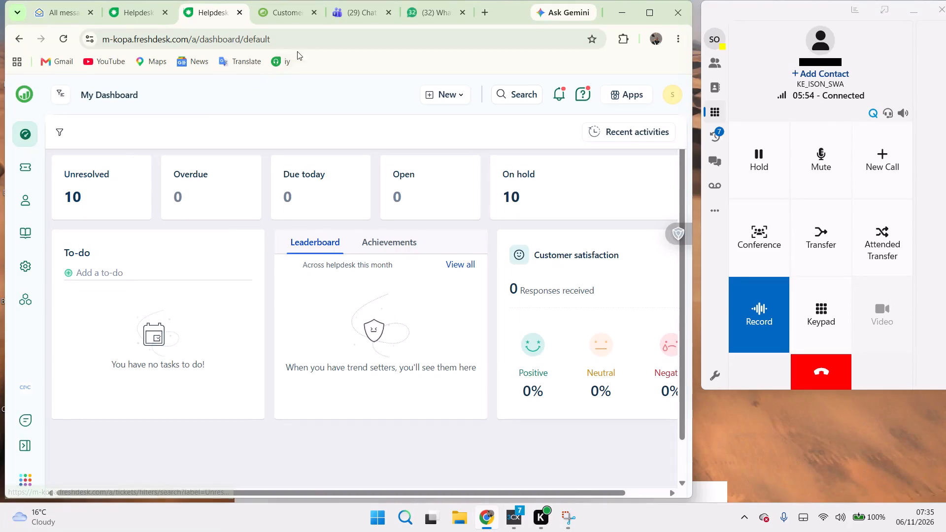
click(279, 12)
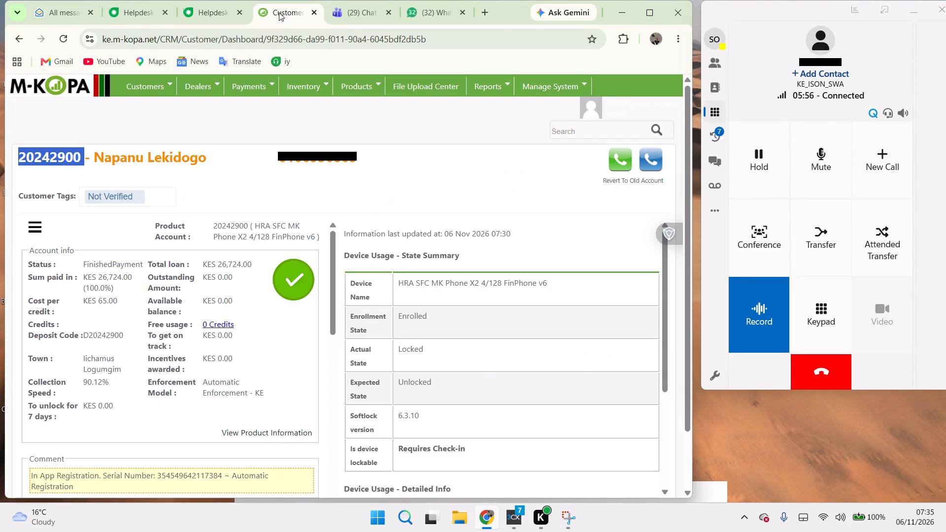
click(814, 369)
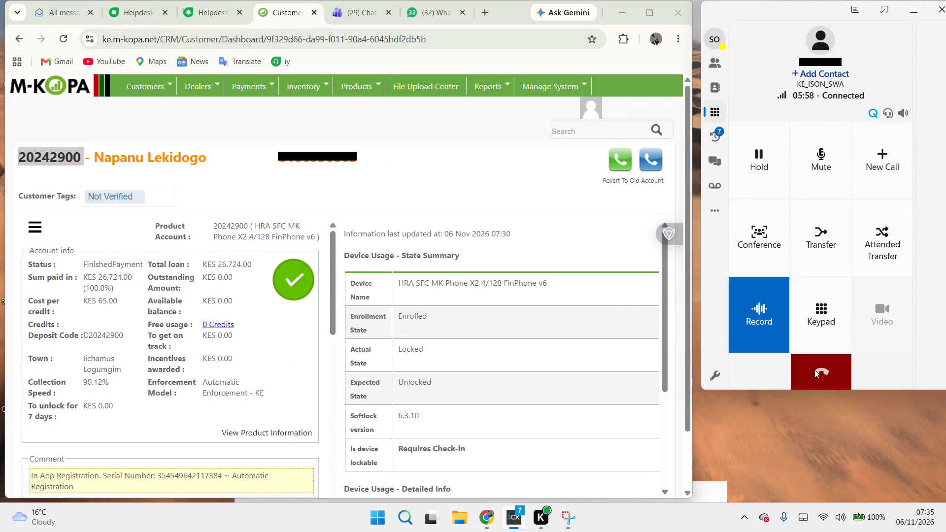
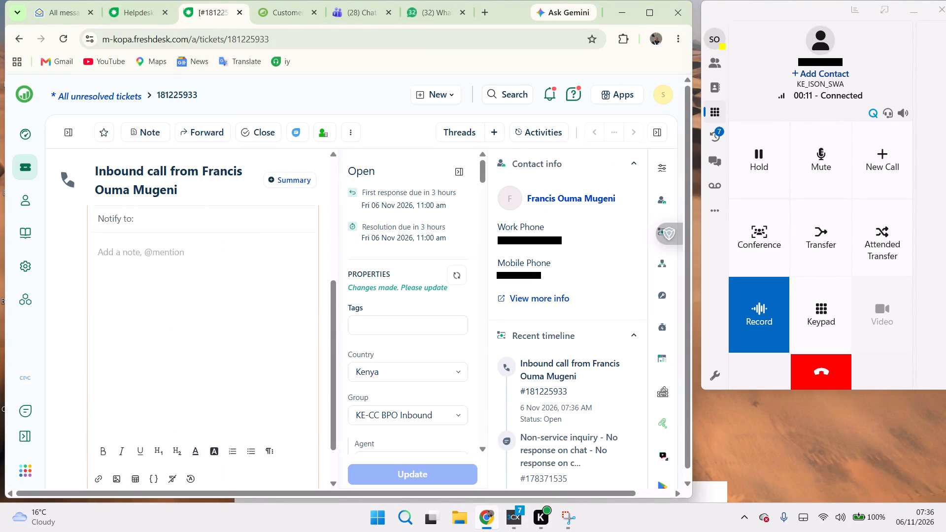
scroll(151, 350, up, 1)
scroll(151, 350, down, 2)
scroll(151, 350, up, 1)
key(Tab)
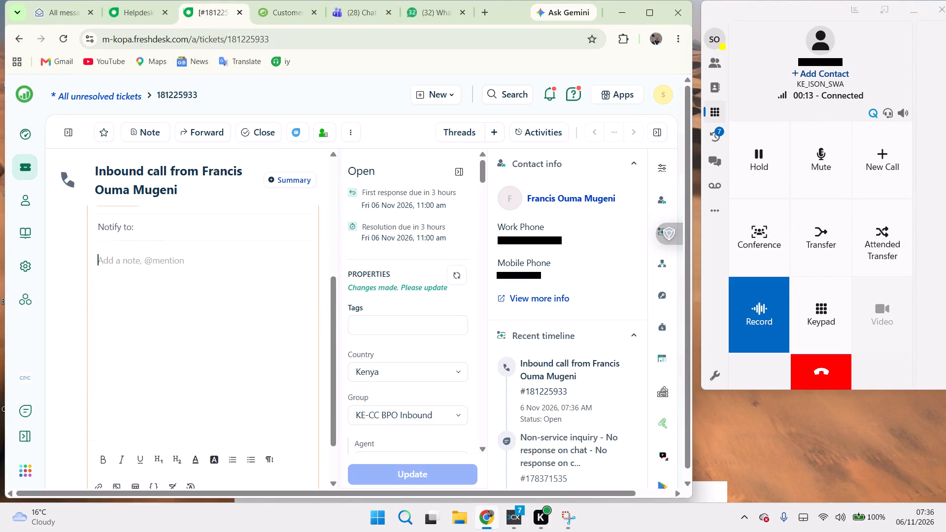
key(BackSpace)
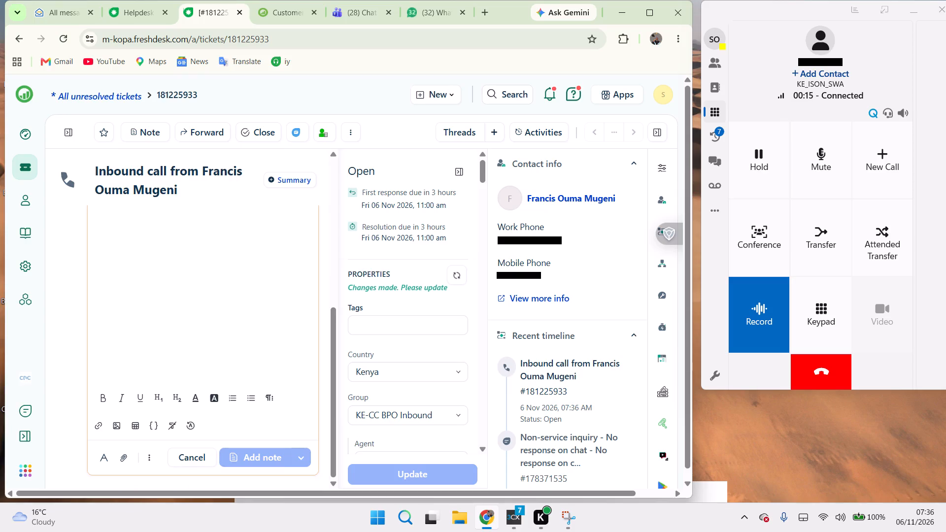
scroll(127, 291, up, 2)
click(127, 330)
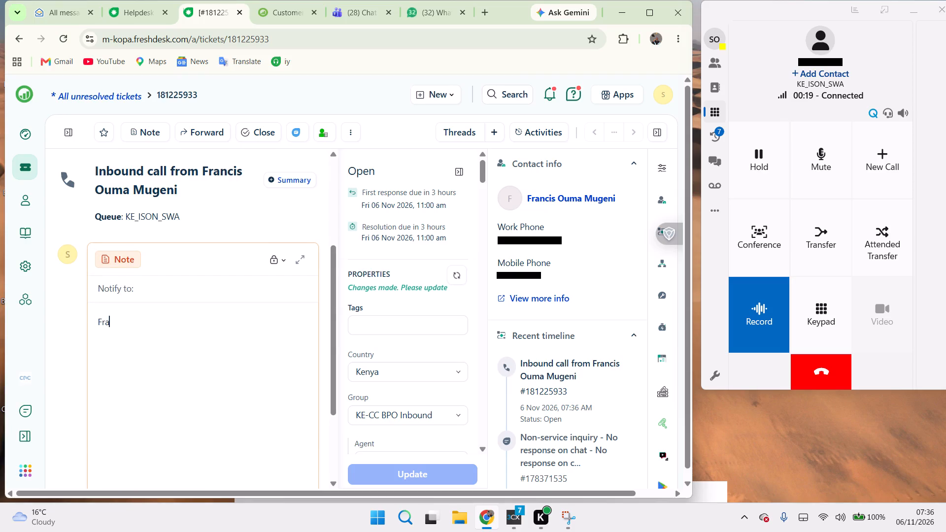
key(Return)
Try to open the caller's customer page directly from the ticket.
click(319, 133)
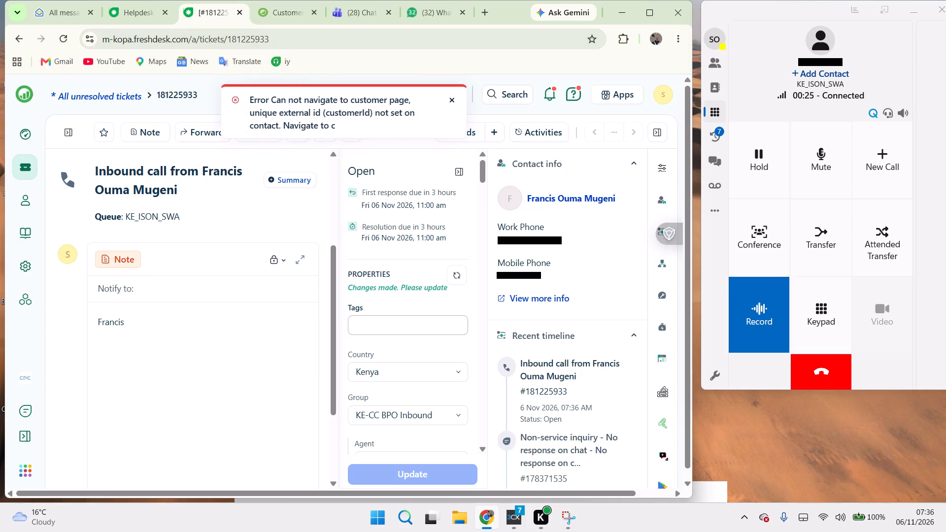
Set the ticket's Interaction Category to Financial Products.
scroll(421, 323, down, 7)
scroll(419, 322, up, 1)
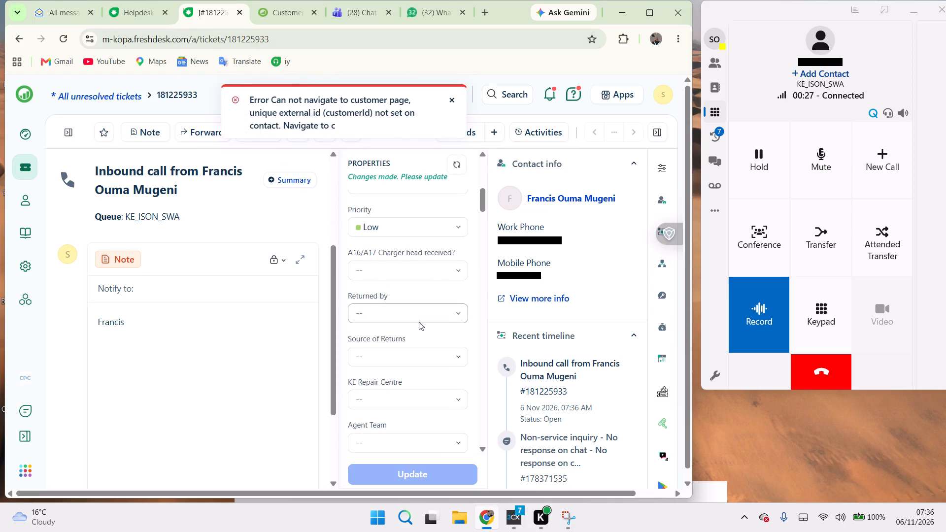
scroll(419, 322, up, 6)
scroll(401, 342, down, 2)
click(380, 386)
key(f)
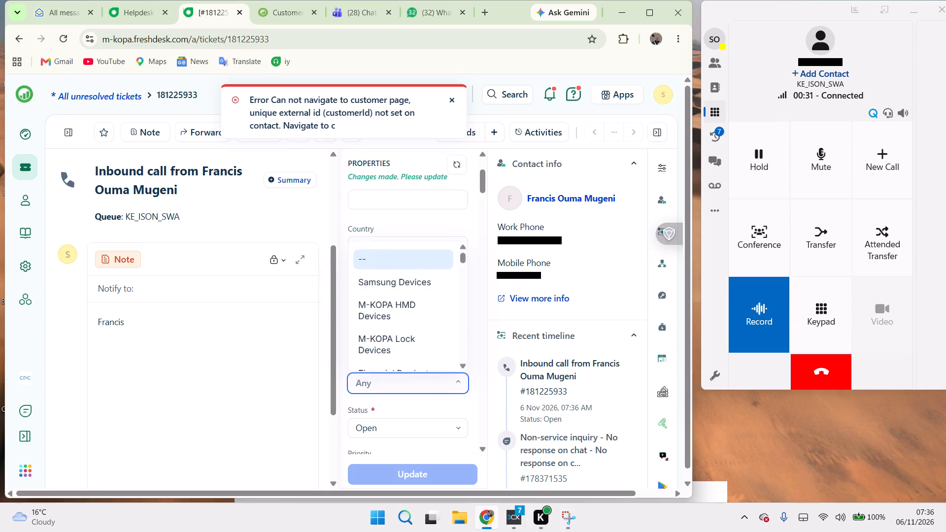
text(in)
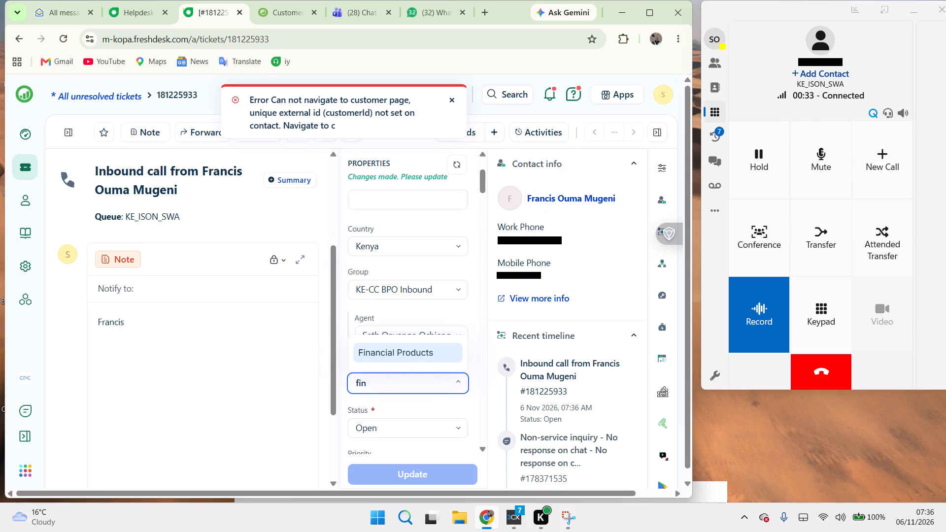
click(393, 356)
Set the reason to Inquiry on cash loan, sub-reason Inquiry - cash loan qualification, and outcome Resolved: Customer advised on qualification criteria.
scroll(393, 356, down, 3)
scroll(393, 356, up, 1)
scroll(393, 356, down, 2)
scroll(393, 356, up, 2)
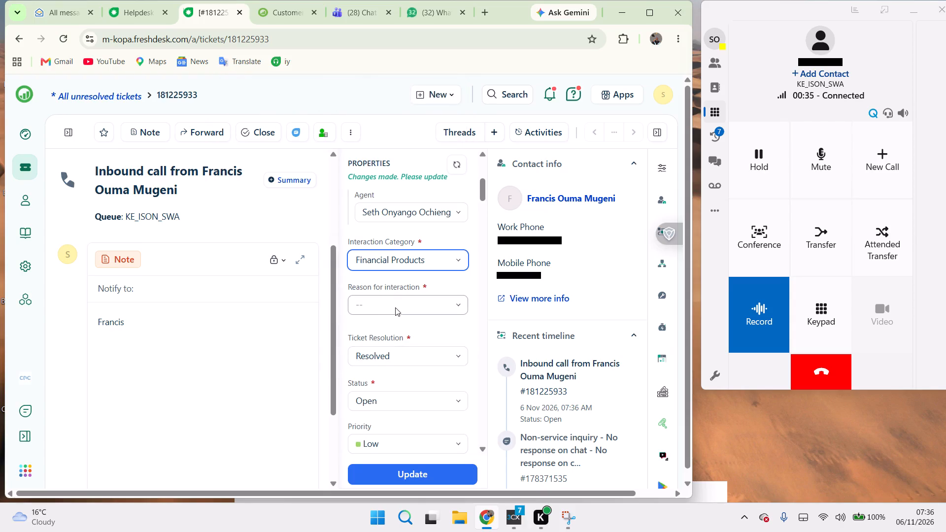
click(396, 306)
click(390, 359)
click(398, 360)
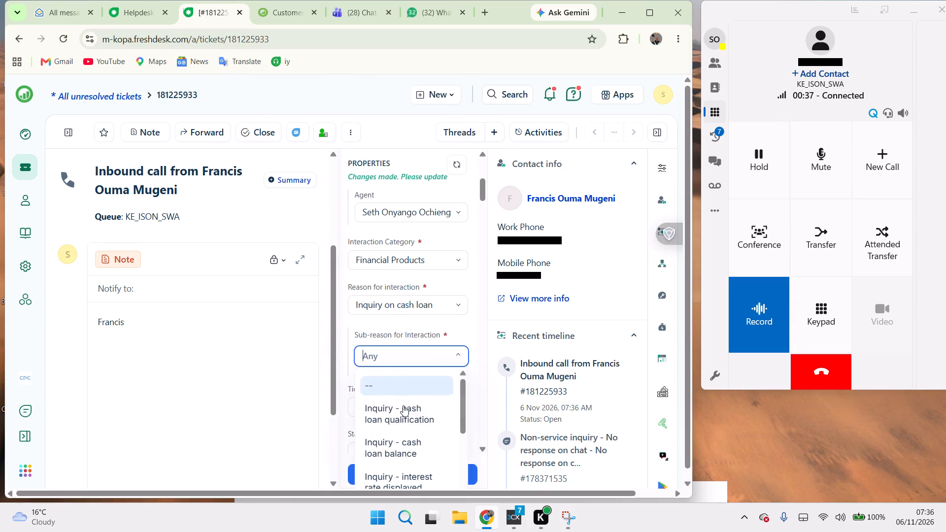
click(401, 415)
click(408, 408)
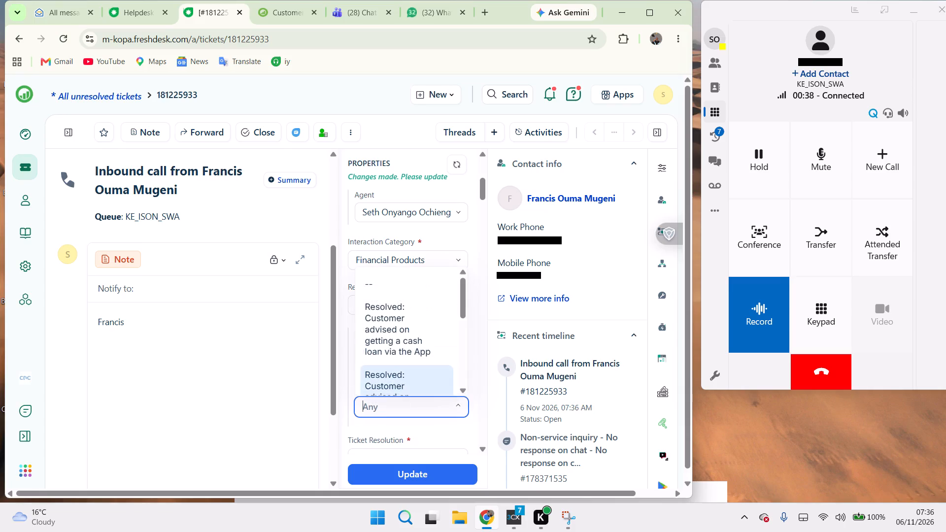
click(389, 383)
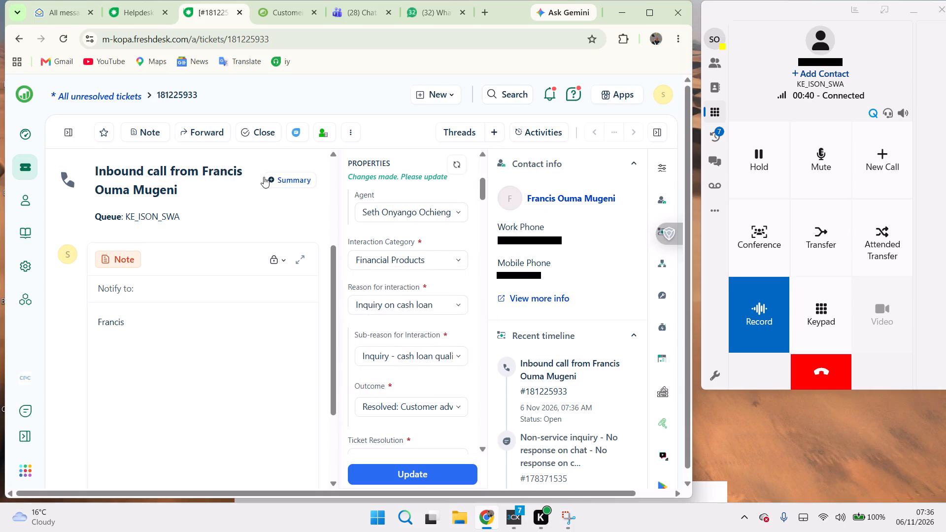
Switch to the M-KOPA CRM and look up the caller's dashboard by account number.
click(278, 11)
click(559, 129)
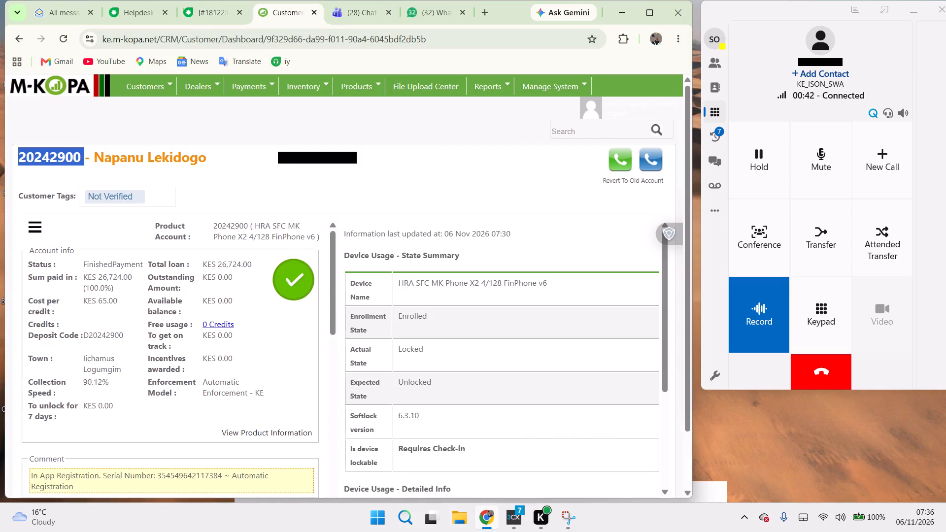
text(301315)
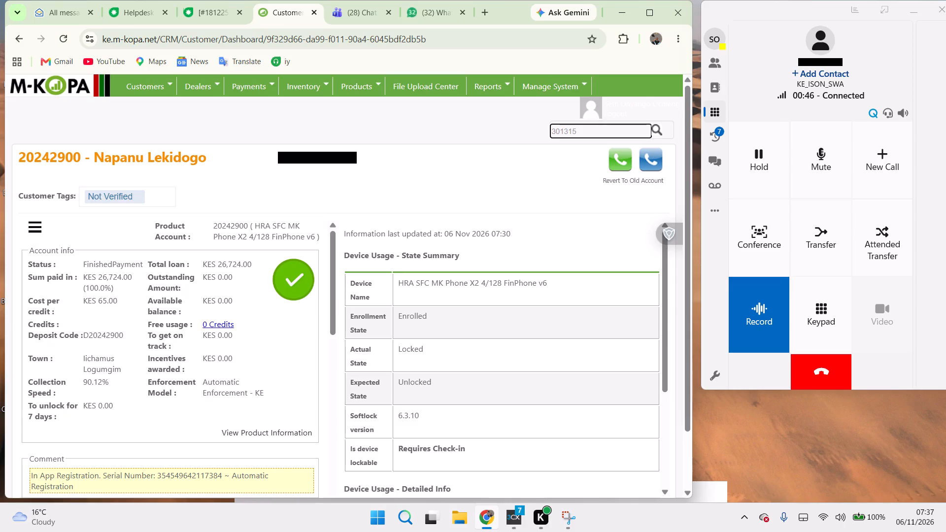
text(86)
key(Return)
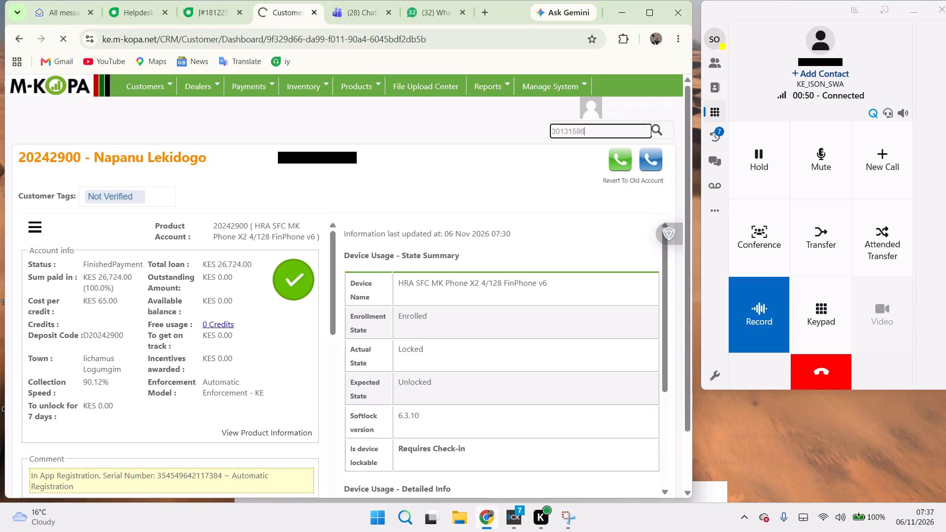
Copy the searched account number and open the customer assignment form from the Freshdesk ticket's Account Info.
double_click(558, 129)
right_click(558, 129)
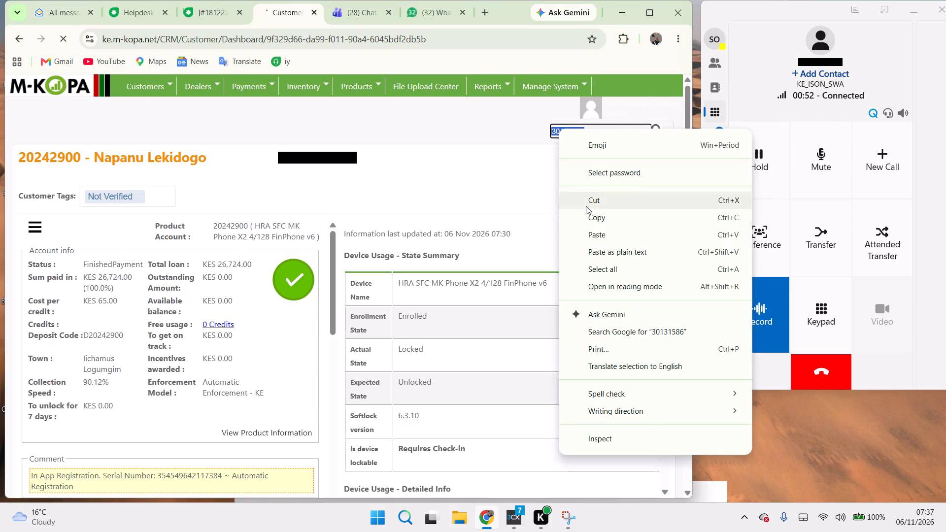
click(595, 219)
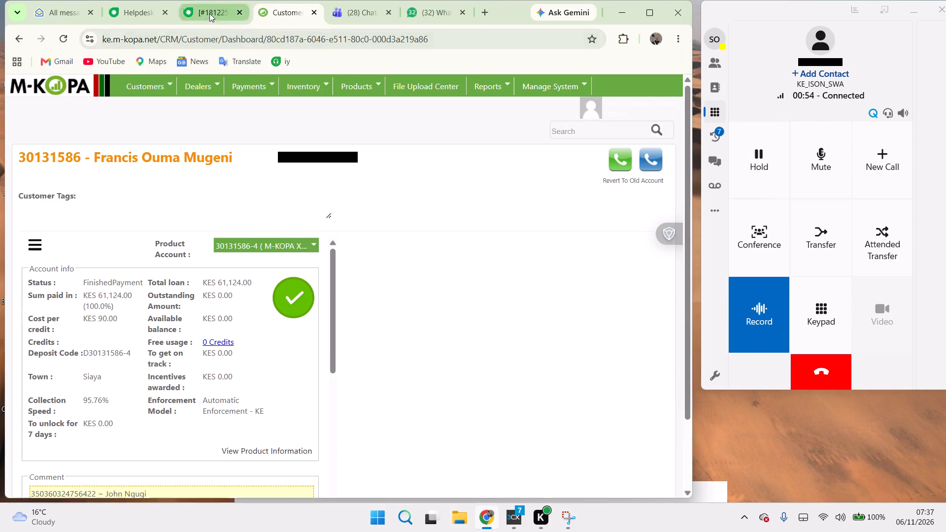
click(209, 13)
scroll(539, 324, down, 11)
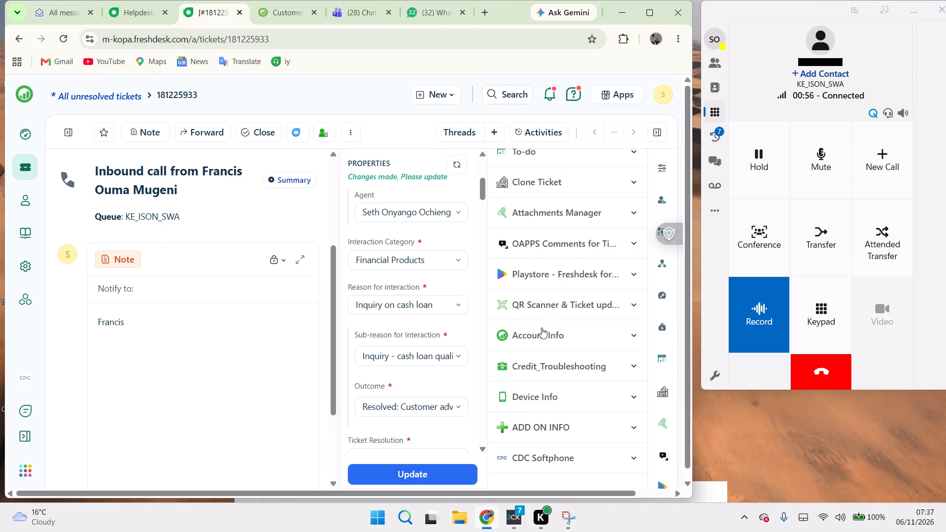
click(634, 332)
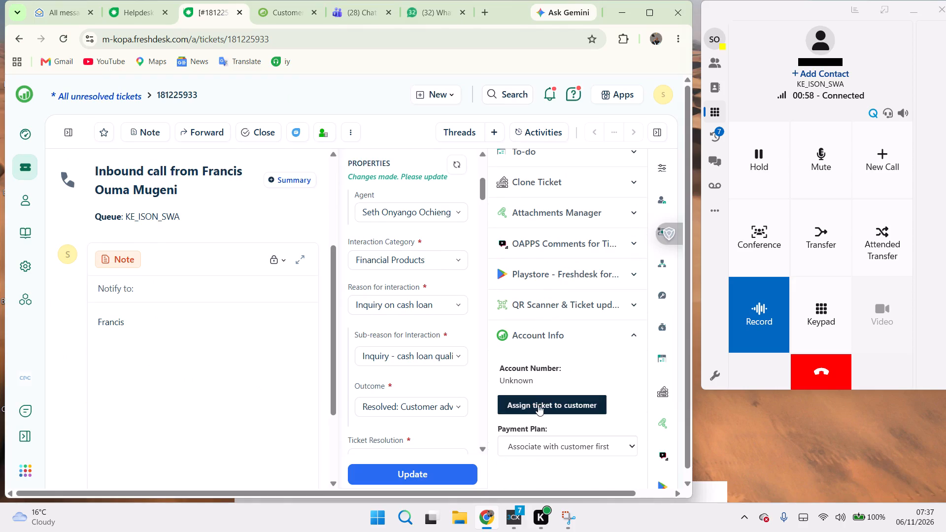
click(538, 405)
click(362, 135)
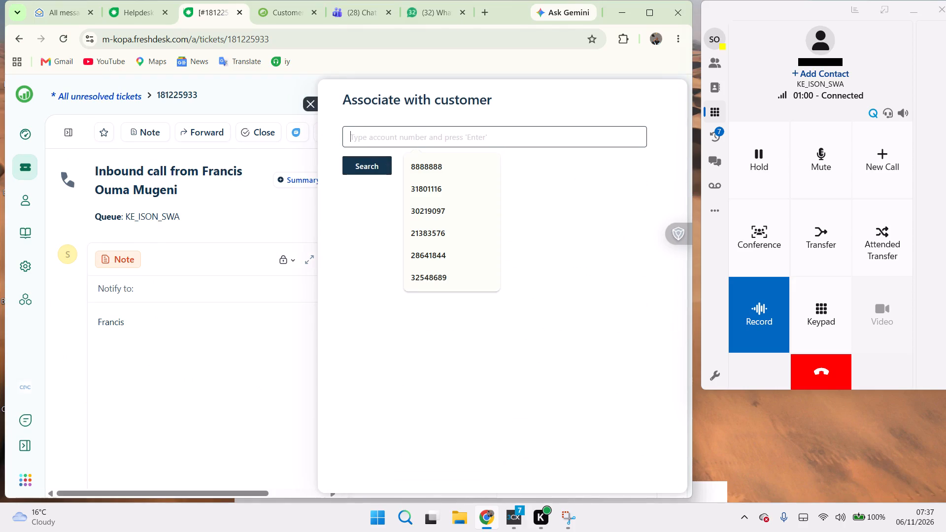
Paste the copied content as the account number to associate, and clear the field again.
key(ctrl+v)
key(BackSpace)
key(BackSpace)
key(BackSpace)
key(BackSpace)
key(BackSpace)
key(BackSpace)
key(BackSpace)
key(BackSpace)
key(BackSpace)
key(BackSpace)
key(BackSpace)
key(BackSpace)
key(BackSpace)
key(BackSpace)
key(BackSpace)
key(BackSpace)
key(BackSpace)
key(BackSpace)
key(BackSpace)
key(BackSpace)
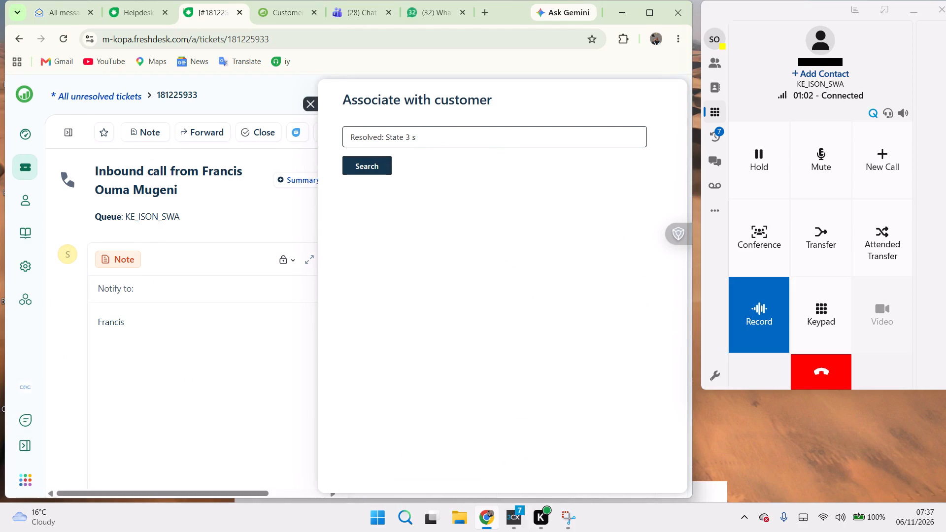
Copy the account number from the caller's CRM dashboard heading and open the customer's Update Information form.
click(282, 11)
double_click(46, 156)
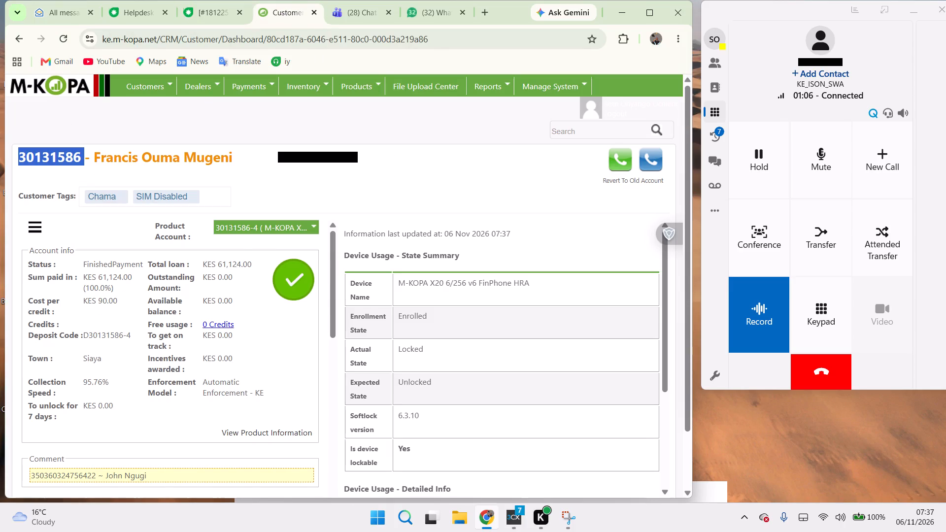
right_click(46, 156)
double_click(77, 172)
click(53, 331)
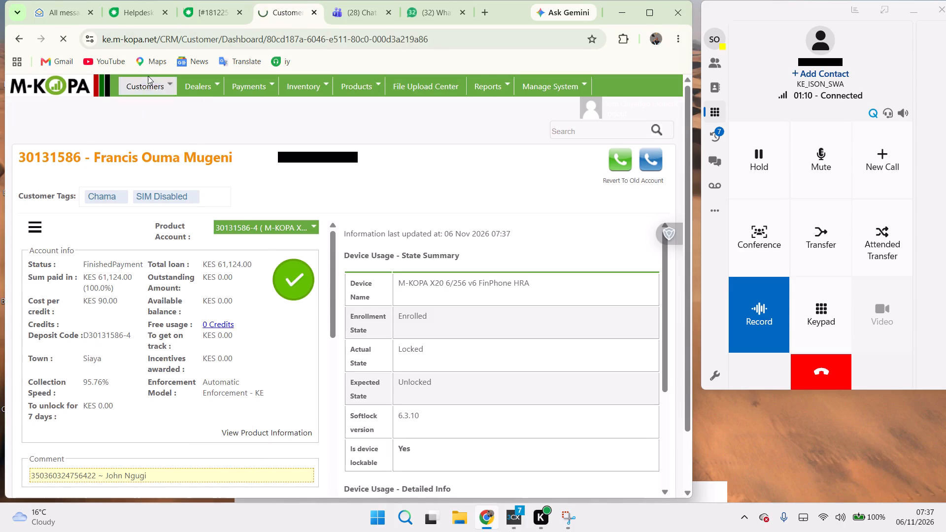
Search for the copied account number in the ticket's association form and assign the ticket to the matching customer.
click(191, 10)
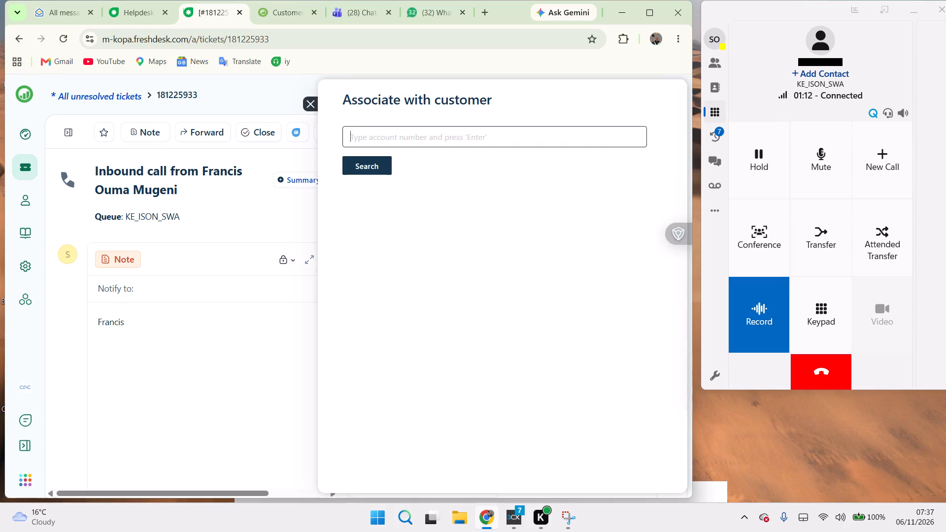
click(360, 137)
key(ctrl+v)
key(BackSpace)
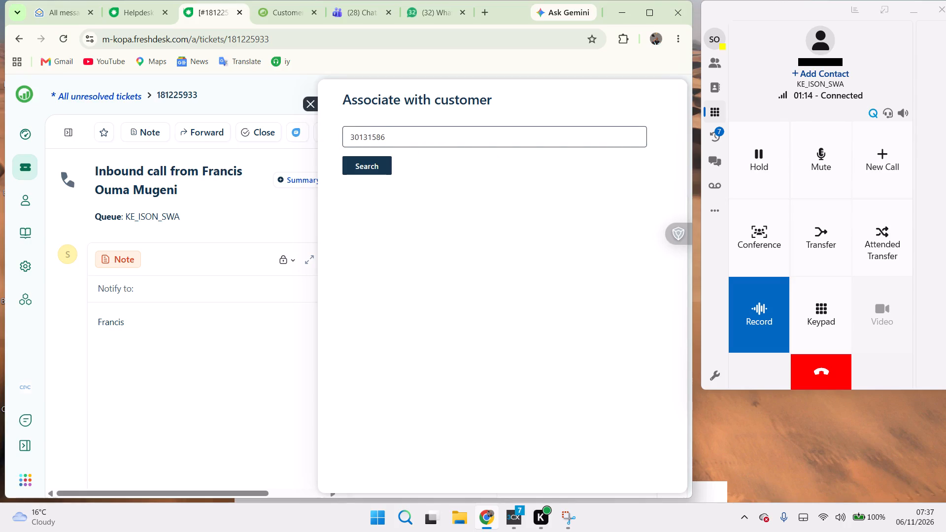
click(360, 169)
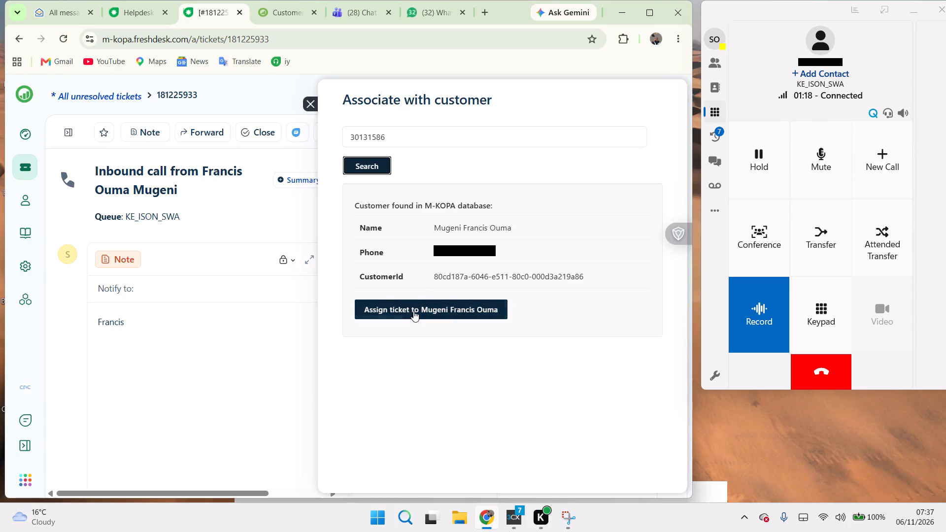
click(411, 312)
Check the customer's personal and contact details in the CRM's Update Information form.
click(278, 14)
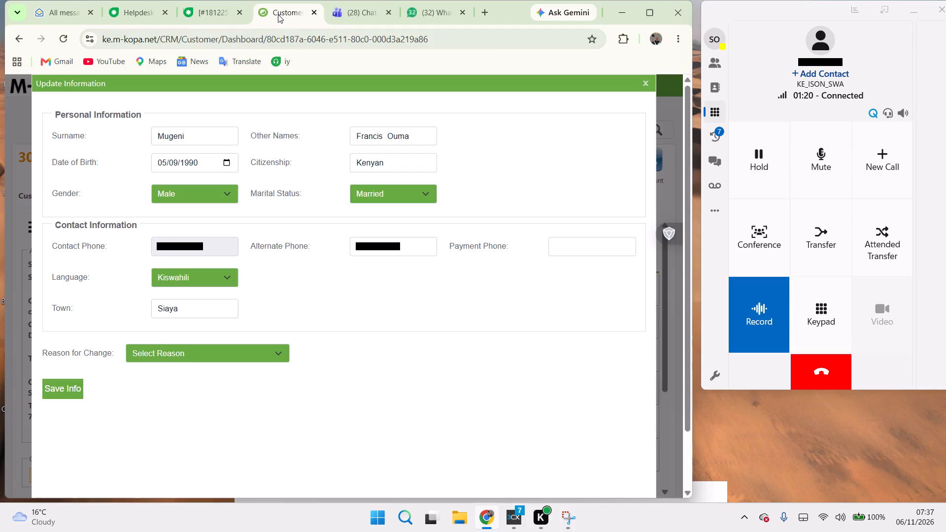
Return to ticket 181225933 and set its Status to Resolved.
click(205, 17)
scroll(378, 324, down, 2)
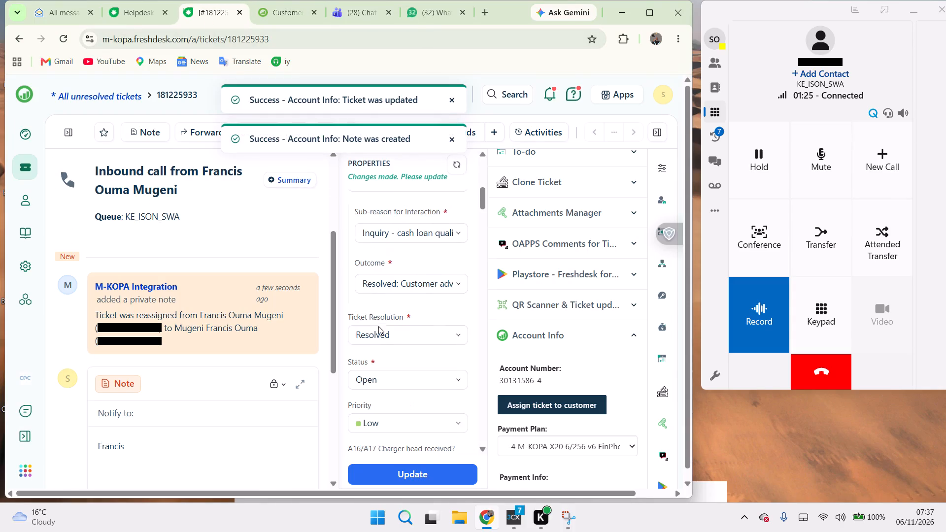
scroll(229, 359, down, 2)
click(396, 385)
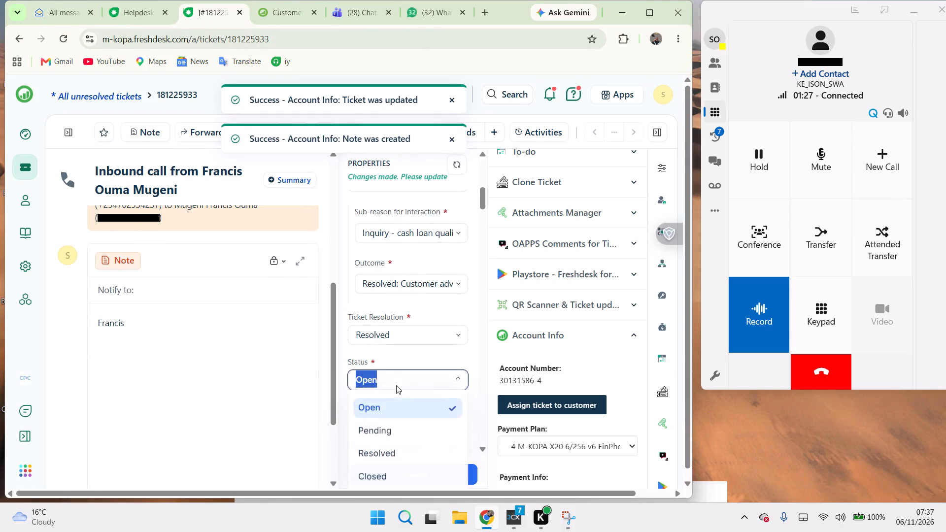
click(389, 454)
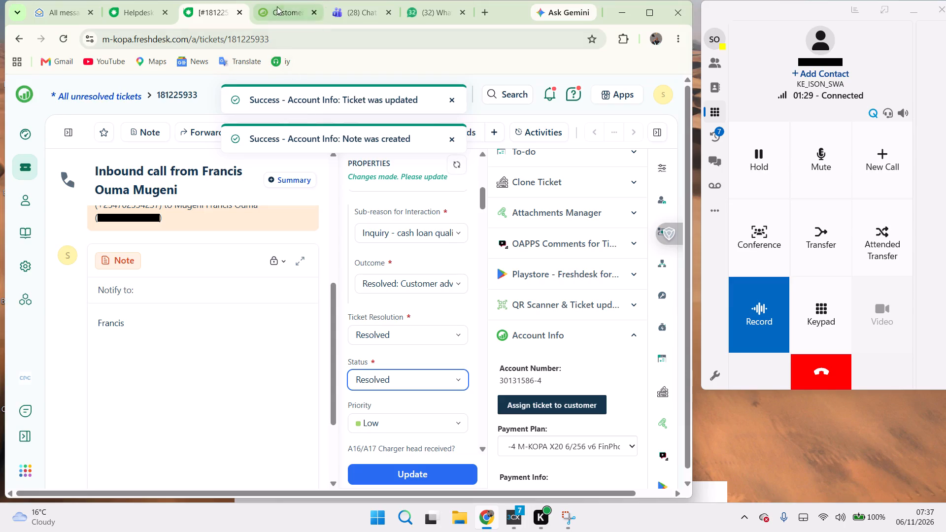
Copy the sub-reason Inquiry - cash loan qualification onto the note's second line.
click(387, 232)
right_click(387, 232)
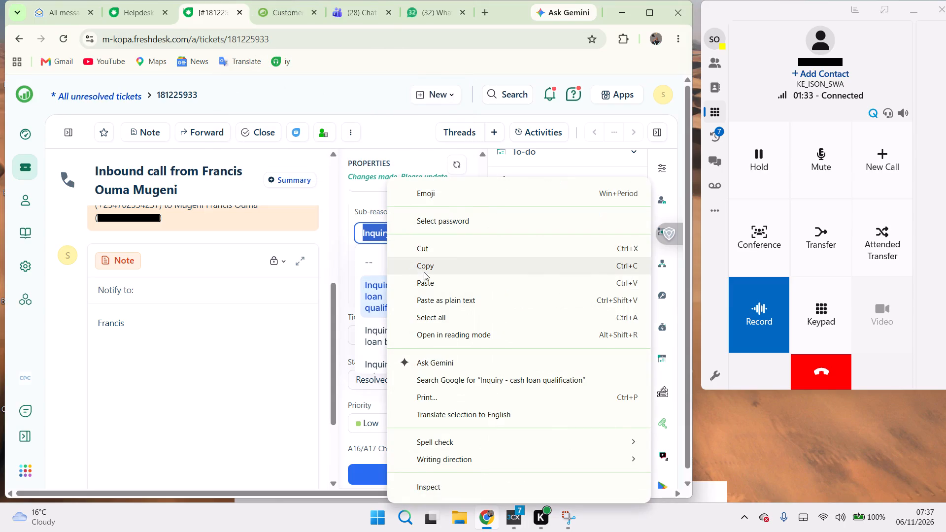
click(425, 266)
click(169, 337)
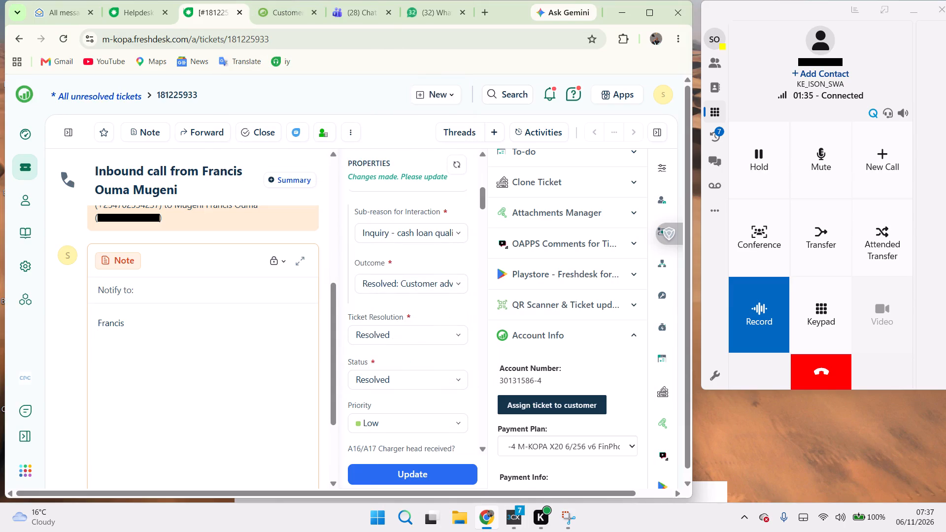
key(ctrl+v)
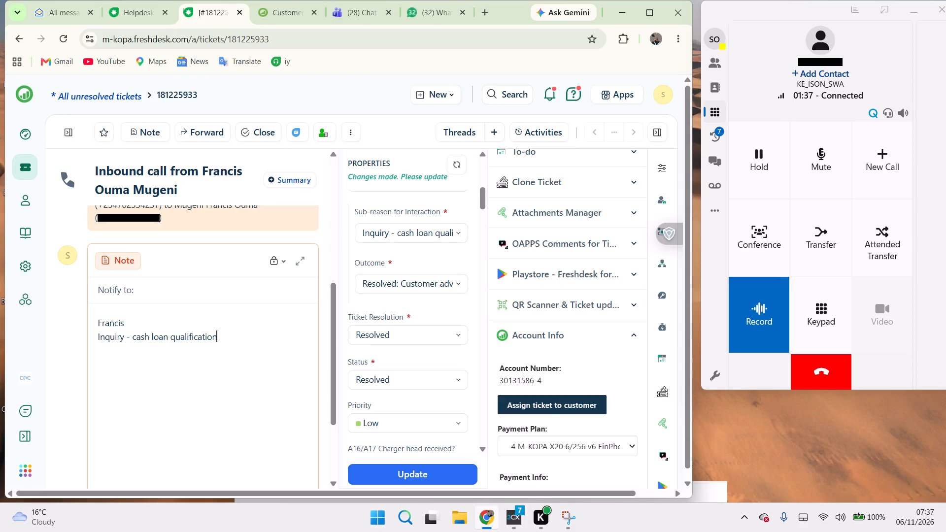
Copy the outcome Resolved: Customer advised on qualification criteria onto the note's third line.
click(385, 282)
right_click(385, 282)
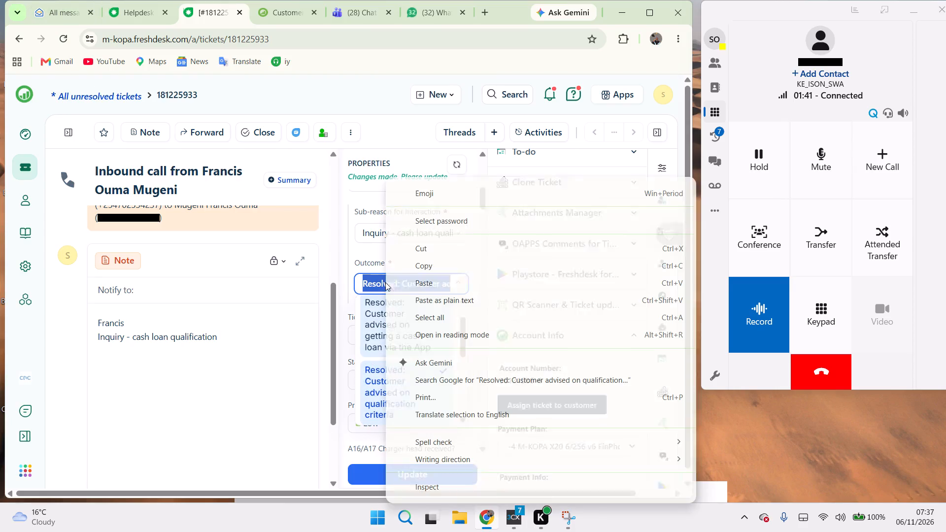
click(422, 266)
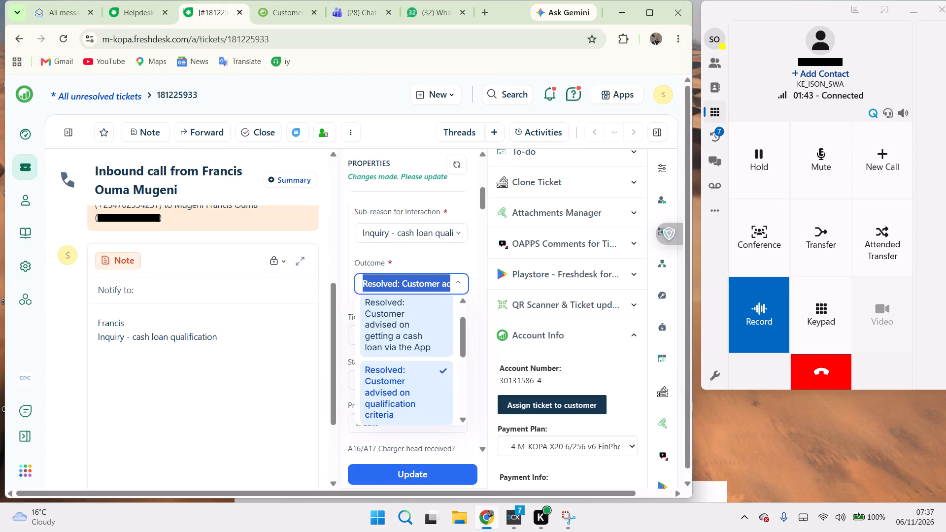
click(245, 354)
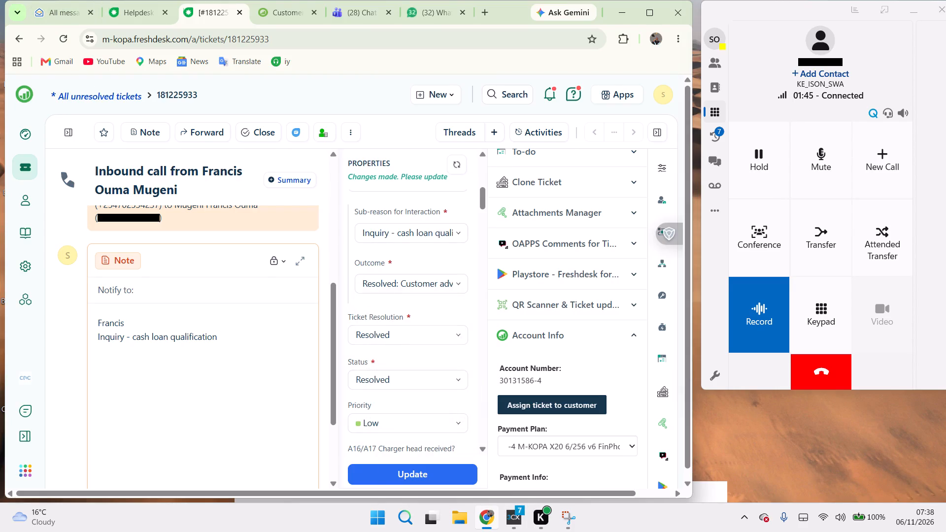
key(Return)
key(ctrl+v)
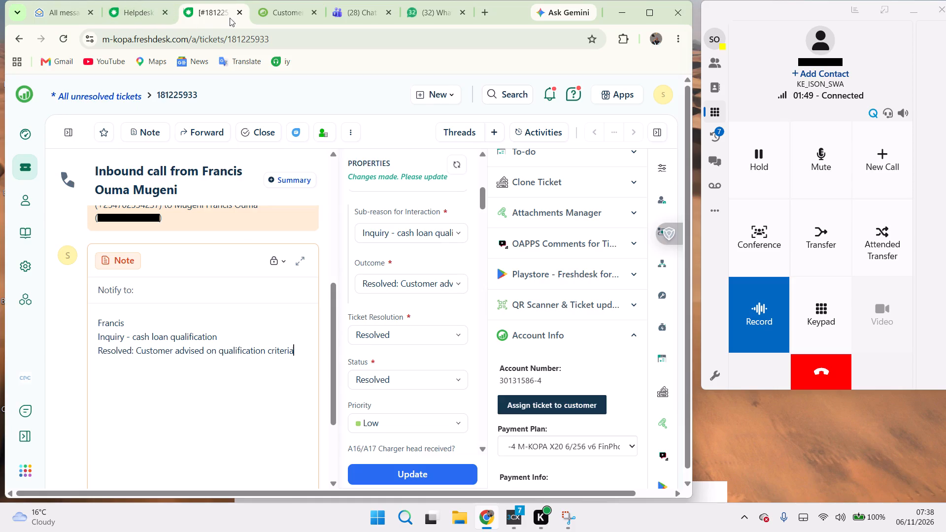
click(273, 12)
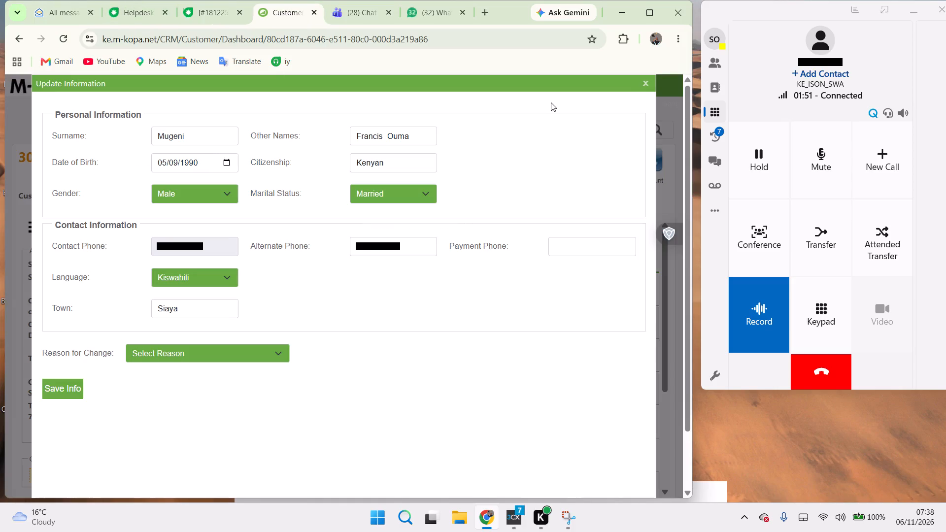
click(641, 83)
scroll(280, 291, down, 1)
scroll(280, 291, up, 1)
scroll(280, 291, down, 1)
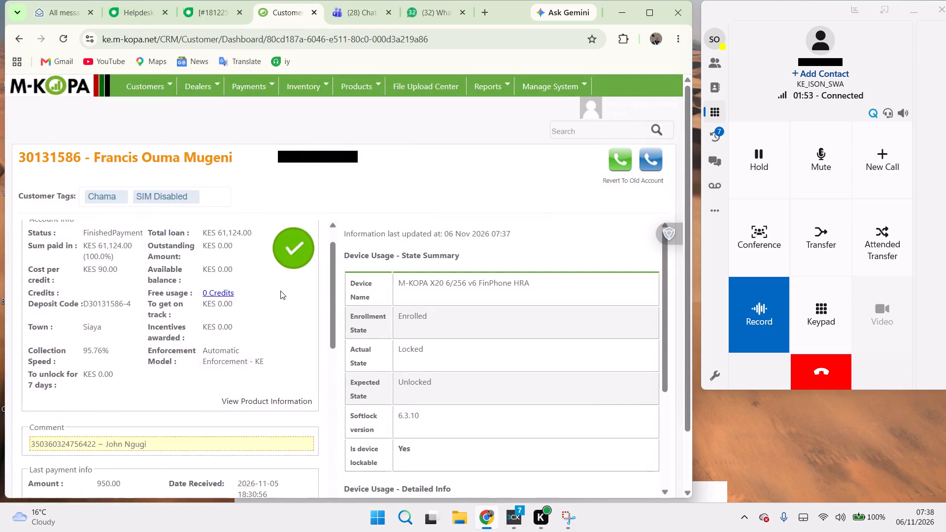
scroll(131, 258, up, 2)
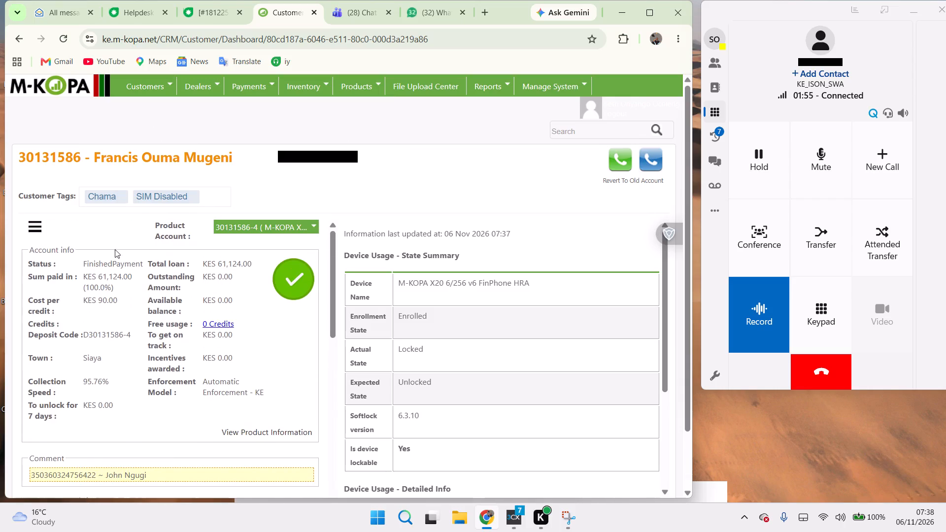
click(59, 433)
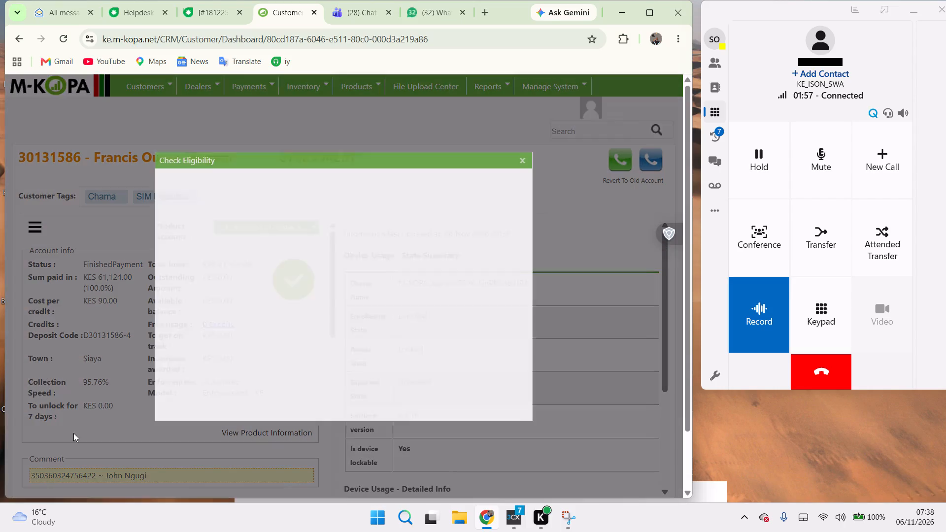
Capture a new Snipping Tool screenshot of the Check Eligibility window with the customer's account header and copy it.
click(564, 522)
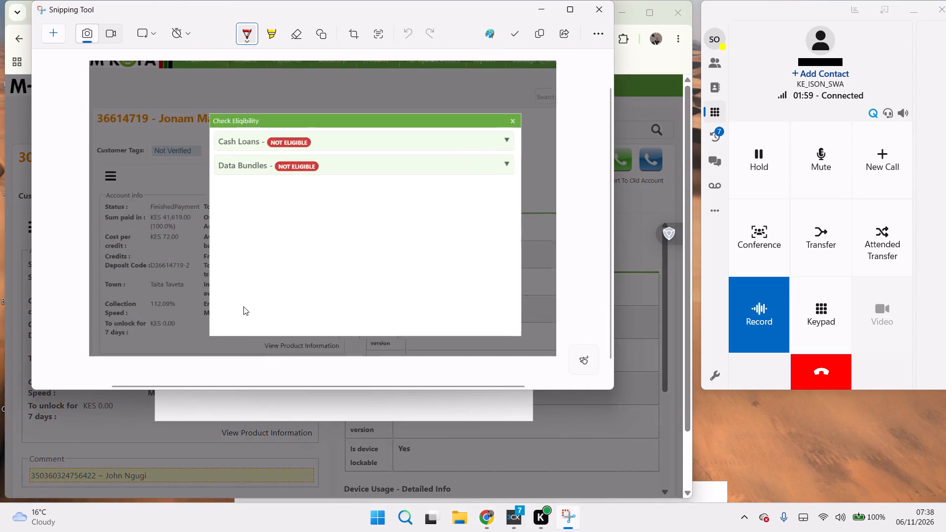
click(47, 32)
drag(0, 121, 128, 139)
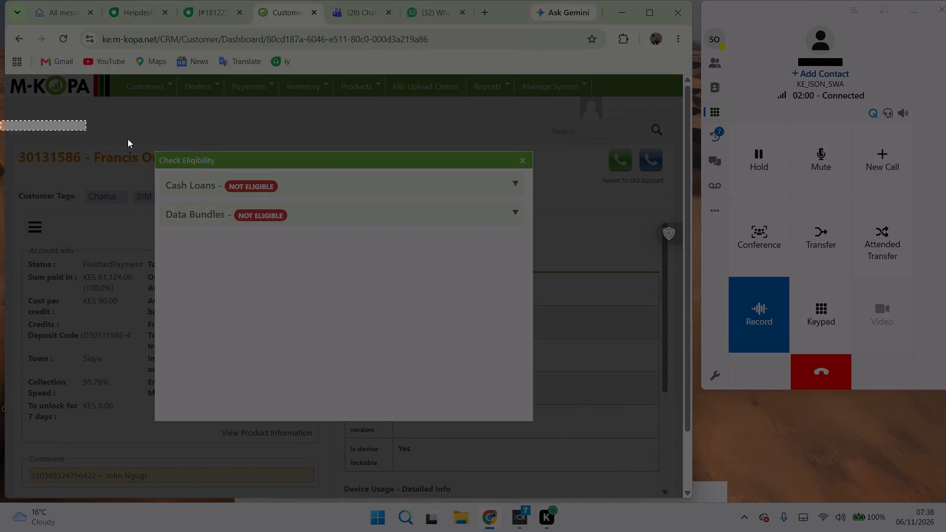
drag(128, 139, 557, 441)
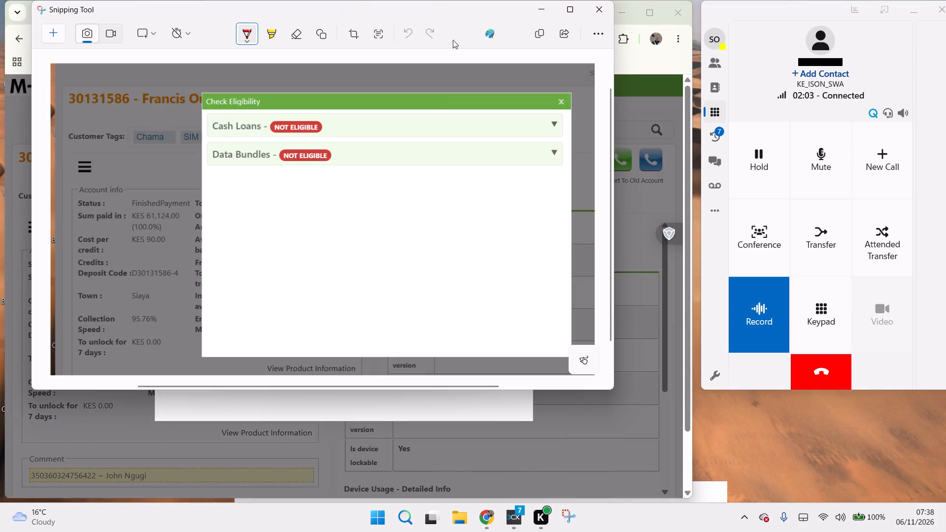
click(538, 32)
click(546, 11)
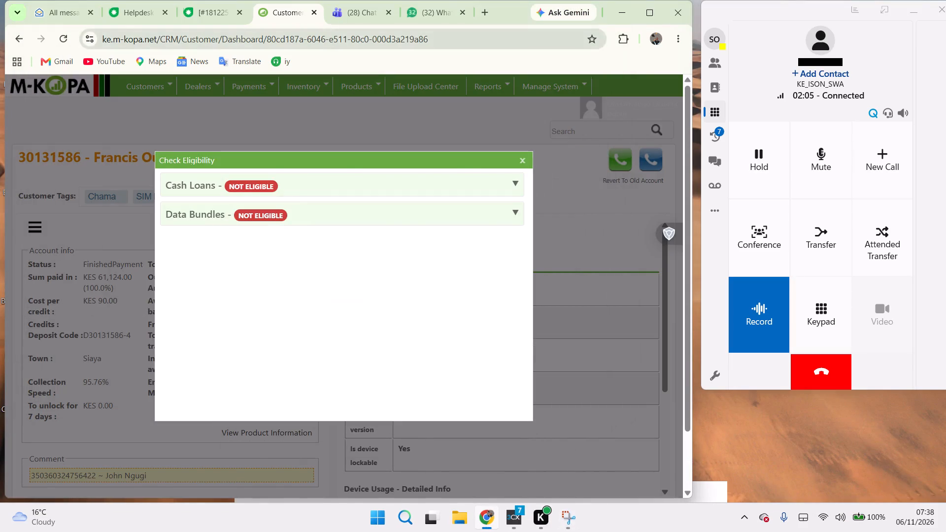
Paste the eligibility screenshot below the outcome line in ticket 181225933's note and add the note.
click(209, 12)
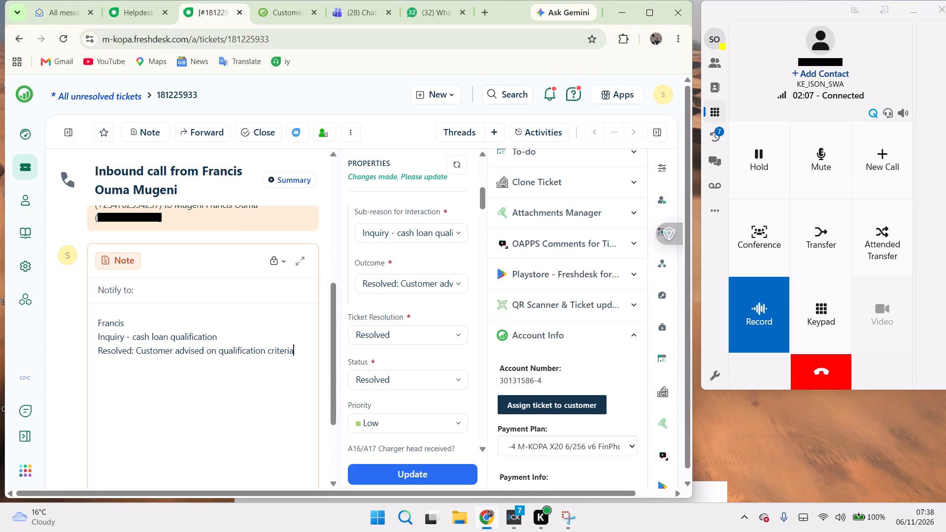
key(Return)
key(ctrl+v)
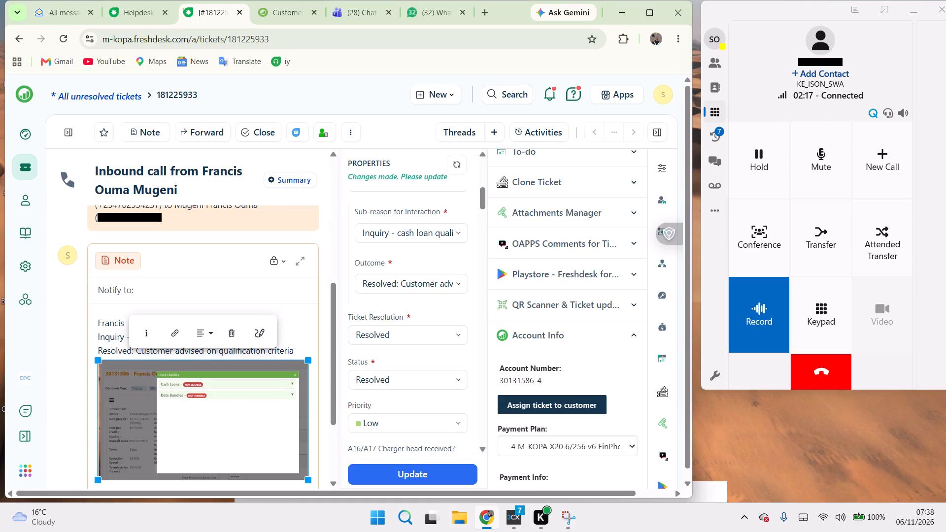
scroll(315, 439, down, 2)
scroll(315, 439, up, 1)
scroll(315, 439, down, 1)
click(266, 461)
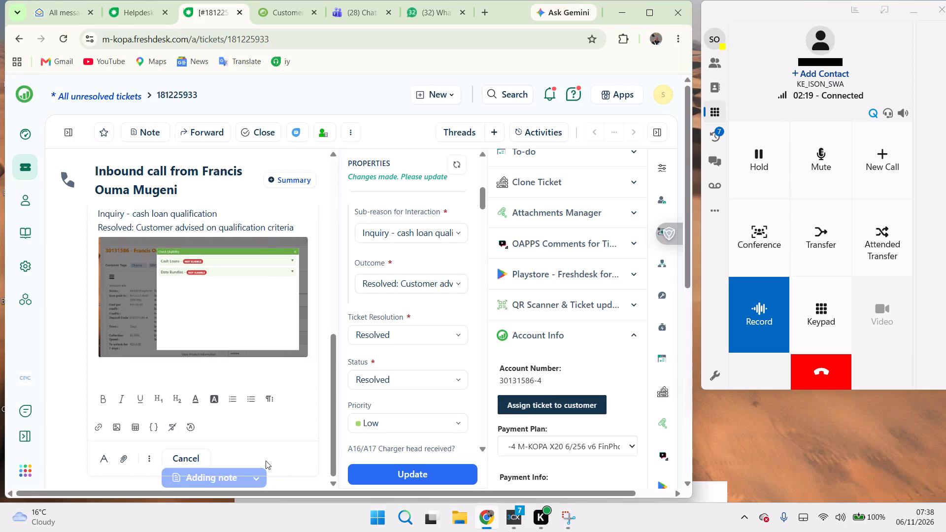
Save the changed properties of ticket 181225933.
click(405, 473)
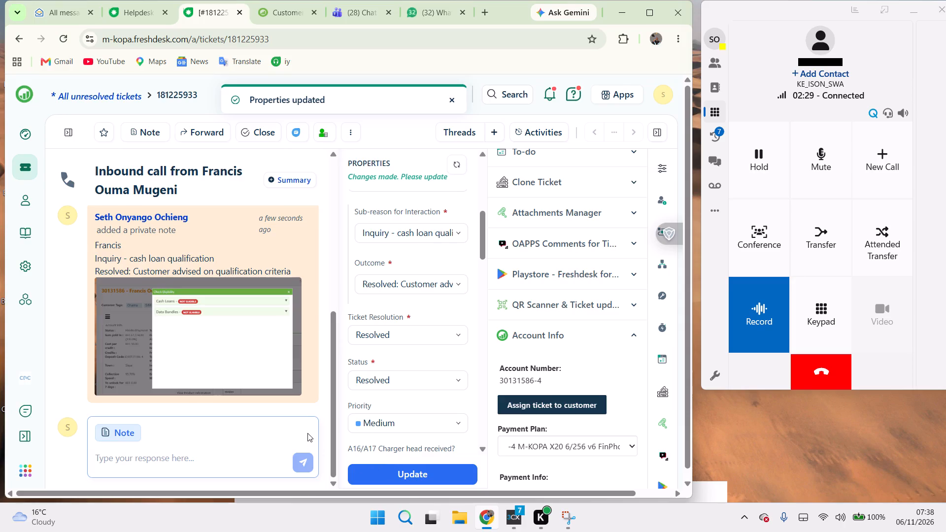
click(385, 470)
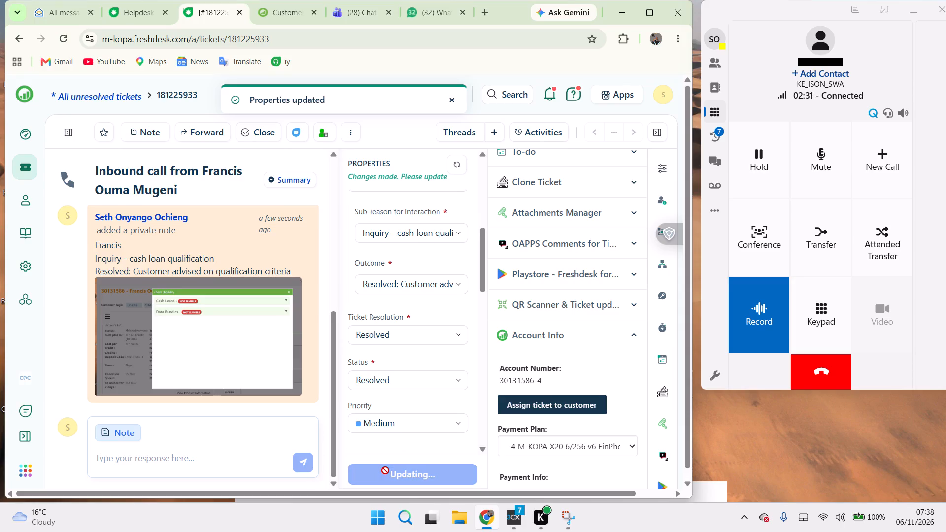
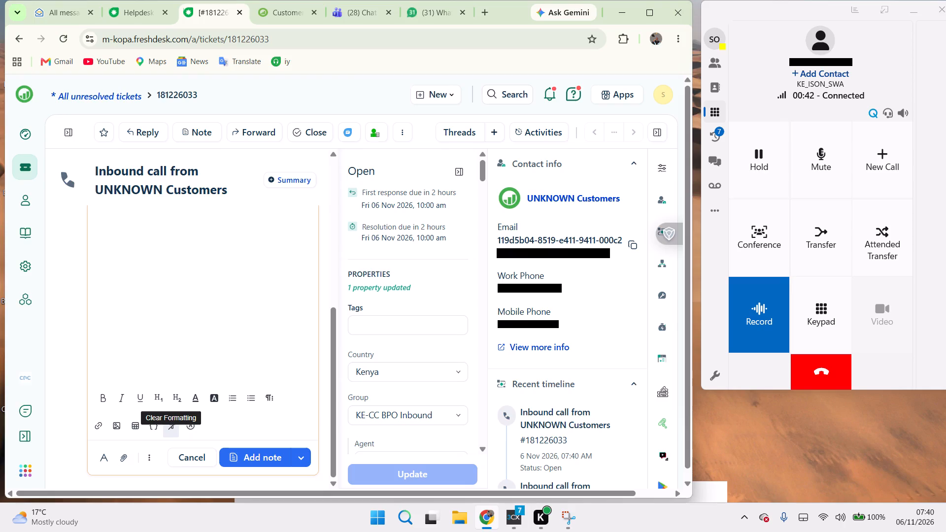
In the CRM, close the Check Eligibility window and activate the customer search.
scroll(161, 348, up, 1)
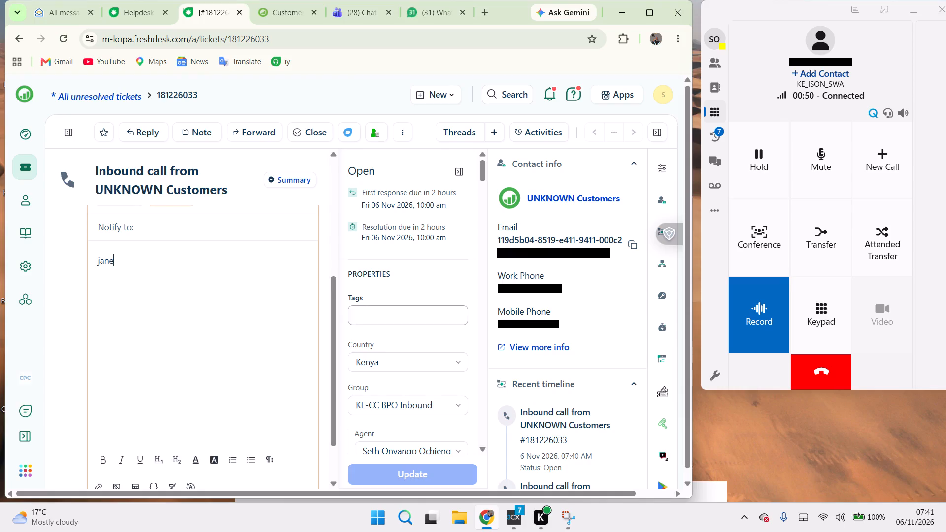
click(277, 18)
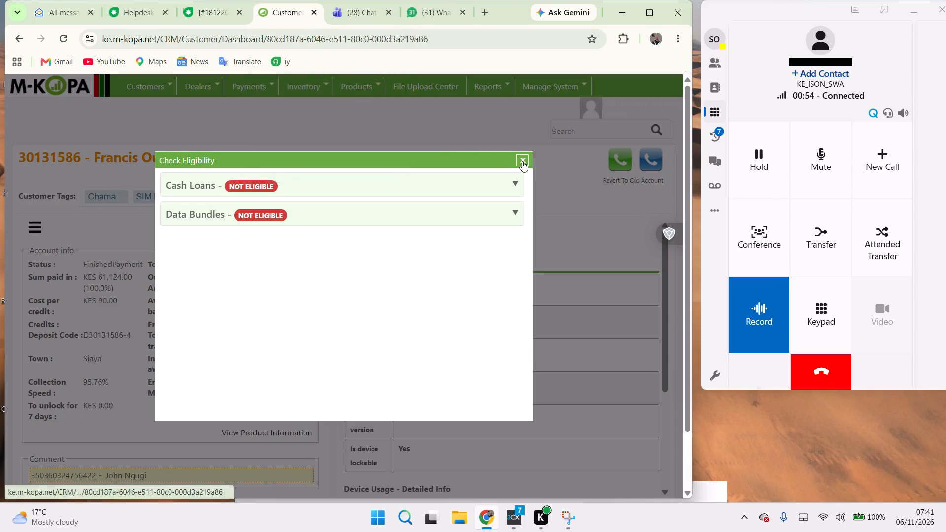
double_click(522, 161)
click(568, 132)
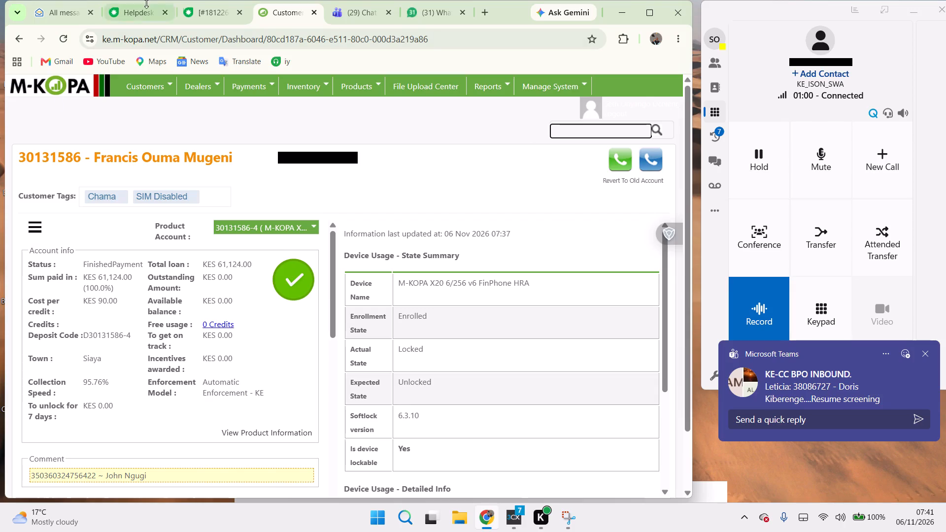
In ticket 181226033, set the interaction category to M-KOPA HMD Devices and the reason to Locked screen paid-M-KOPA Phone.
click(197, 14)
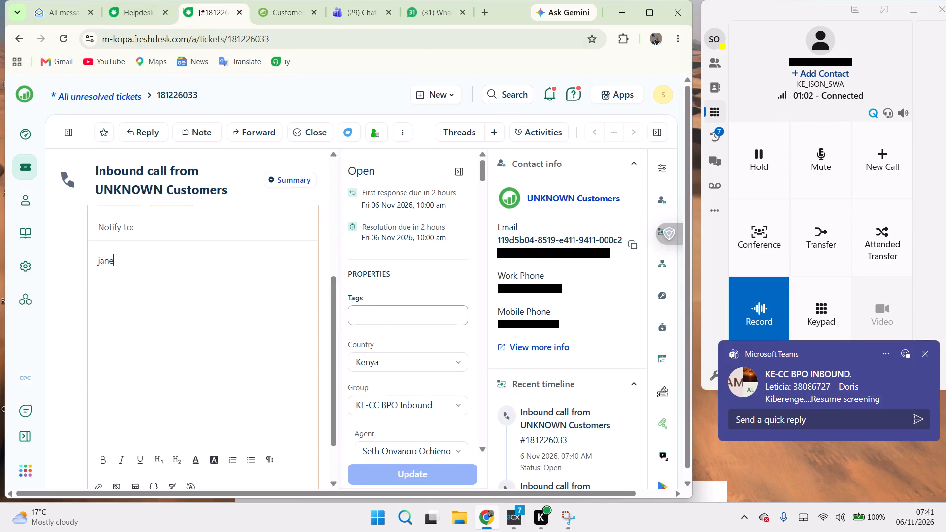
scroll(385, 321, down, 3)
click(386, 321)
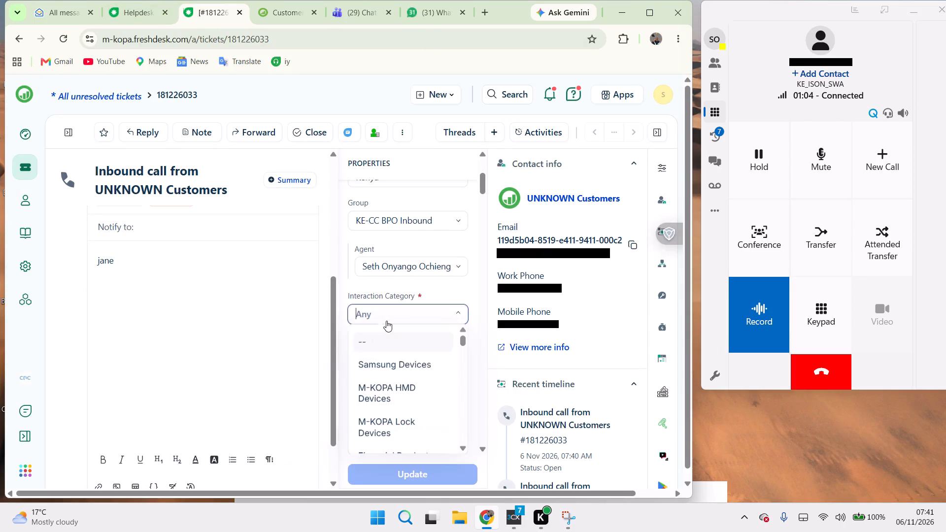
click(396, 390)
click(405, 363)
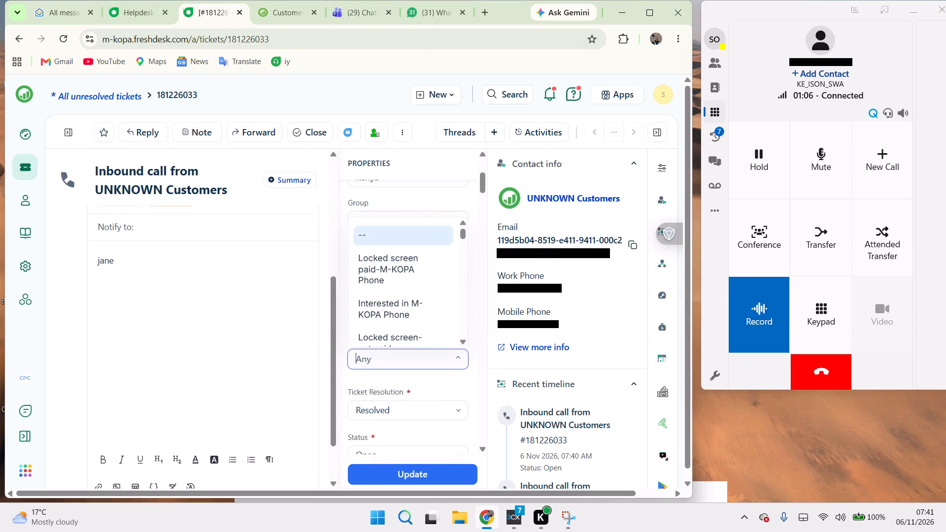
click(378, 267)
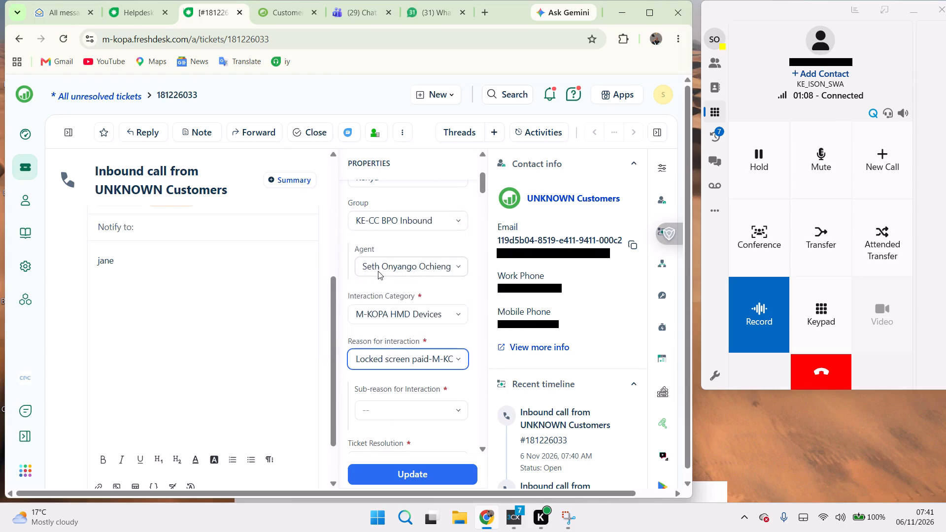
Set the sub-reason to KYC failed and the outcome to Resolved: Does not know their account number.
scroll(378, 273, down, 1)
click(395, 353)
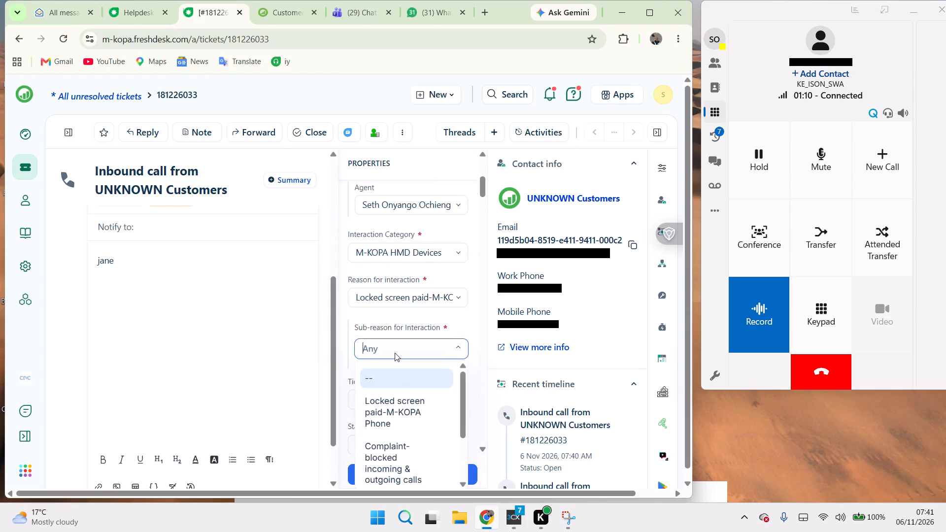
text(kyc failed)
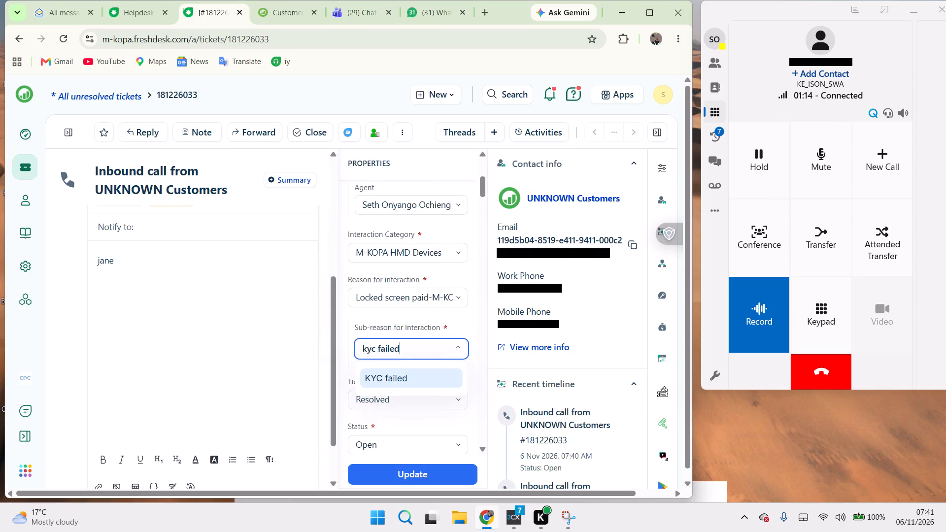
click(389, 377)
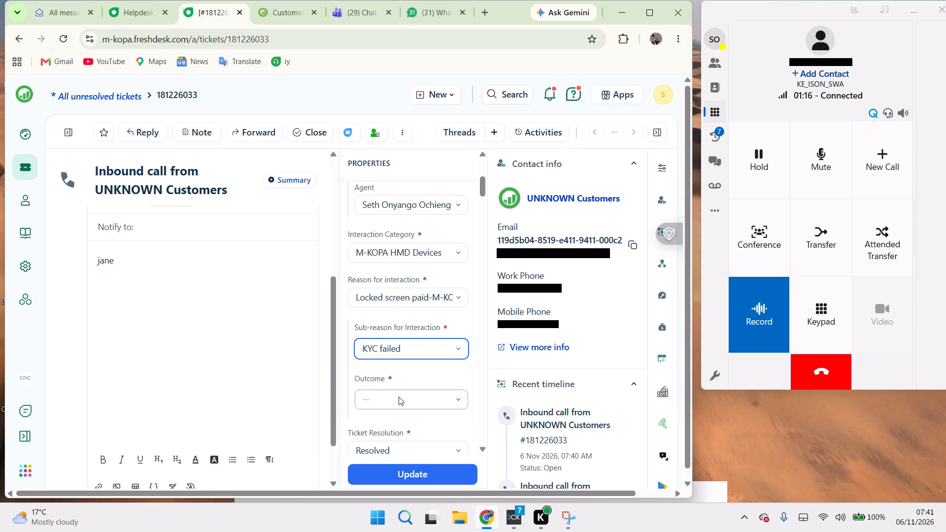
click(399, 399)
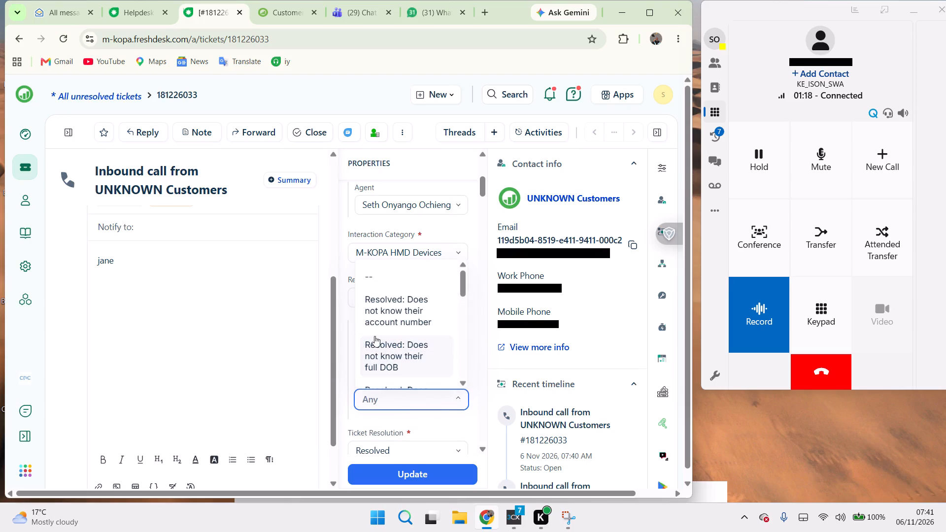
click(383, 318)
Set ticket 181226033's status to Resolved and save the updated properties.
scroll(390, 330, down, 2)
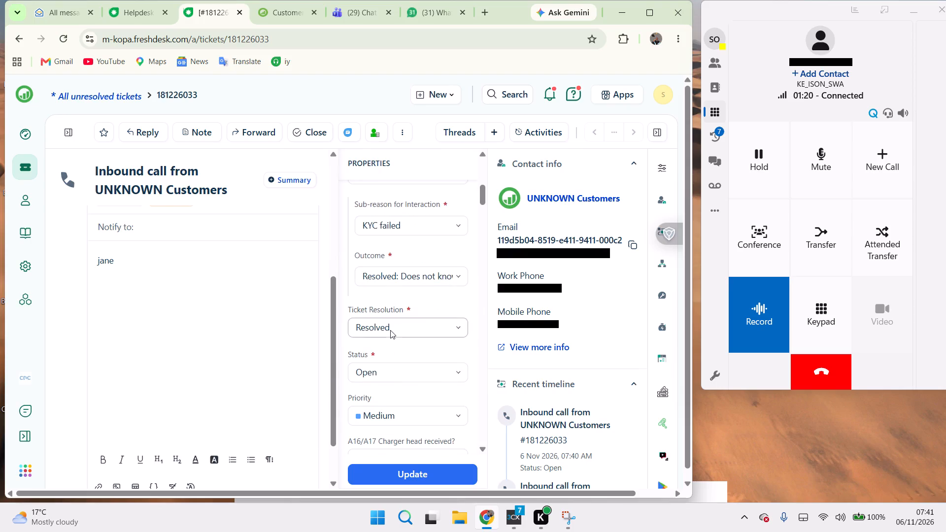
click(404, 374)
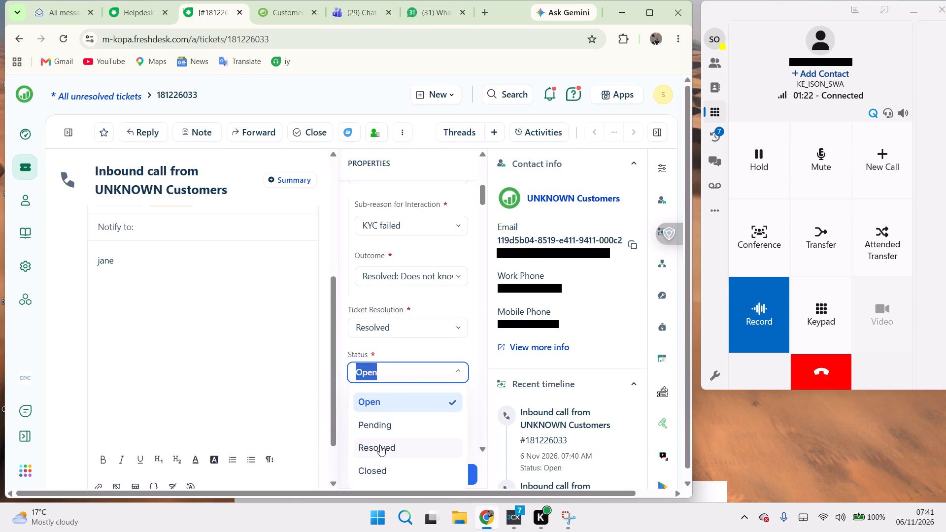
click(380, 445)
click(392, 476)
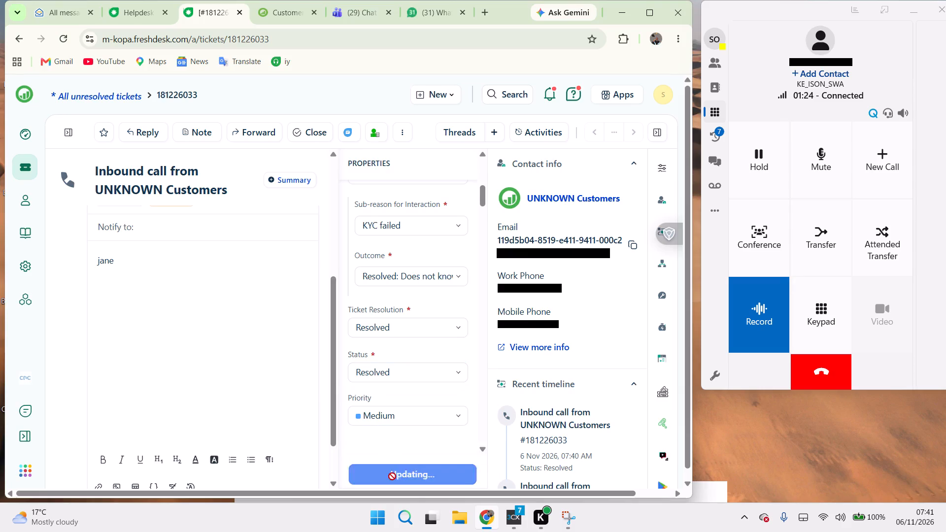
Copy the reason for interaction into the note below the caller's name and begin the following line with "k".
scroll(384, 303, up, 3)
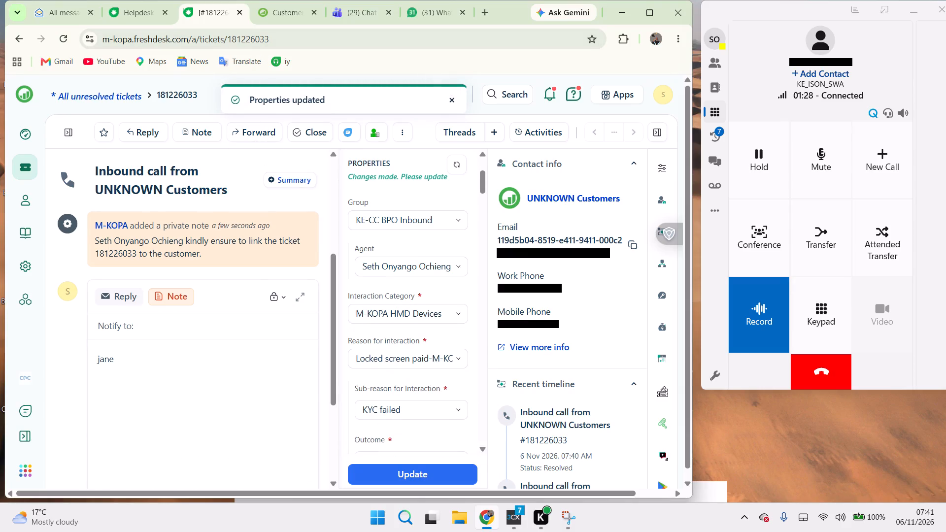
click(273, 13)
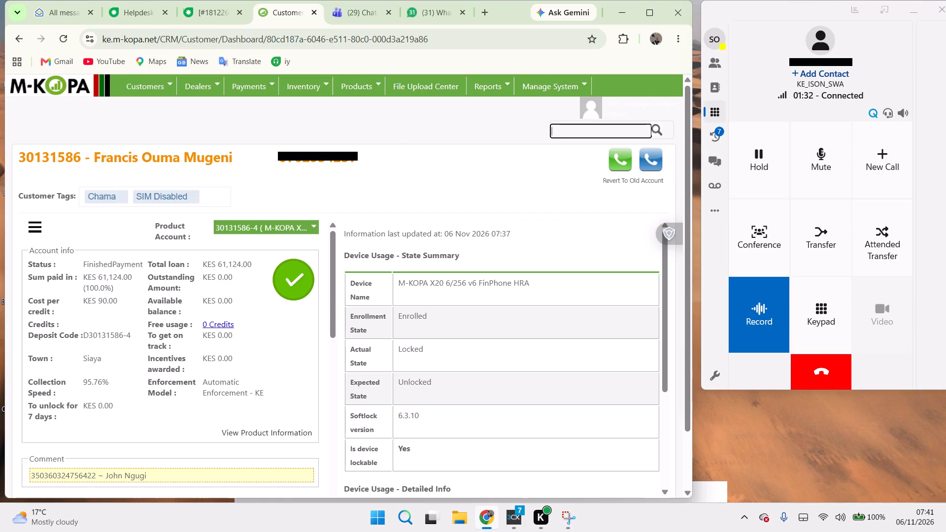
click(203, 14)
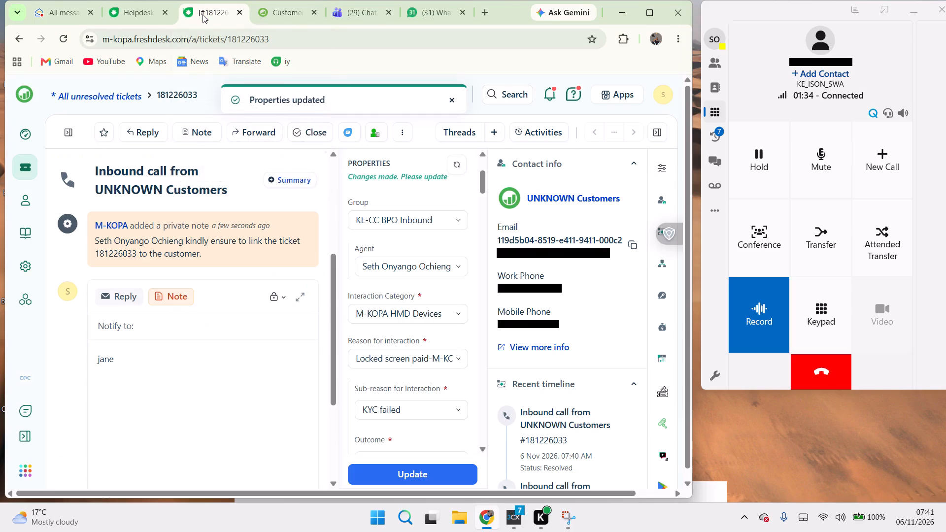
click(378, 355)
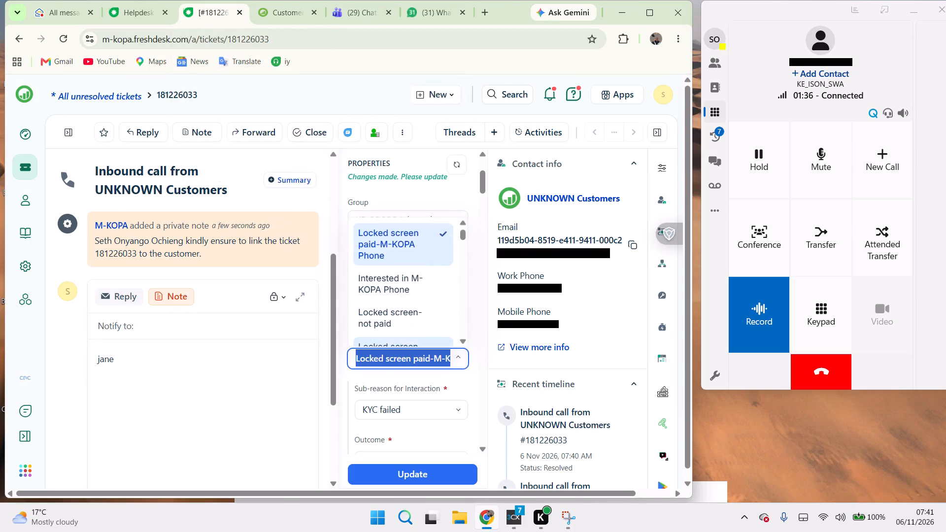
right_click(378, 355)
click(417, 118)
click(192, 376)
key(Return)
key(ctrl+v)
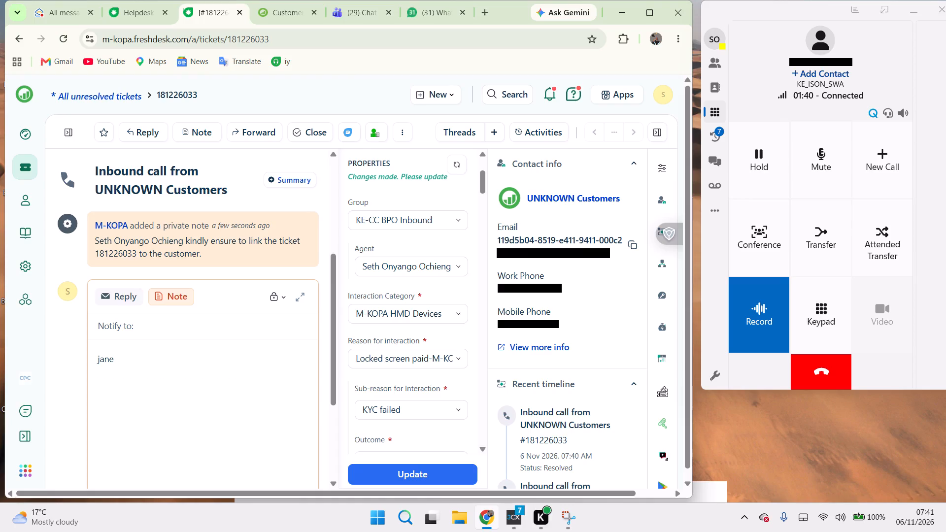
key(Return)
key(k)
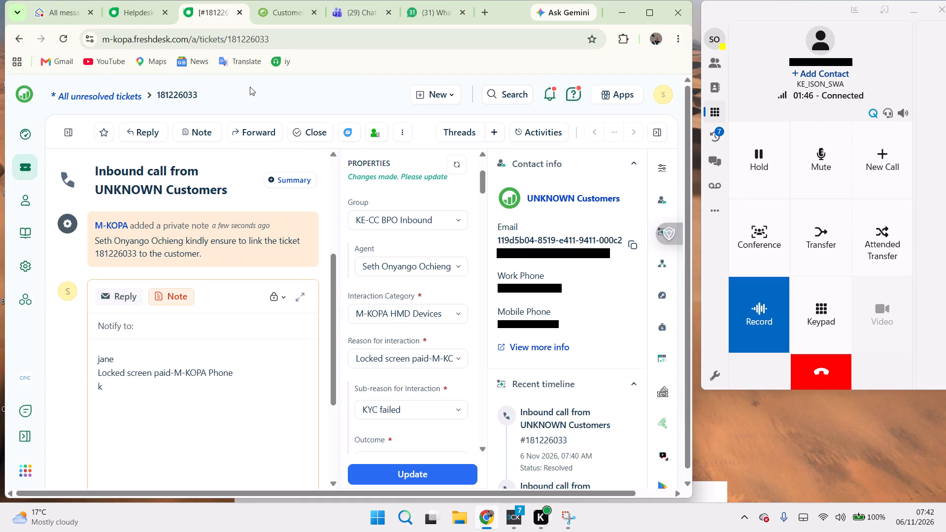
In the CRM, search for the caller's account by account number and copy that number from the customer header.
click(273, 15)
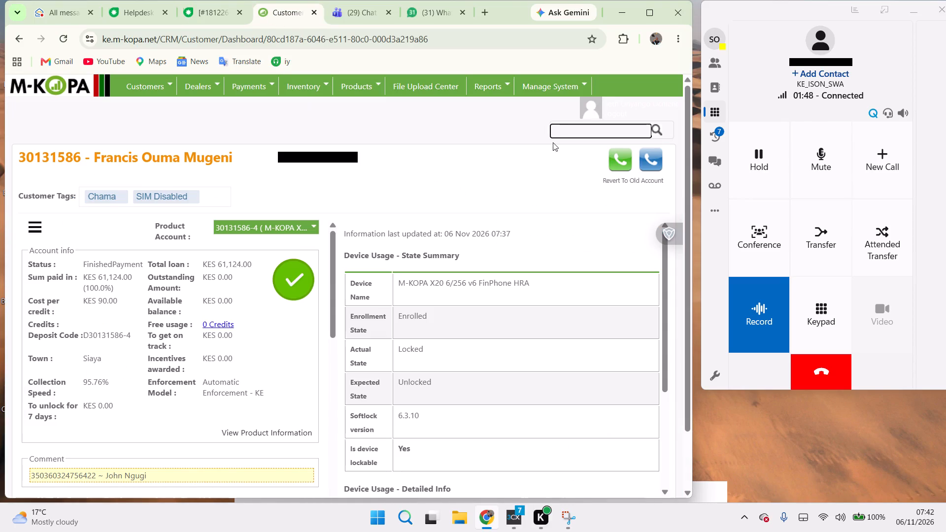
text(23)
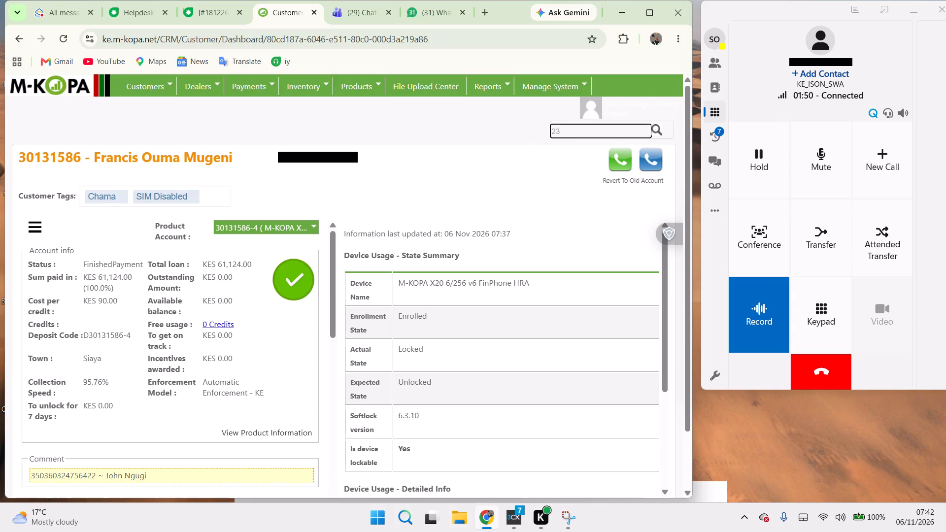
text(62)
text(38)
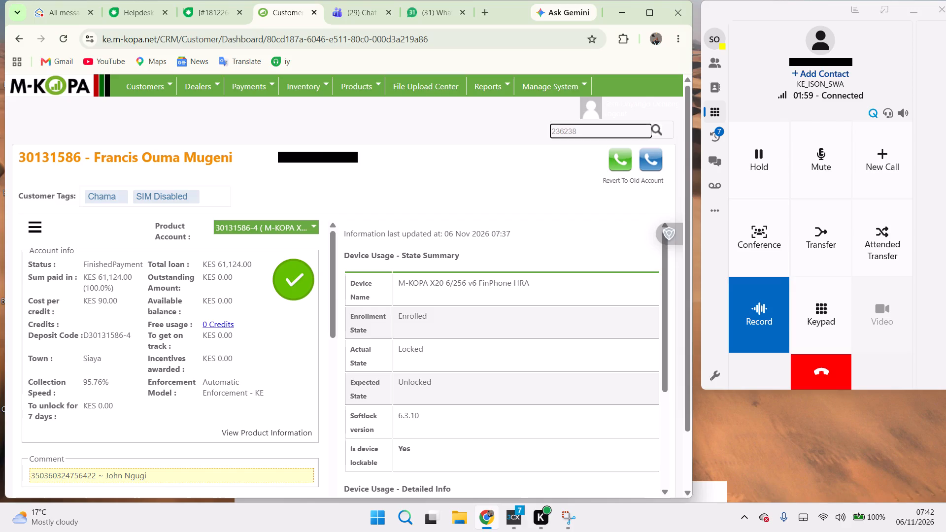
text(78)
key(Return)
click(564, 128)
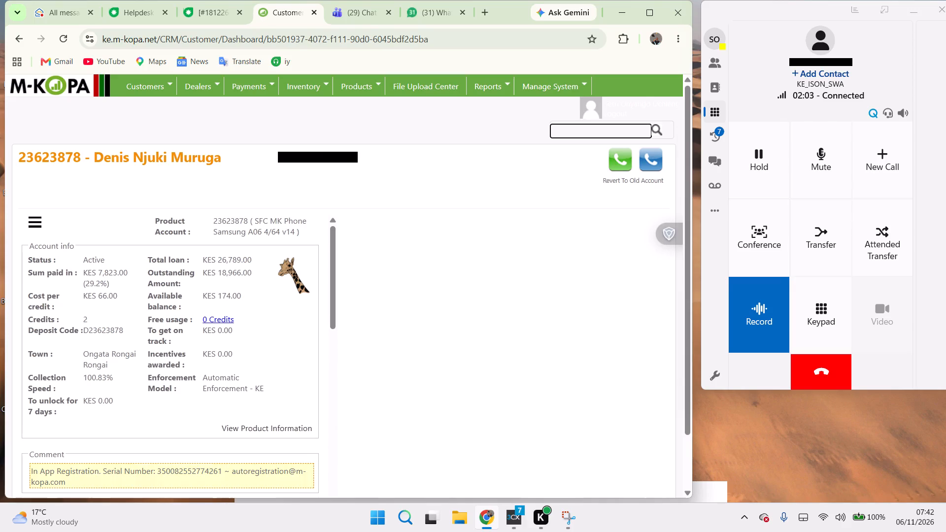
double_click(66, 155)
right_click(66, 155)
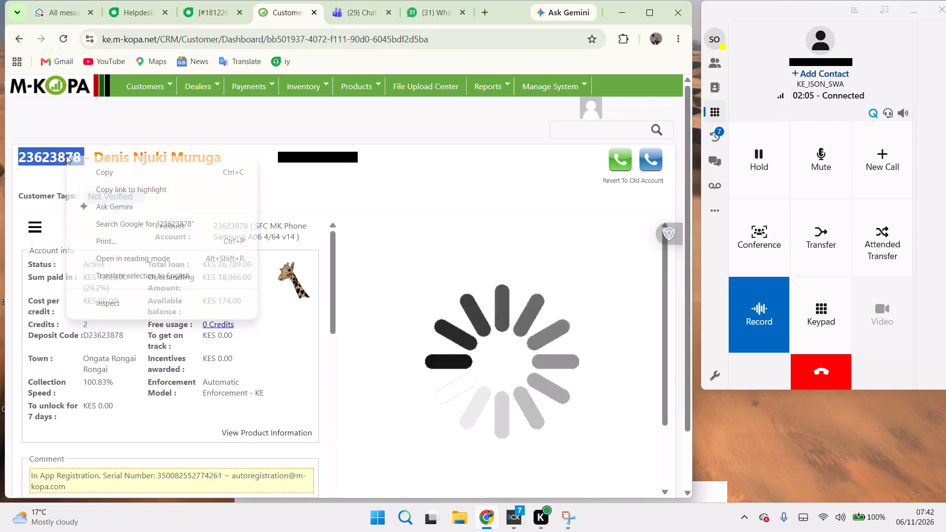
click(105, 172)
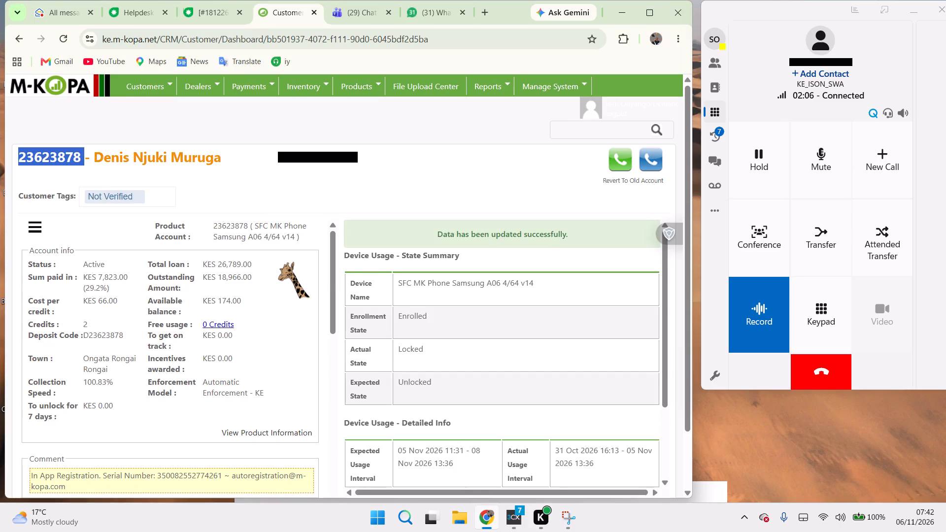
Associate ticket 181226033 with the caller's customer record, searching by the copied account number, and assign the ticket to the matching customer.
click(206, 7)
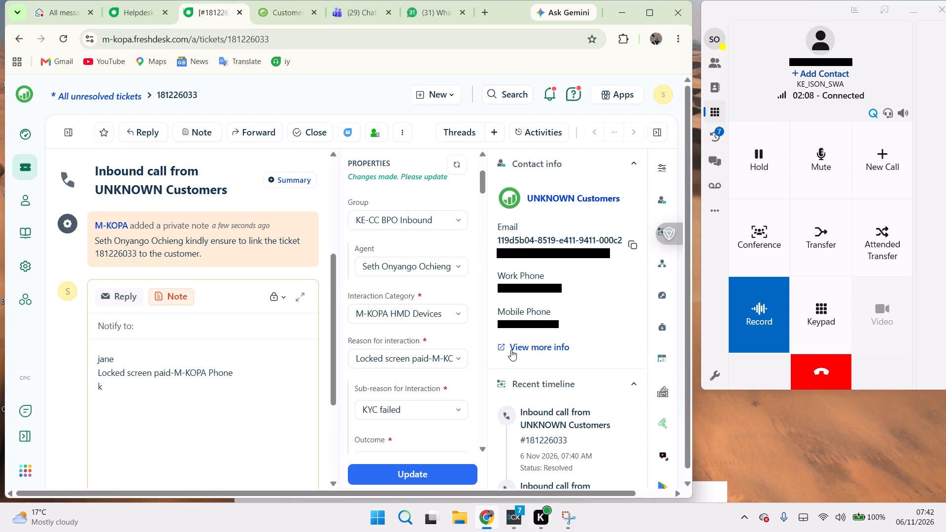
scroll(574, 361, down, 1)
scroll(574, 361, up, 1)
scroll(574, 361, down, 14)
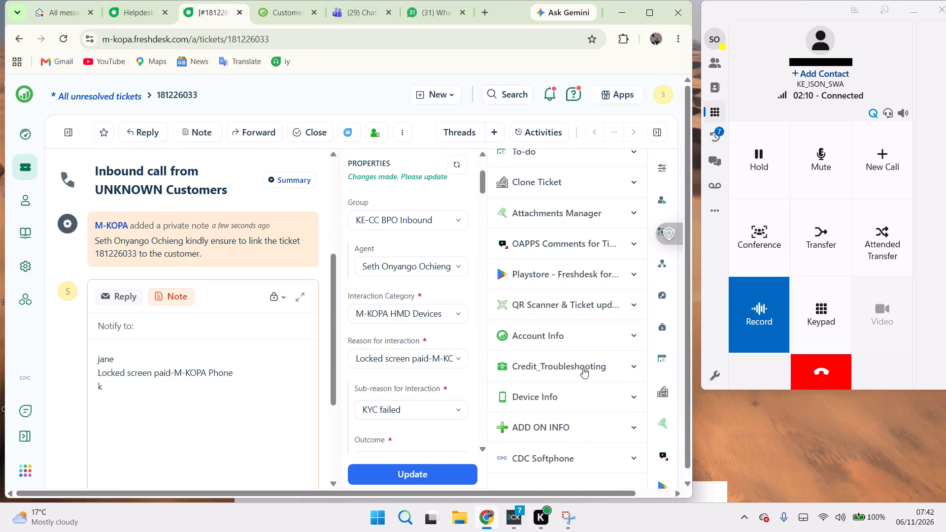
click(631, 335)
click(508, 404)
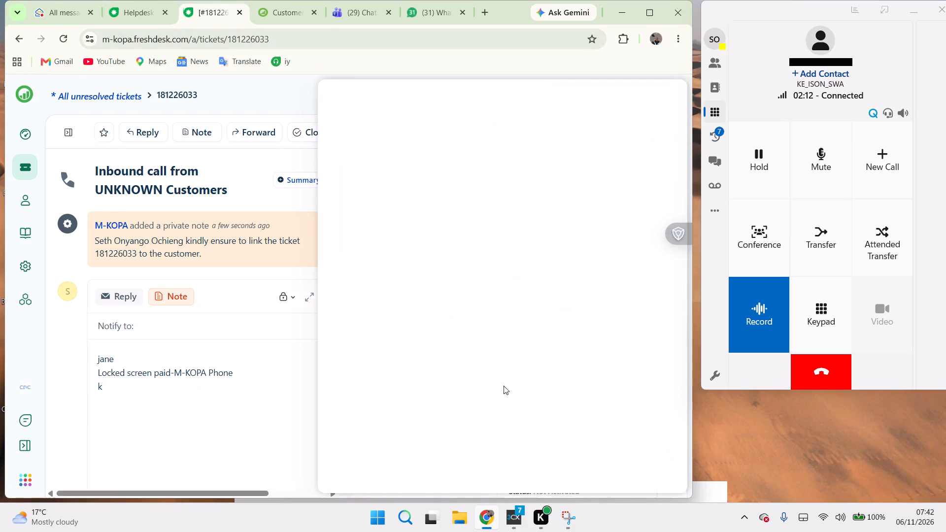
click(357, 136)
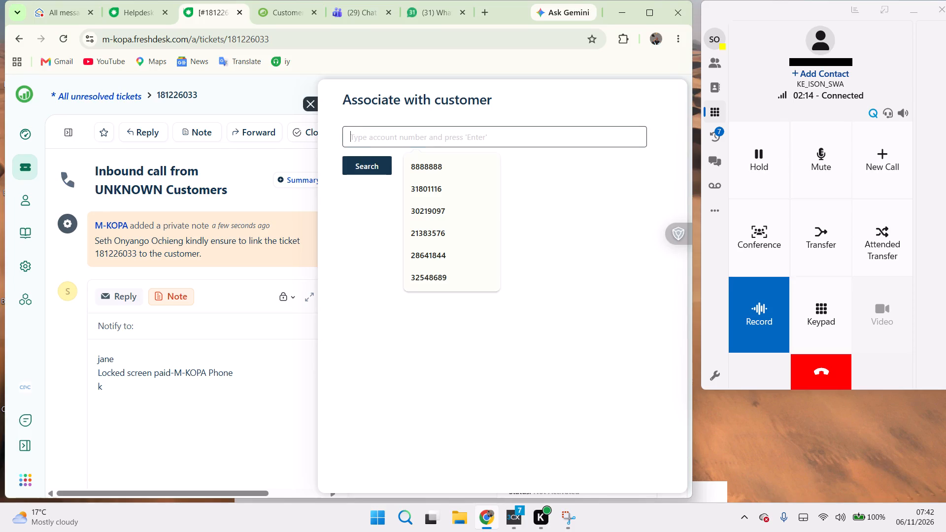
key(ctrl+v)
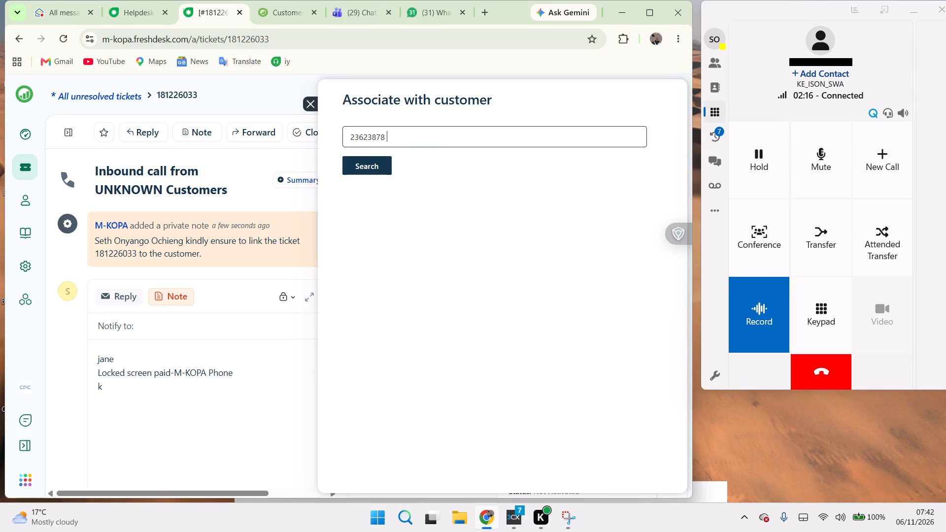
key(BackSpace)
click(360, 167)
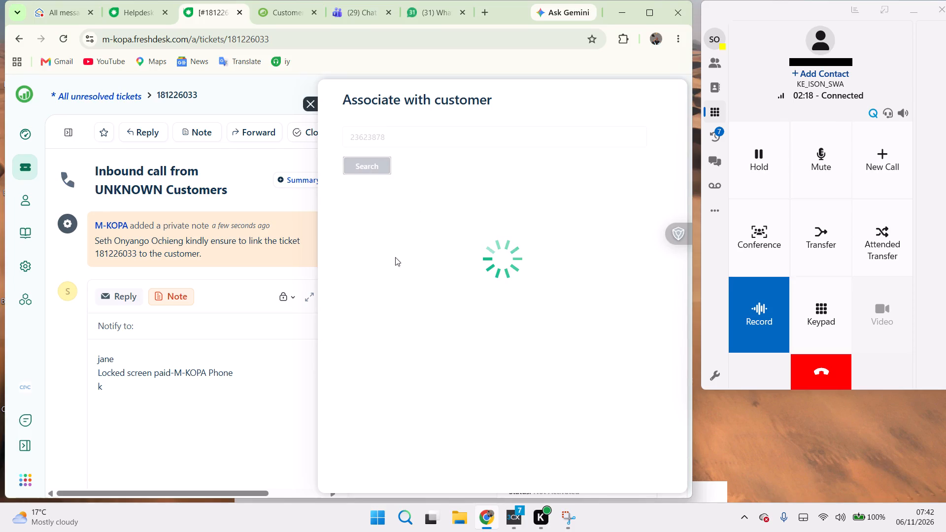
click(417, 305)
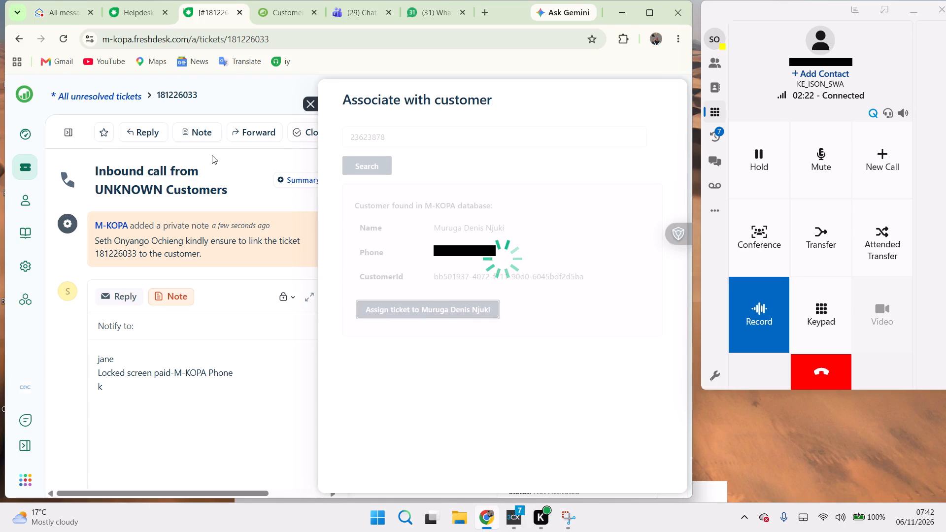
After reviewing the caller's CRM account, set the ticket's sub-reason to Locked screen paid-M-KOPA Phone and the outcome to the Resolved option for no data bundle.
click(284, 19)
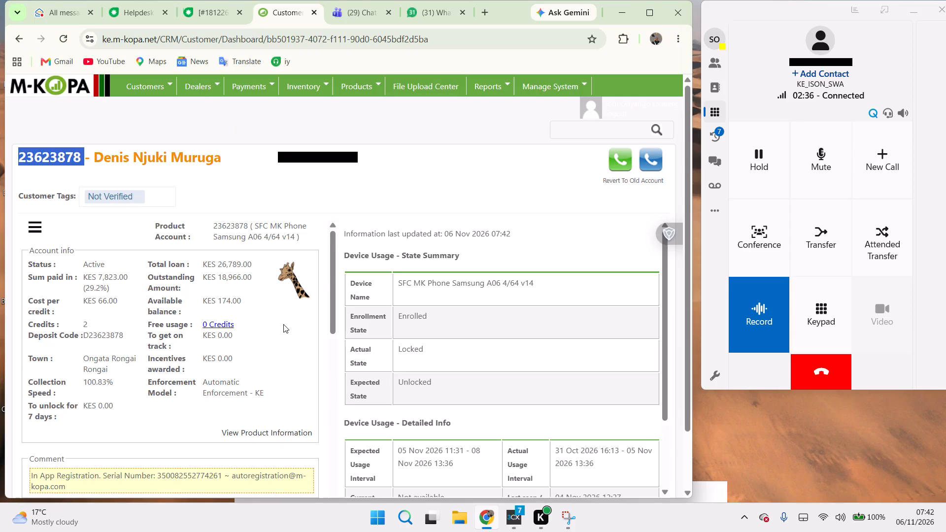
scroll(283, 324, down, 1)
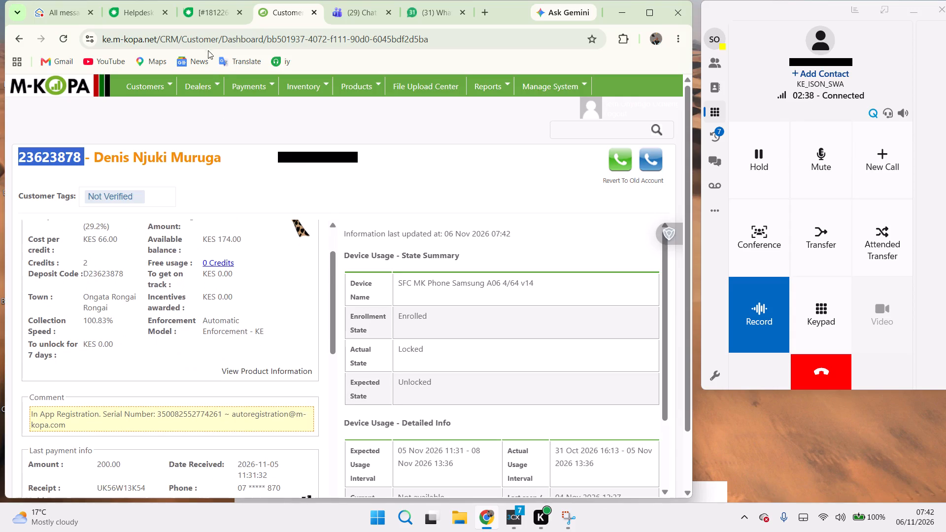
double_click(199, 13)
scroll(257, 353, down, 1)
scroll(257, 353, up, 2)
scroll(257, 353, down, 4)
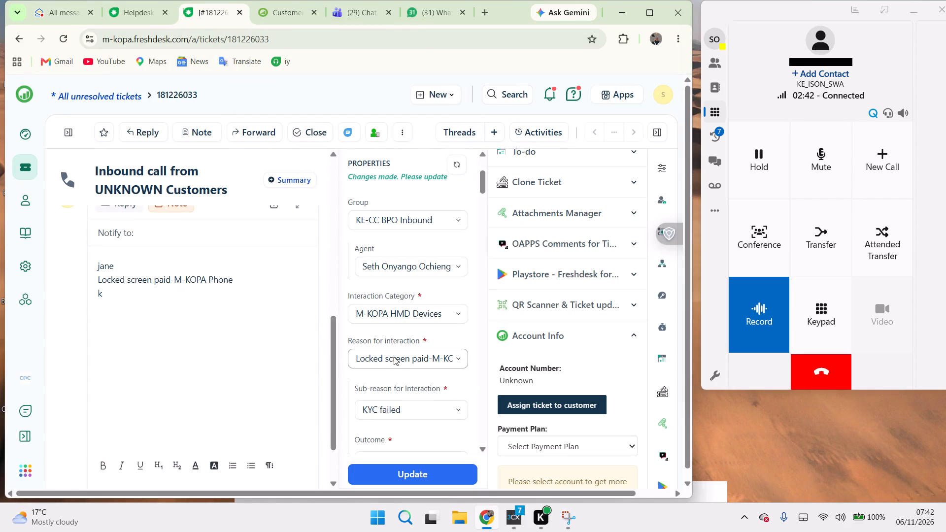
scroll(401, 336, down, 2)
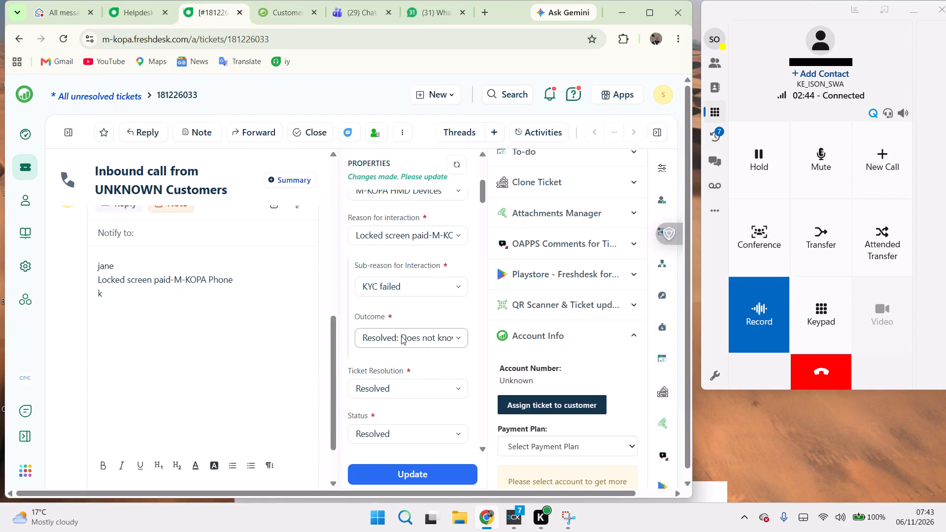
click(414, 283)
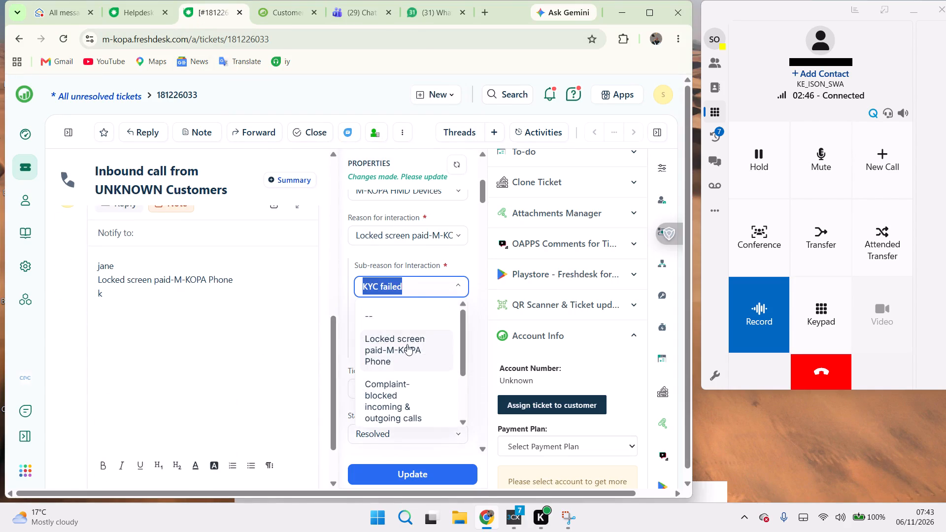
click(406, 346)
click(411, 332)
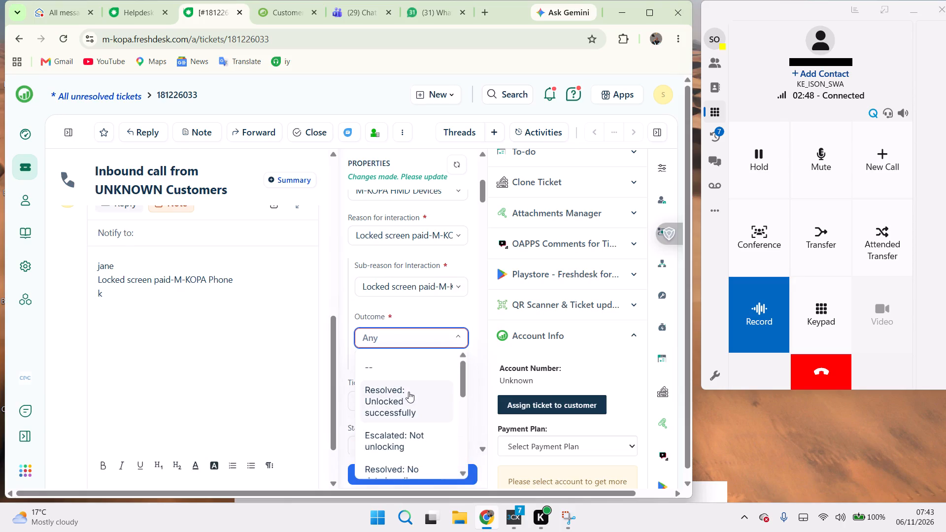
click(410, 465)
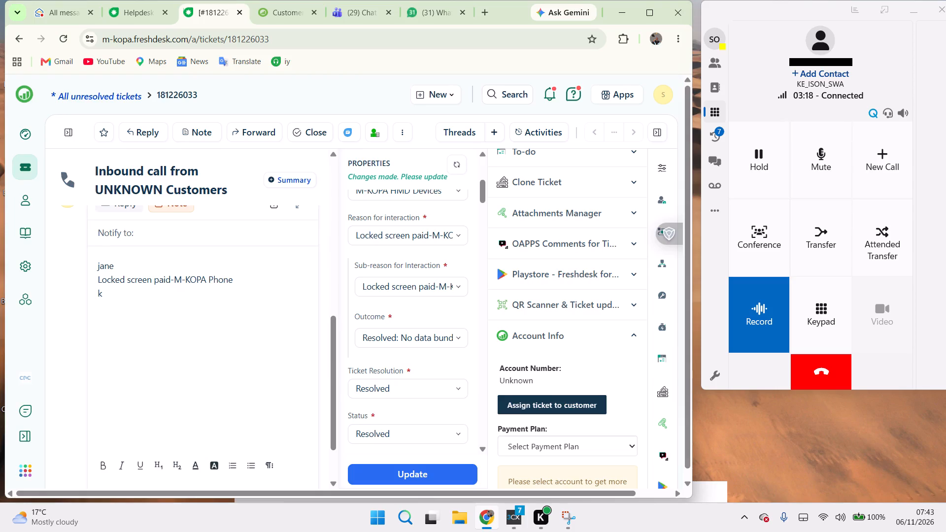
Replace the "k" on the last line of the ticket's note with "diy given".
click(106, 298)
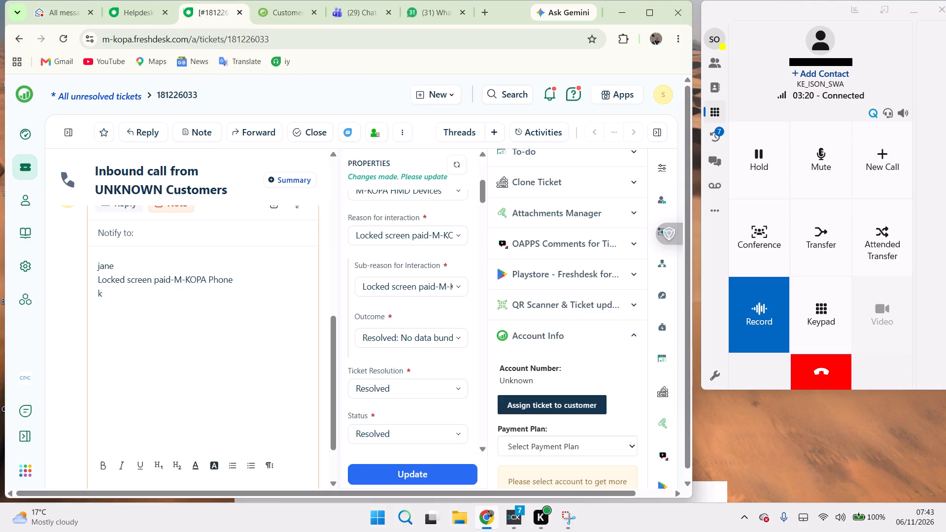
key(BackSpace)
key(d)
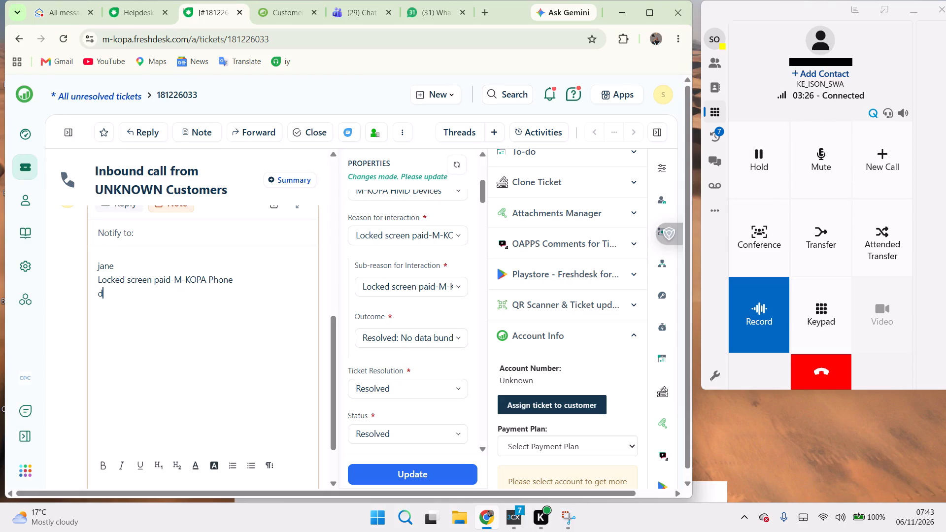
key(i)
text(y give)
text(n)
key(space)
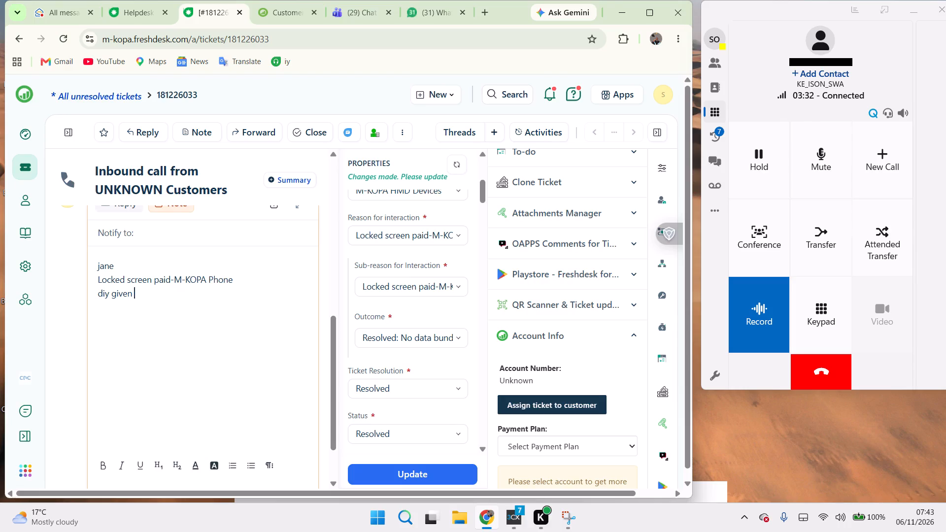
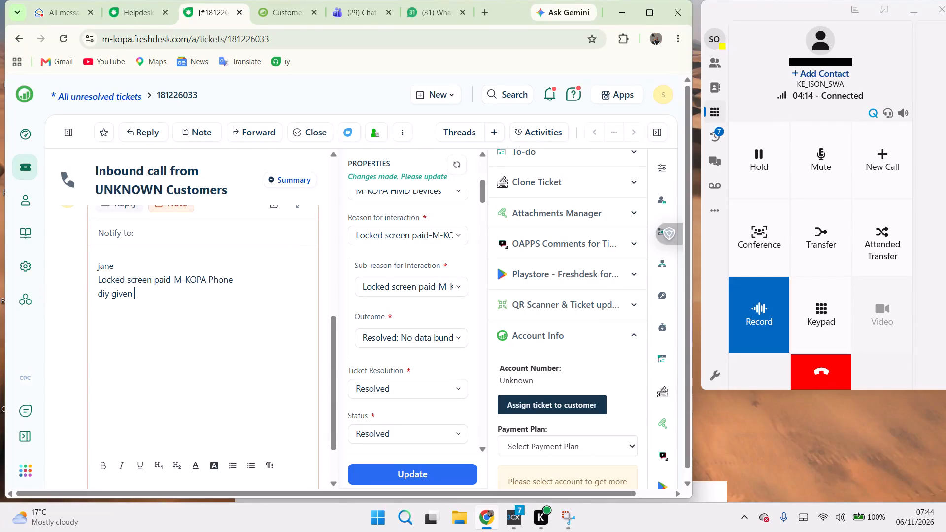
Replace the last note line "diy given" with the ticket's outcome text, "Resolved: No data bundle-advised to purchase", copied from the properties.
drag(95, 291, 153, 294)
click(153, 294)
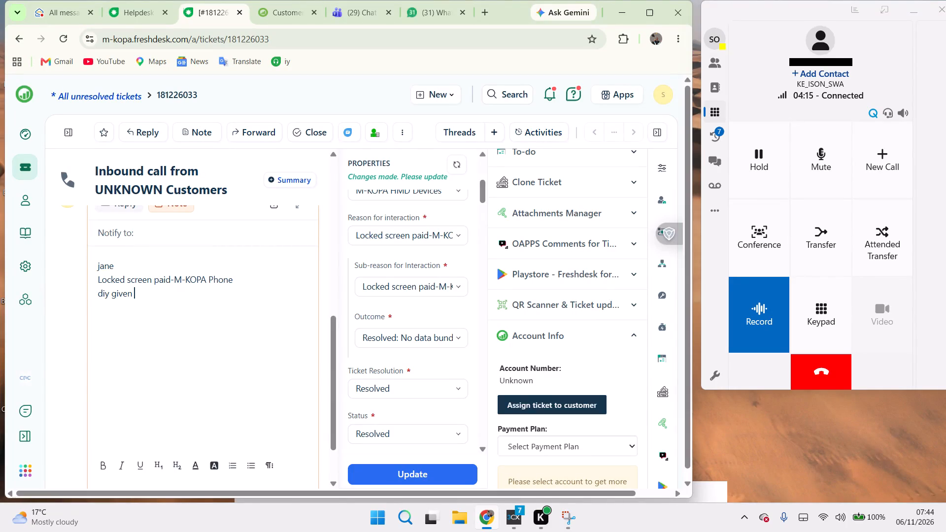
key(BackSpace)
key(BackSpace)
key(BackSpace)
key(BackSpace)
key(BackSpace)
key(BackSpace)
key(BackSpace)
key(BackSpace)
key(BackSpace)
key(BackSpace)
key(BackSpace)
key(Return)
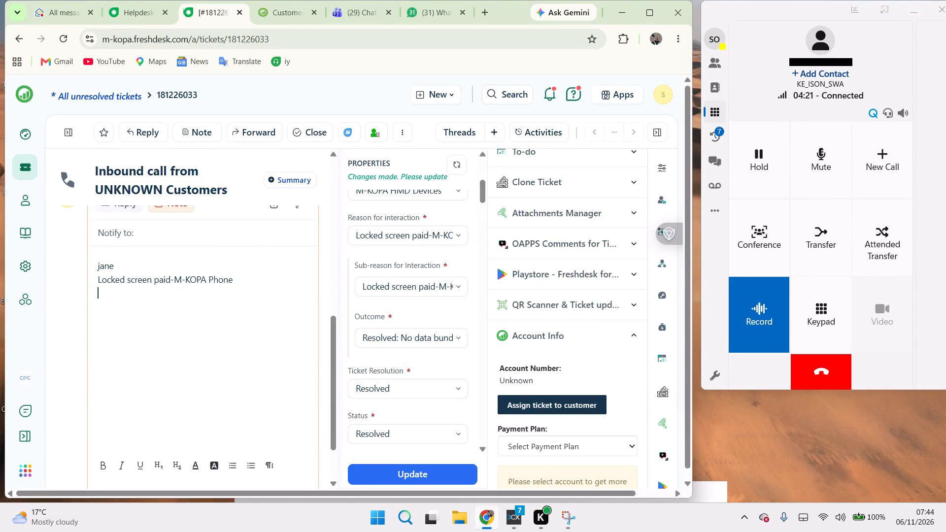
click(385, 333)
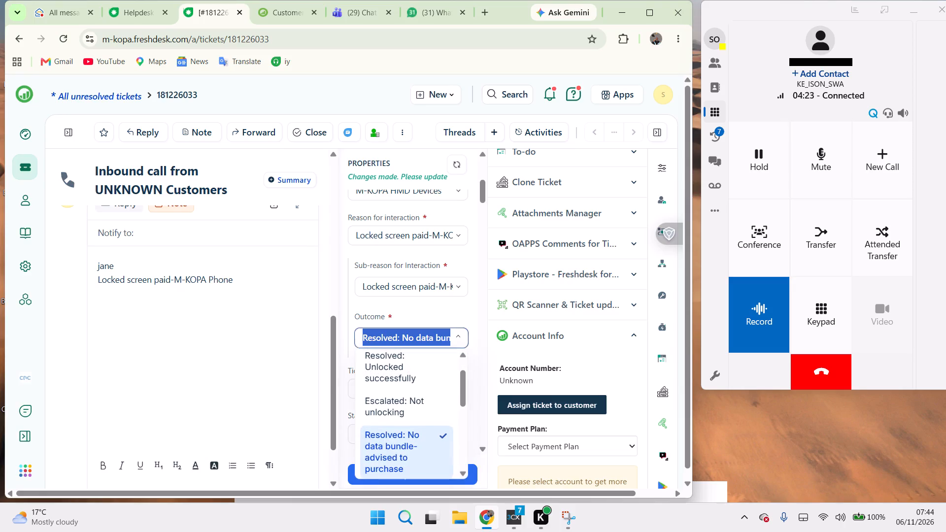
right_click(385, 333)
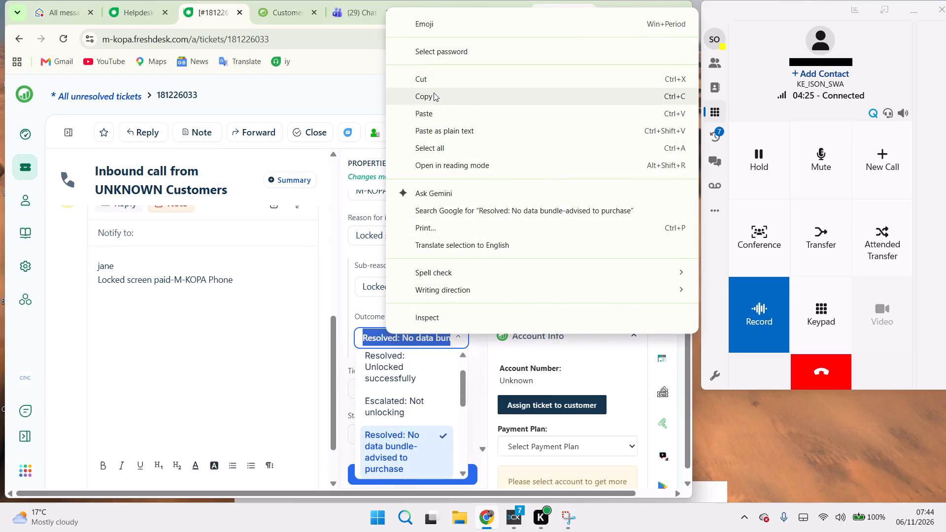
click(434, 93)
click(256, 299)
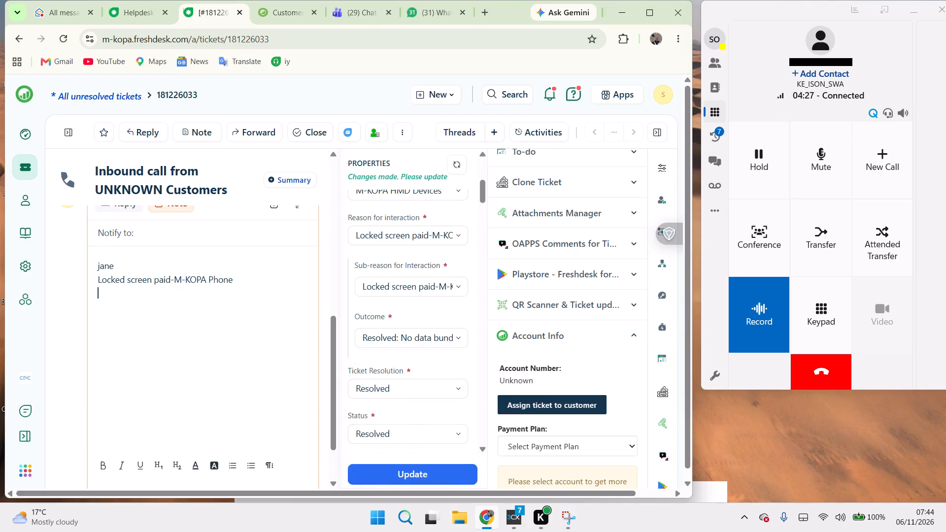
key(ctrl+v)
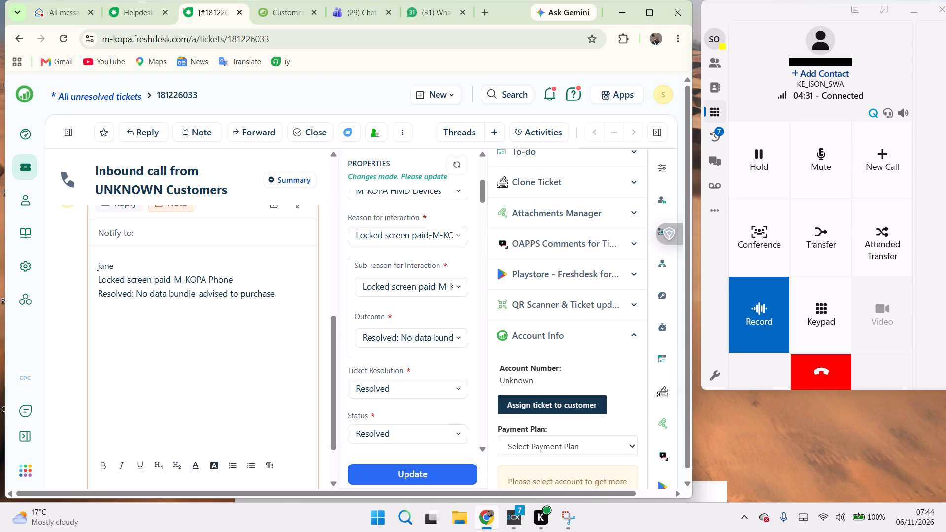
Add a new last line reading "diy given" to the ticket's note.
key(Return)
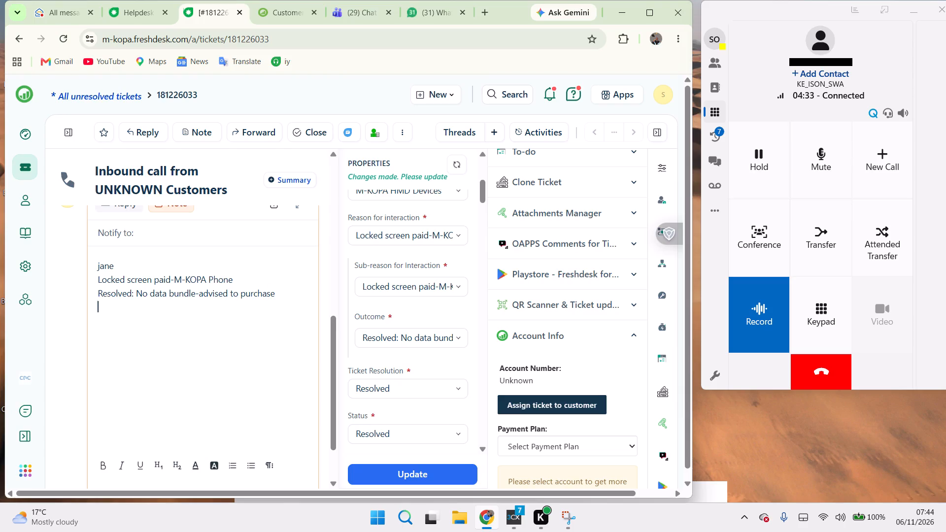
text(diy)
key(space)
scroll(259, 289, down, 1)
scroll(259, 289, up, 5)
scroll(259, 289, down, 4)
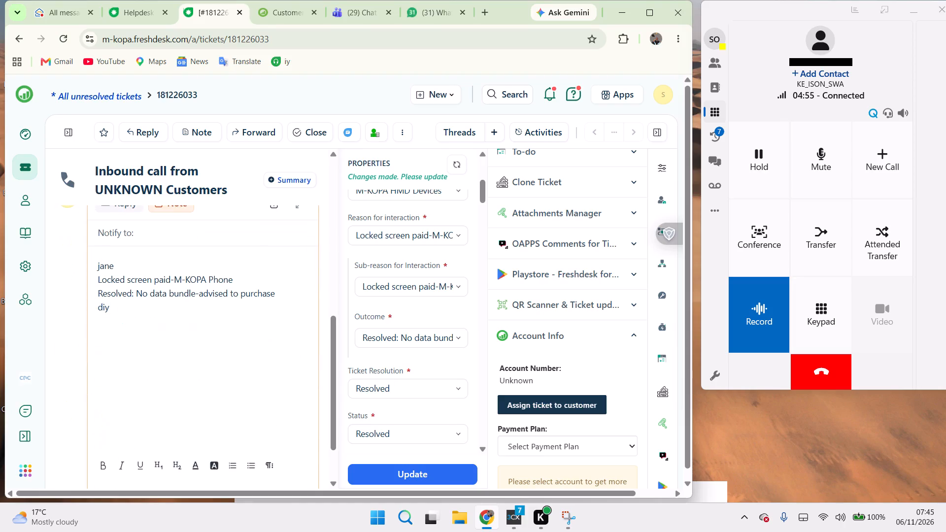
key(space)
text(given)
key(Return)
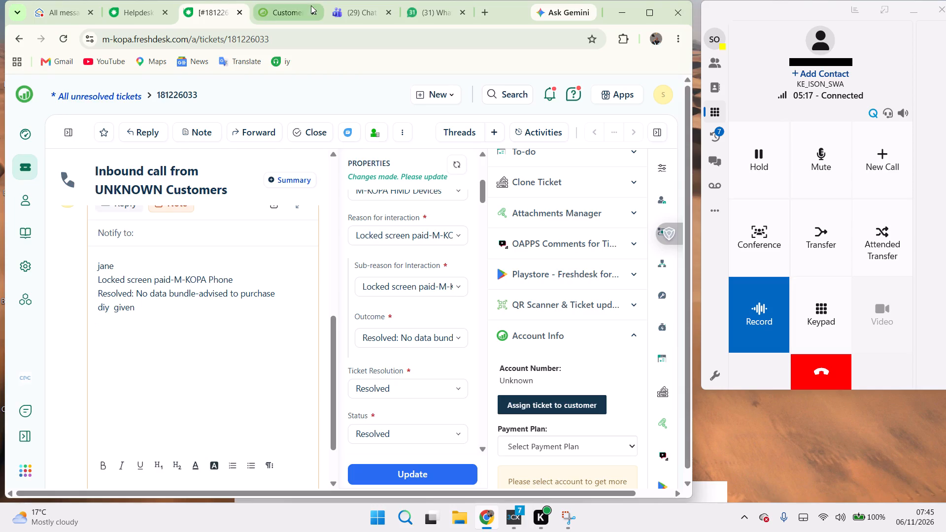
click(296, 10)
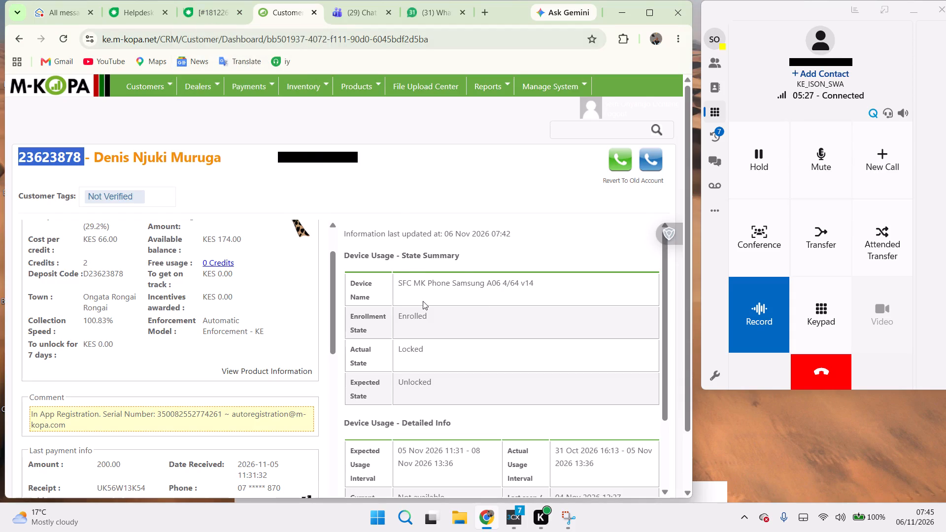
click(194, 14)
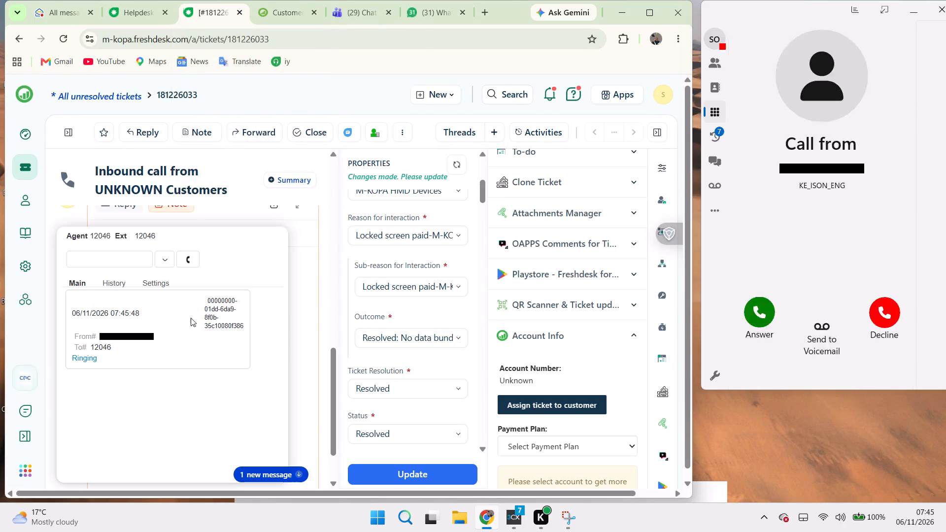
click(26, 378)
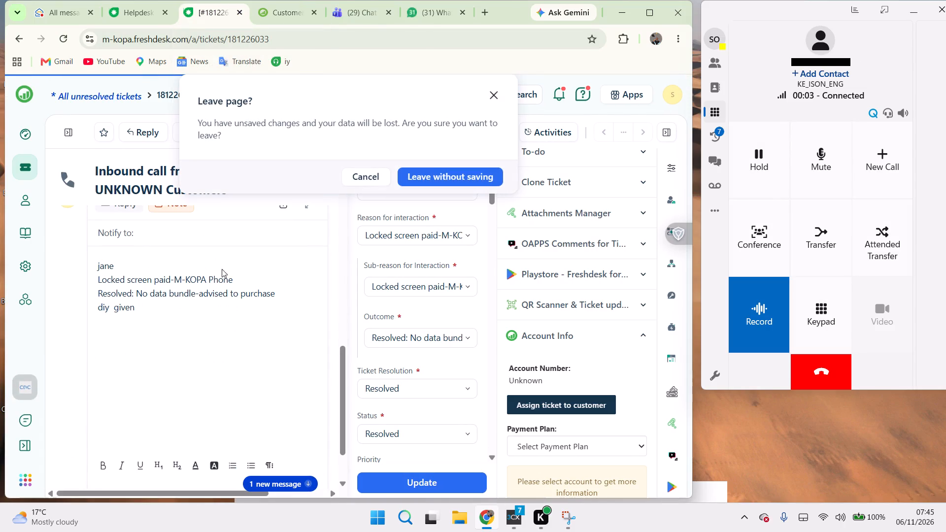
click(356, 174)
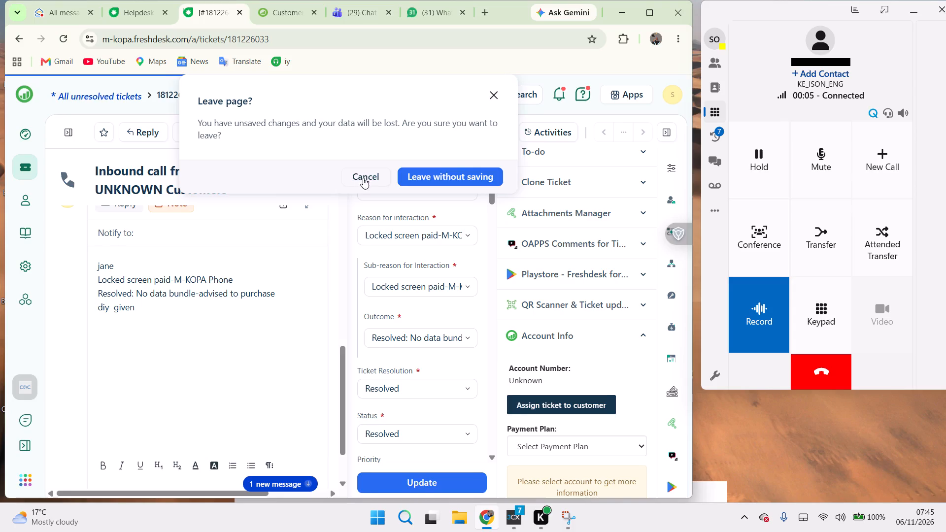
click(363, 178)
Replace "diy given" on the note's last line with "cb".
click(164, 315)
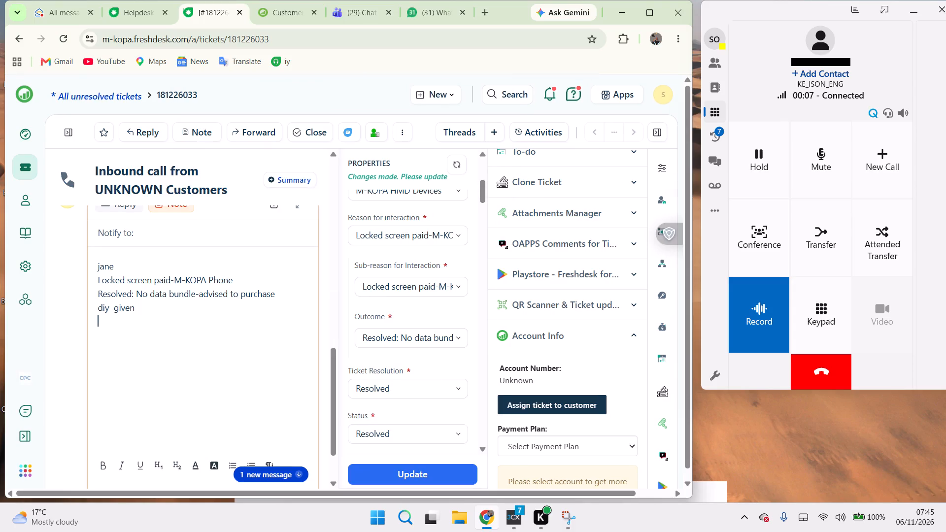
key(BackSpace)
key(BackSpace)
key(BackSpace)
key(BackSpace)
key(BackSpace)
key(BackSpace)
key(BackSpace)
key(BackSpace)
key(BackSpace)
key(BackSpace)
key(BackSpace)
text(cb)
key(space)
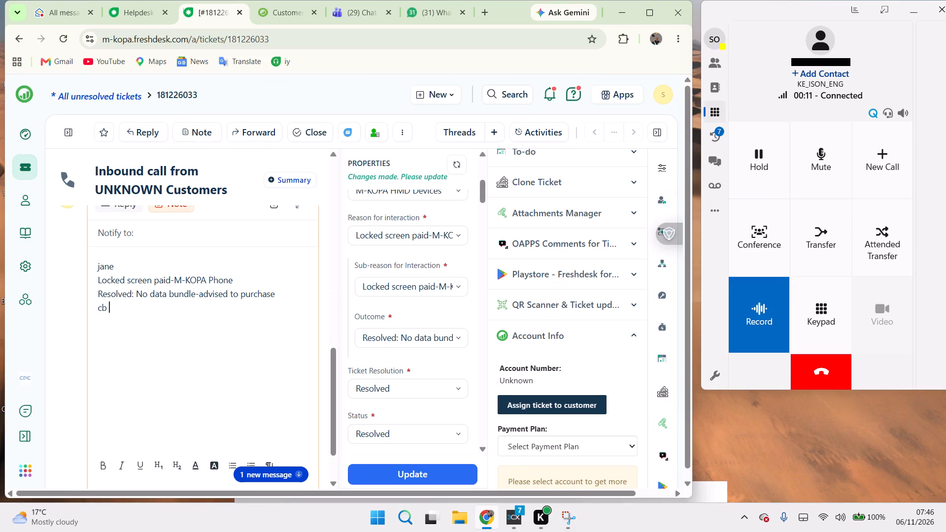
After checking the device in the CRM, set the interaction category to Samsung Devices and the reason to Locked screen paid-Samsung.
scroll(378, 277, up, 4)
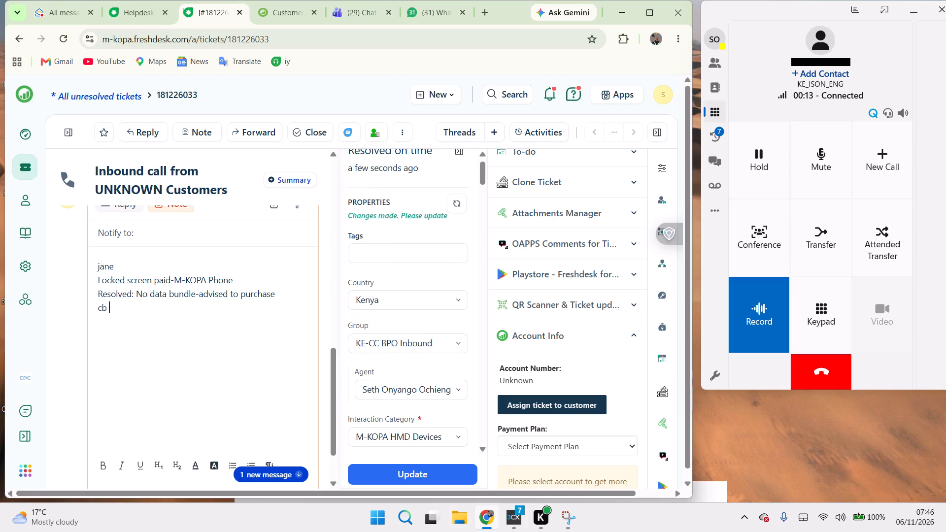
click(276, 10)
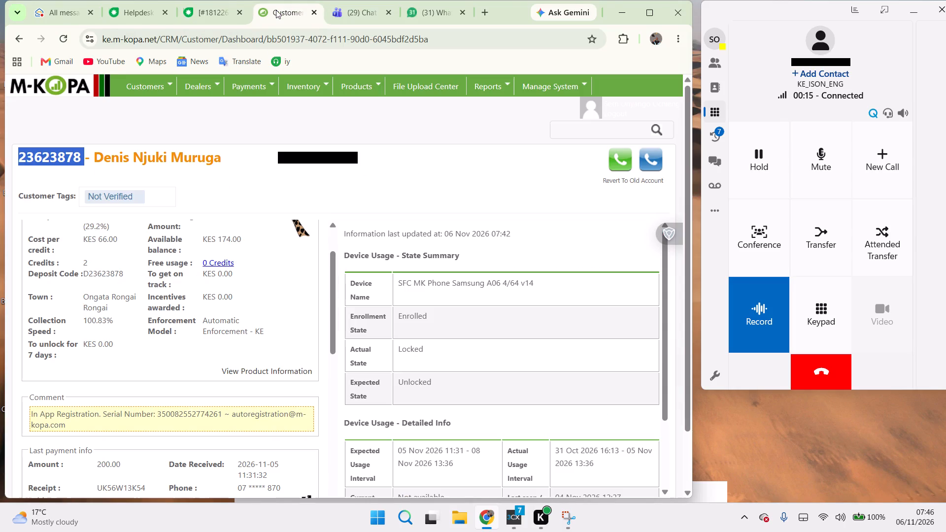
click(209, 9)
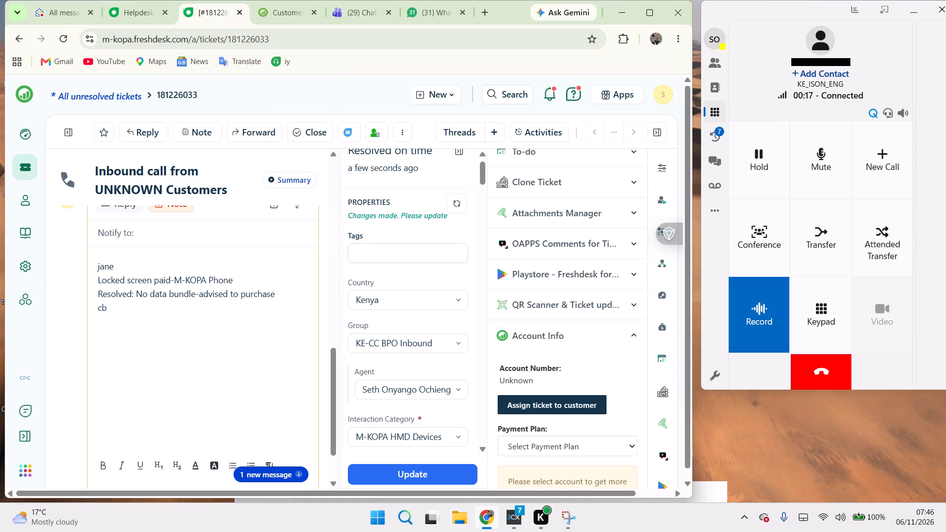
scroll(344, 317, up, 2)
scroll(392, 326, down, 1)
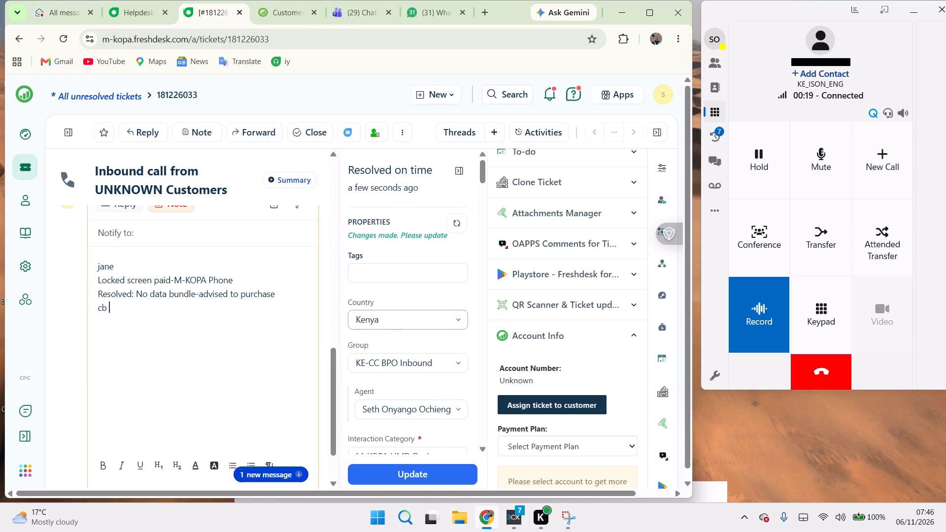
scroll(396, 329, down, 1)
click(419, 332)
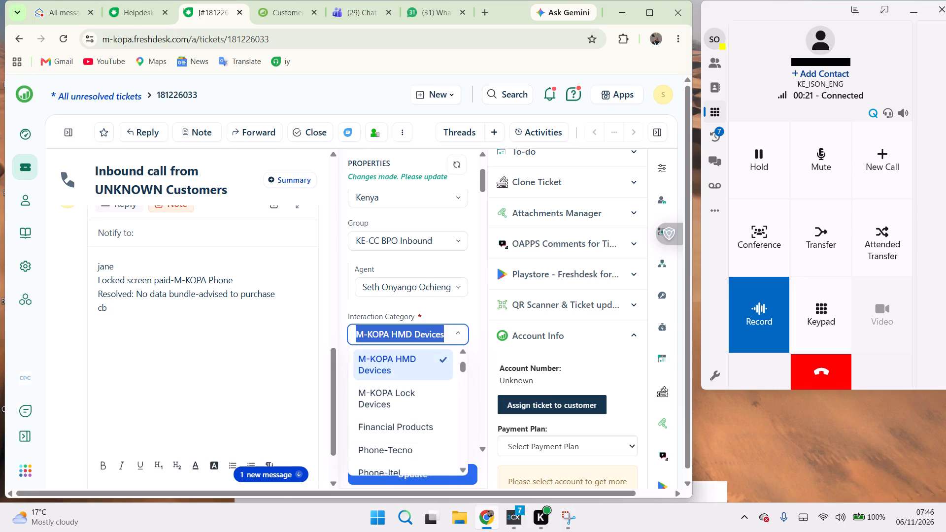
key(BackSpace)
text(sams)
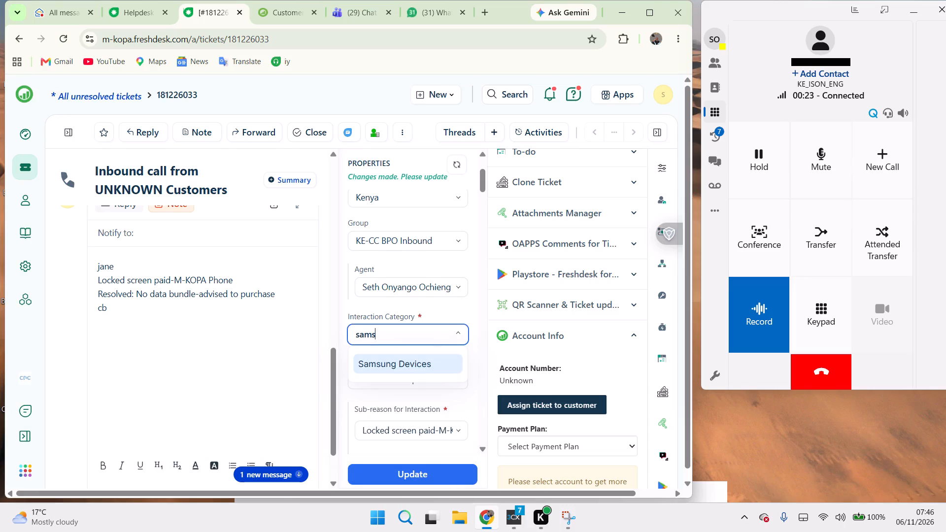
click(402, 362)
click(403, 380)
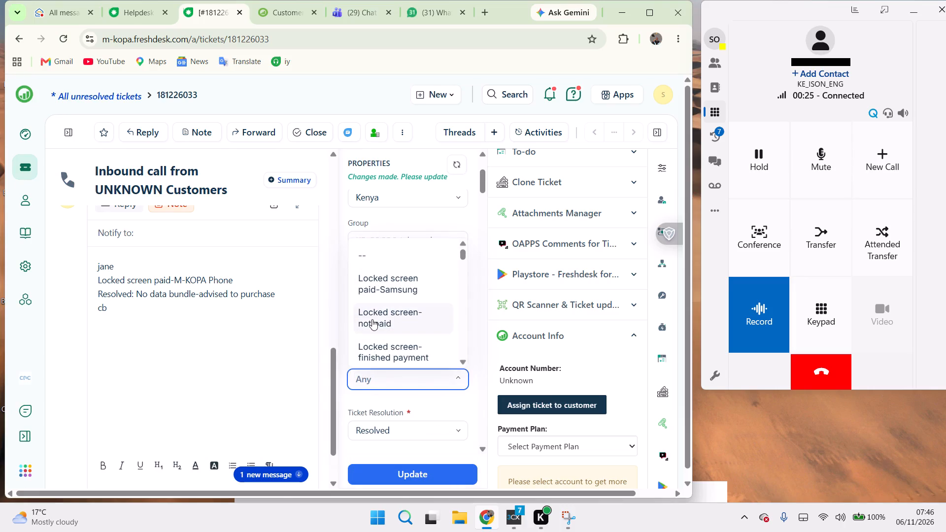
click(376, 288)
Set the sub-reason to Locked screen paid and the outcome to the Resolved option for no data bundle, and save the ticket properties.
scroll(376, 288, down, 3)
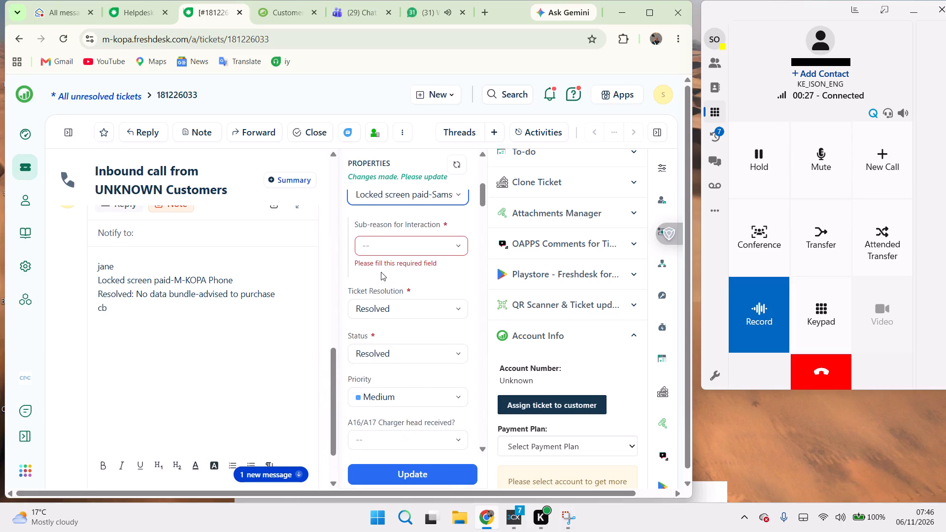
click(392, 247)
click(402, 298)
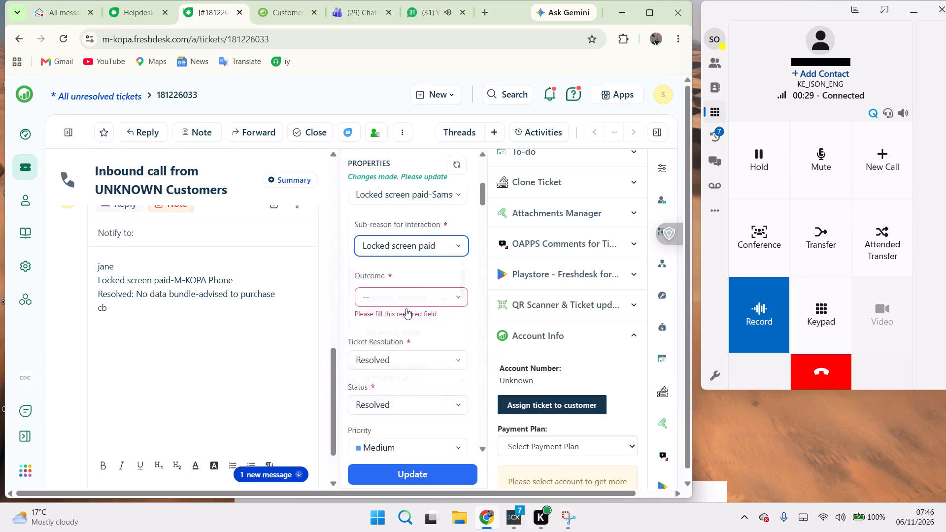
click(405, 297)
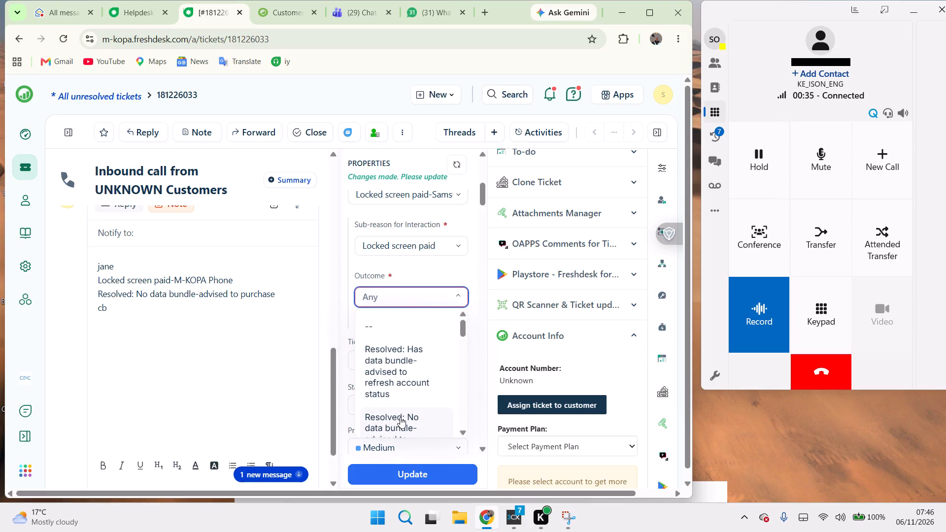
click(400, 417)
click(392, 471)
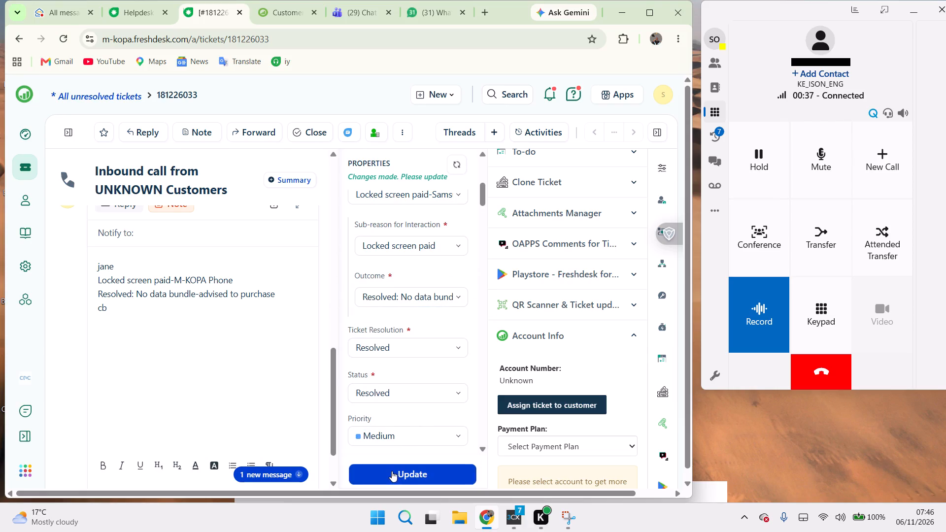
Change the ticket's status to Pending, post the private note, and save the updated properties.
click(398, 394)
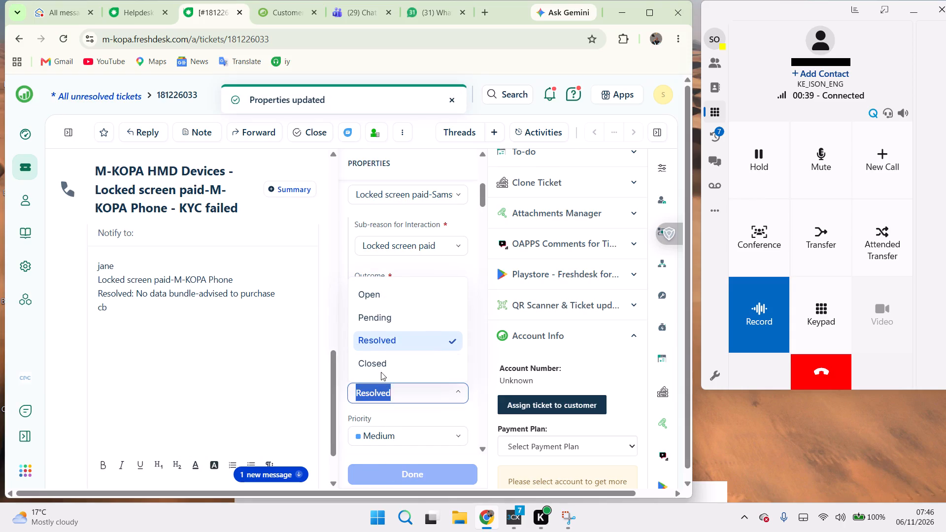
click(378, 316)
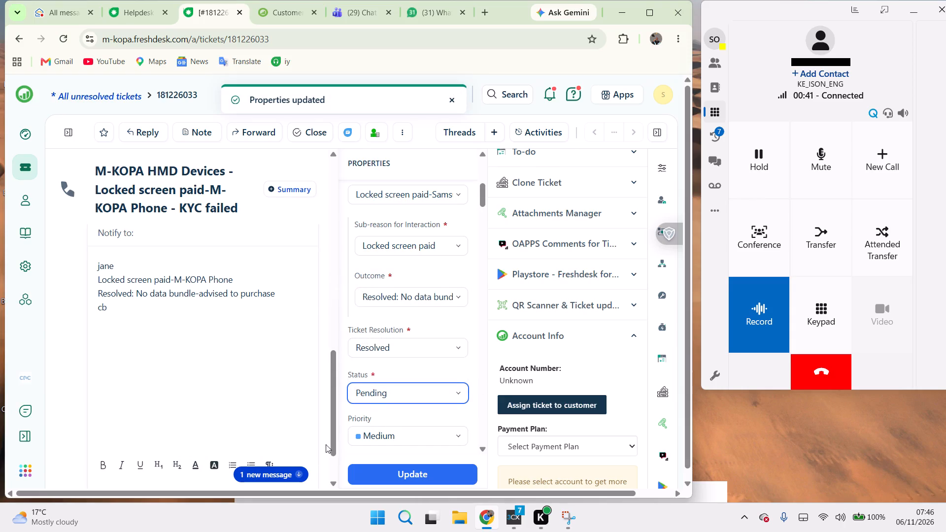
click(401, 468)
scroll(286, 417, down, 6)
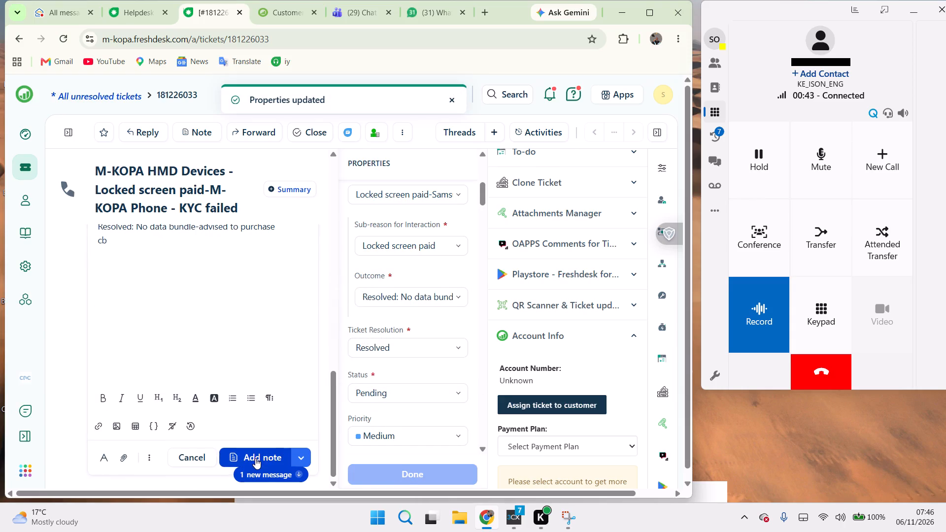
click(255, 458)
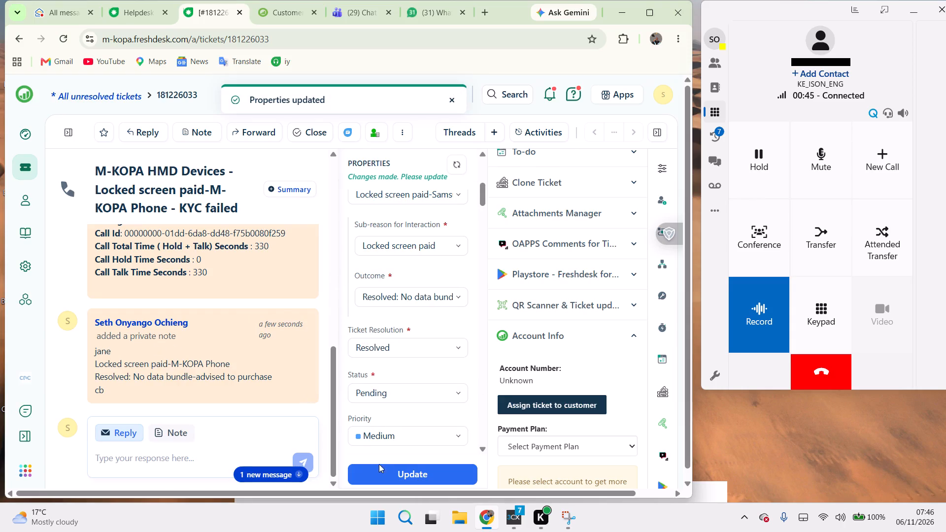
click(383, 468)
Check the current call's ticket number in the CDC softphone and return to the helpdesk dashboard.
click(29, 382)
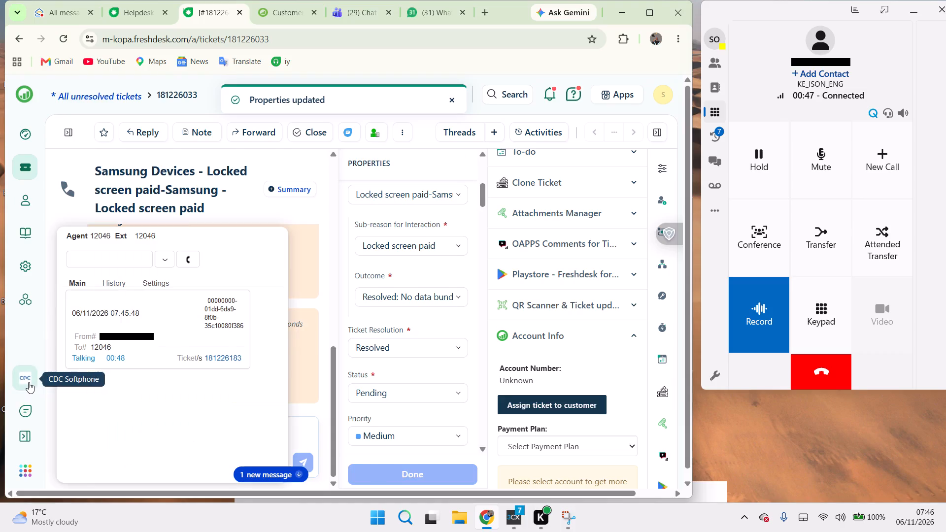
click(29, 382)
click(27, 133)
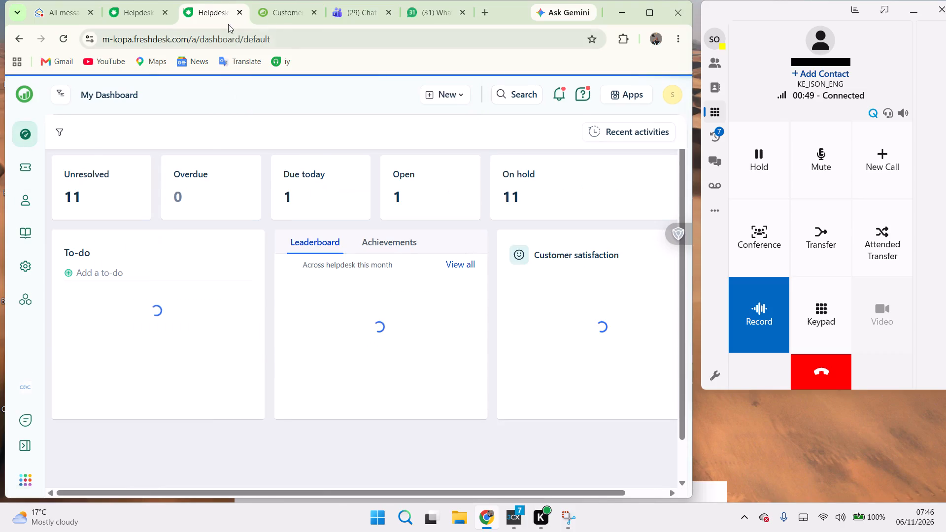
Search the M-KOPA CRM for the caller's account number and open the matching customer account.
click(273, 13)
click(569, 133)
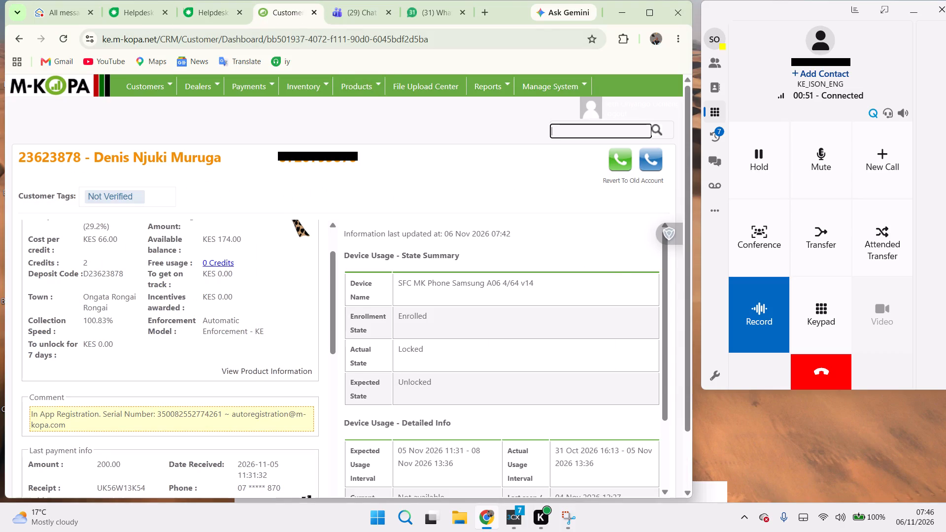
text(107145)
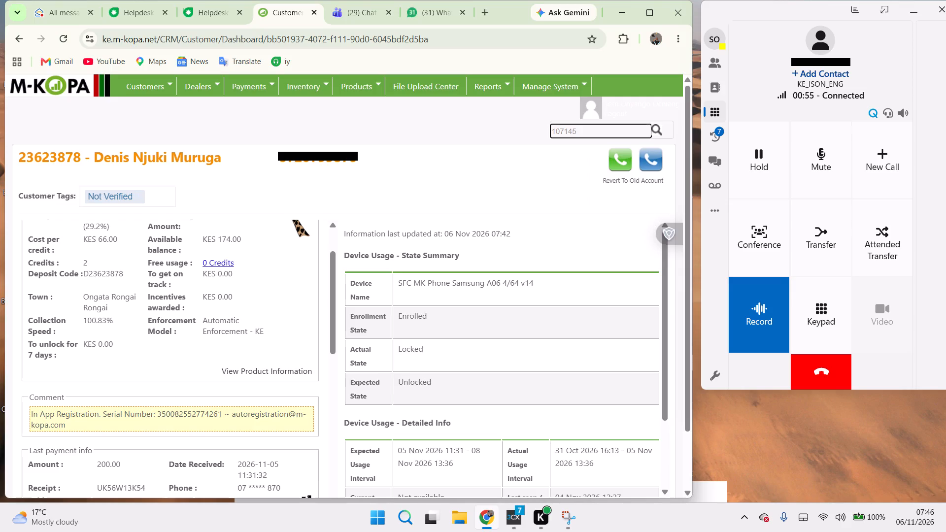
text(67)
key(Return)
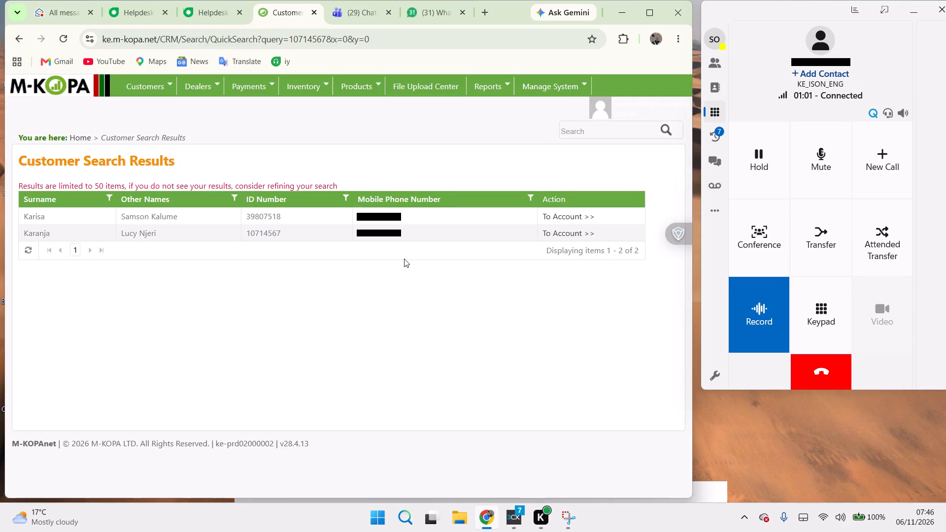
click(559, 233)
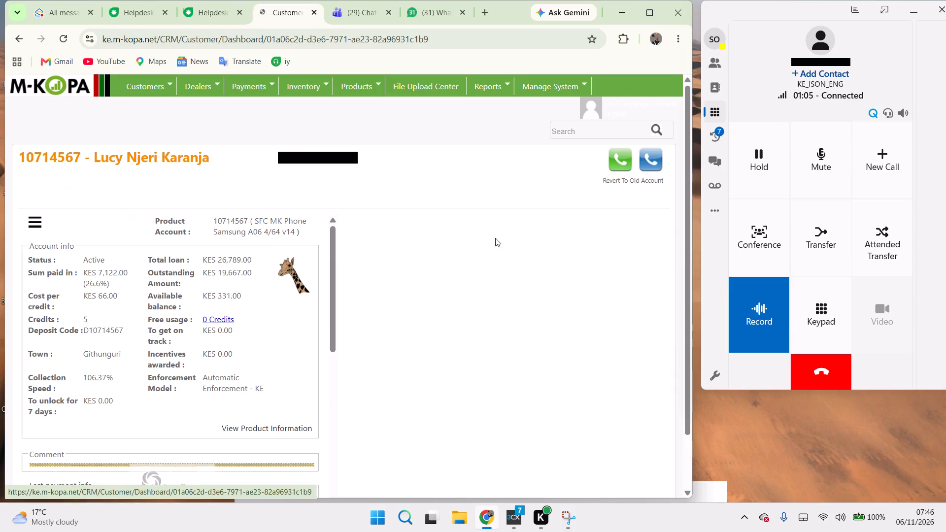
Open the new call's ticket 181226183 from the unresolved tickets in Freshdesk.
click(197, 11)
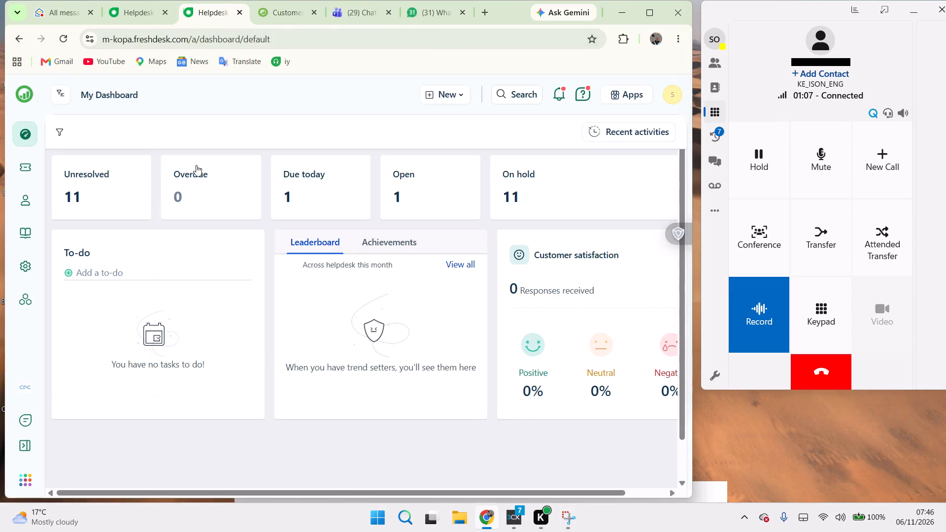
click(94, 171)
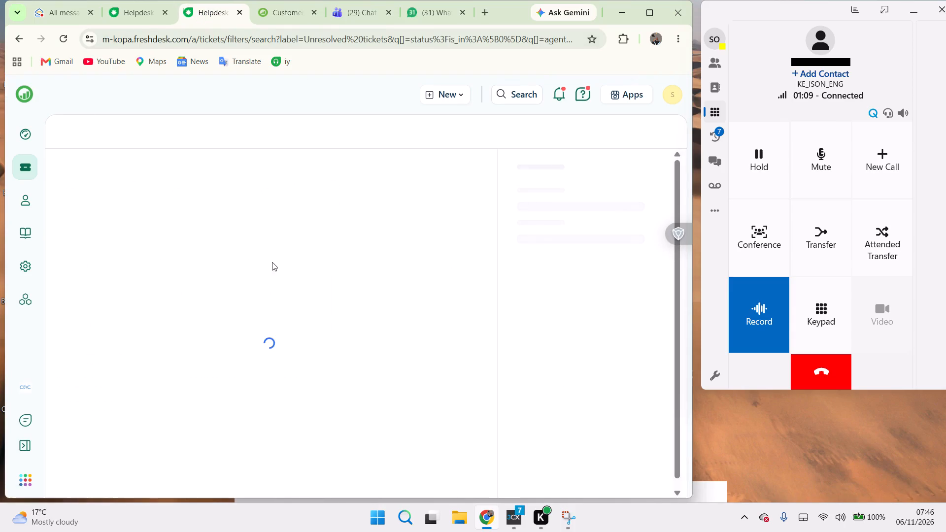
click(180, 199)
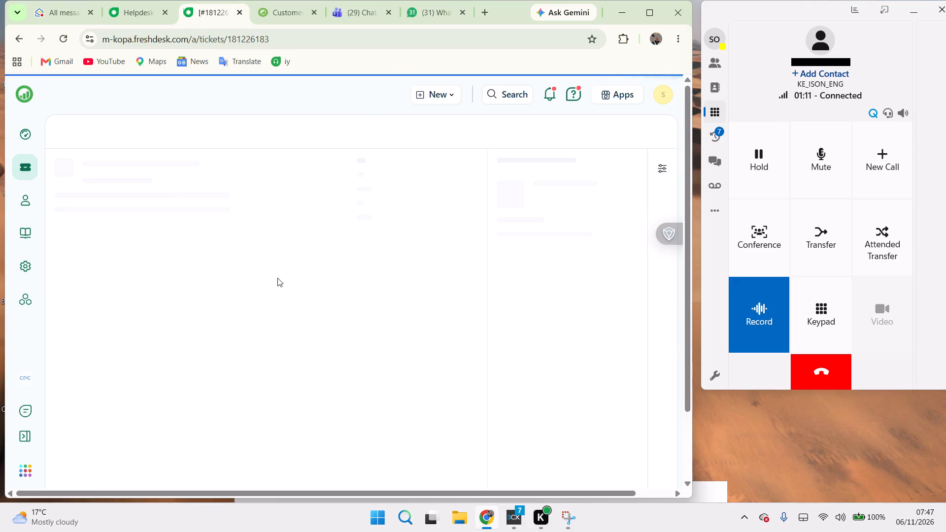
Start a private note reading "3cx loaded language late late", checking the customer's device details in the CRM partway through.
click(169, 423)
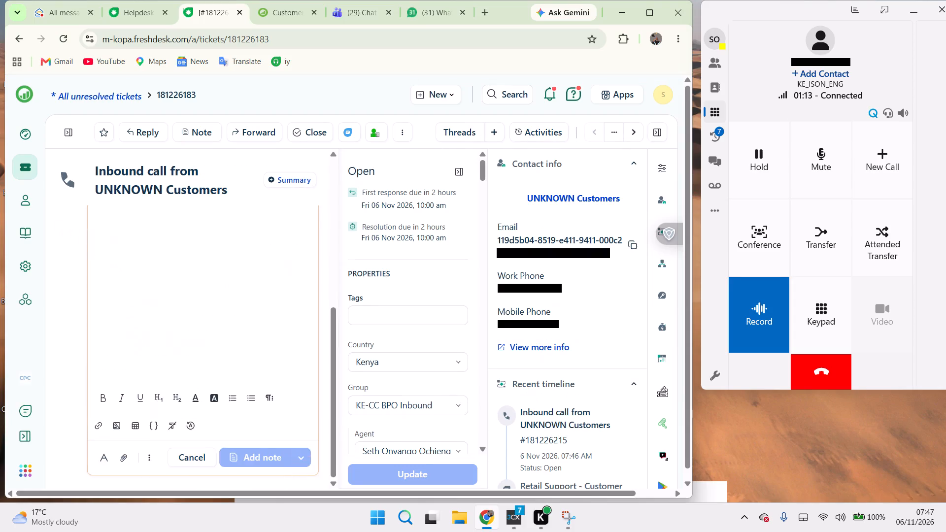
scroll(182, 333, up, 1)
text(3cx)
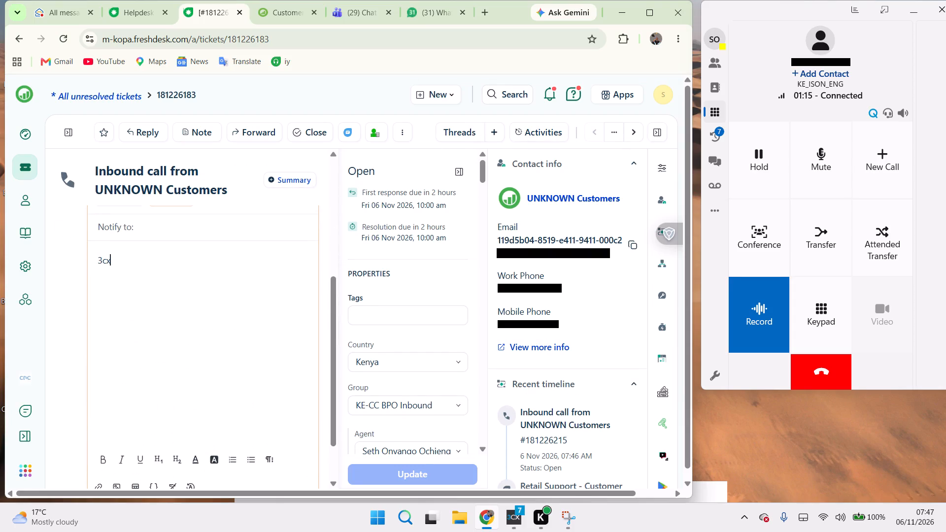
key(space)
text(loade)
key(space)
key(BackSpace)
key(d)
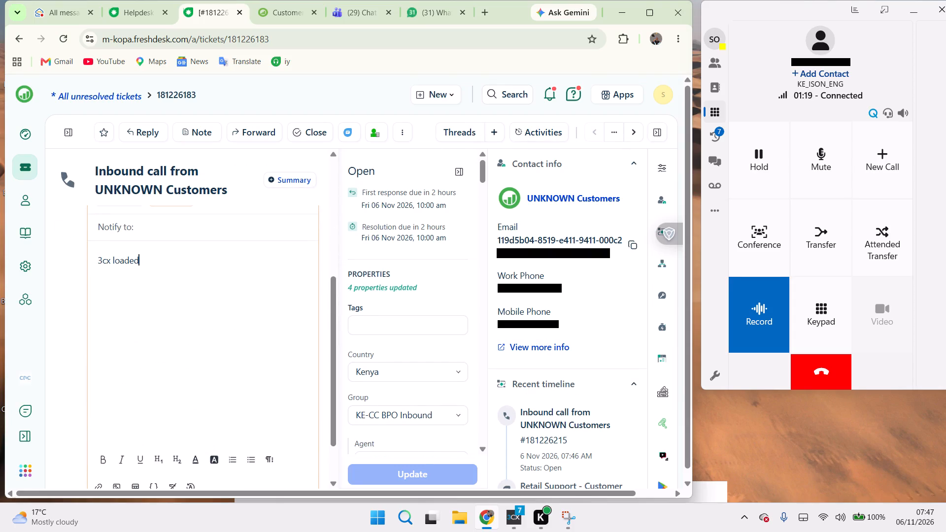
click(270, 8)
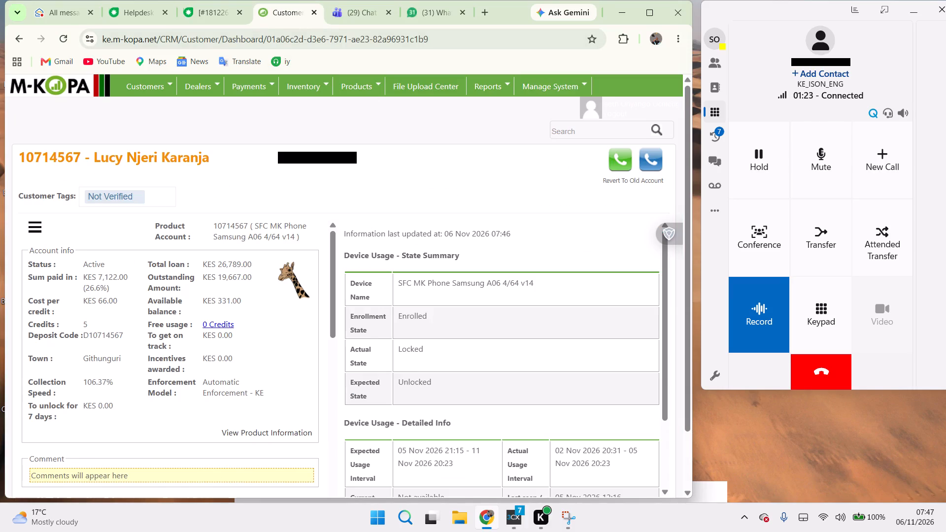
click(204, 15)
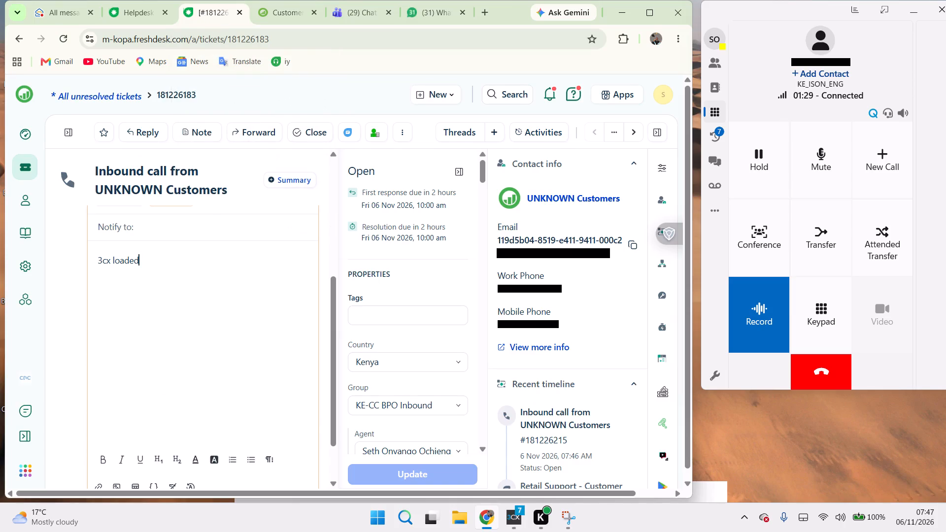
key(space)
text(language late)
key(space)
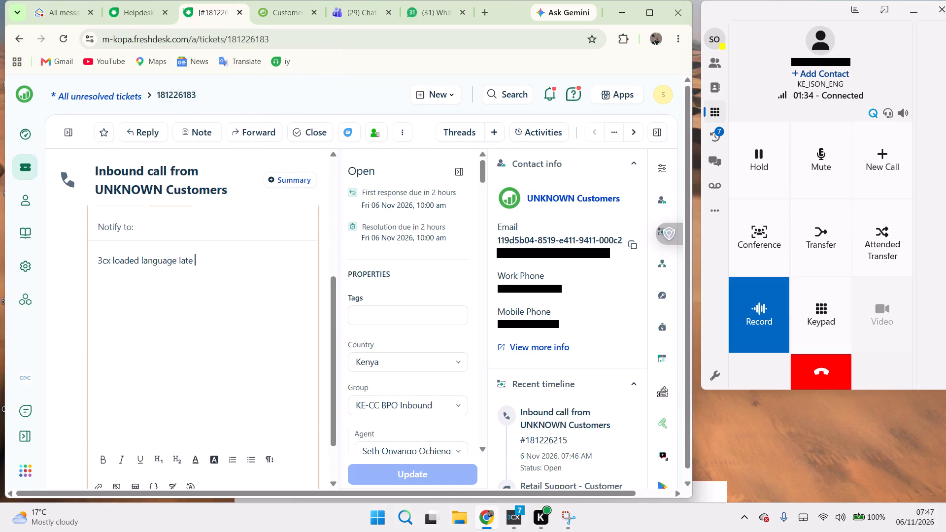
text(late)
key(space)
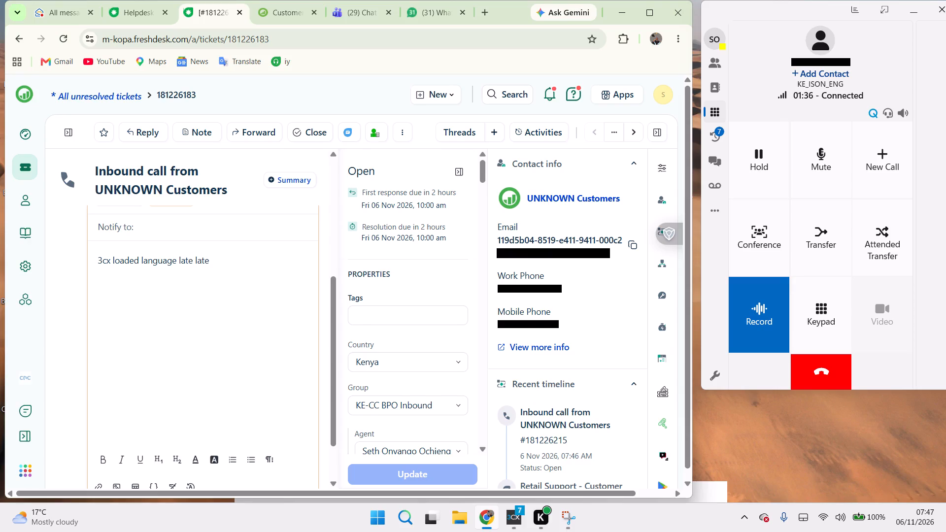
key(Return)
Insert the customer's first name, Lucy, on its own line above the note text and start a new line below it.
click(25, 378)
click(25, 378)
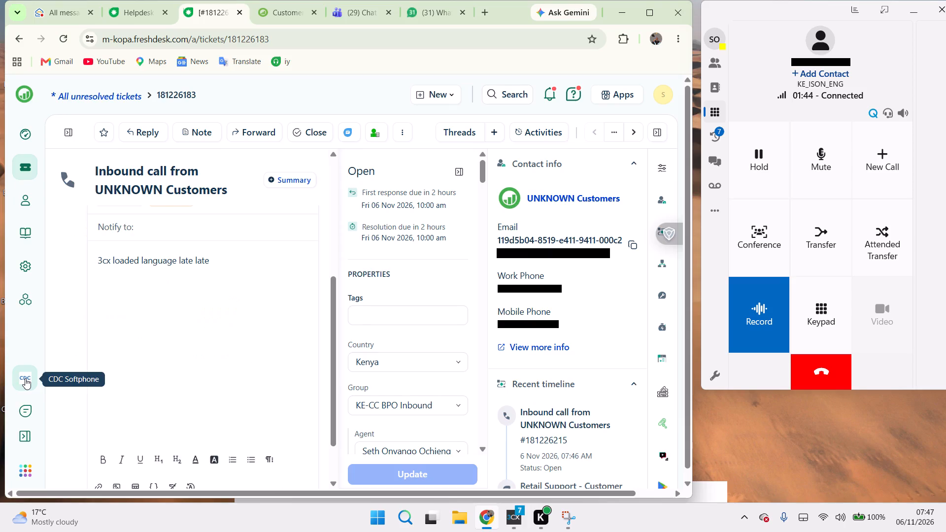
click(97, 261)
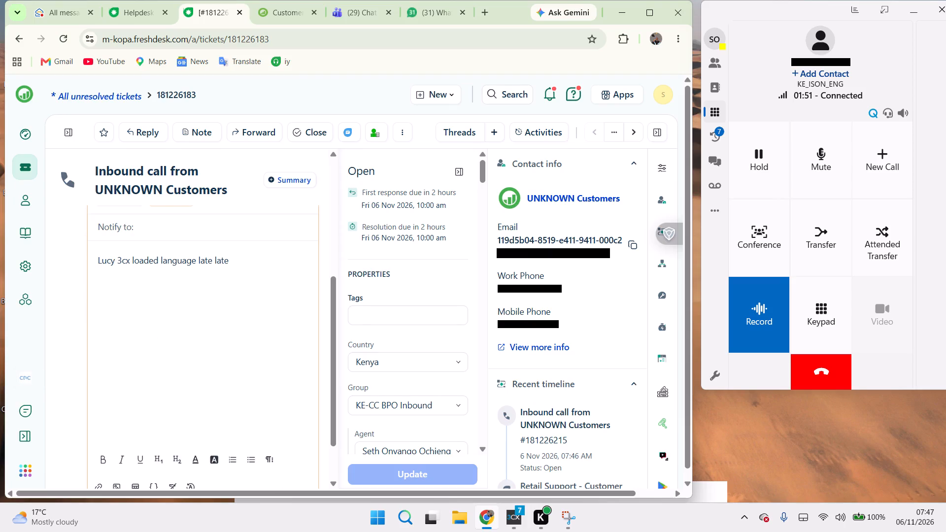
key(Return)
click(215, 278)
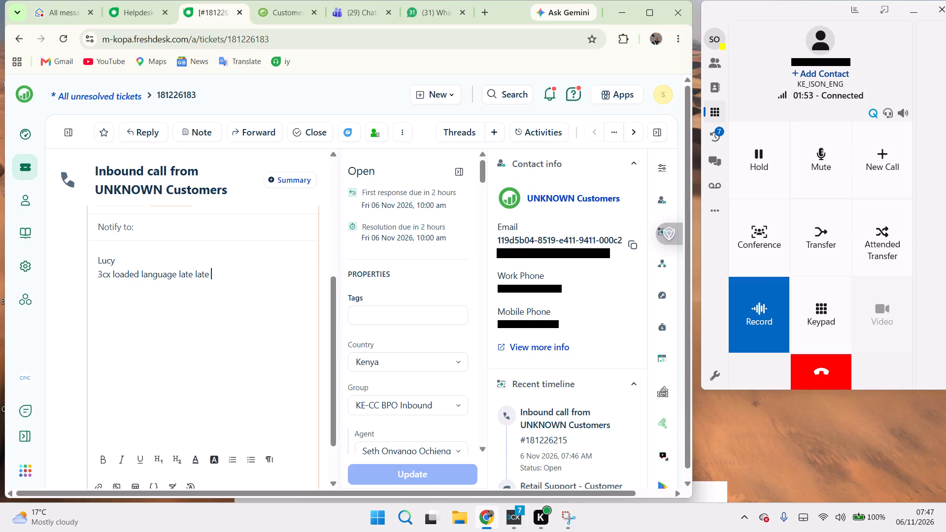
key(Return)
click(272, 12)
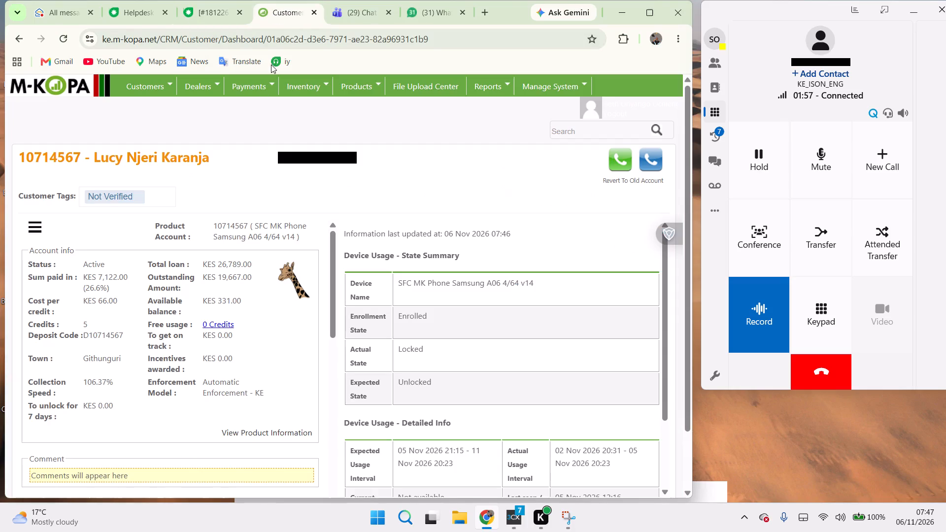
double_click(45, 155)
right_click(45, 155)
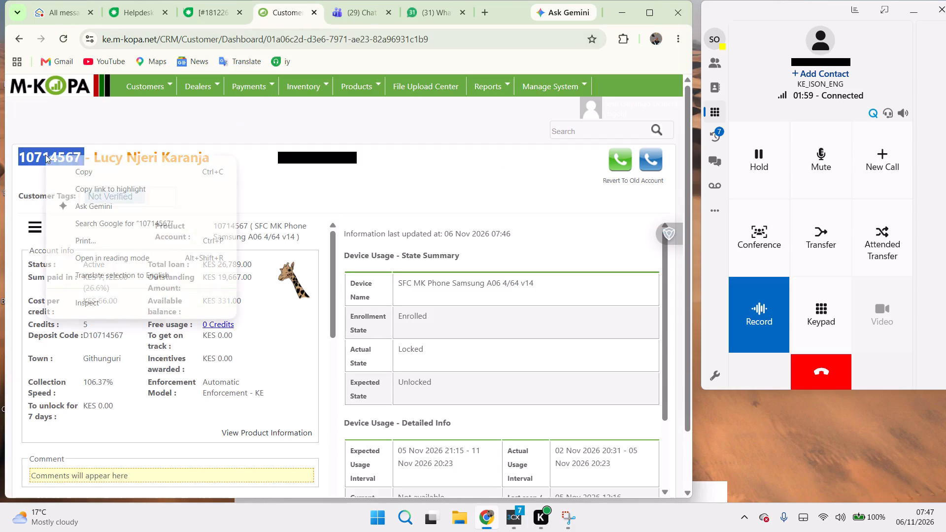
click(88, 168)
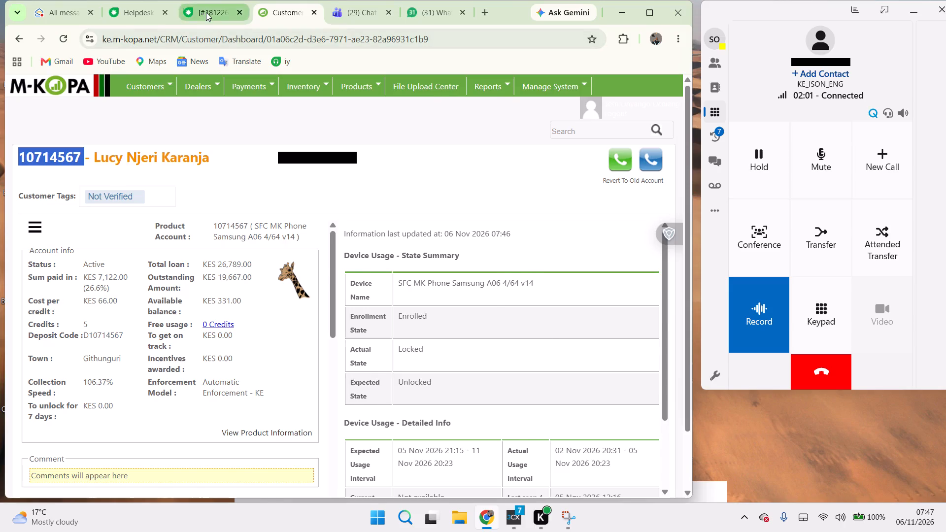
click(206, 12)
scroll(610, 361, down, 3)
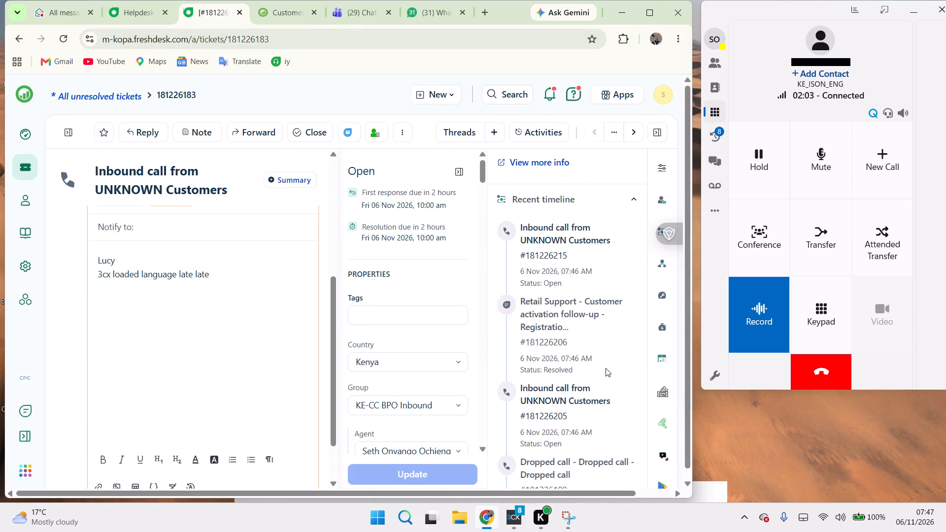
scroll(606, 368, down, 6)
scroll(606, 368, up, 1)
scroll(606, 368, down, 3)
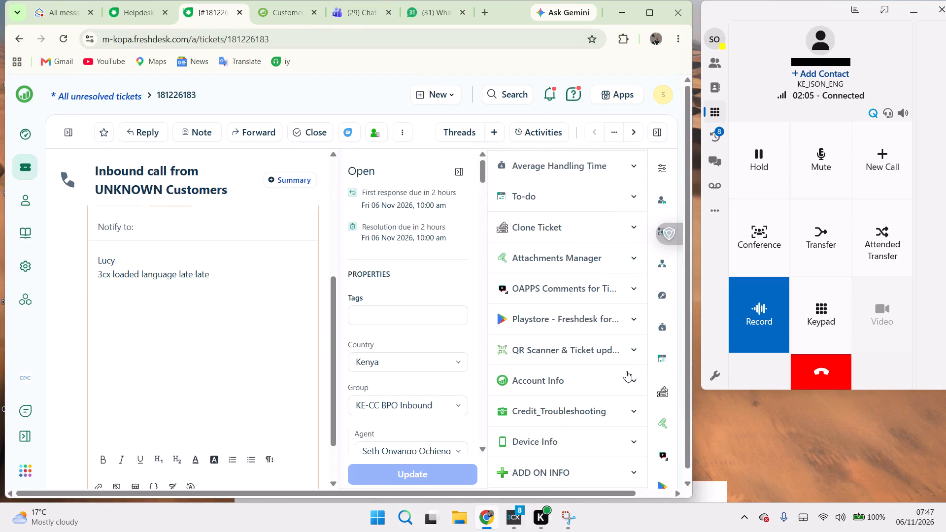
click(632, 378)
click(551, 449)
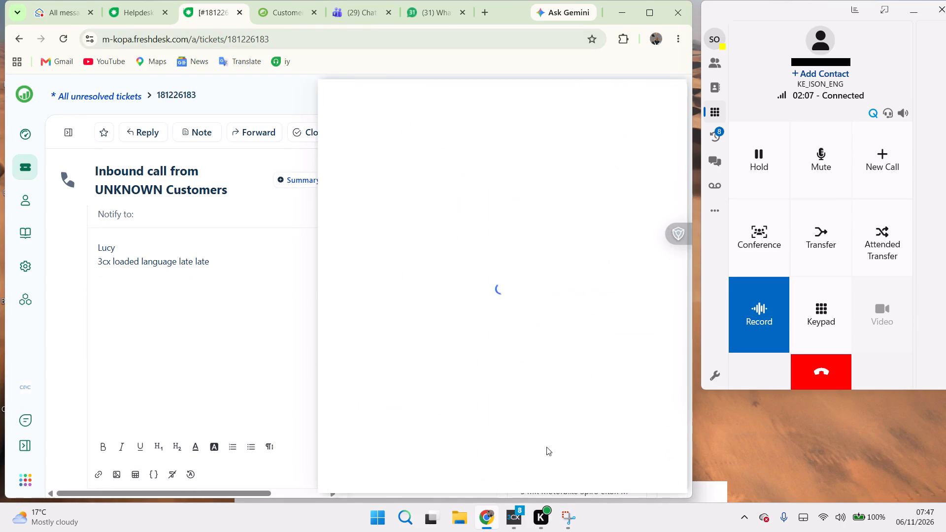
click(356, 141)
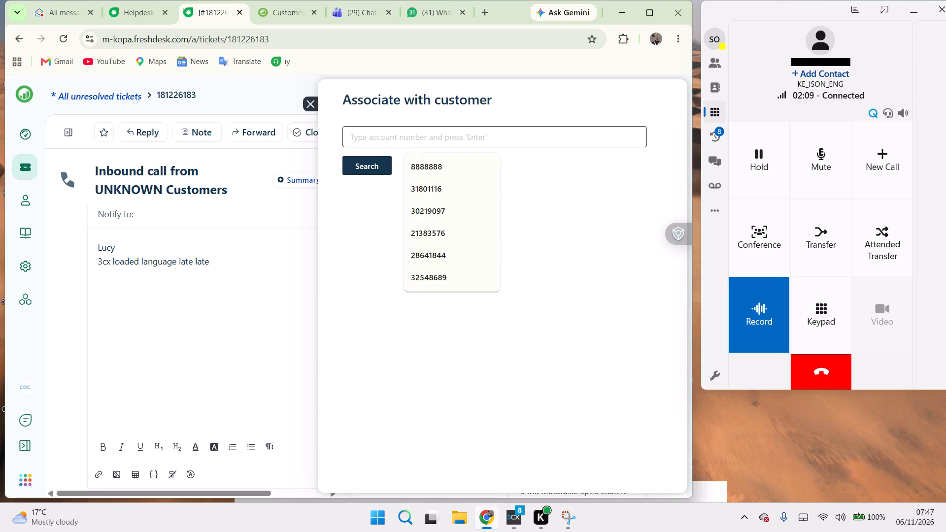
key(ctrl+v)
key(BackSpace)
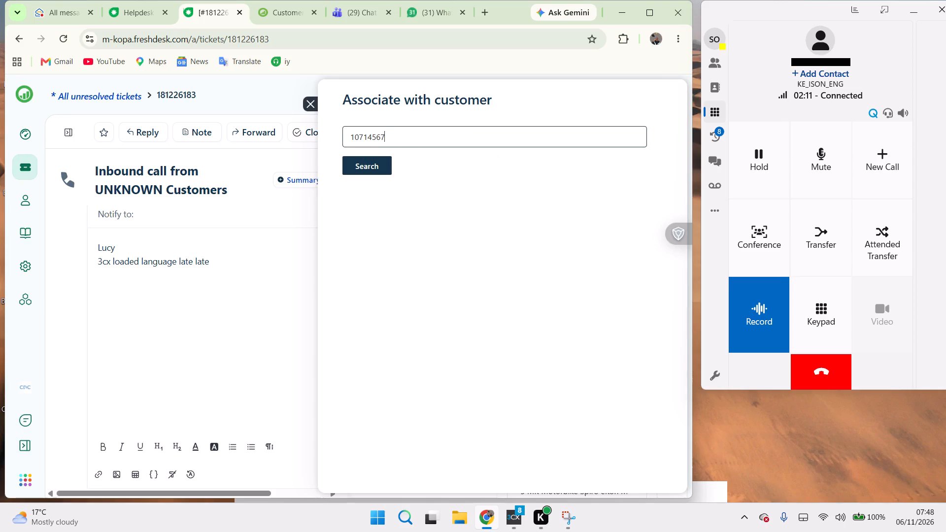
click(362, 162)
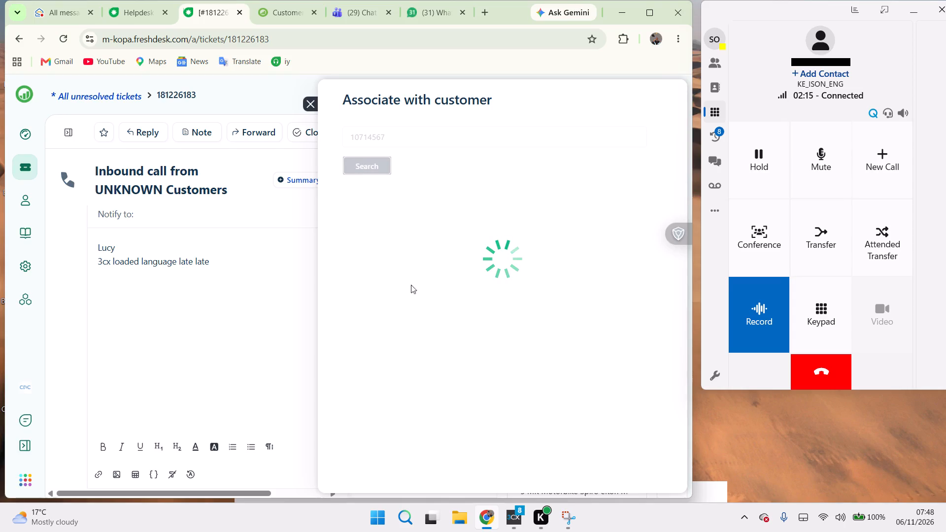
click(391, 308)
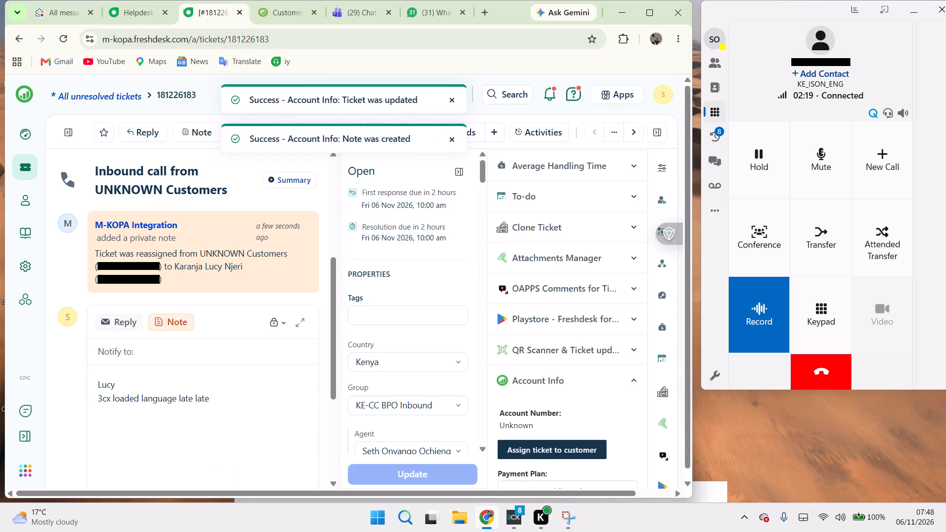
Set the ticket's interaction category to Samsung Devices and its reason for interaction to the Samsung locked screen paid option.
scroll(298, 382, down, 1)
scroll(298, 382, up, 1)
scroll(298, 382, down, 1)
scroll(381, 368, down, 1)
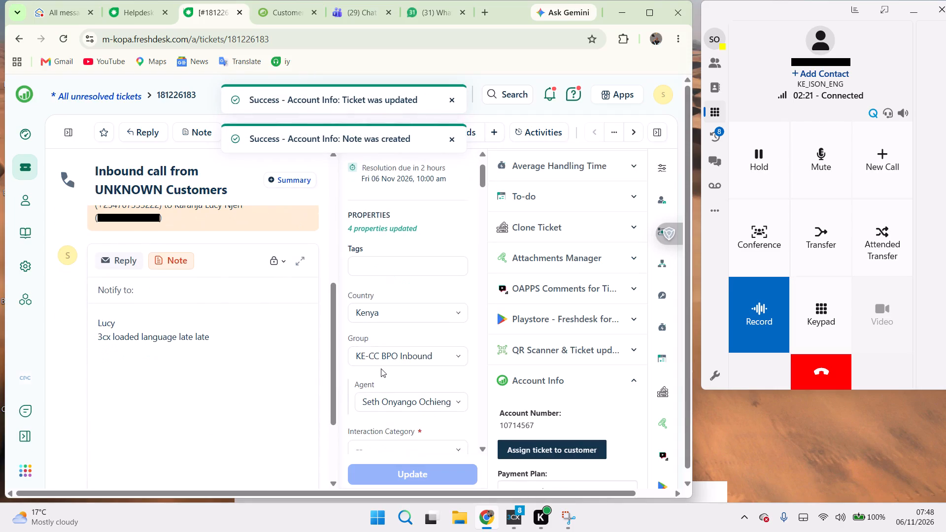
scroll(381, 368, up, 1)
scroll(381, 368, down, 2)
click(400, 390)
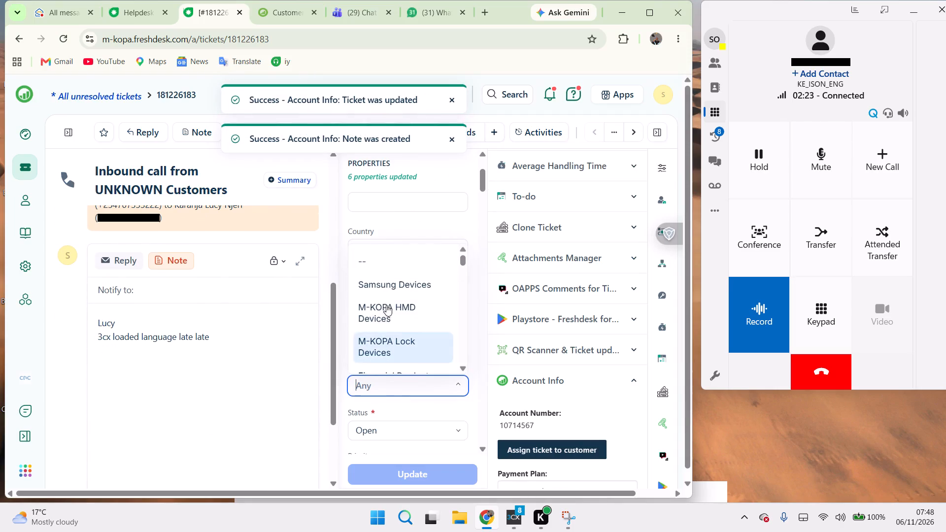
click(386, 283)
scroll(391, 311, up, 1)
scroll(391, 311, down, 2)
click(390, 371)
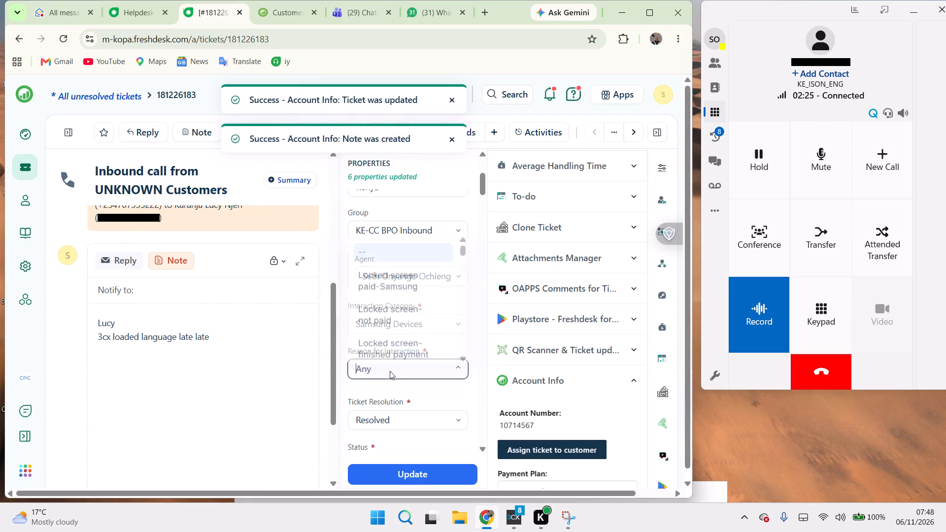
click(390, 270)
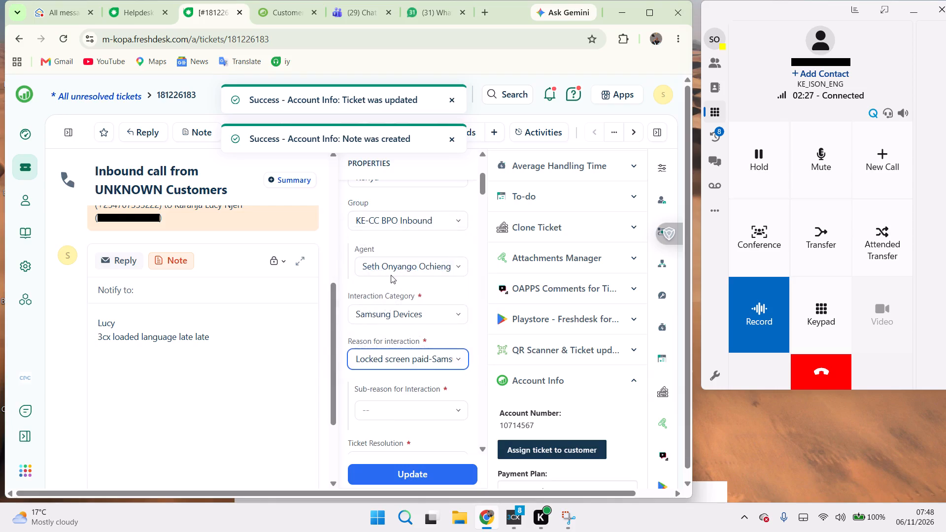
Set sub-reason to Locked screen paid, outcome to "Resolved: Has data bundle-advised to refresh account status", and status to Resolved.
scroll(398, 309, down, 2)
click(401, 288)
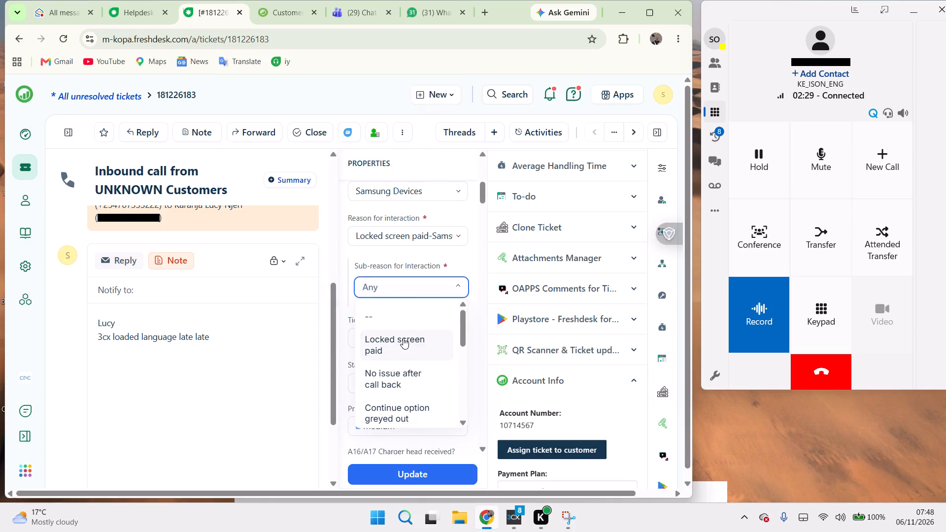
click(402, 340)
click(407, 336)
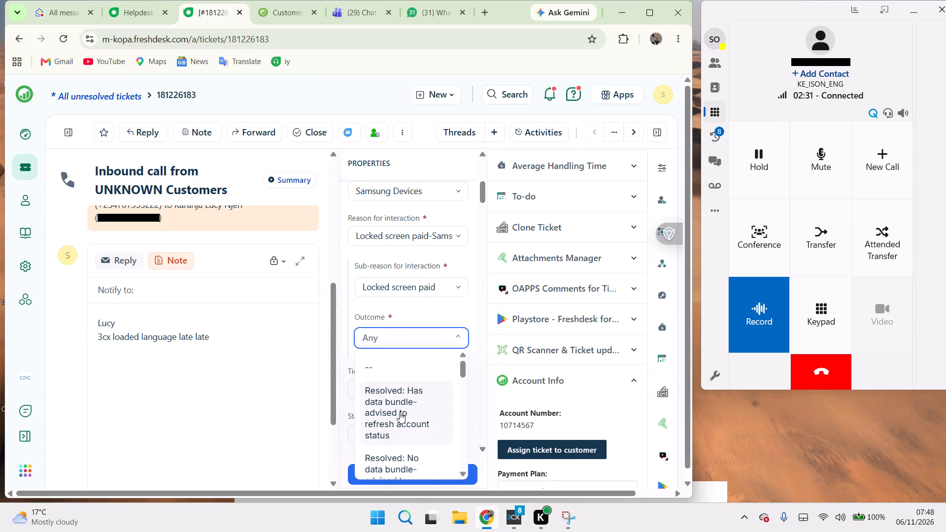
click(400, 412)
click(392, 434)
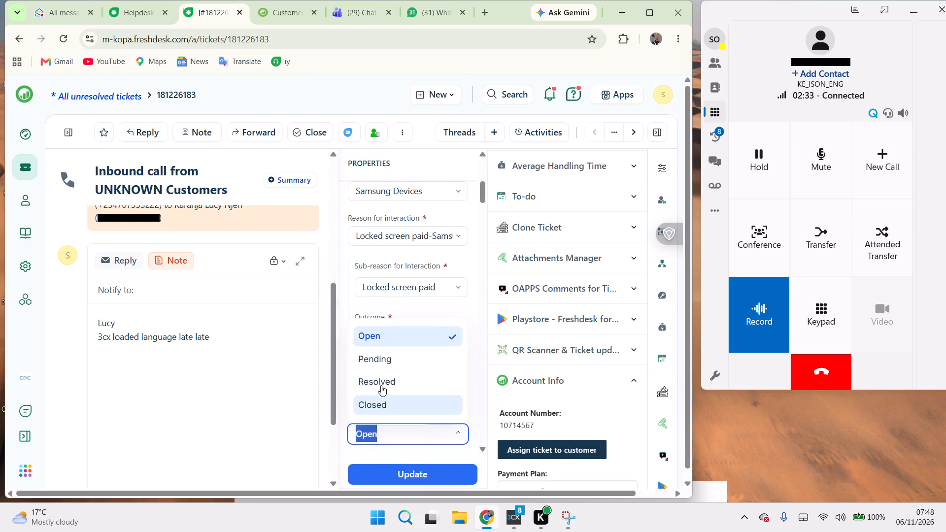
click(381, 382)
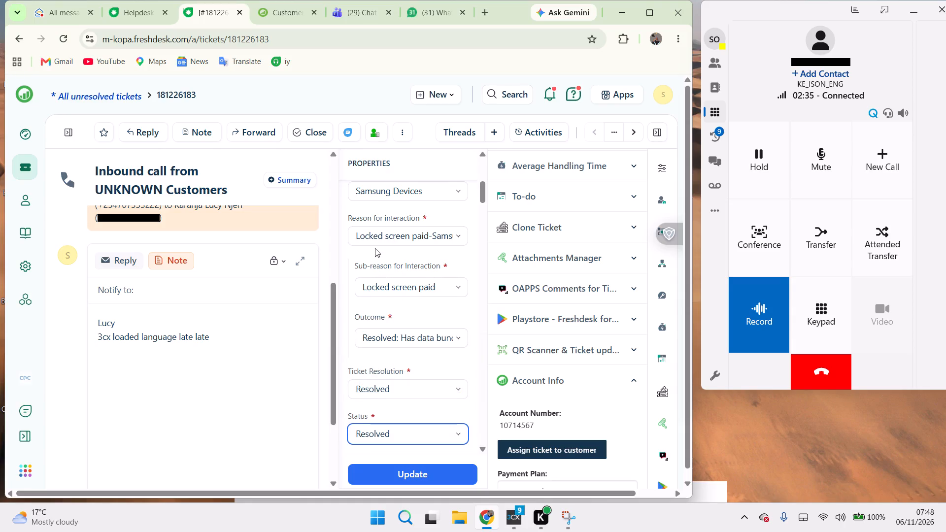
Copy the sub-reason and outcome texts onto separate lines of the private note and add "unlocked" as the last line.
click(379, 284)
right_click(379, 284)
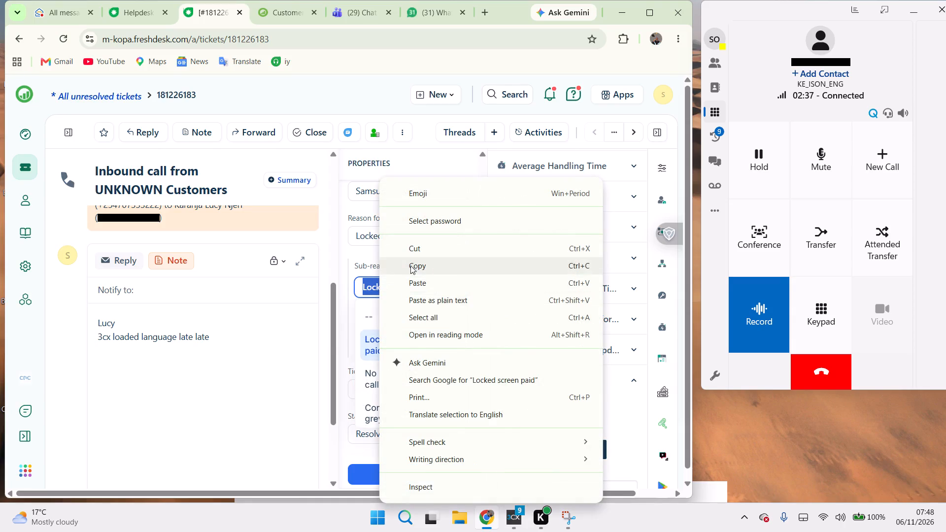
click(410, 263)
click(273, 350)
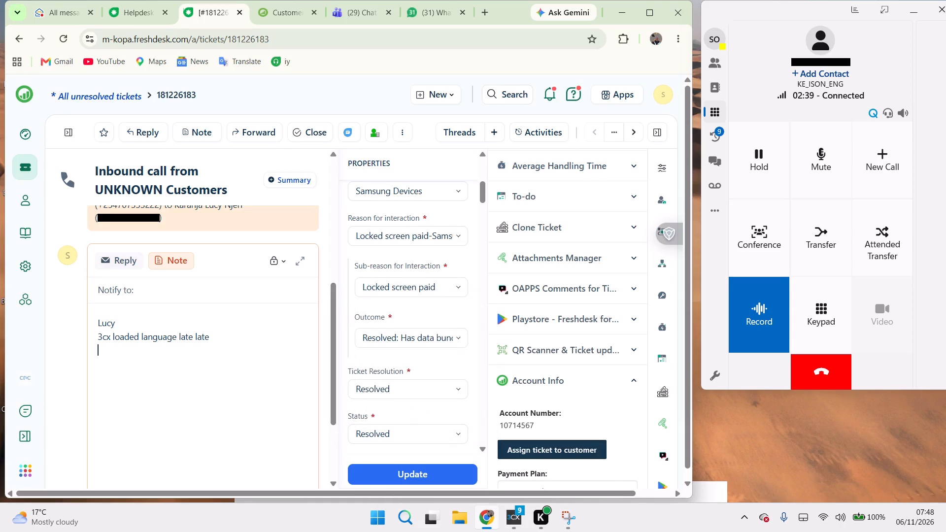
key(ctrl+v)
key(Return)
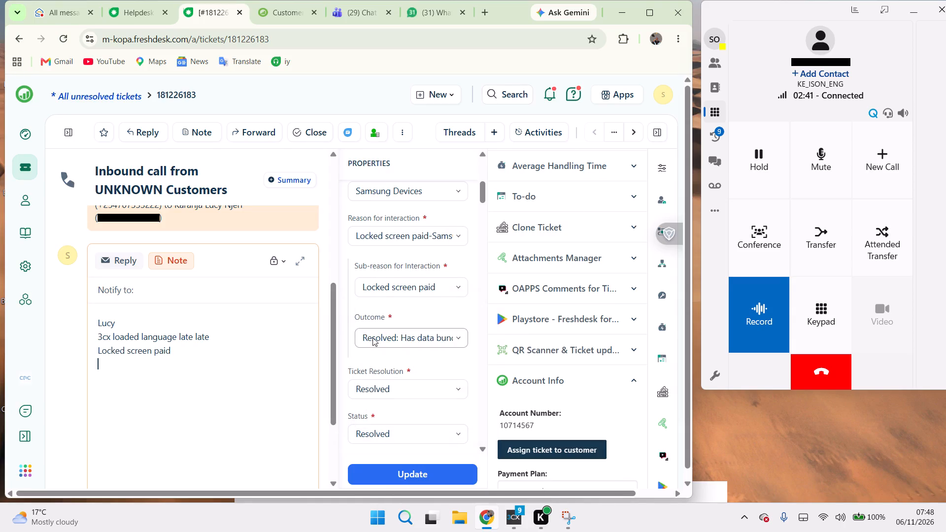
click(388, 334)
right_click(388, 334)
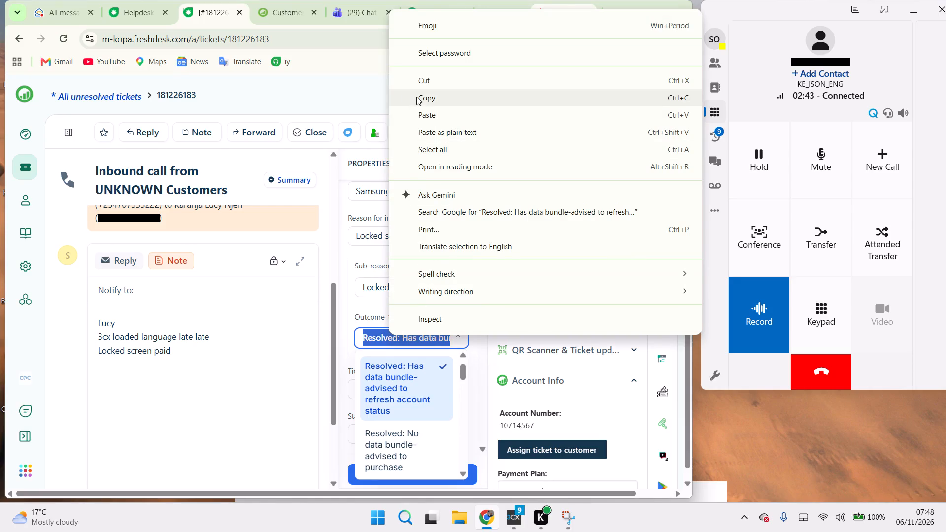
click(416, 97)
click(199, 364)
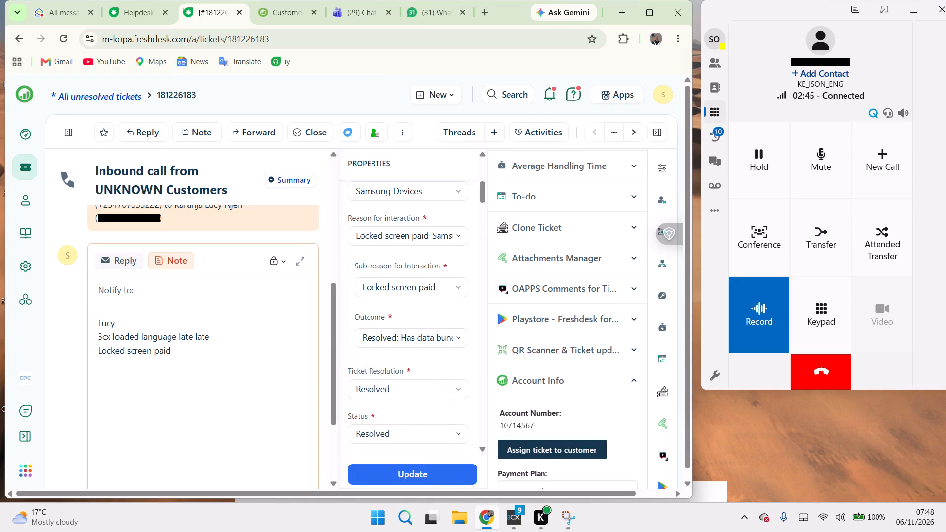
key(ctrl+v)
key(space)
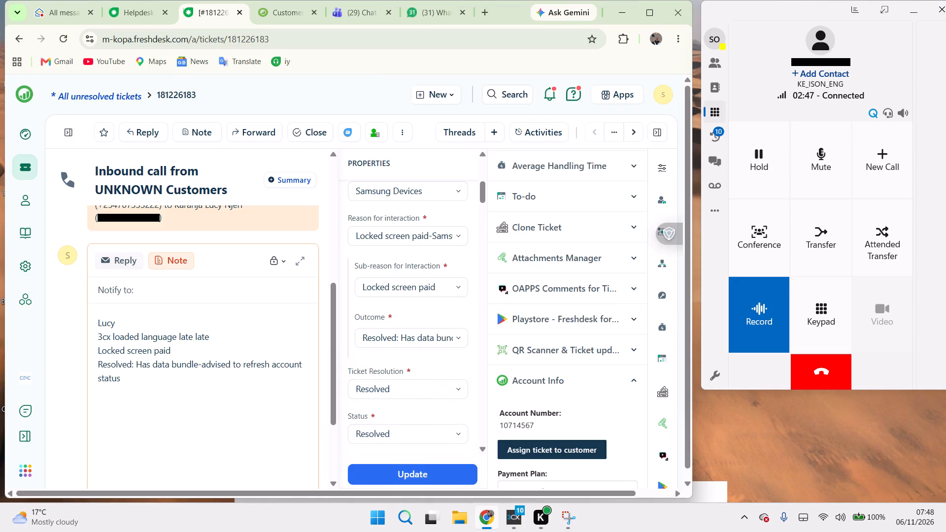
key(Return)
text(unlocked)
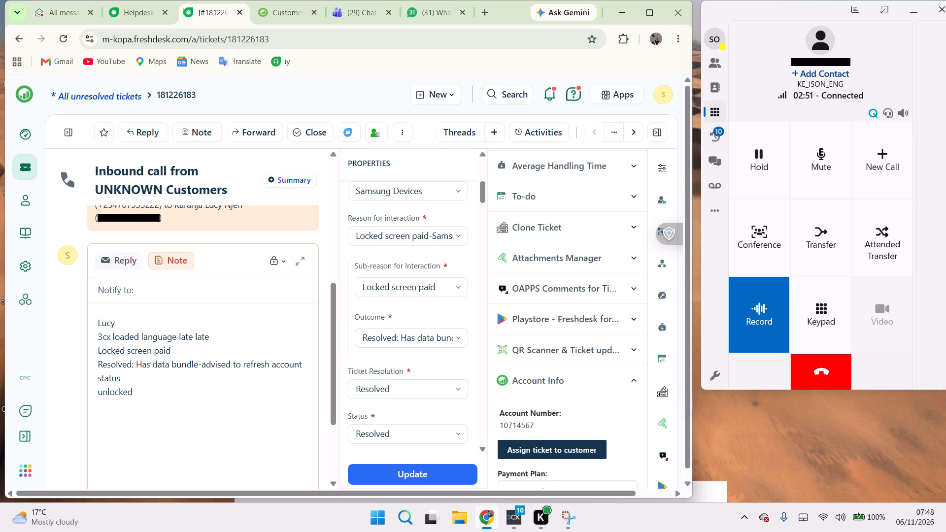
Save the ticket's properties, add the private note to the ticket, and save the properties once more.
scroll(199, 364, down, 6)
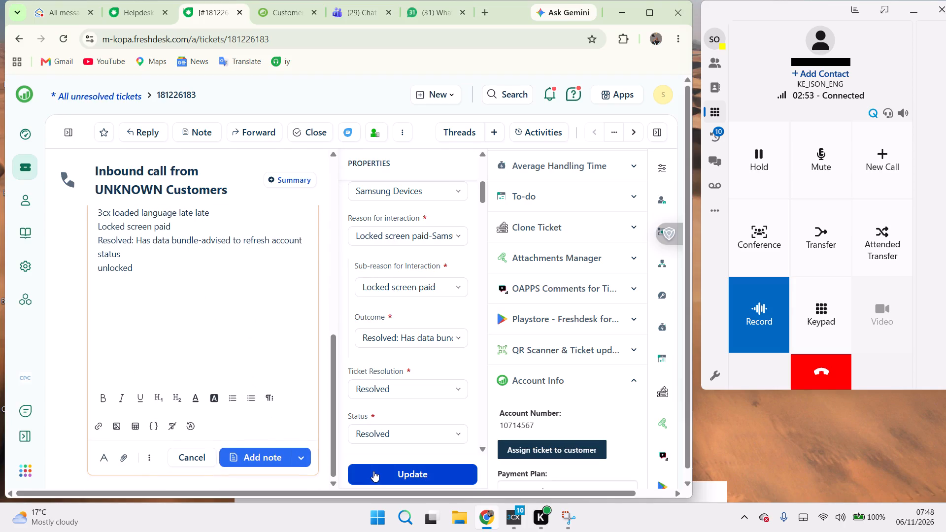
click(384, 471)
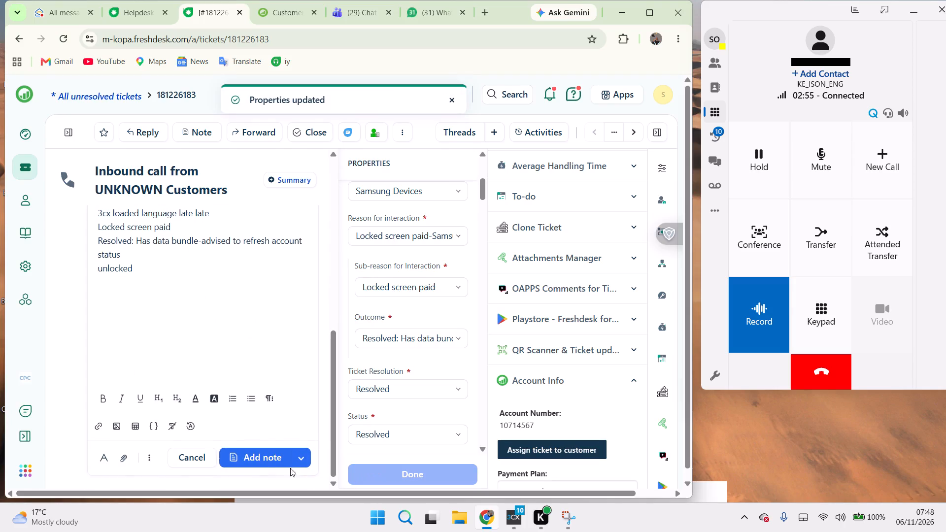
click(264, 461)
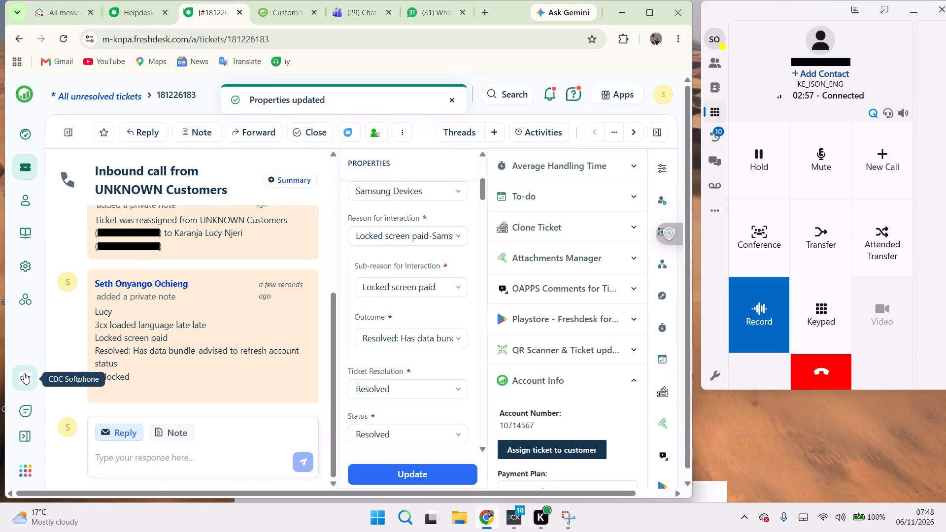
click(25, 374)
click(25, 374)
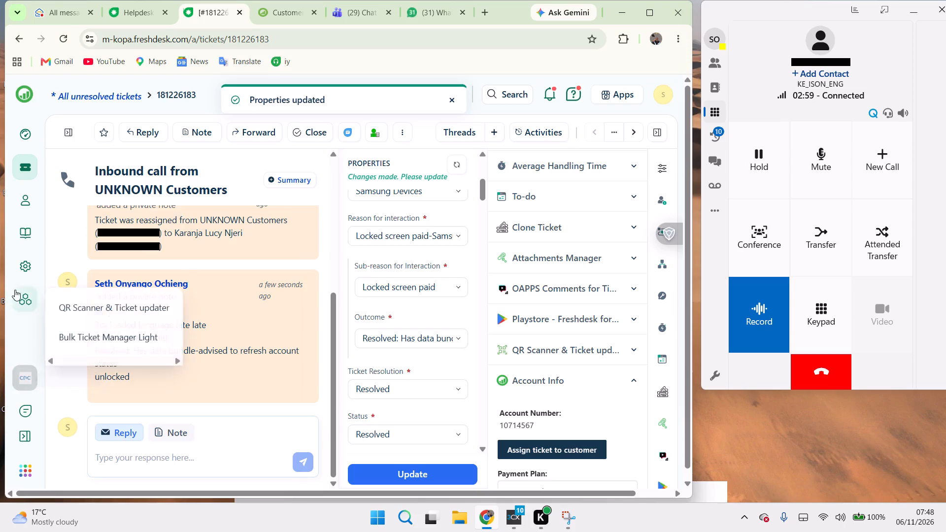
click(388, 469)
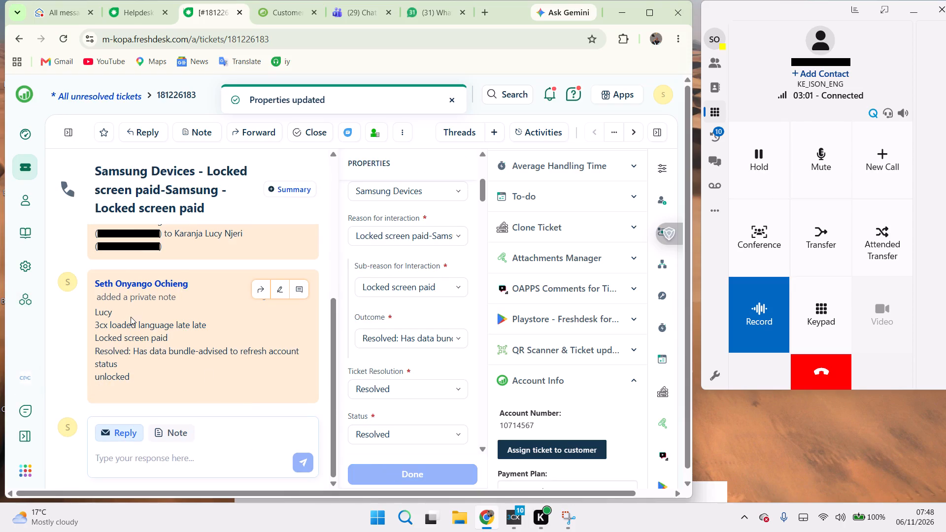
Go through the dashboard to the unresolved tickets and open the Samsung locked screen ticket 181226033.
click(21, 135)
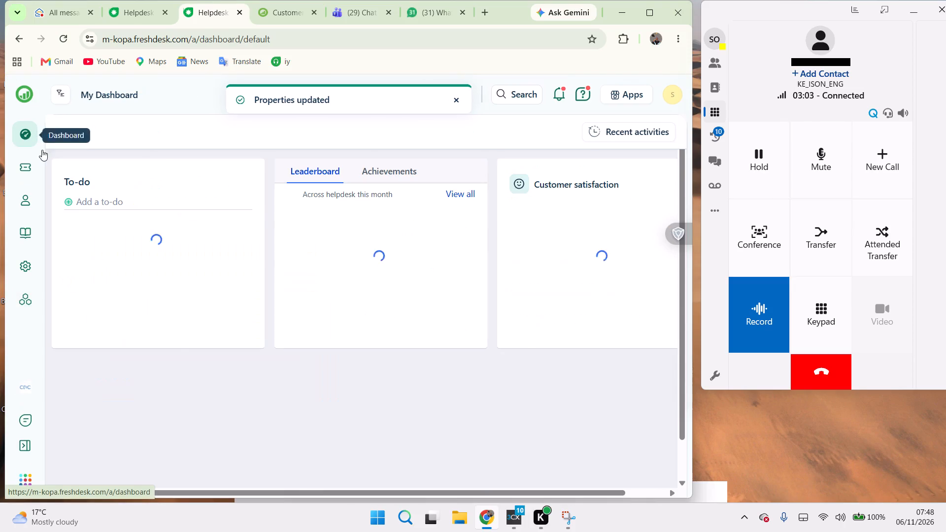
click(77, 171)
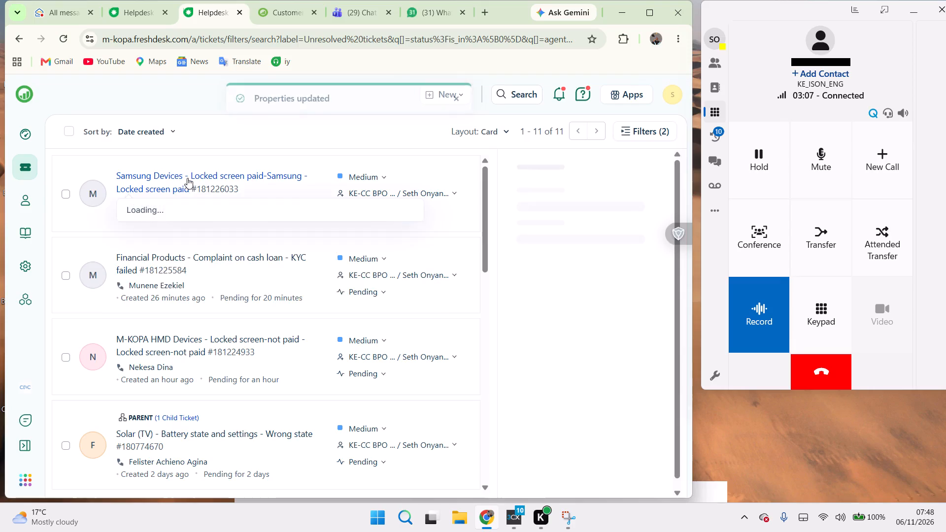
click(187, 178)
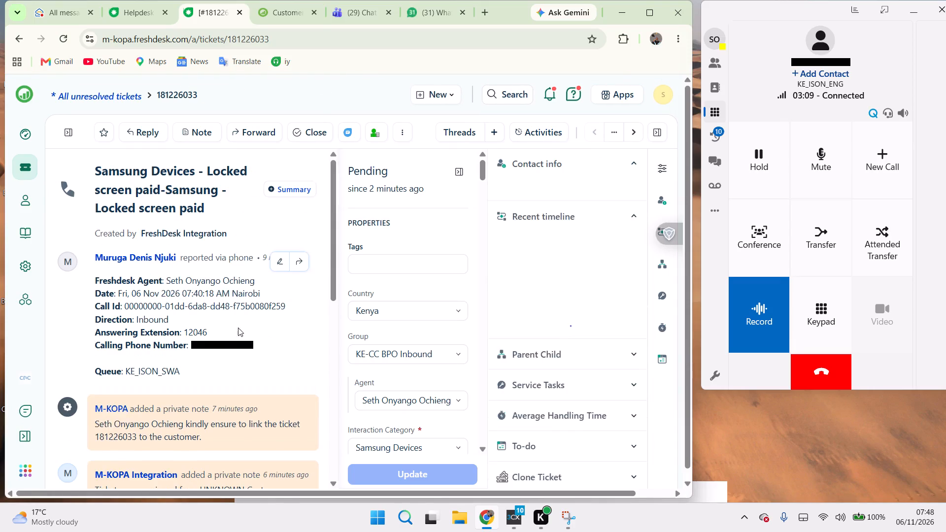
scroll(236, 325, down, 1)
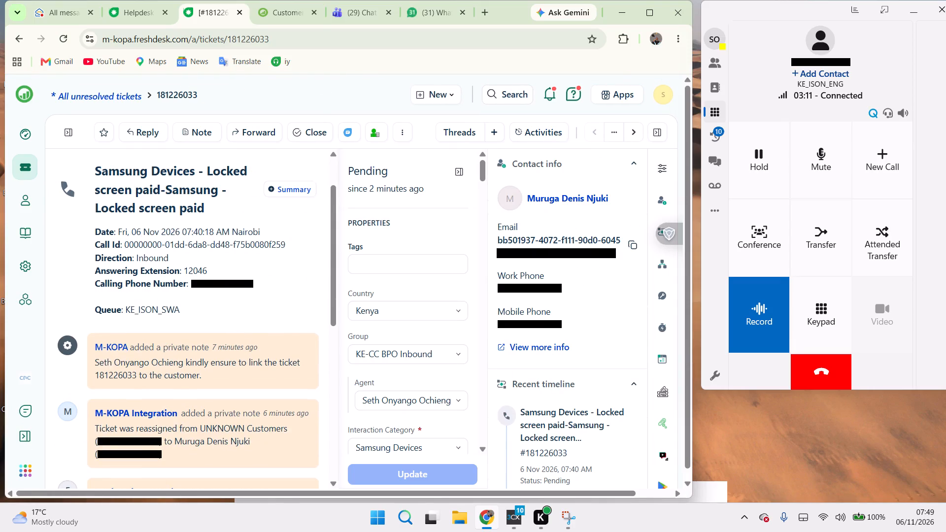
drag(211, 280, 259, 280)
right_click(259, 280)
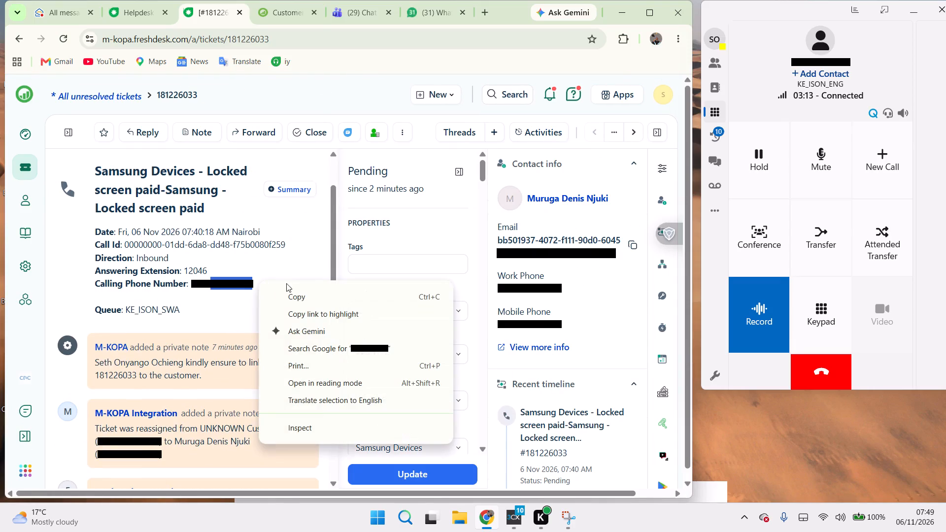
click(297, 294)
scroll(240, 368, down, 5)
scroll(240, 368, up, 1)
scroll(240, 368, down, 5)
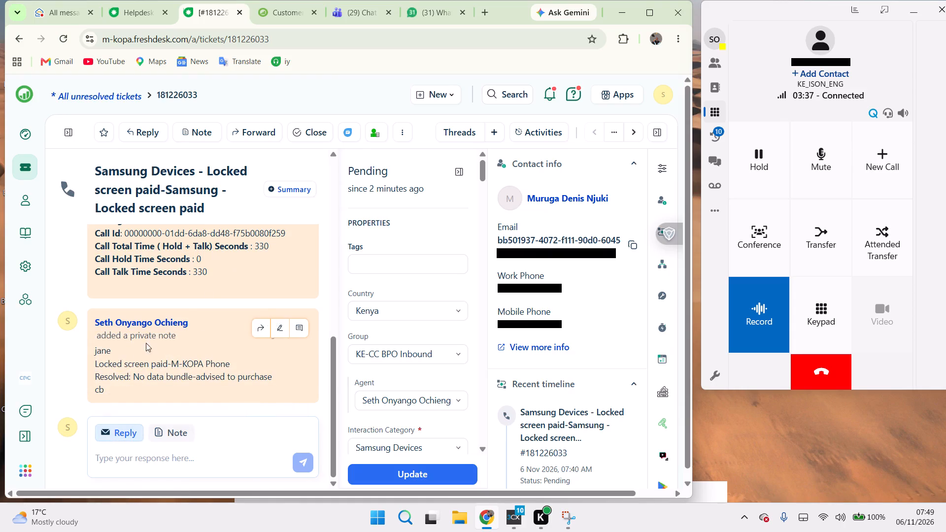
scroll(163, 304, up, 3)
scroll(191, 272, up, 3)
right_click(219, 289)
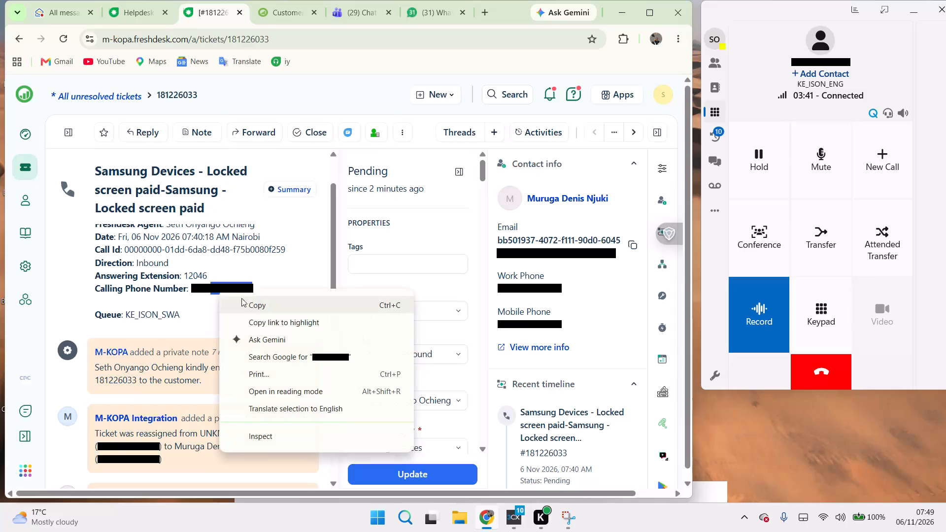
click(253, 305)
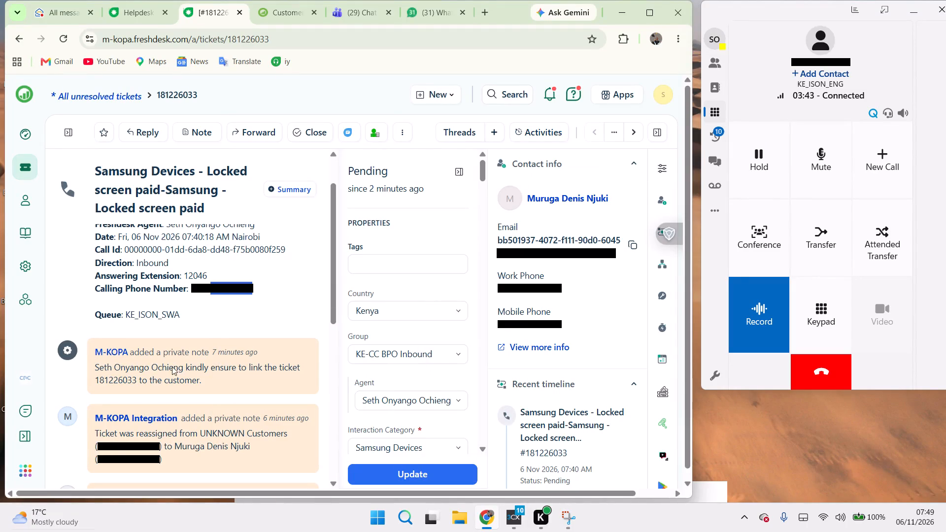
Switch to the 3CX softphone, log out of the call queue and end the current call.
click(872, 111)
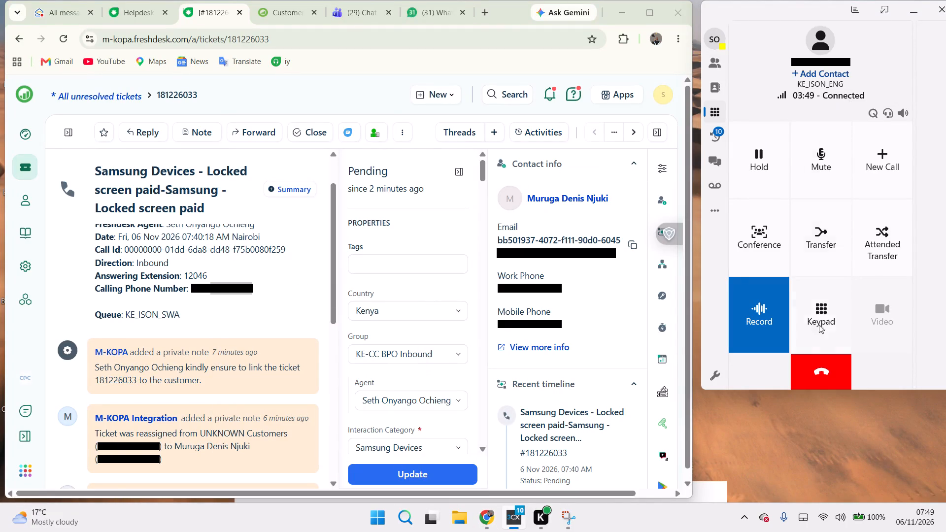
click(818, 370)
Call the copied customer number with the prefix 90 and log back in to the call queue.
click(790, 59)
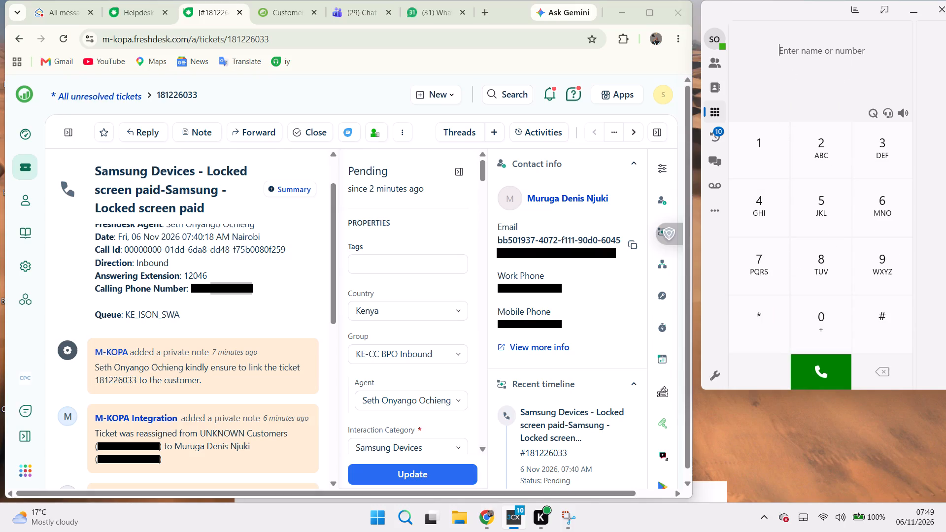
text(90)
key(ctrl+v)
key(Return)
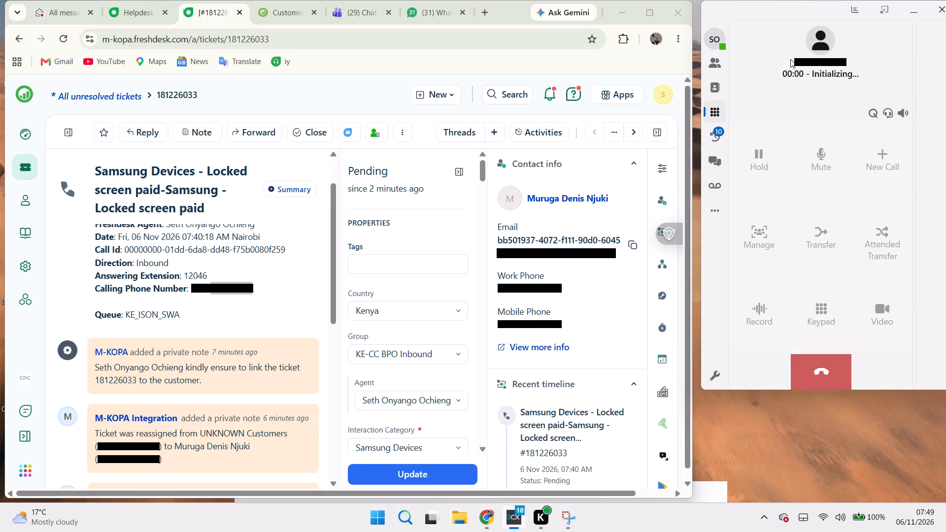
click(871, 110)
Dismiss the call pop-up in Freshdesk and review the latest private note and interaction properties of ticket 181226033.
click(18, 381)
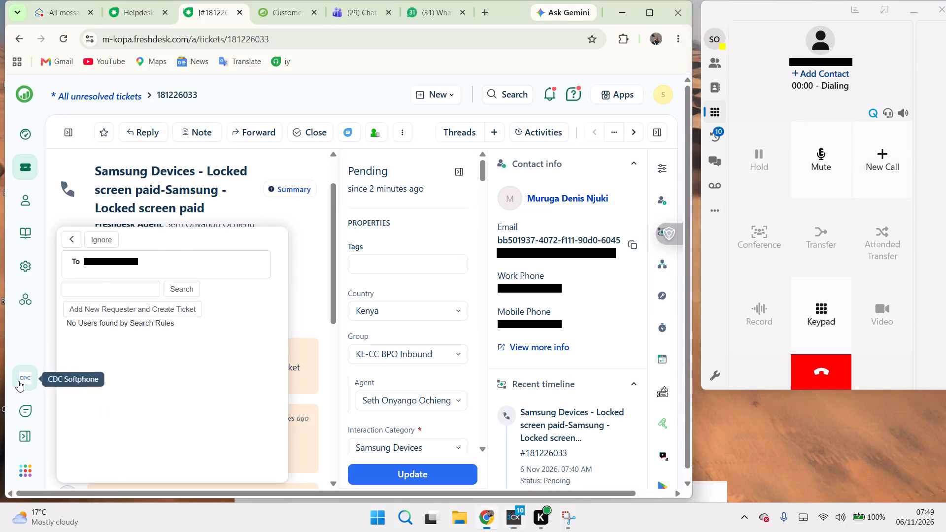
scroll(128, 381, down, 4)
scroll(128, 381, up, 1)
scroll(128, 381, down, 5)
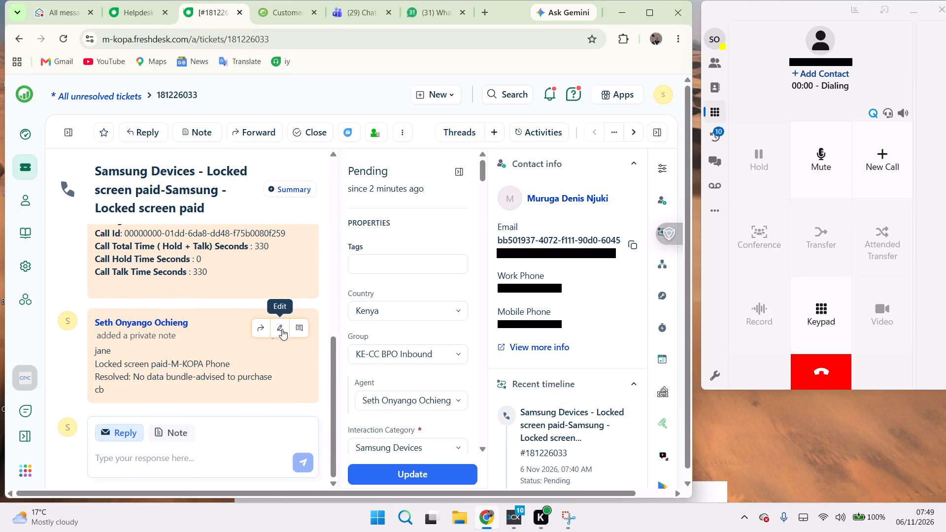
scroll(415, 368, down, 3)
scroll(415, 368, up, 1)
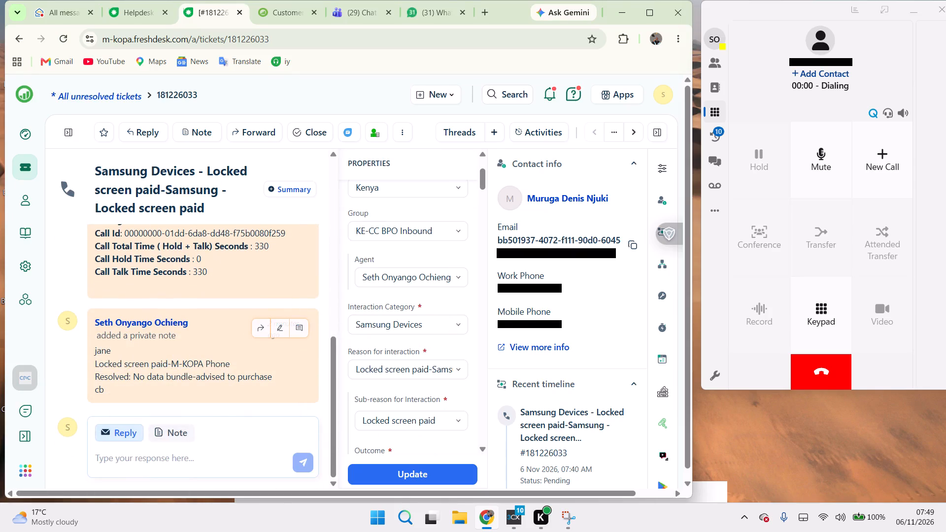
click(94, 366)
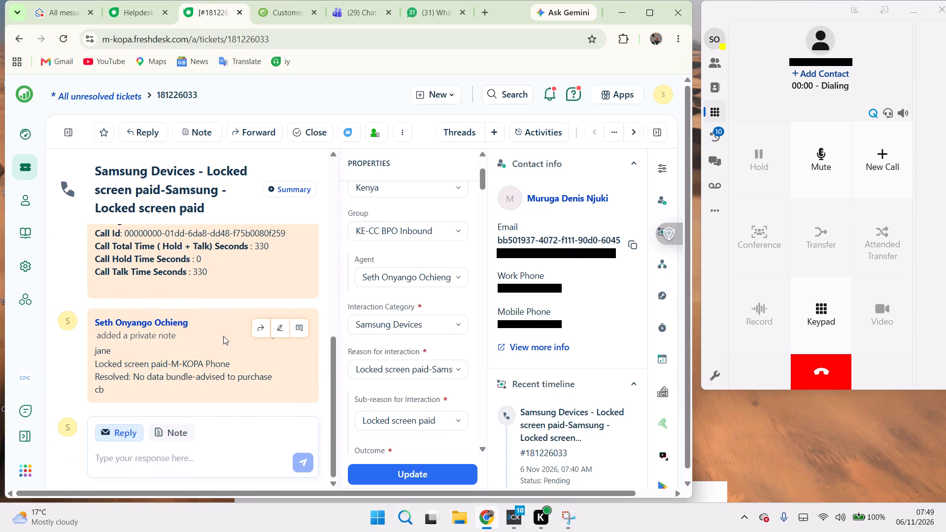
double_click(279, 327)
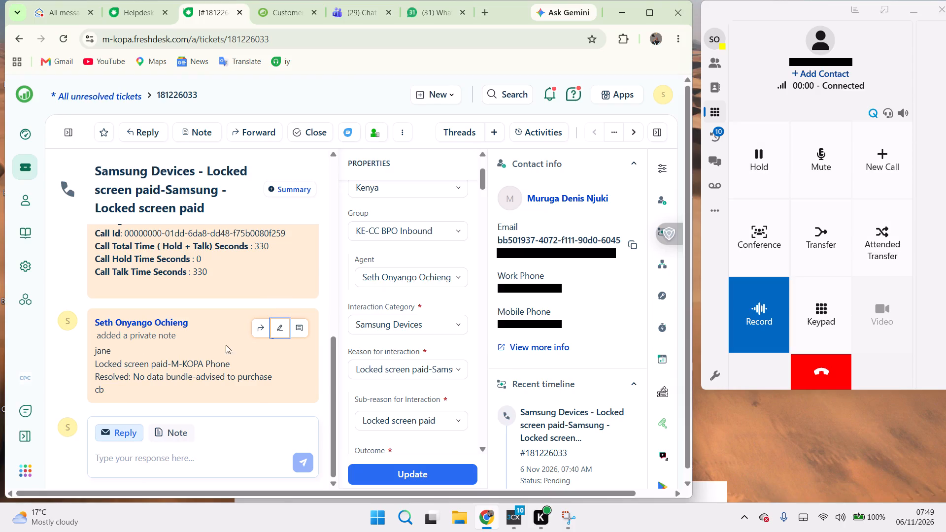
click(279, 330)
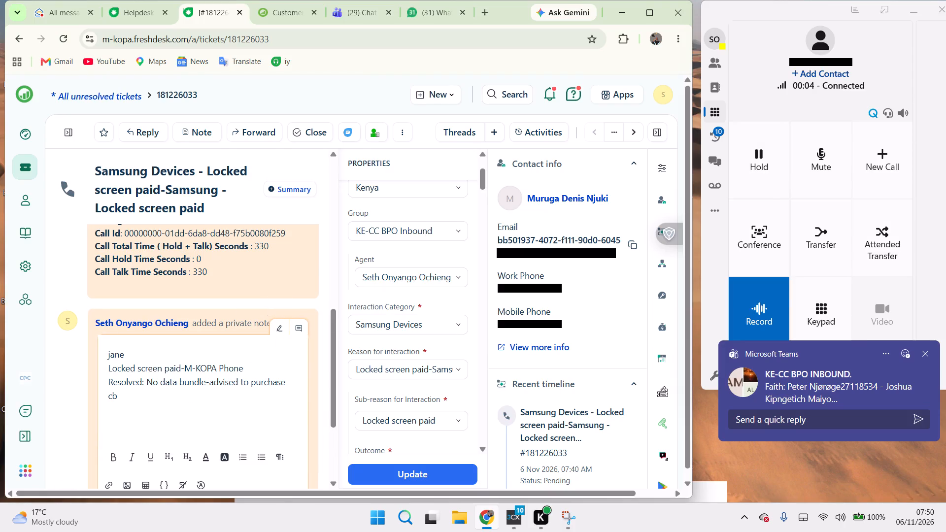
drag(105, 371, 119, 376)
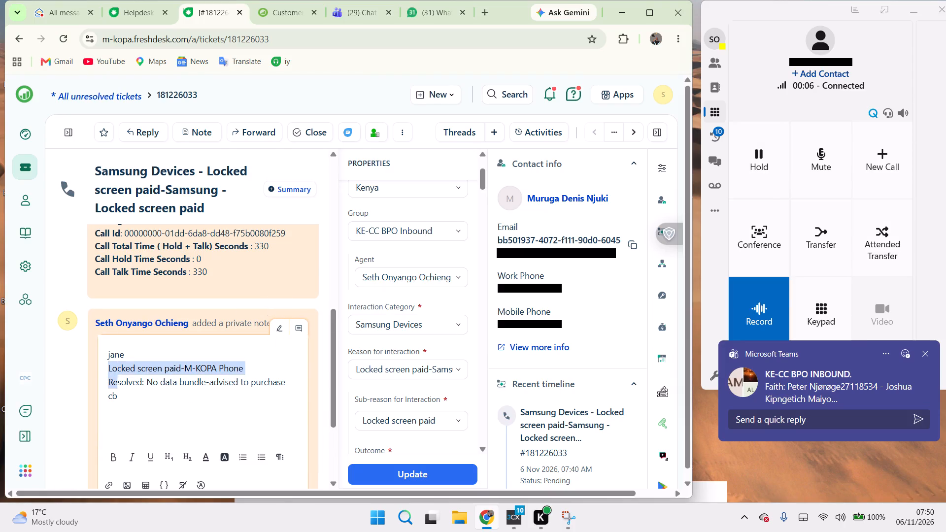
drag(119, 376, 129, 395)
key(BackSpace)
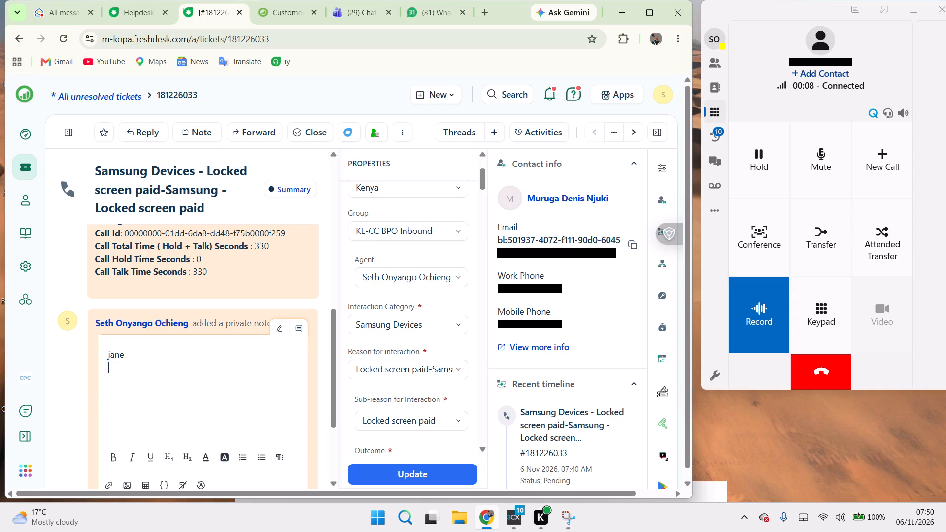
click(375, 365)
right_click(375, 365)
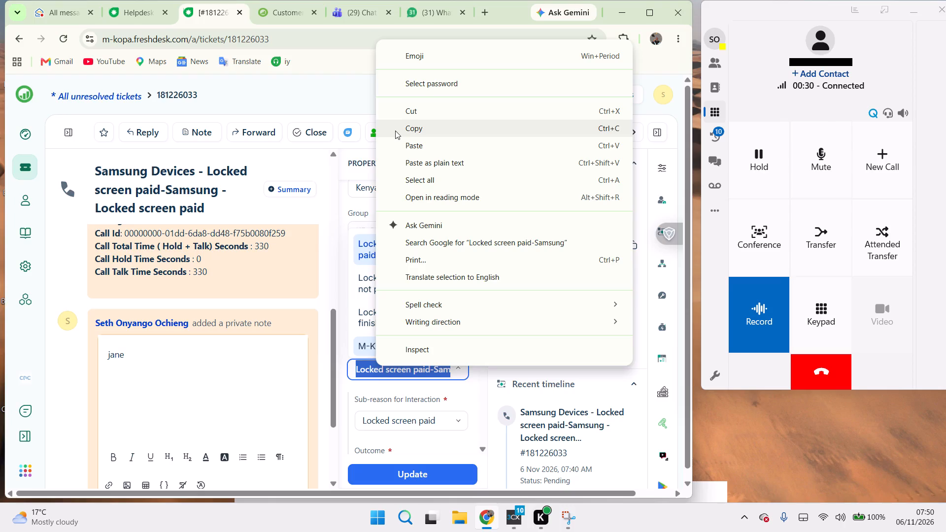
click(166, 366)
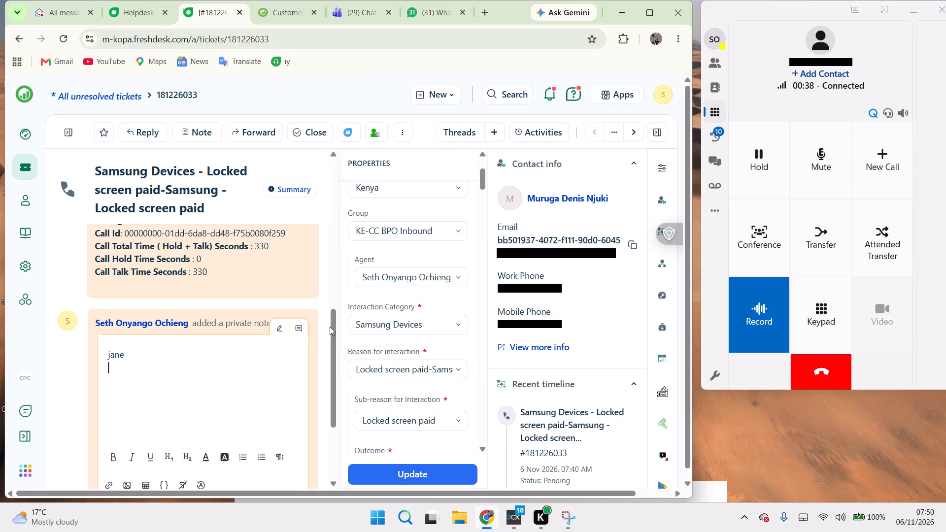
Set the ticket's status to Resolved and update its properties.
scroll(197, 395, down, 1)
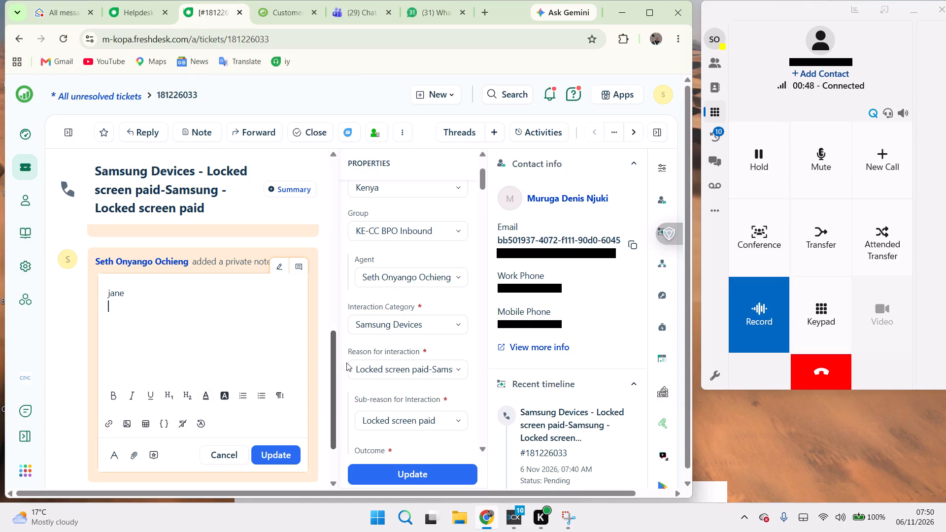
scroll(396, 361, down, 2)
scroll(396, 361, up, 1)
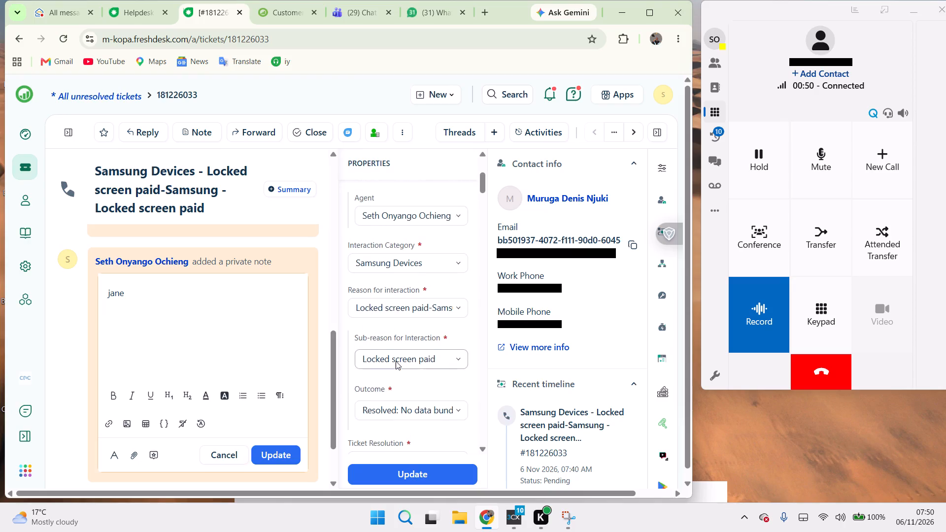
scroll(396, 361, down, 1)
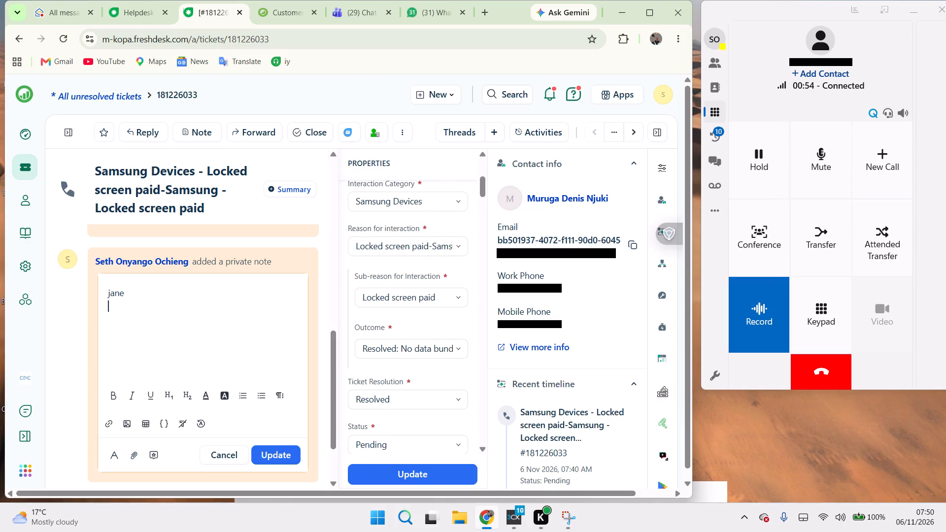
click(404, 446)
click(391, 393)
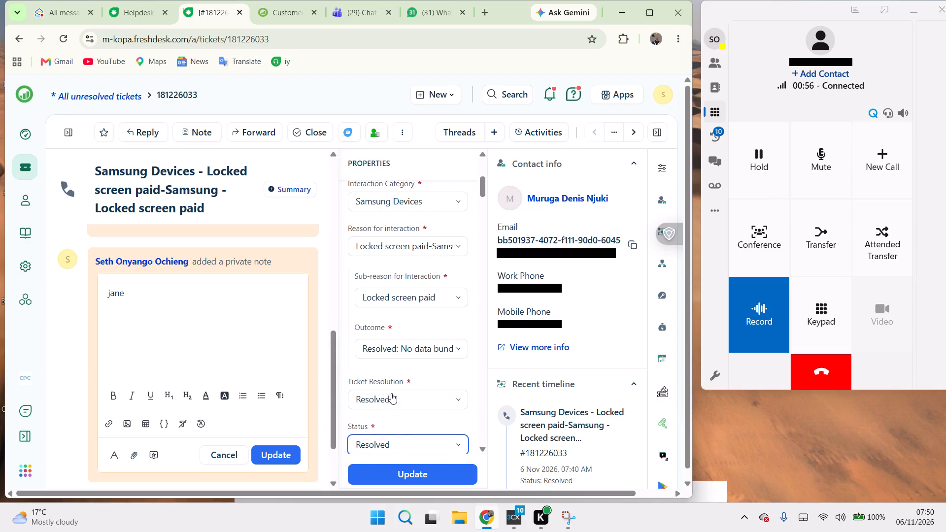
double_click(403, 475)
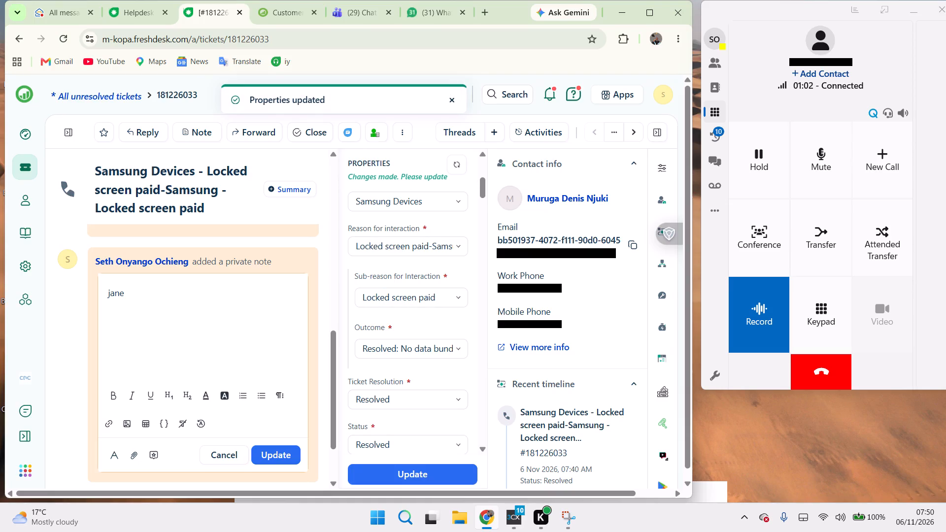
Copy the sub-reason "Locked screen paid" from the ticket properties into the private note below the caller's name.
click(374, 290)
right_click(374, 290)
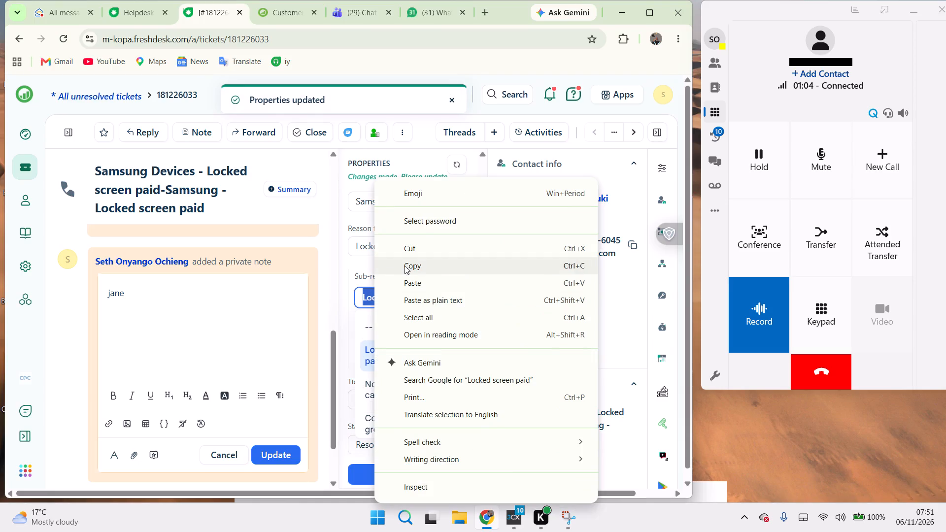
click(405, 266)
click(163, 318)
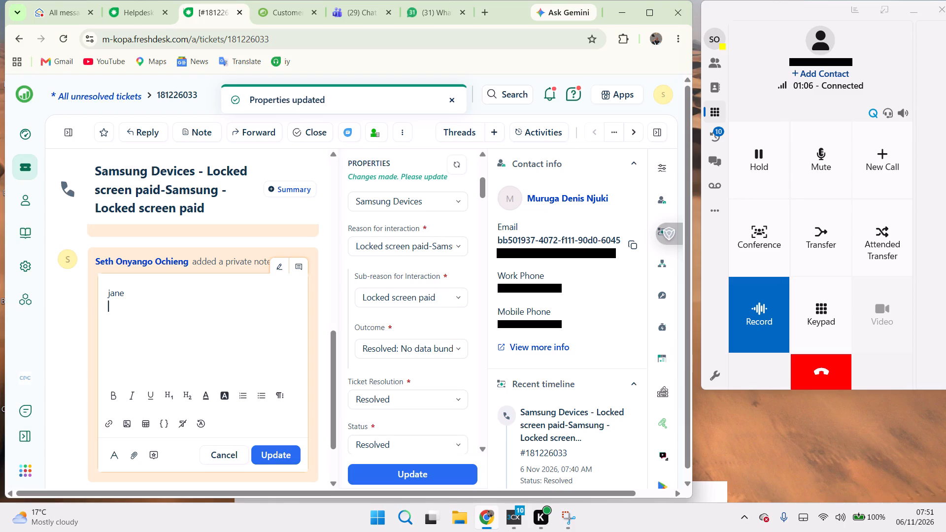
key(ctrl+v)
key(Return)
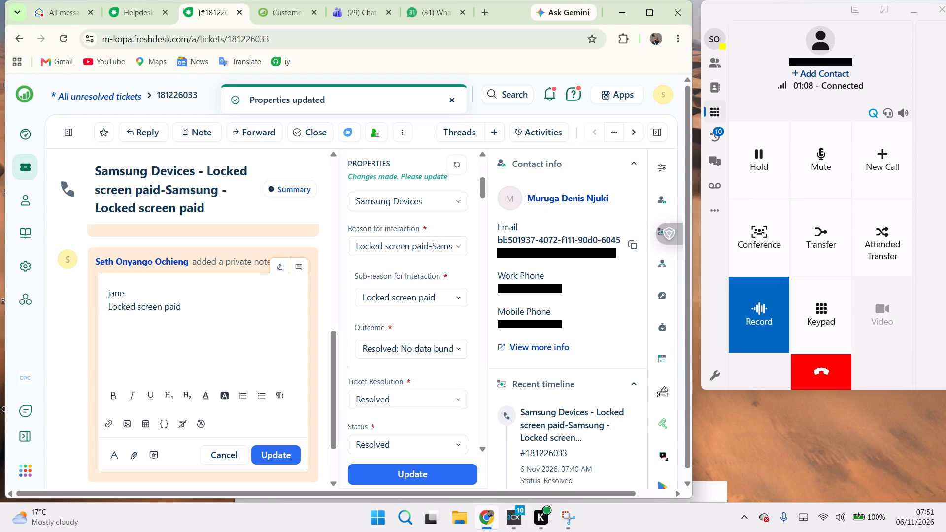
Copy the outcome "Resolved: No data bundle-advised to purchase" from the ticket properties onto the note's next line.
click(372, 342)
right_click(372, 342)
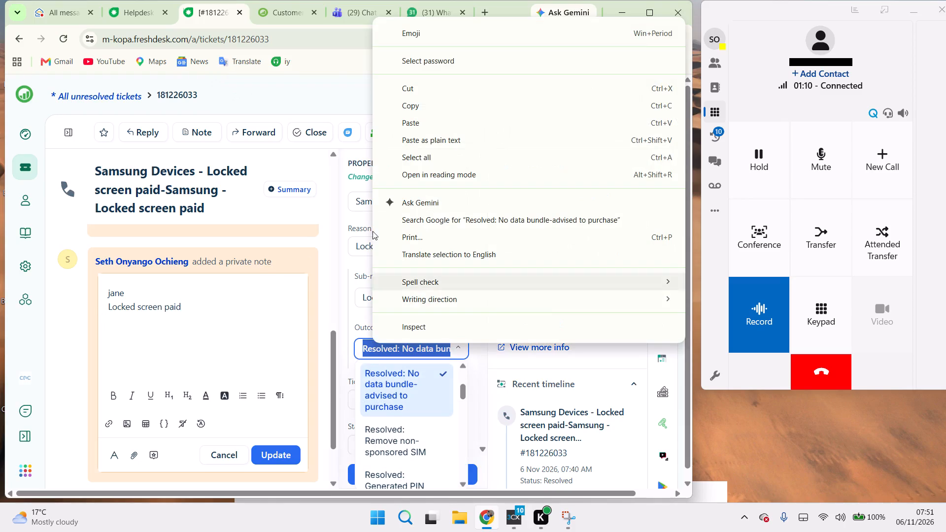
click(399, 105)
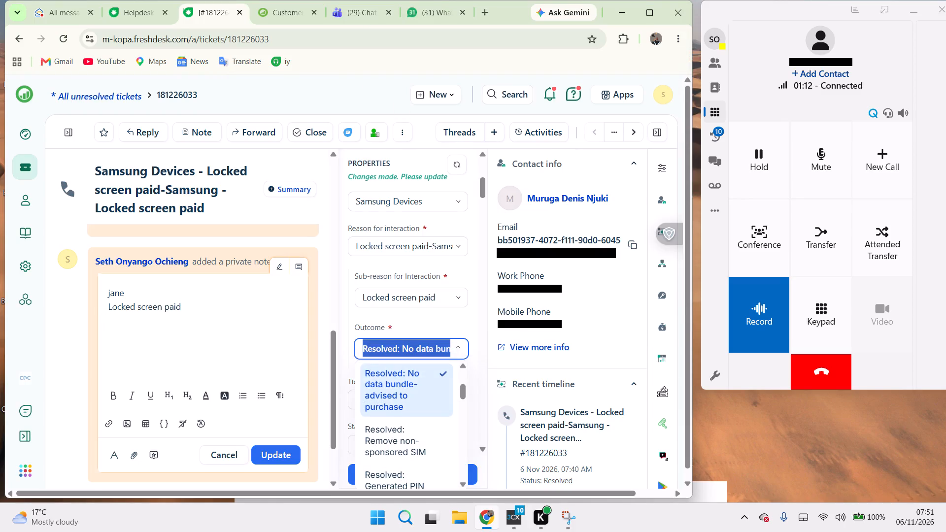
click(205, 320)
key(ctrl+v)
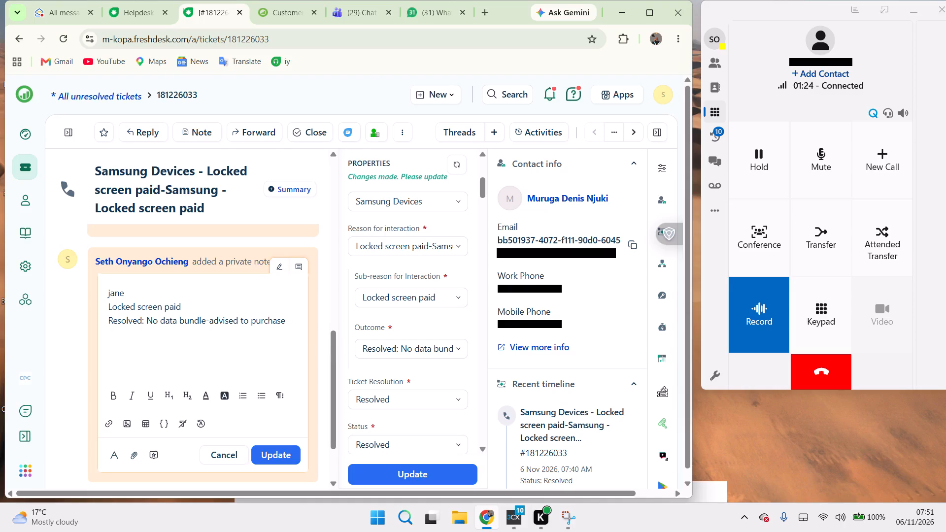
key(Return)
Add the line "diy given" to the note, and save both the ticket properties and the edited note.
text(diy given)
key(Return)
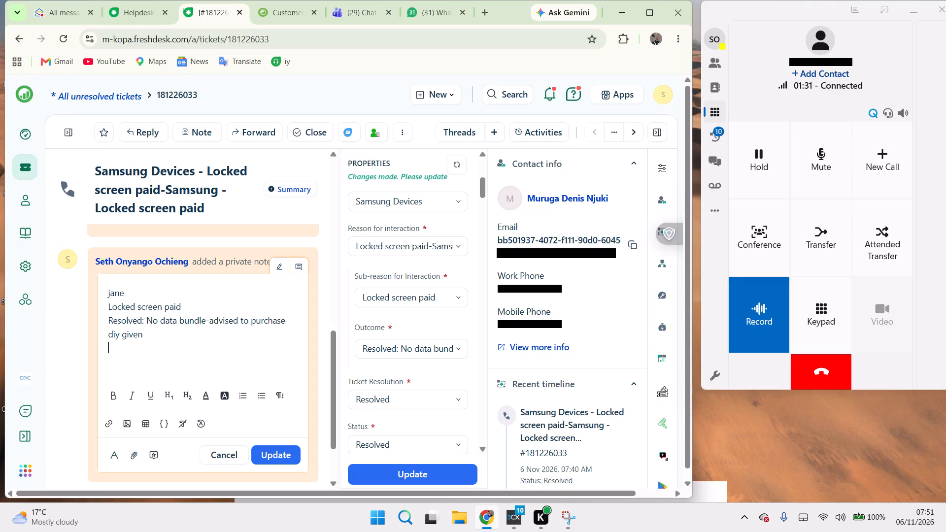
click(400, 473)
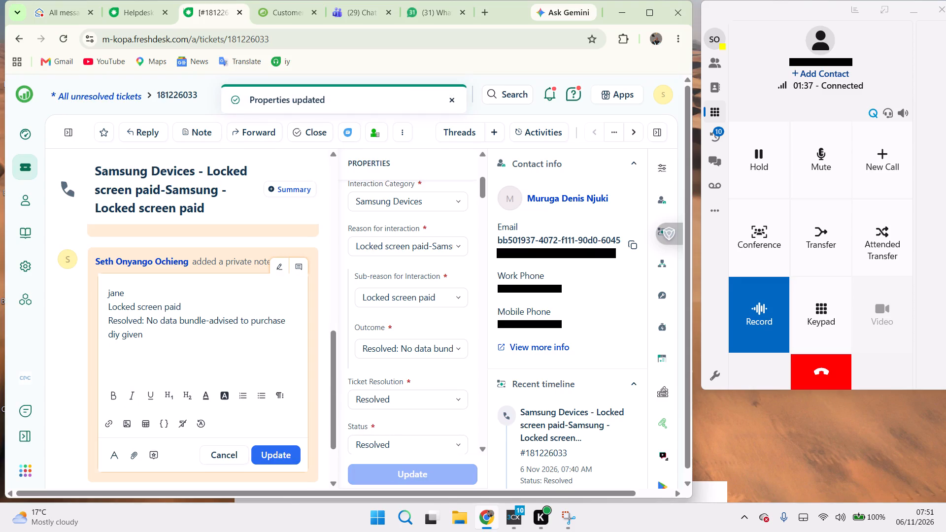
click(270, 455)
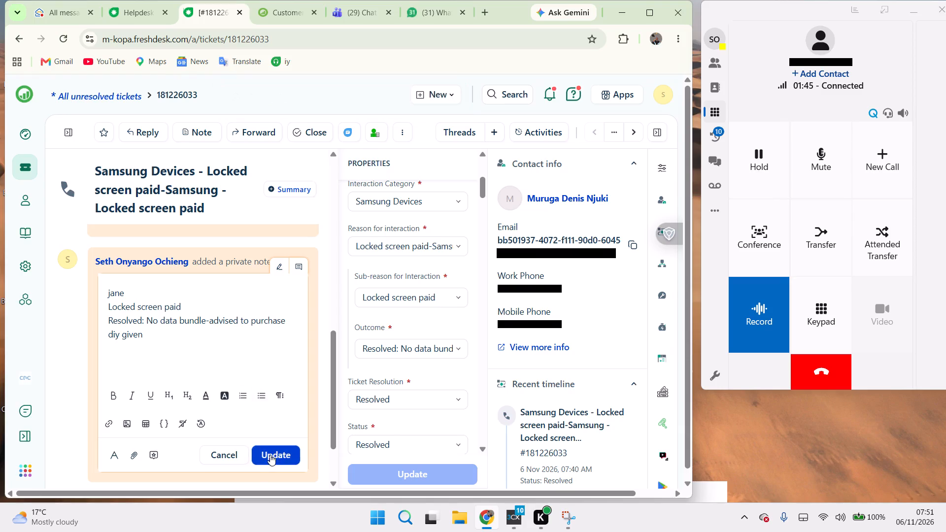
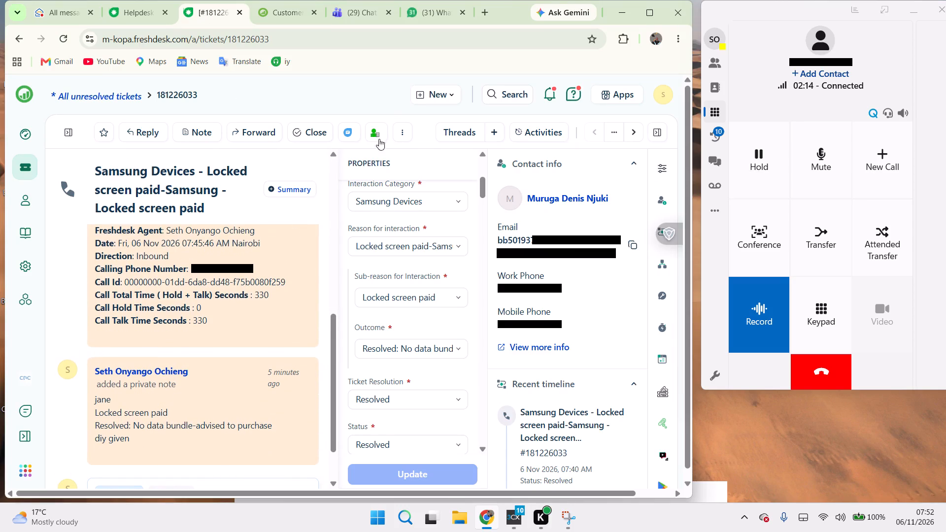
Send the customer an SMS reply from the ticket using the canned response "KE-WhatsApp number (Swa)".
click(402, 130)
click(412, 265)
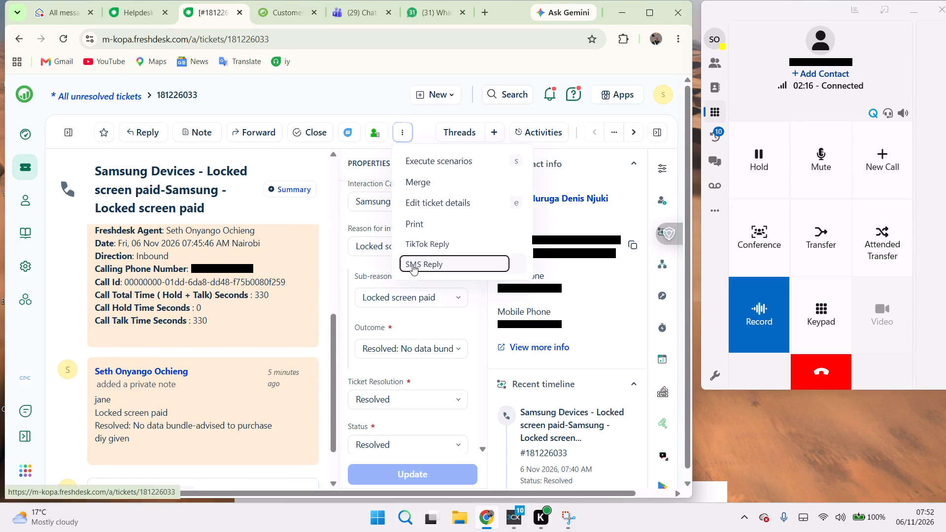
click(148, 459)
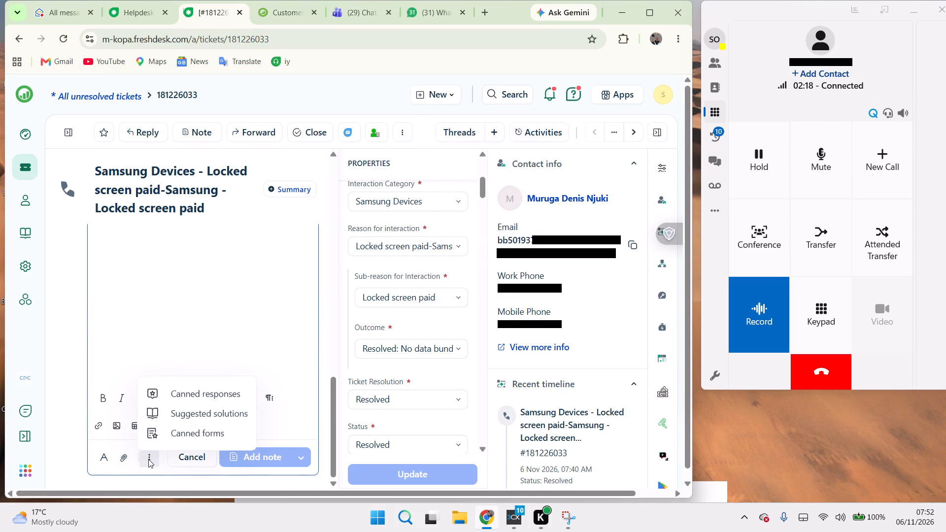
click(191, 396)
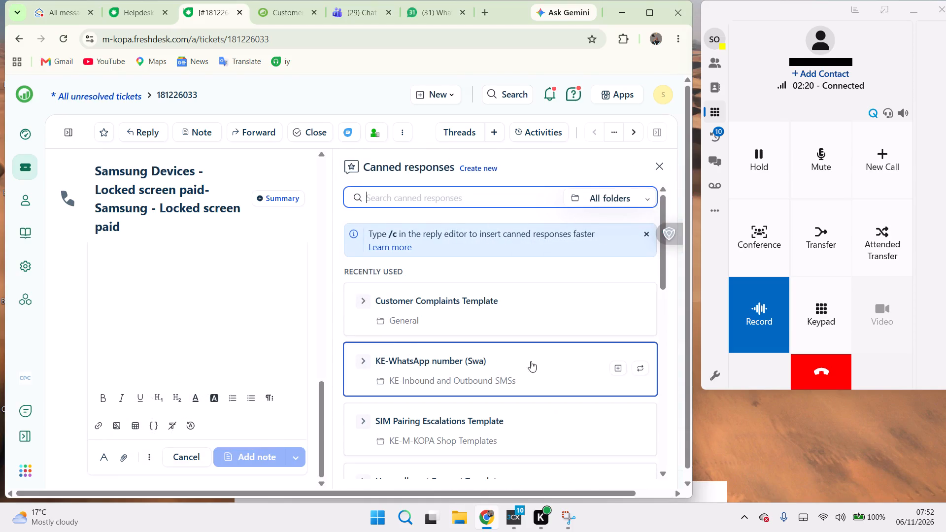
click(615, 365)
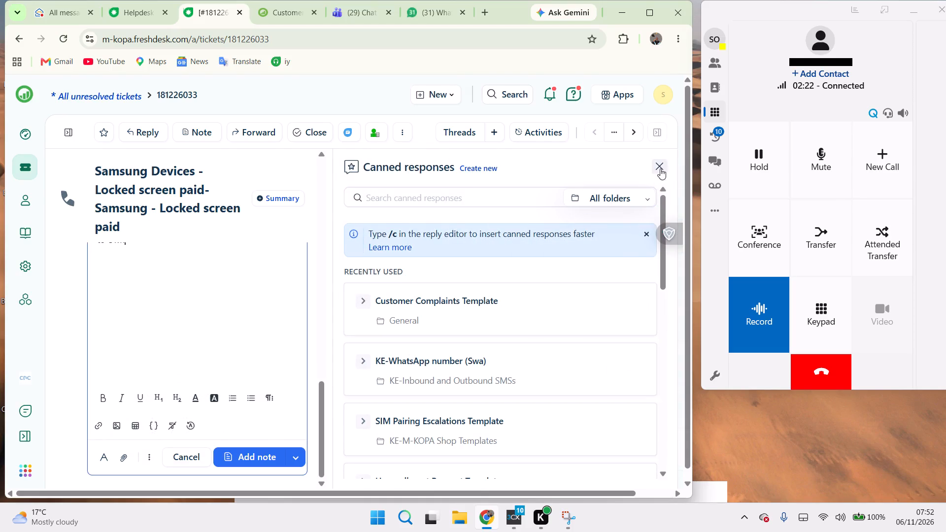
click(243, 461)
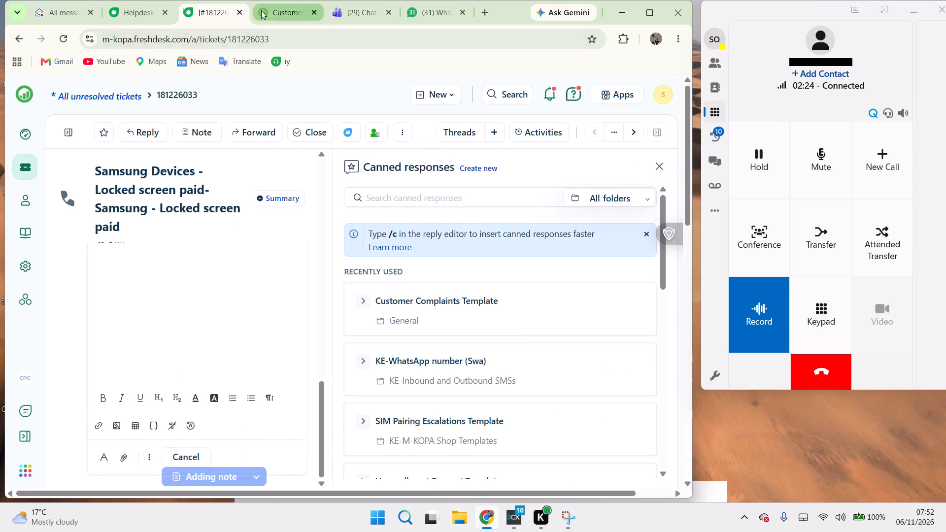
Open the M-KOPA CRM dashboard of the ticket's customer from the ticket, and close the previous customer's dashboard.
click(261, 10)
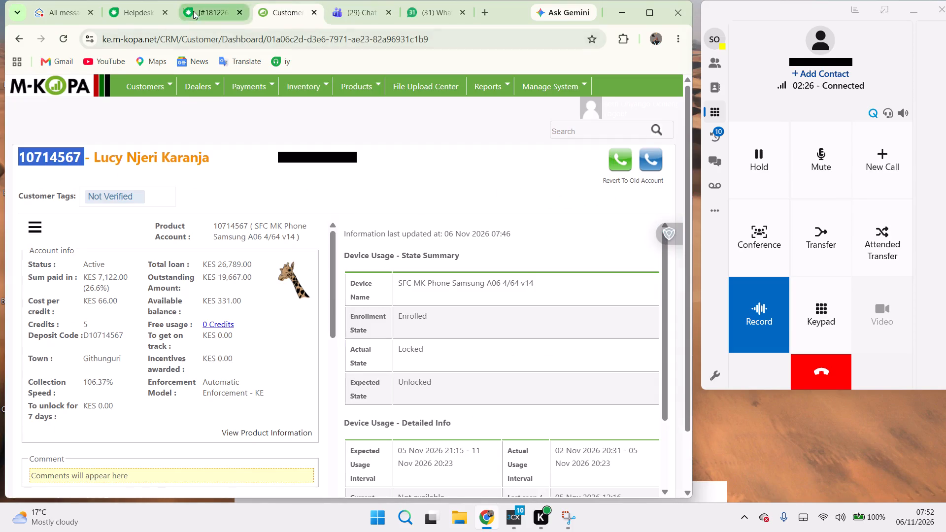
click(193, 11)
click(371, 134)
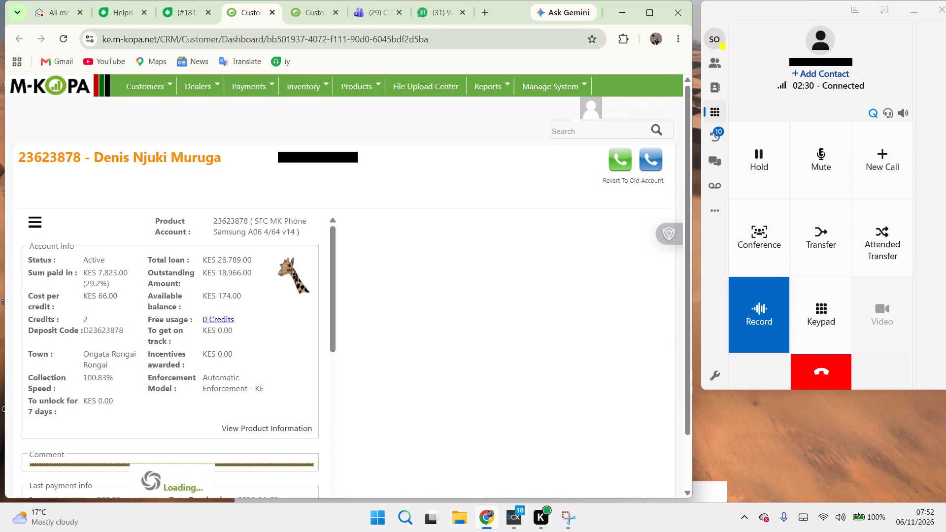
click(335, 11)
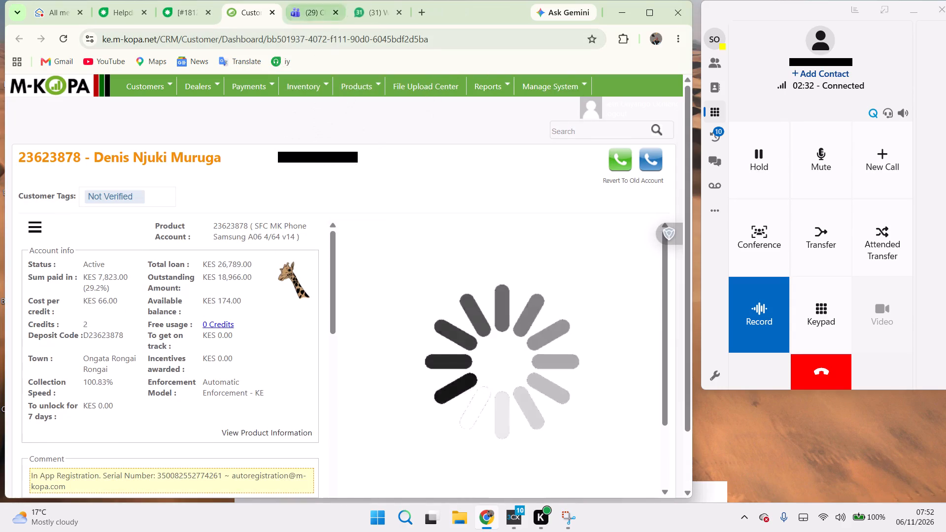
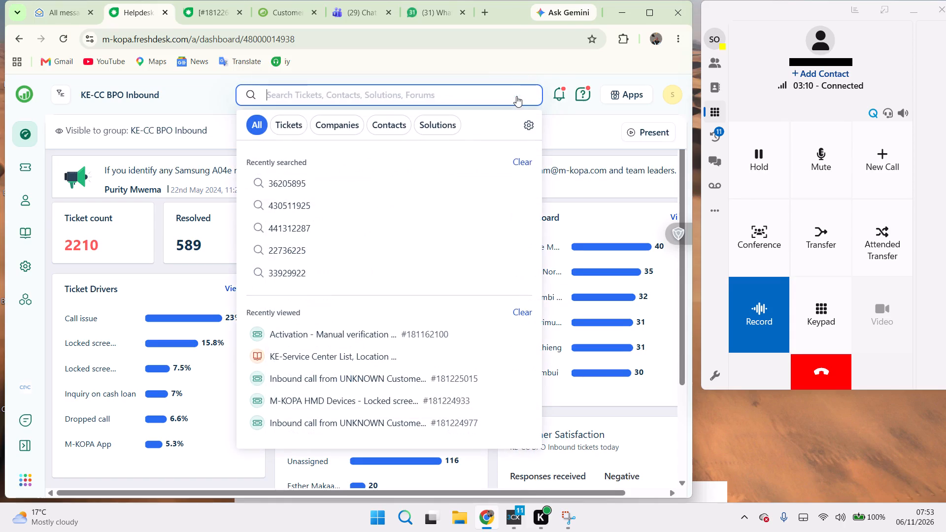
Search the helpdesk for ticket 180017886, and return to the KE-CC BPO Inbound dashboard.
key(ctrl+v)
key(Return)
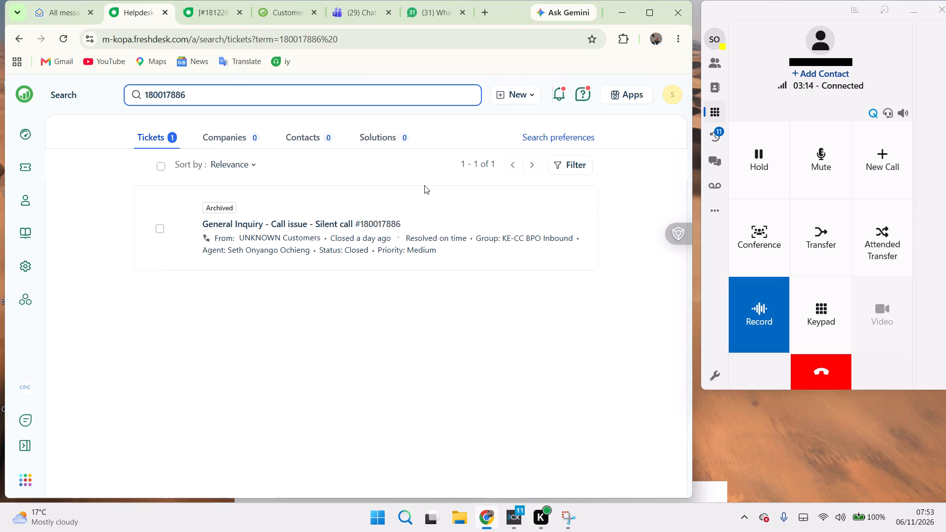
click(21, 140)
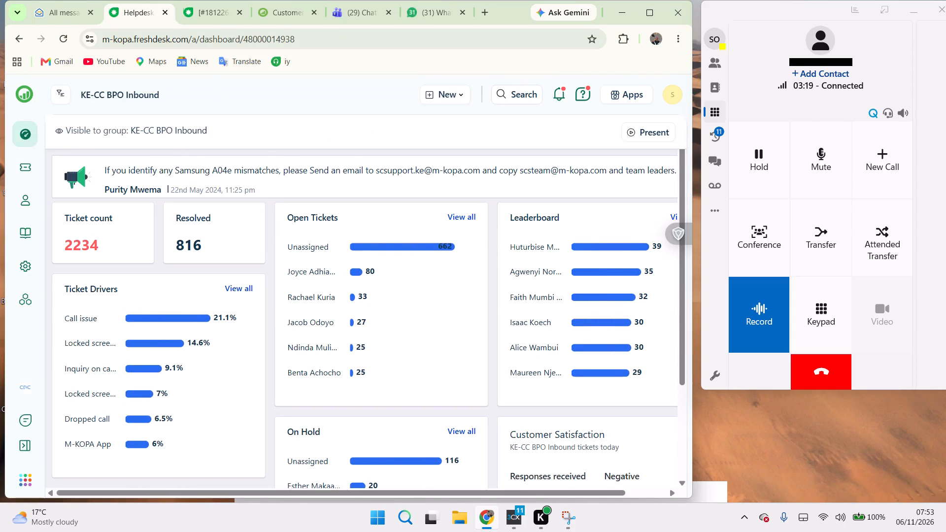
click(200, 9)
scroll(194, 333, up, 2)
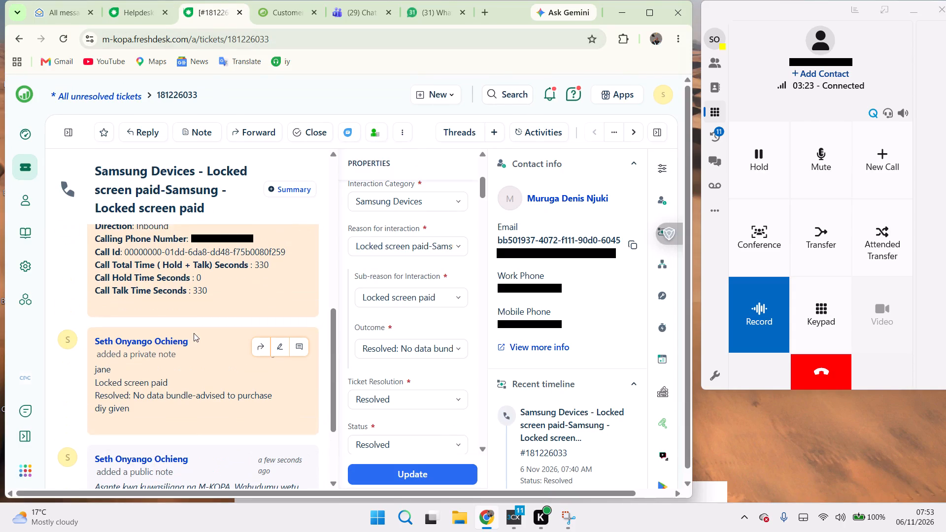
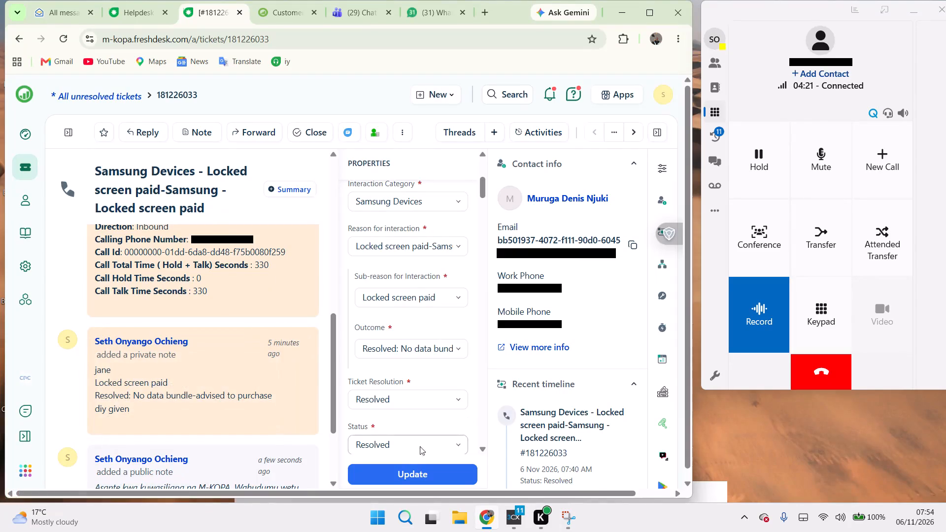
click(392, 476)
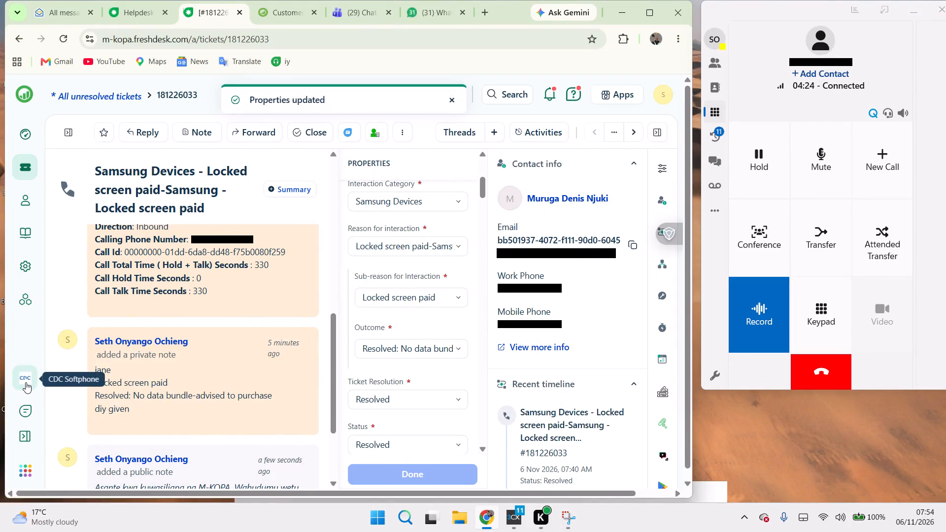
click(26, 382)
click(26, 382)
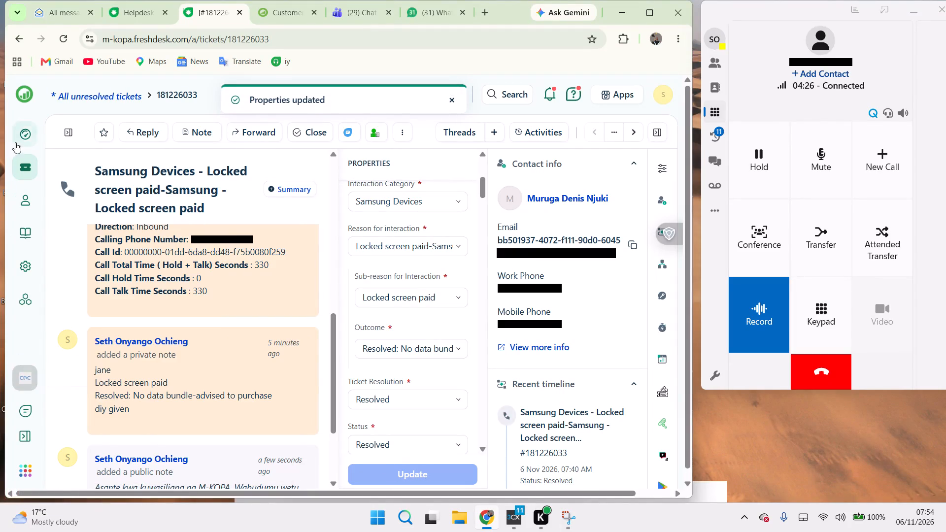
click(25, 134)
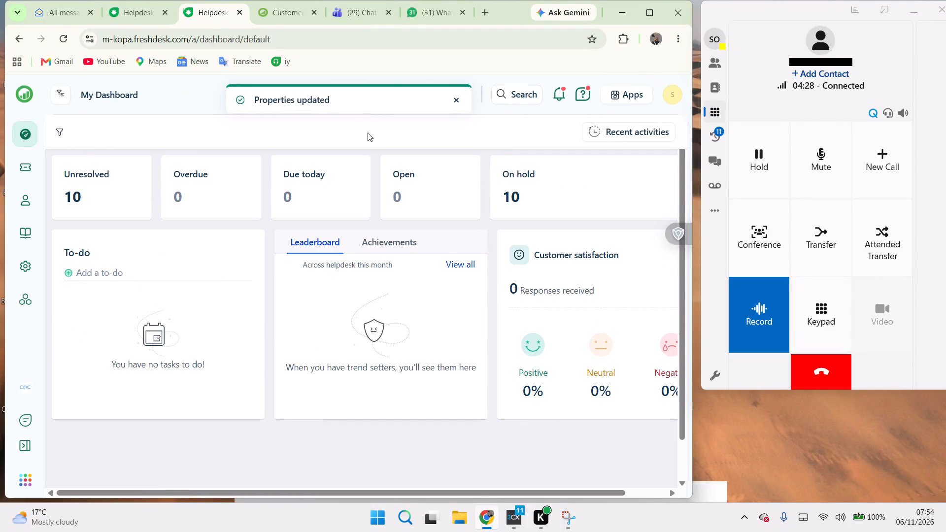
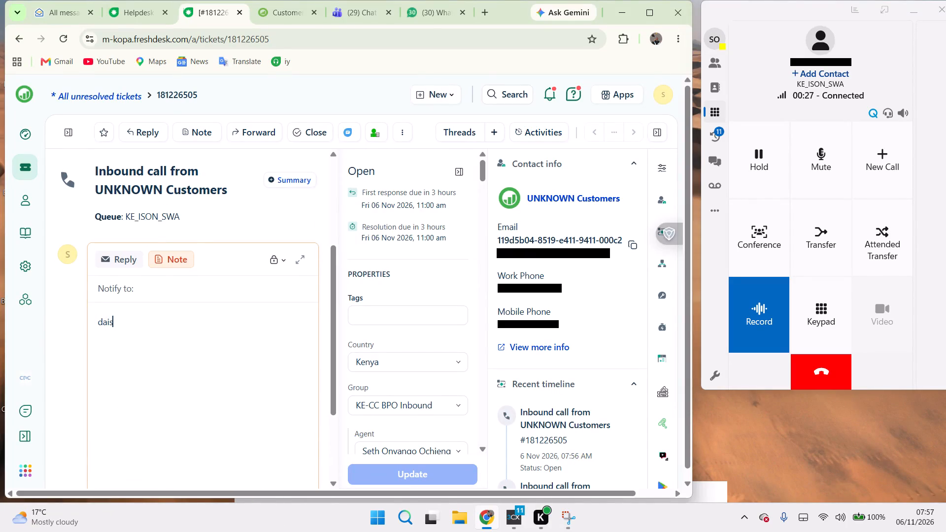
key(Return)
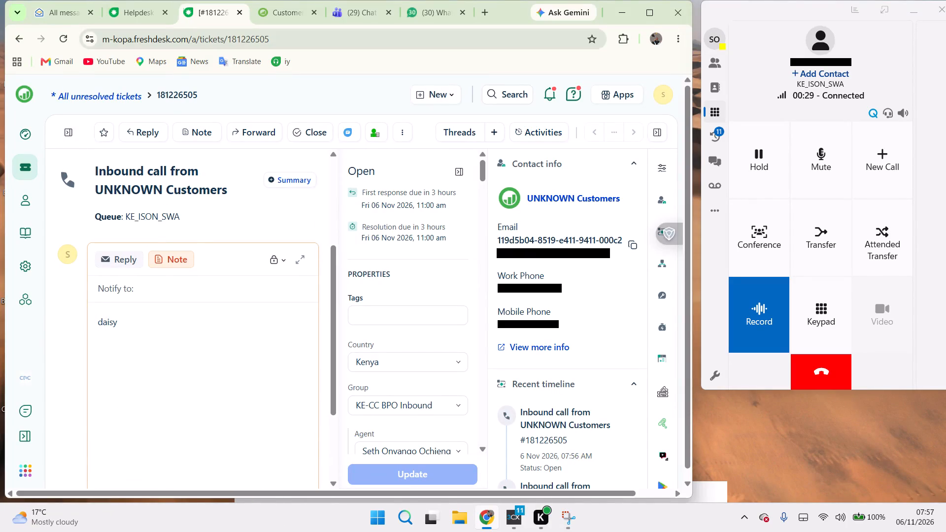
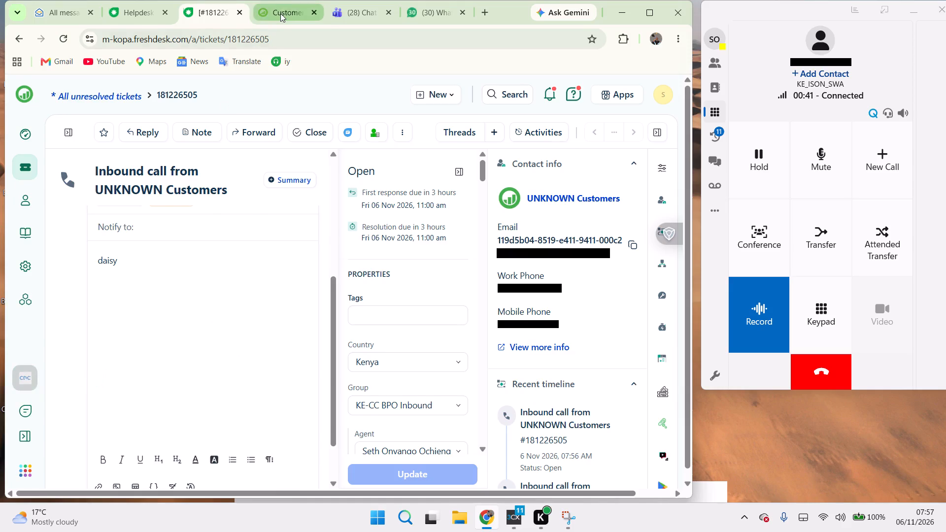
Switch to the M-KOPA CRM and look up the caller's customer record by account number.
click(280, 13)
click(564, 132)
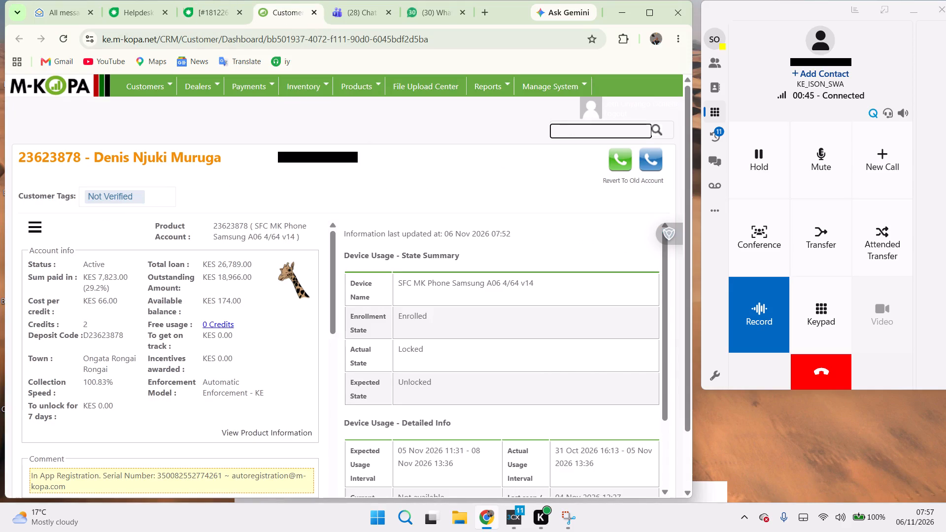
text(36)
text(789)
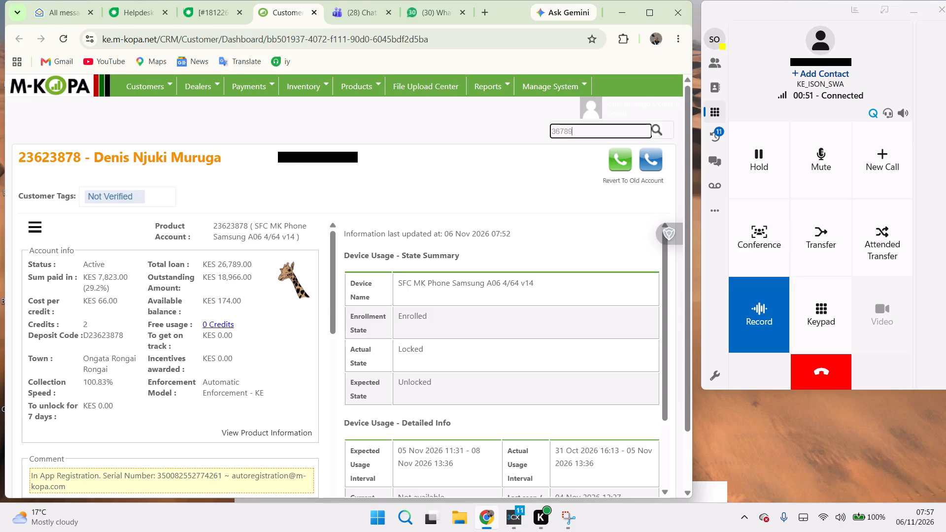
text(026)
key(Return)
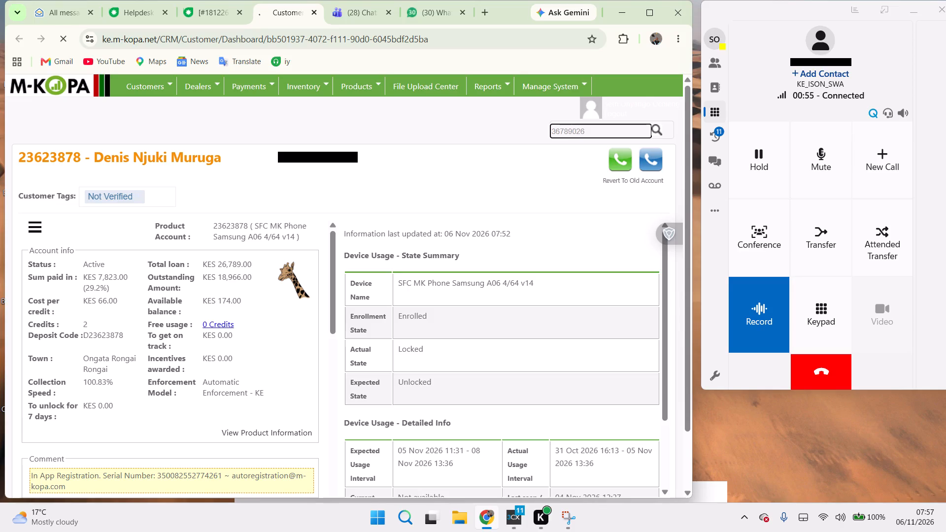
click(557, 130)
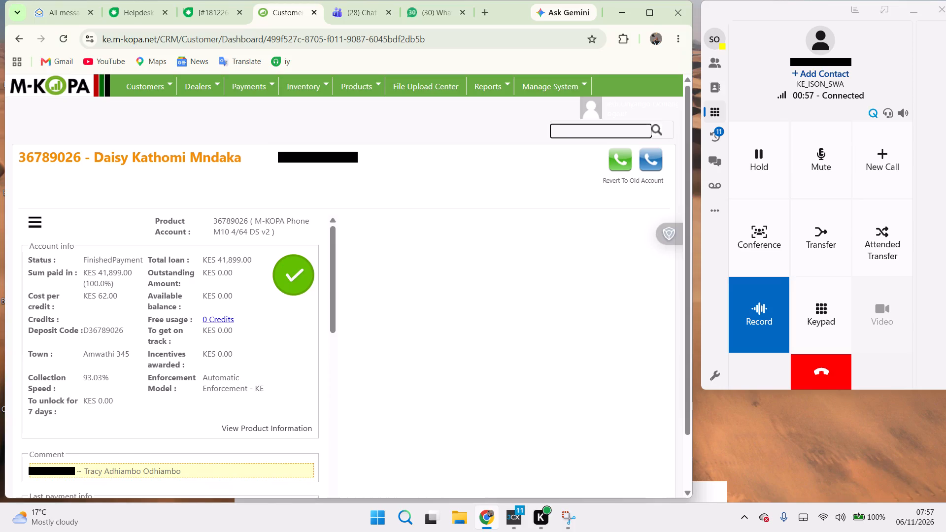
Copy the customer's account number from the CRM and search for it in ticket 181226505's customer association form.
double_click(35, 155)
right_click(35, 155)
click(72, 169)
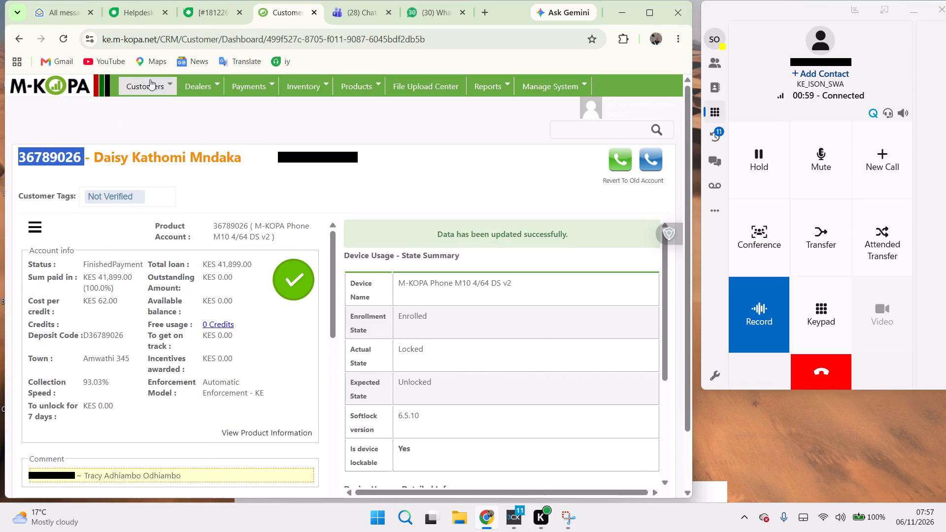
double_click(220, 9)
scroll(523, 269, down, 9)
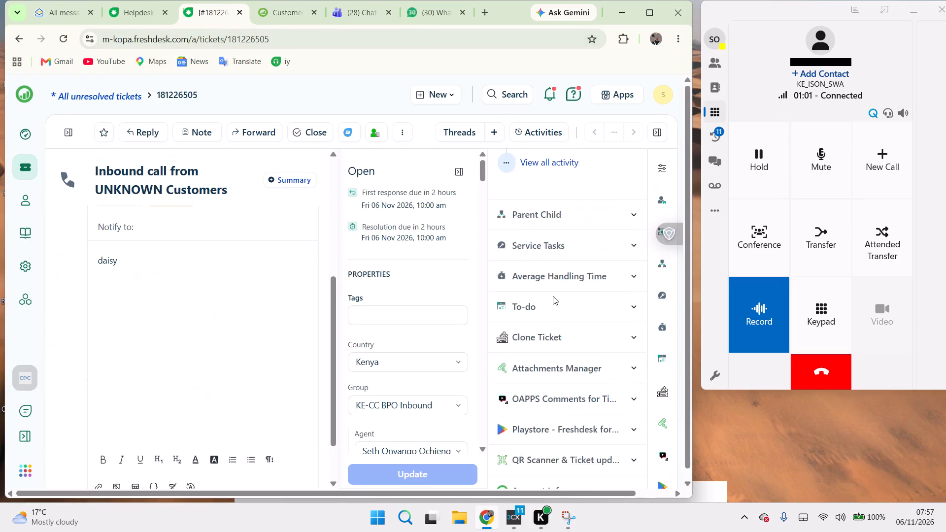
scroll(553, 296, up, 1)
scroll(553, 296, down, 3)
click(630, 365)
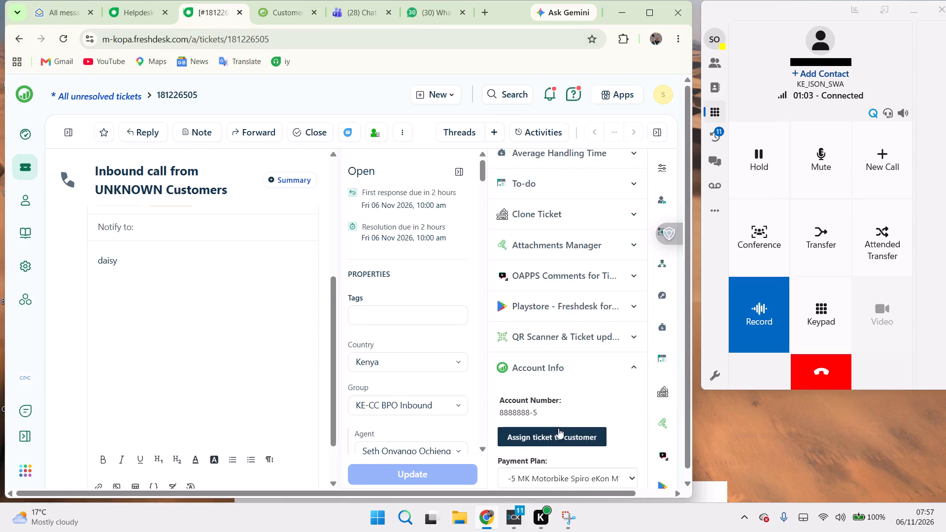
click(539, 436)
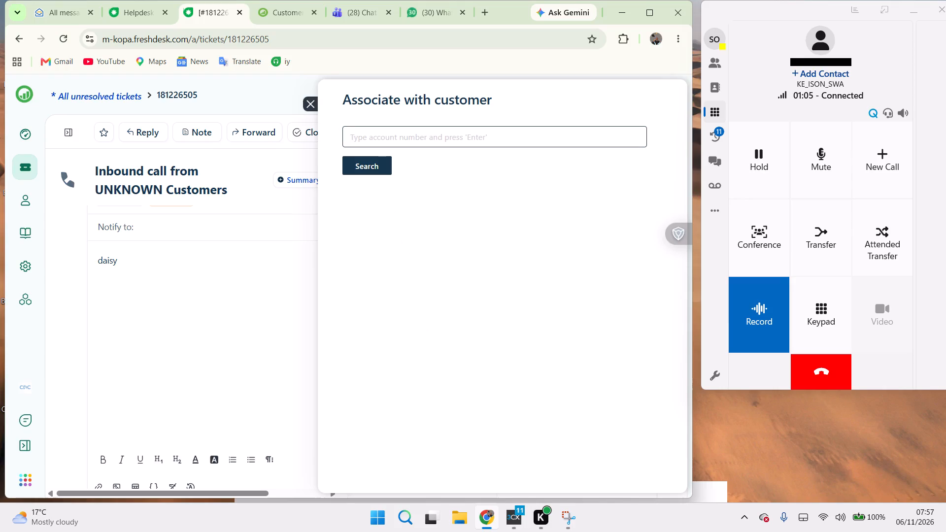
click(354, 135)
key(ctrl+v)
key(BackSpace)
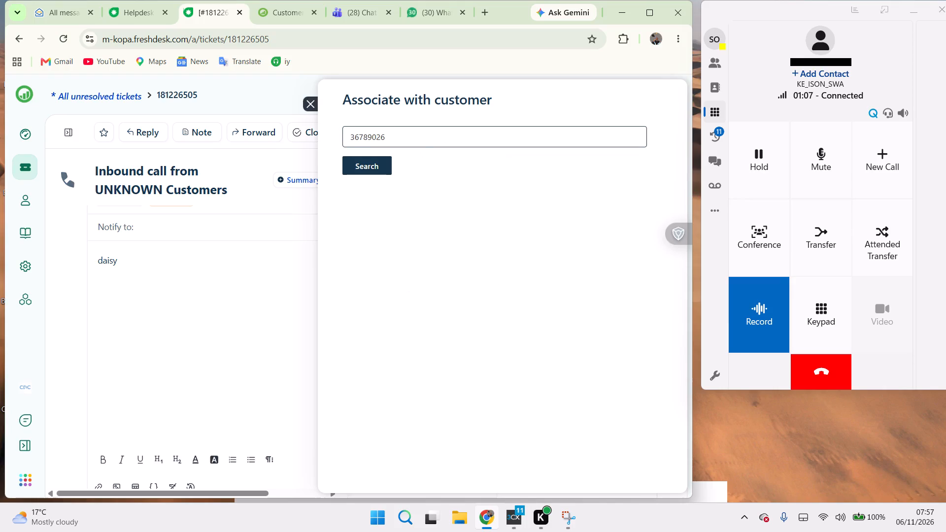
click(351, 162)
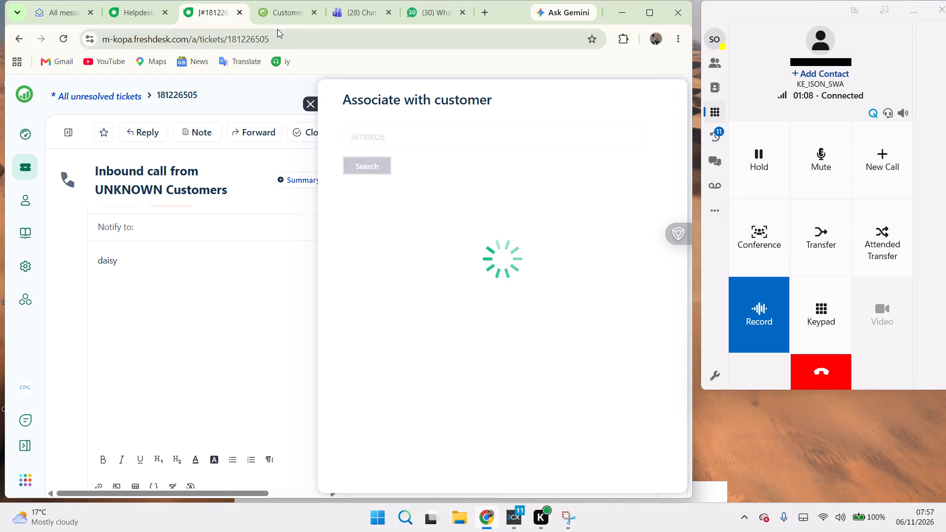
Check the caller's CRM record, and open the helpdesk knowledge base.
click(274, 12)
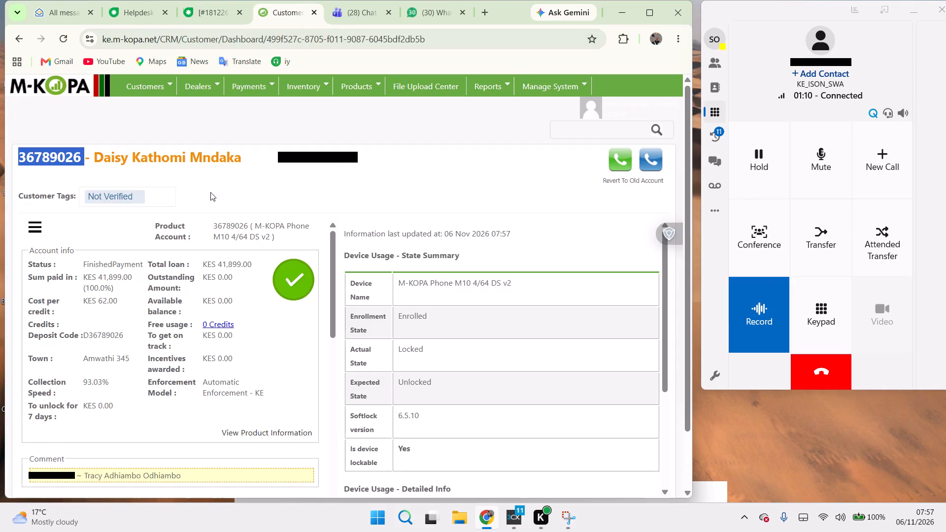
click(121, 15)
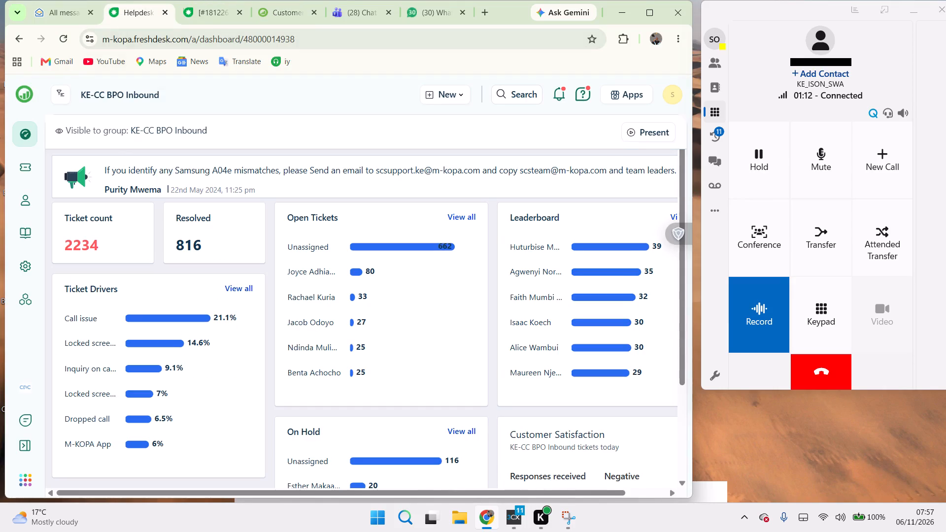
click(21, 233)
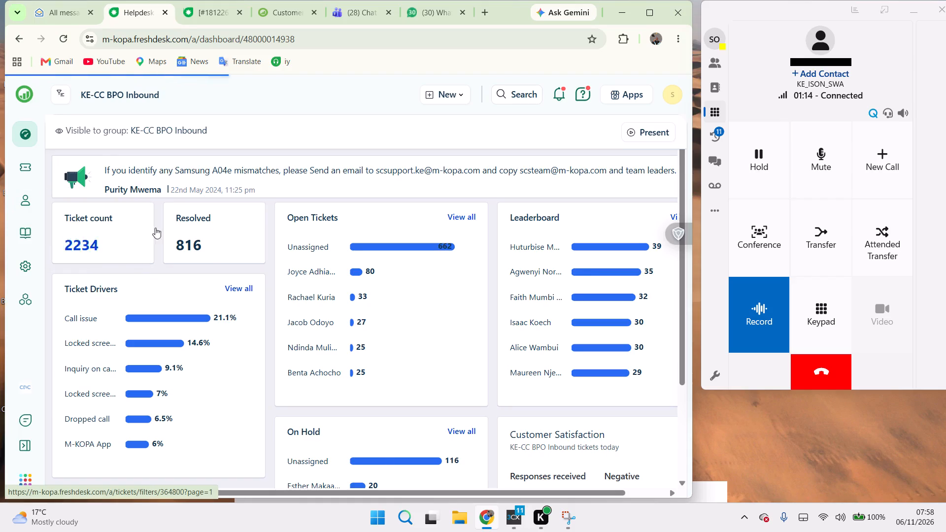
click(207, 12)
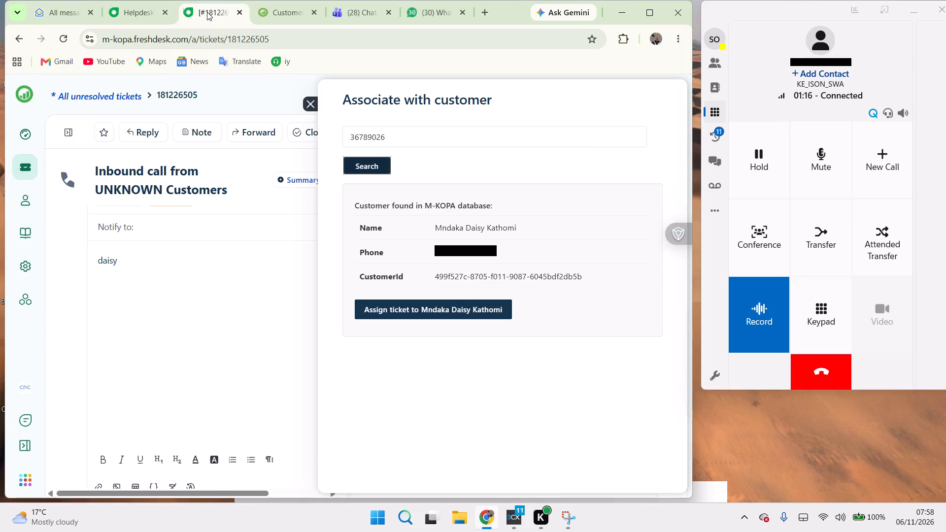
click(384, 313)
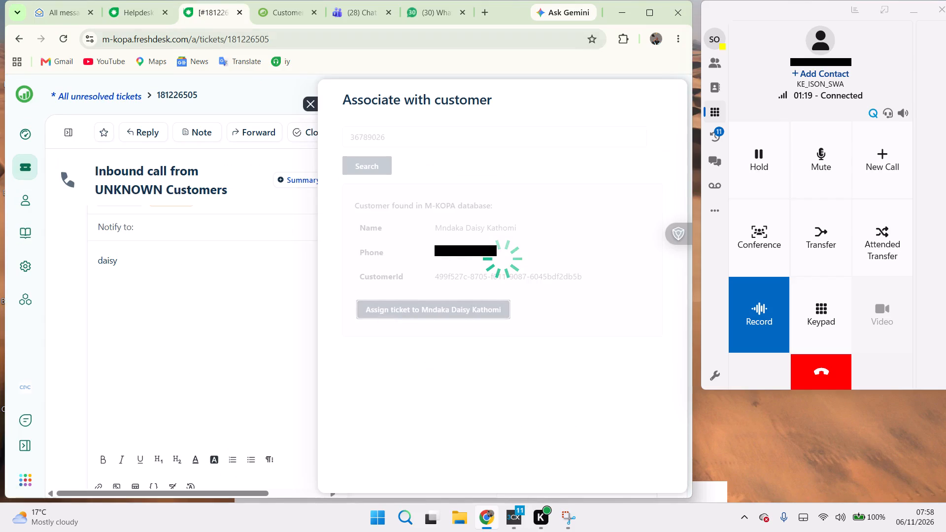
Open the KE- Upgrade Phones Payment Plans article from the Upgrade and Upsell Prices folder in KE-Pricing & Warranty.
click(133, 11)
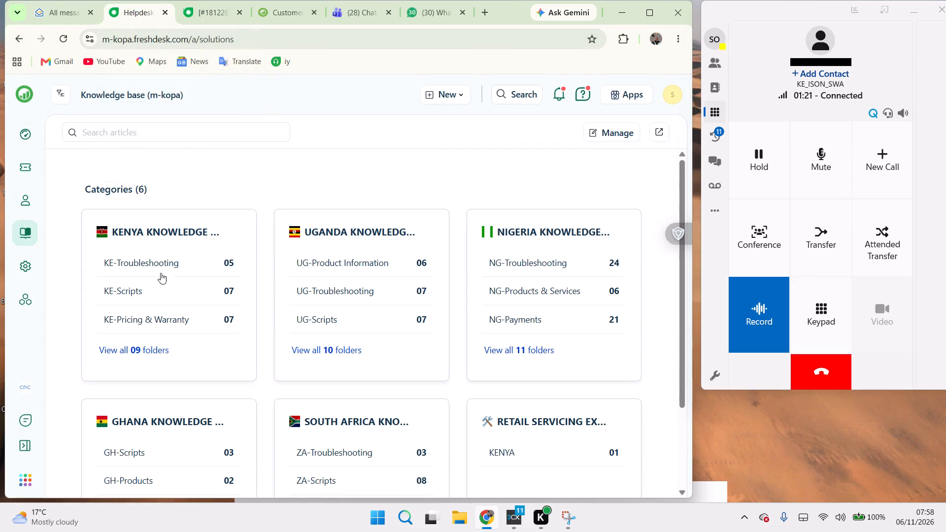
click(131, 314)
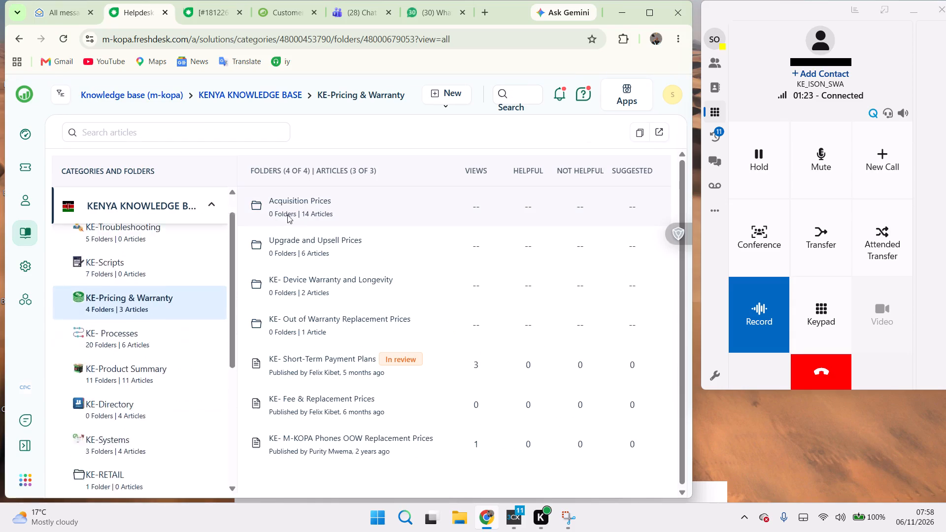
click(308, 242)
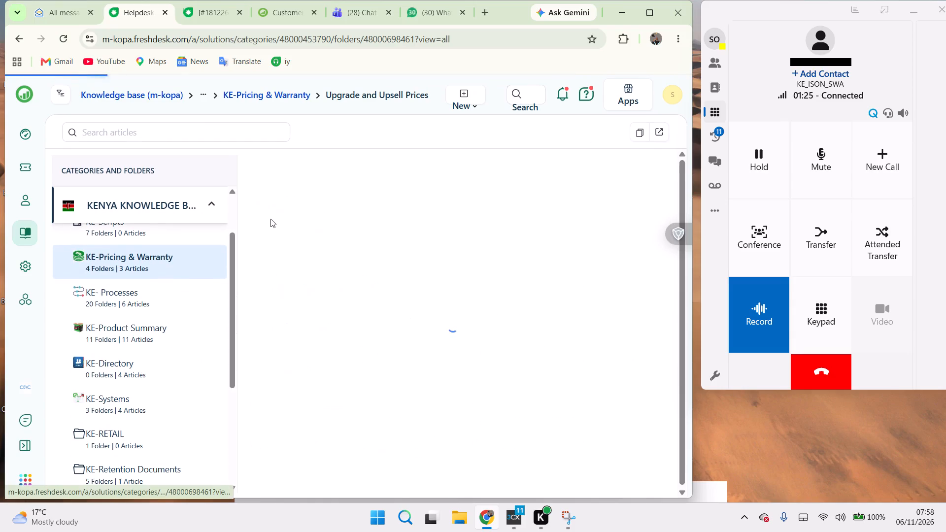
click(309, 203)
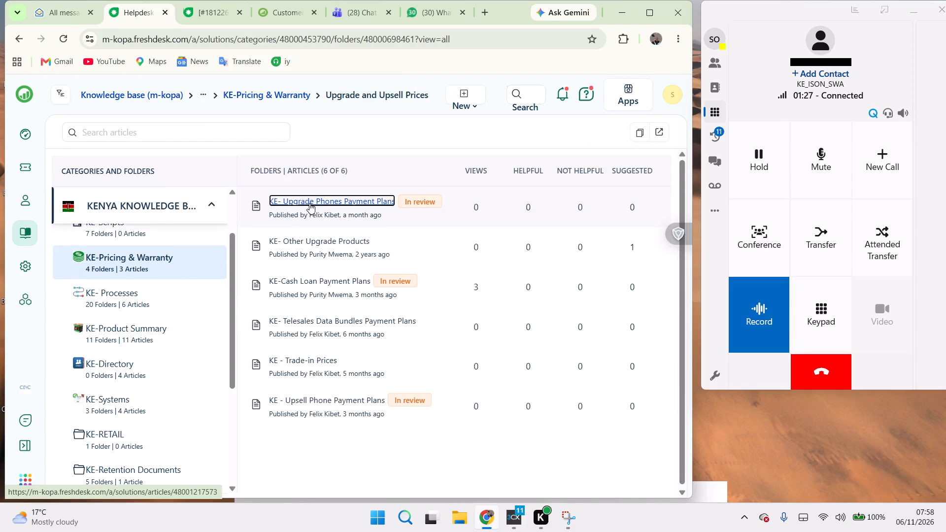
click(206, 21)
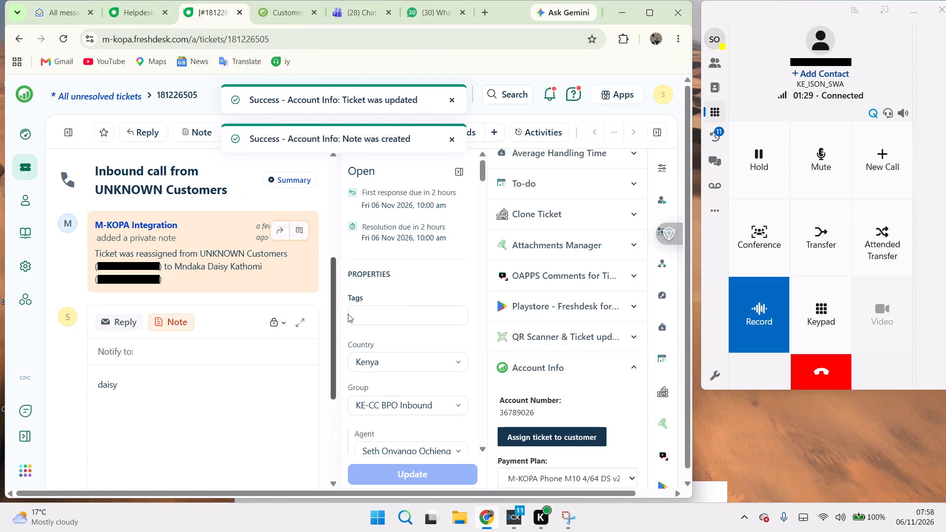
click(204, 414)
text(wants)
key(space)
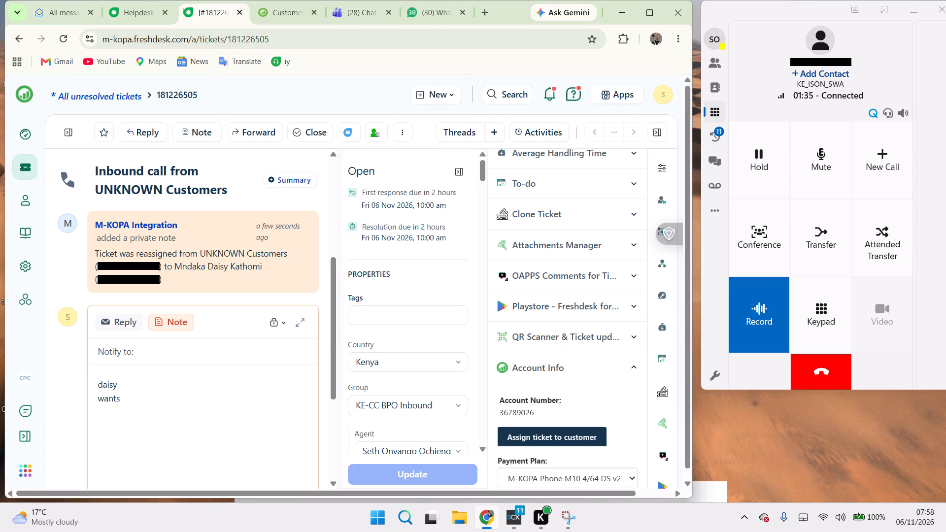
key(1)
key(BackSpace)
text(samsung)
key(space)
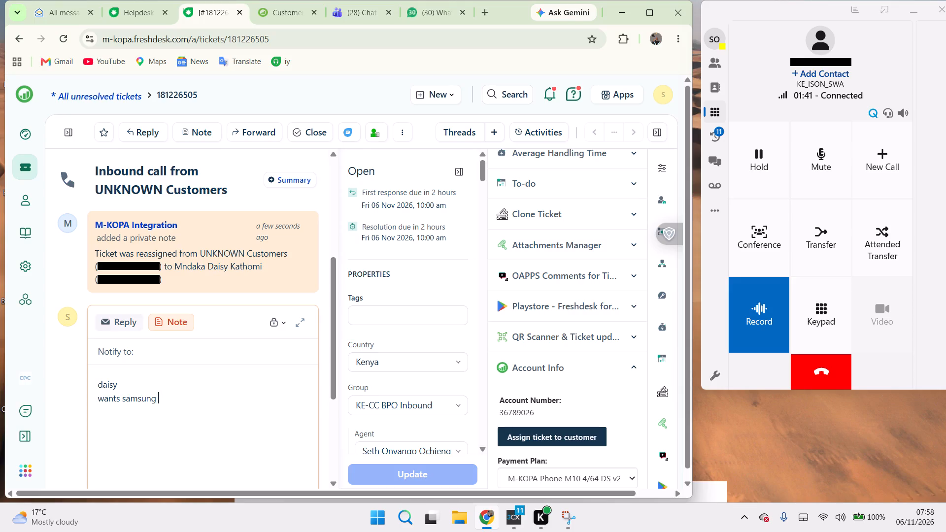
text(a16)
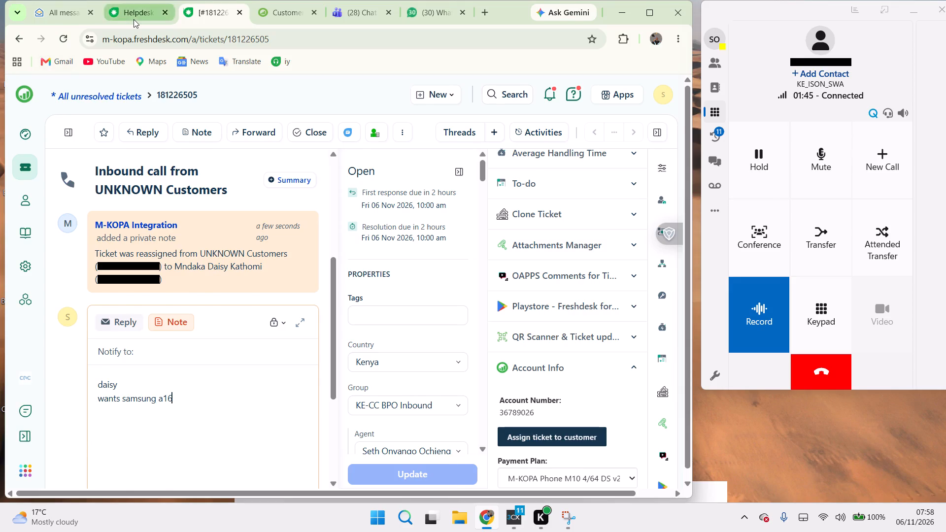
Open the KE-Service Center List, Location & Contacts article from KE-Directory and search it for "nyeri".
click(134, 19)
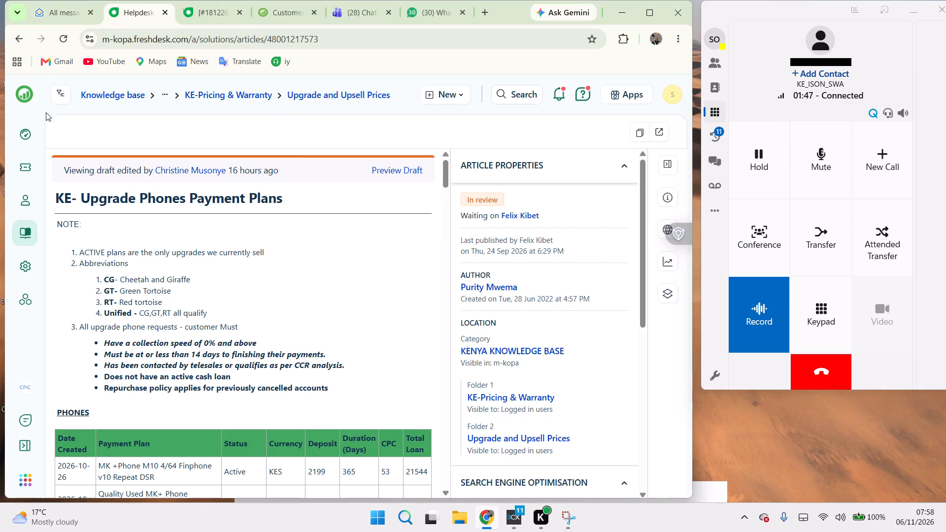
click(15, 39)
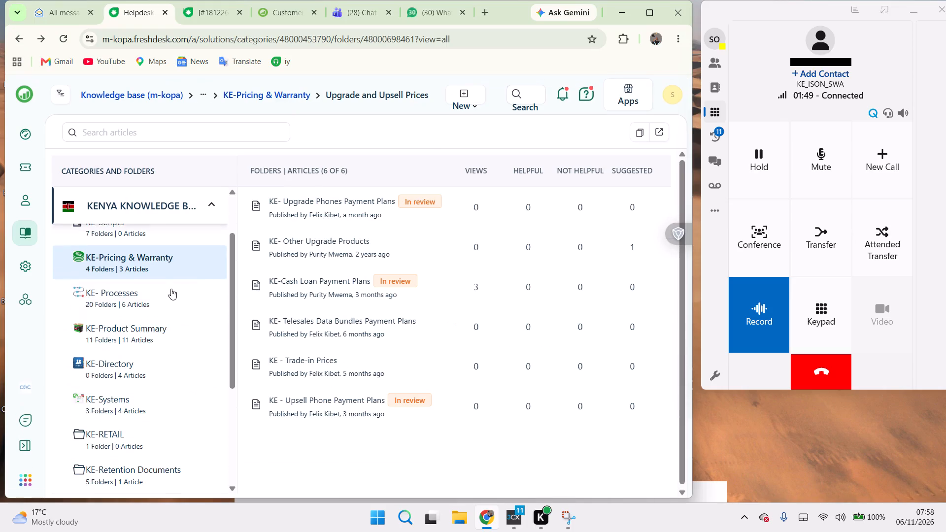
click(119, 367)
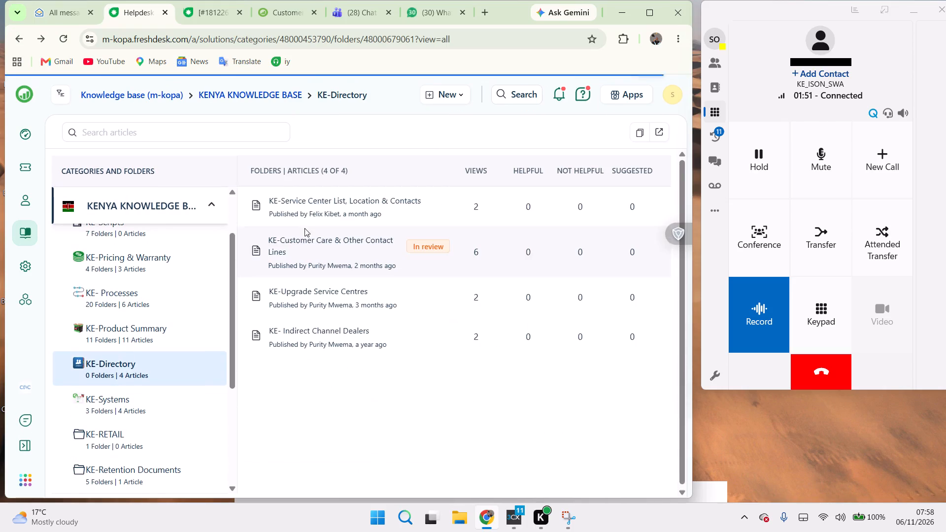
click(312, 198)
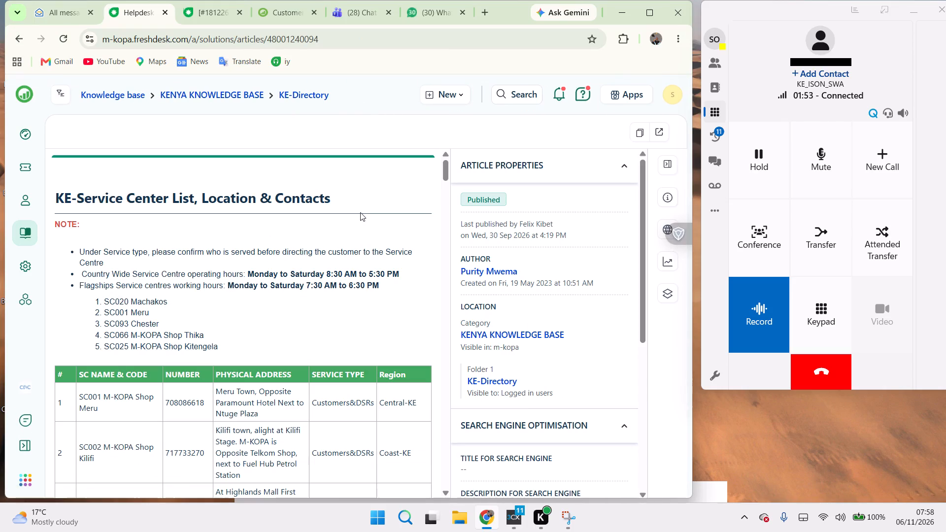
key(ctrl+f)
key(BackSpace)
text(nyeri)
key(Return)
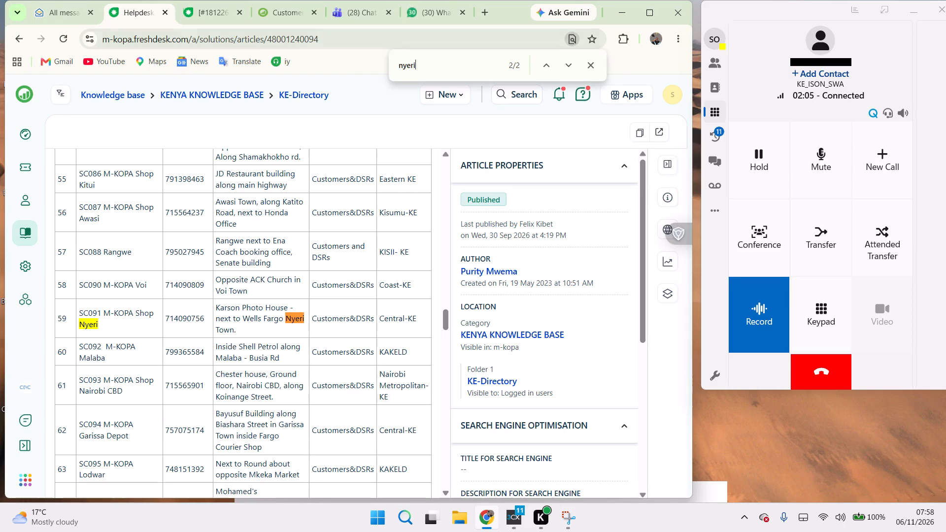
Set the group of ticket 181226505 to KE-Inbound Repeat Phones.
click(205, 11)
scroll(386, 296, down, 2)
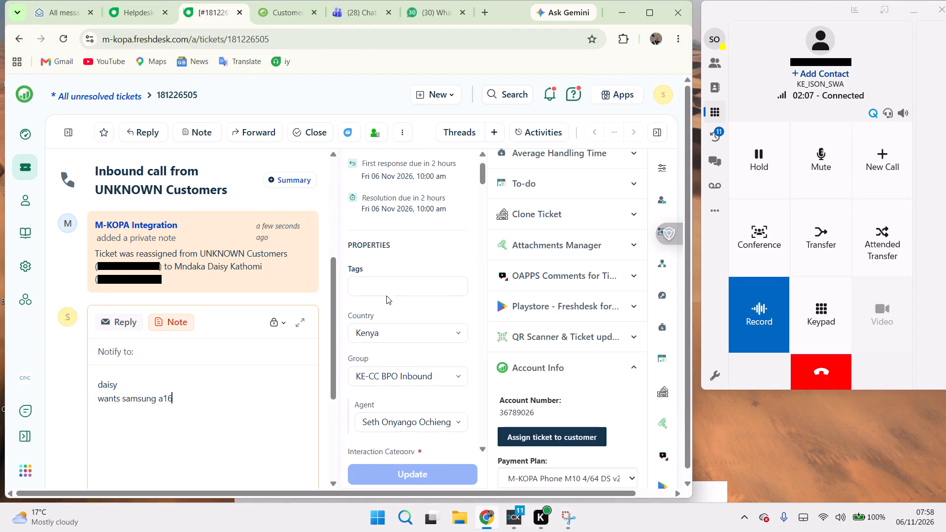
click(414, 277)
key(BackSpace)
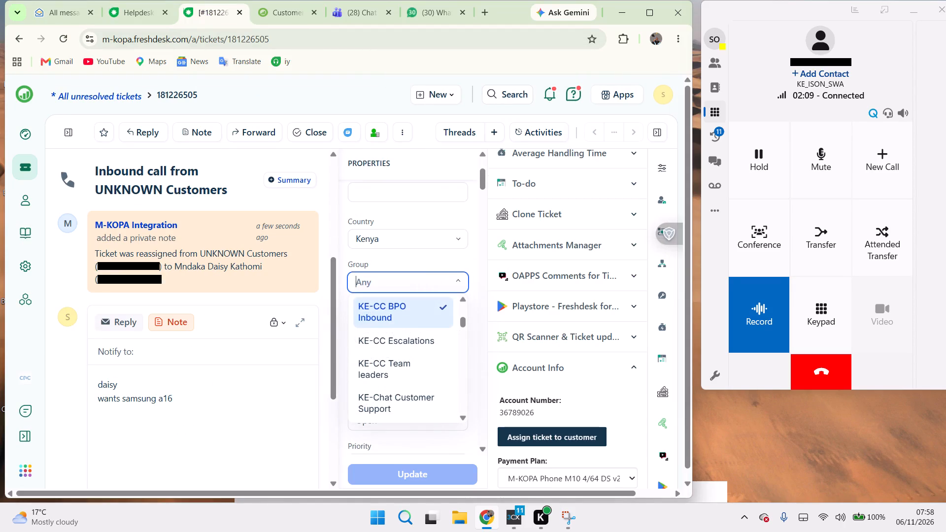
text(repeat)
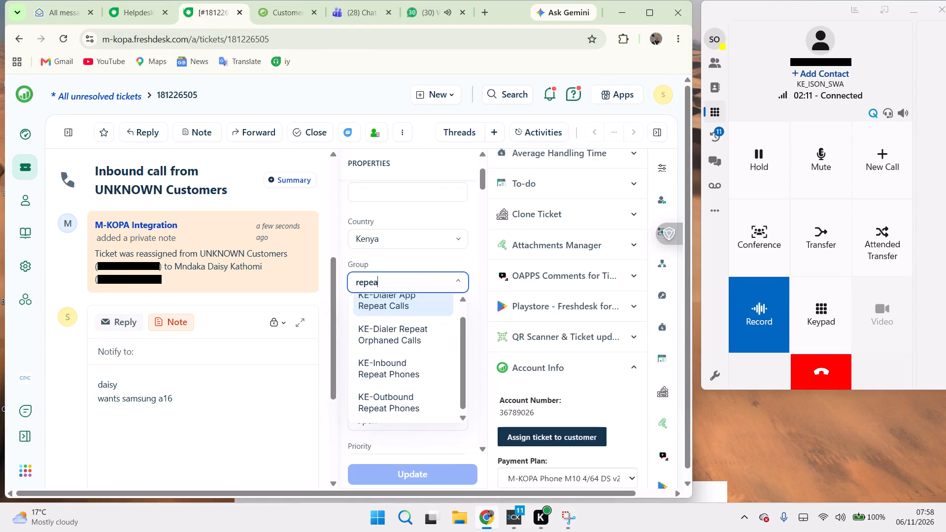
scroll(410, 311, up, 6)
scroll(410, 311, down, 1)
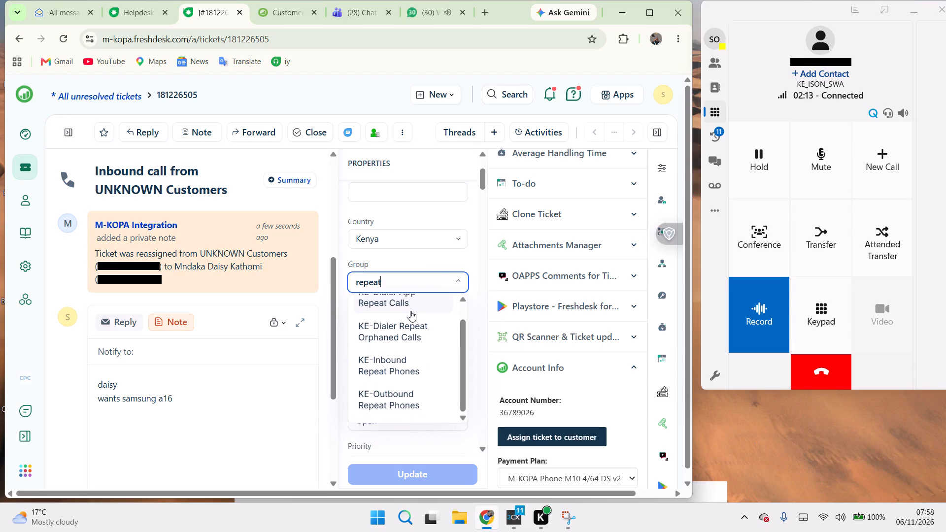
scroll(410, 311, up, 4)
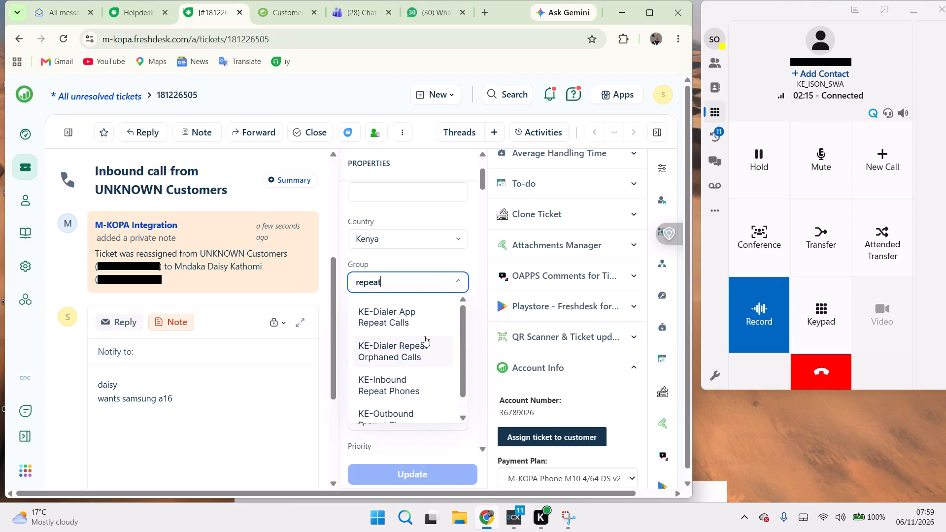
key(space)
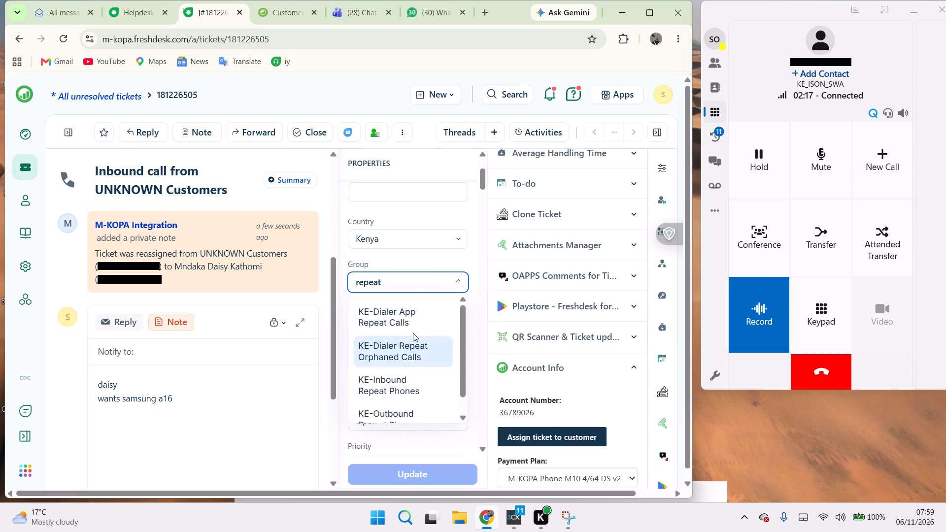
click(389, 380)
scroll(396, 364, down, 1)
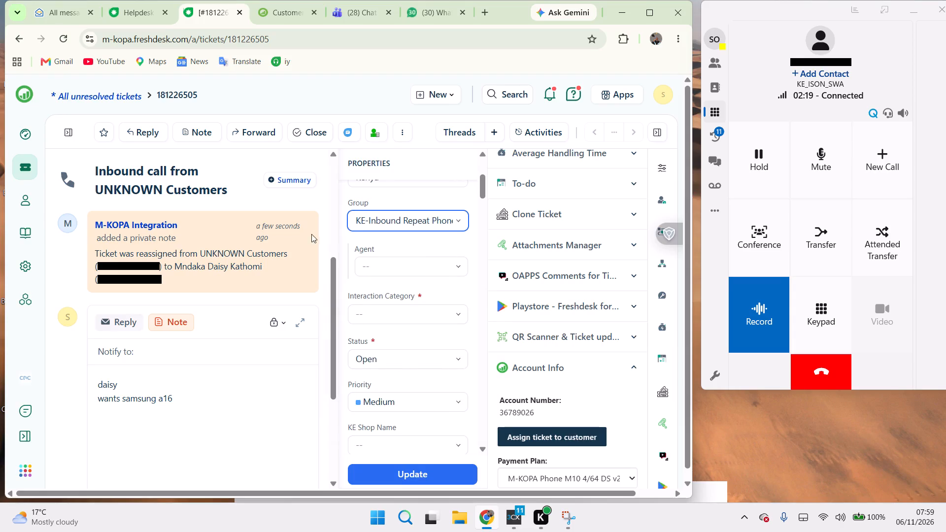
click(288, 13)
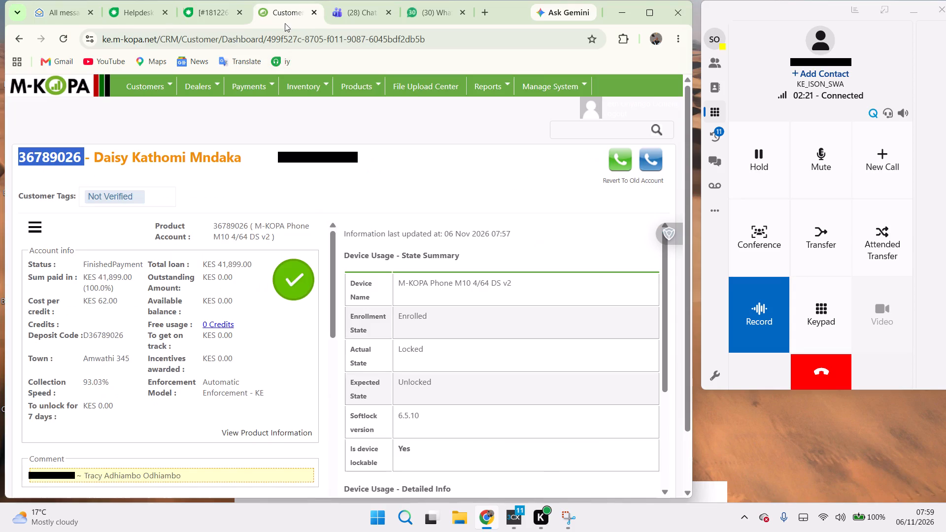
click(126, 12)
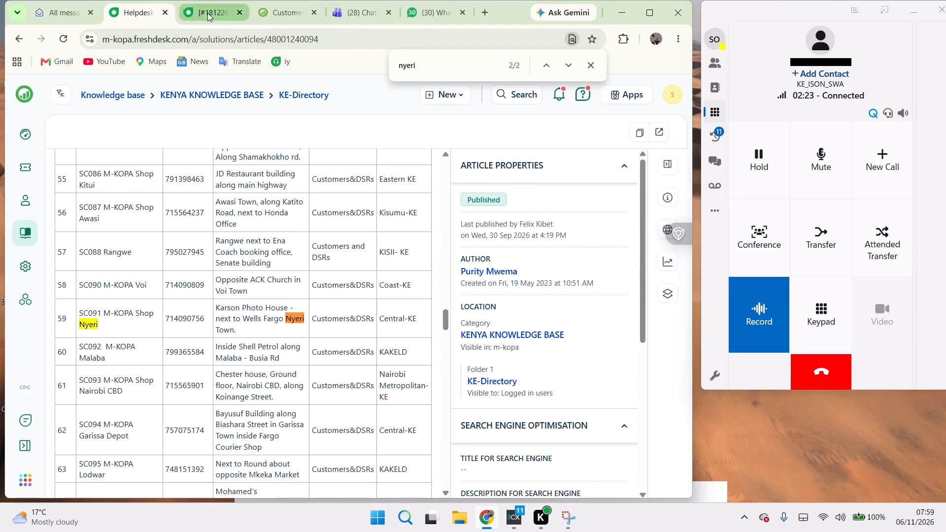
click(208, 12)
click(275, 15)
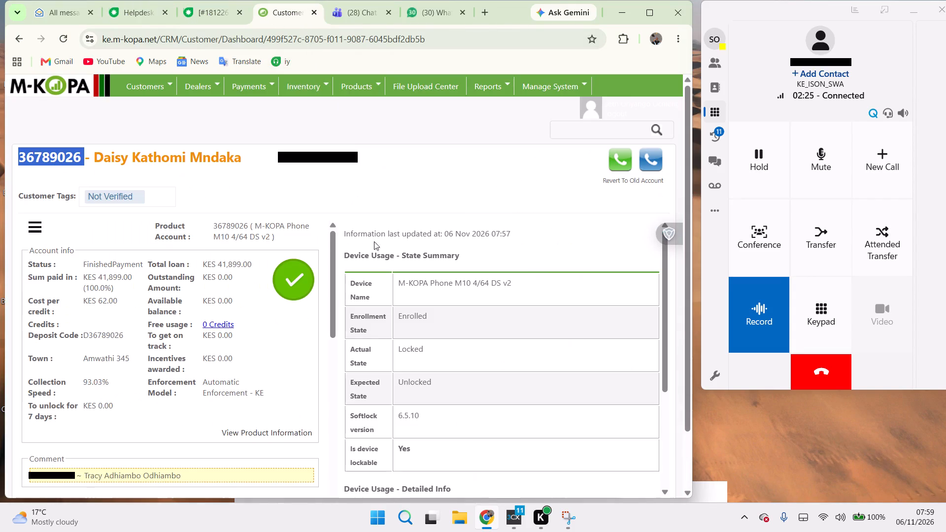
click(207, 6)
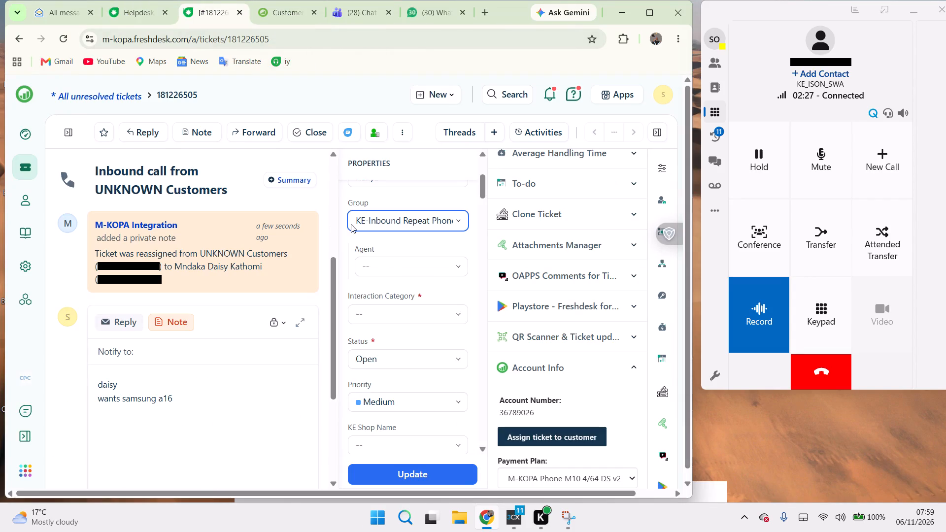
click(395, 317)
click(398, 390)
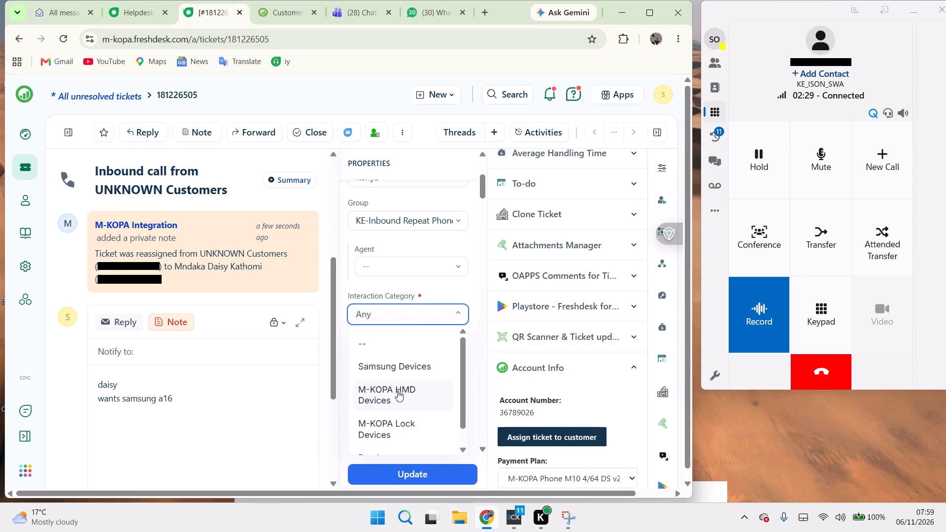
click(417, 365)
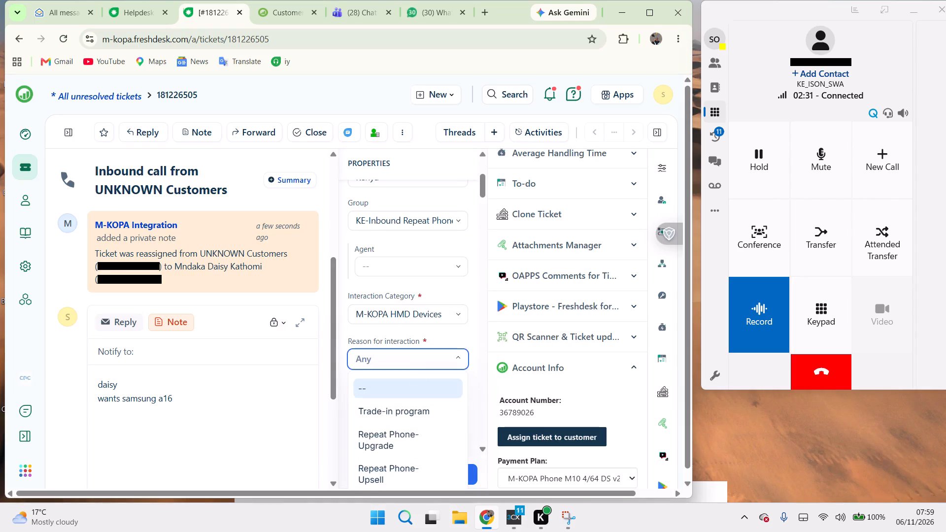
click(388, 438)
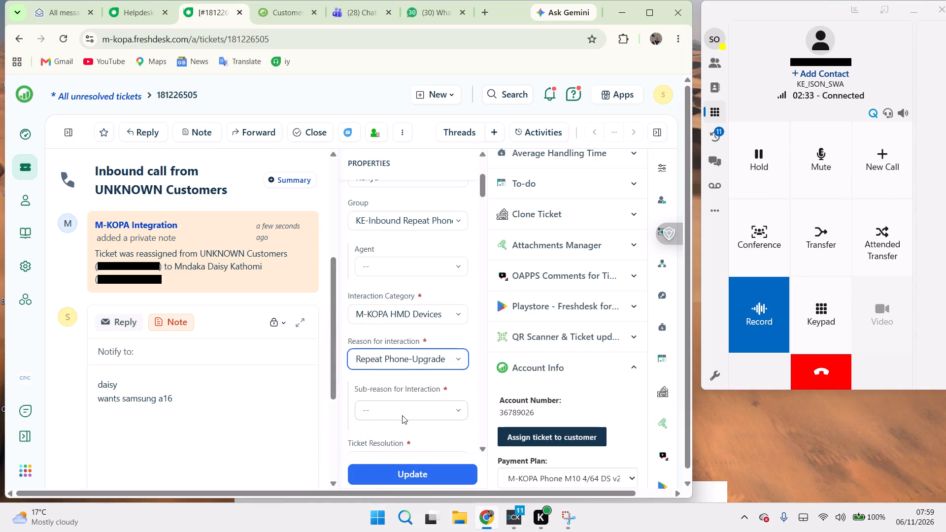
Set sub-reason Interested & Qualified, outcome "Pending: Interested with phone - Advised to visit SC" and ticket resolution Escalated.
click(403, 411)
click(384, 316)
scroll(381, 324, down, 2)
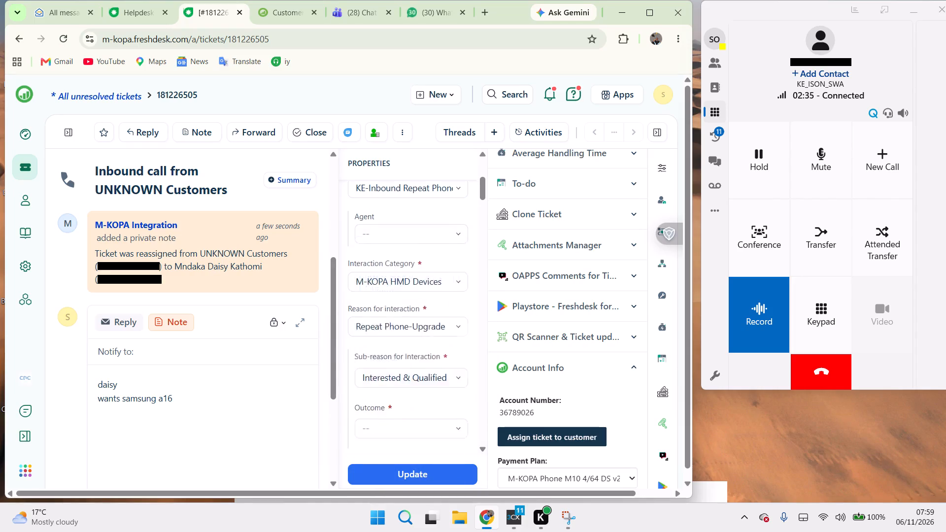
click(389, 337)
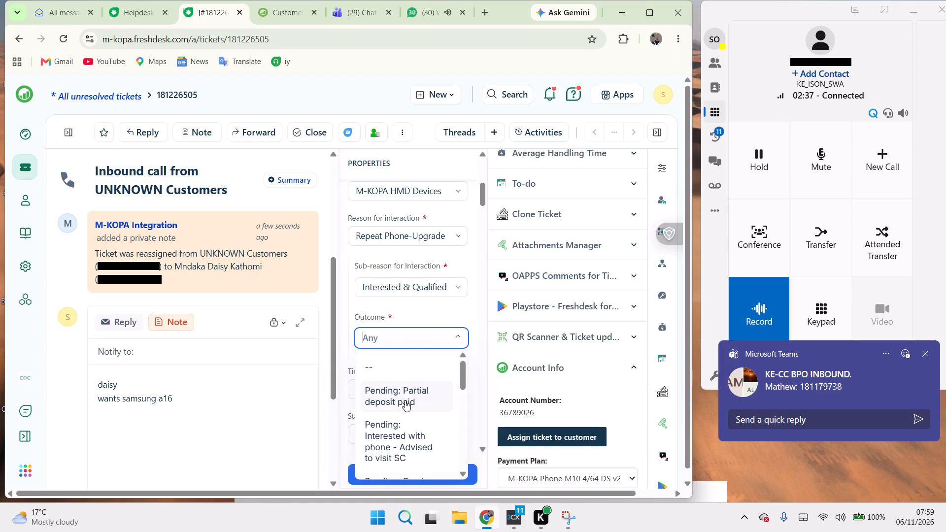
click(399, 438)
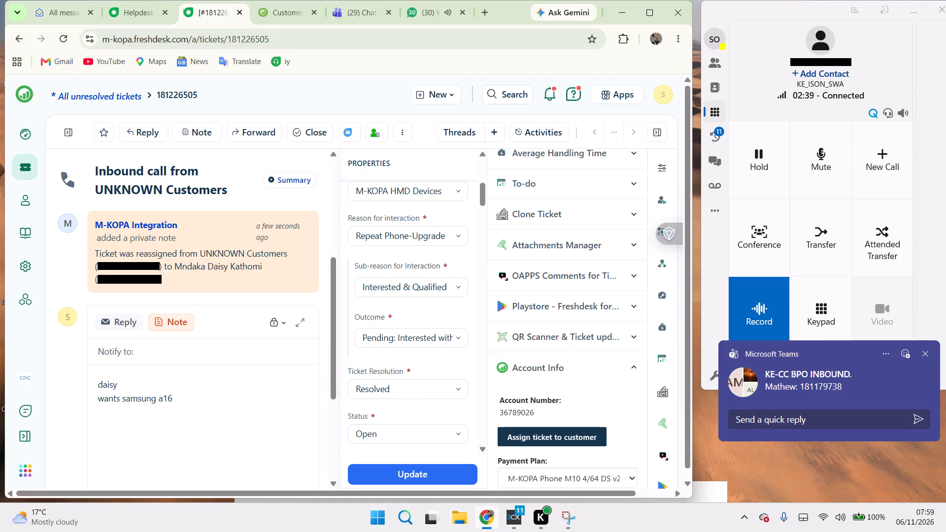
click(397, 387)
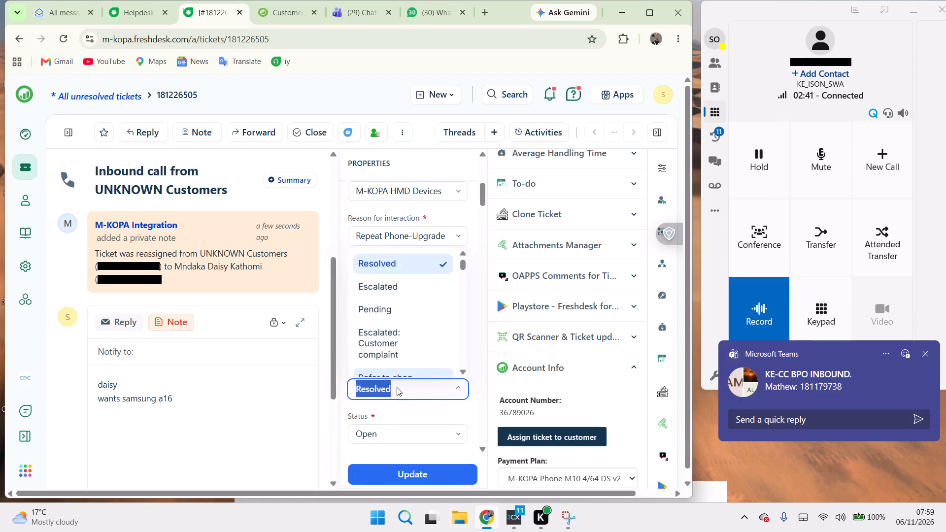
click(385, 289)
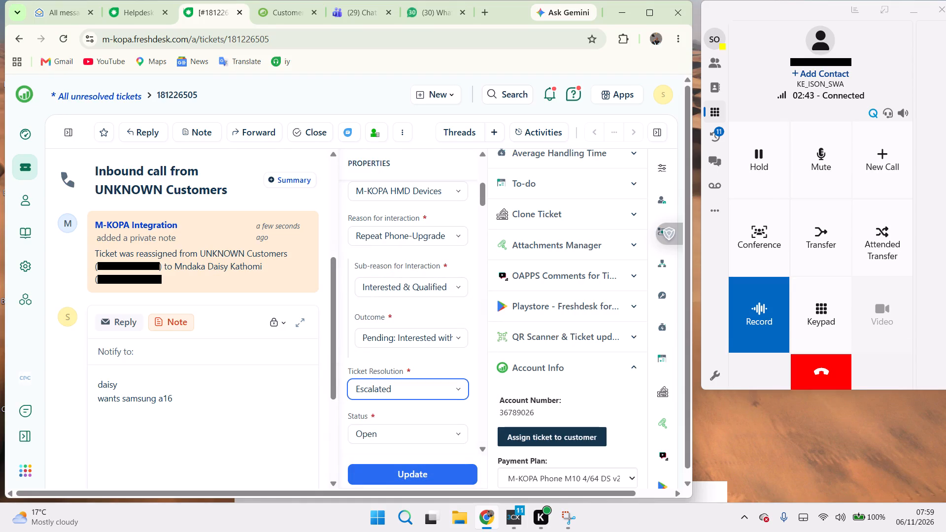
Add "in nyeri" and the copied outcome text "Pending: Interested with phone - Advised to visit SC" as new lines in the draft note.
click(209, 404)
key(Return)
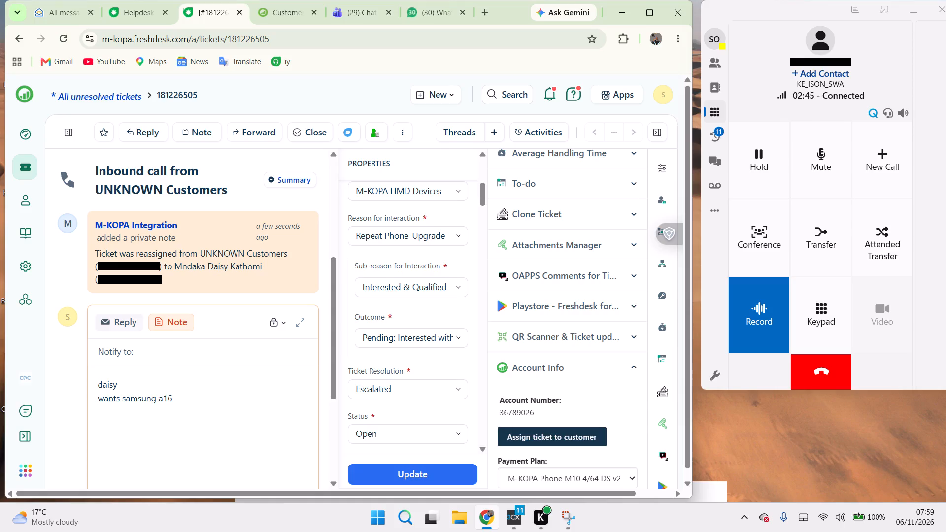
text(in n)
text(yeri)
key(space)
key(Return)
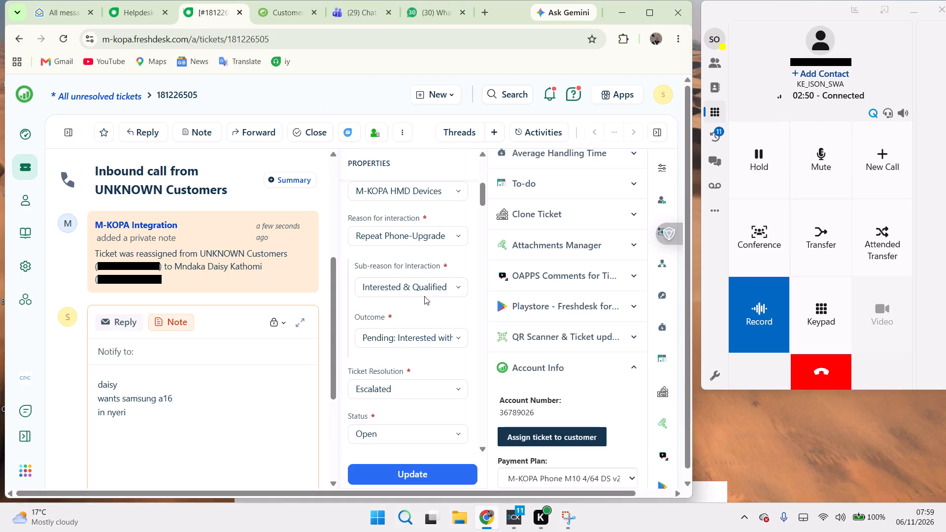
click(384, 332)
right_click(384, 332)
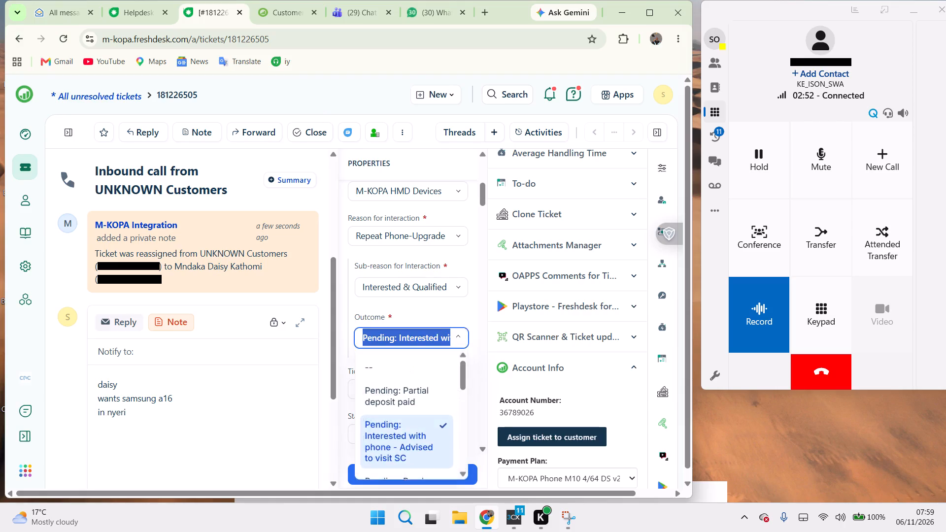
click(424, 96)
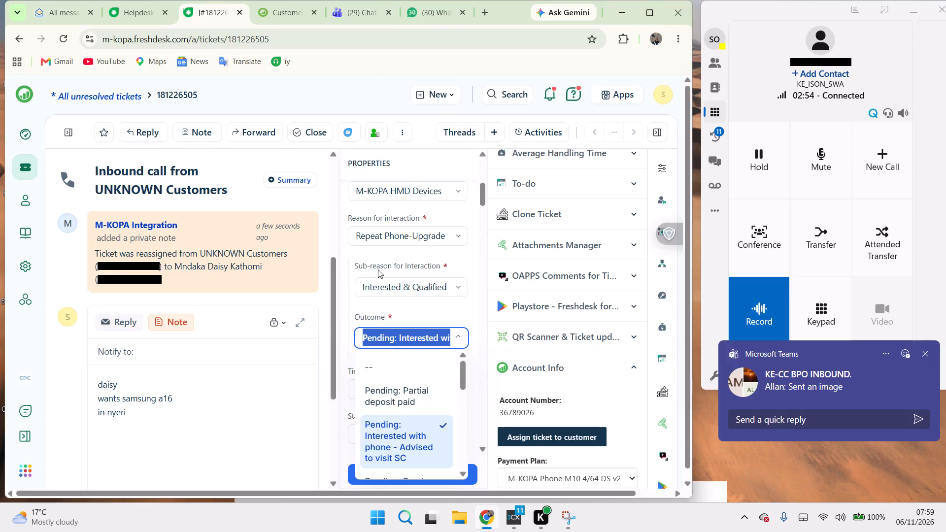
double_click(154, 425)
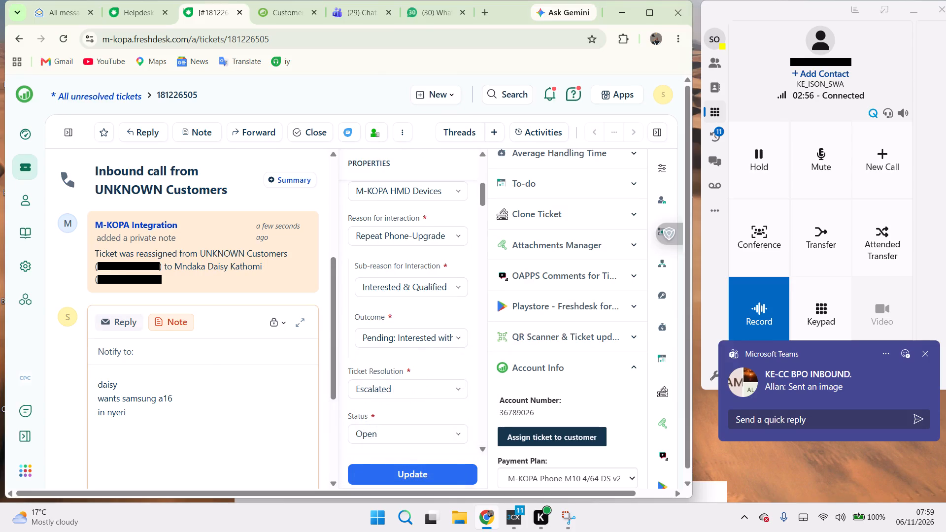
key(Return)
key(BackSpace)
key(ctrl+v)
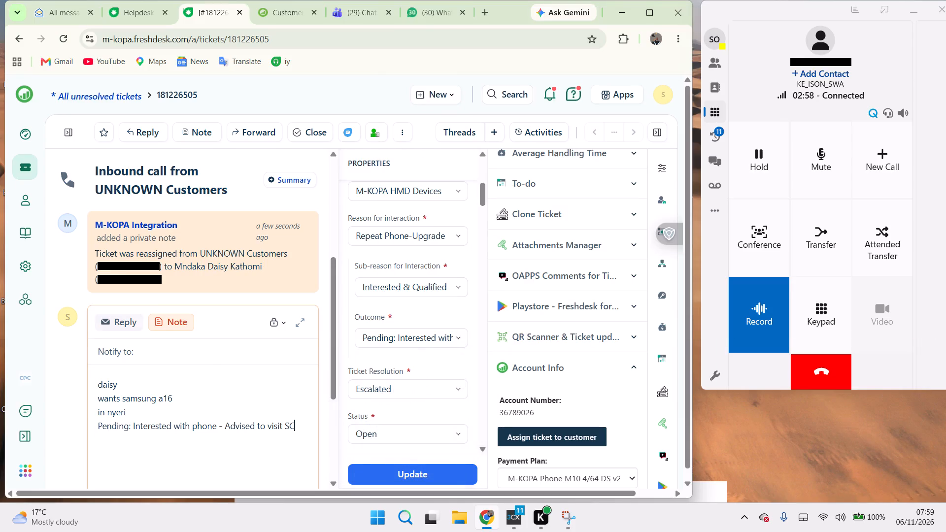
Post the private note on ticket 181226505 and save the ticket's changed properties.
scroll(208, 339, down, 2)
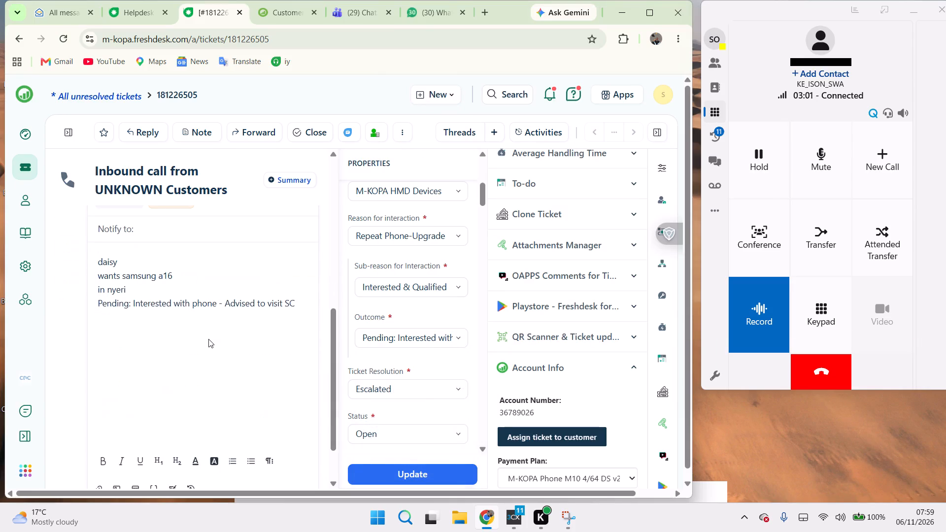
scroll(208, 339, down, 2)
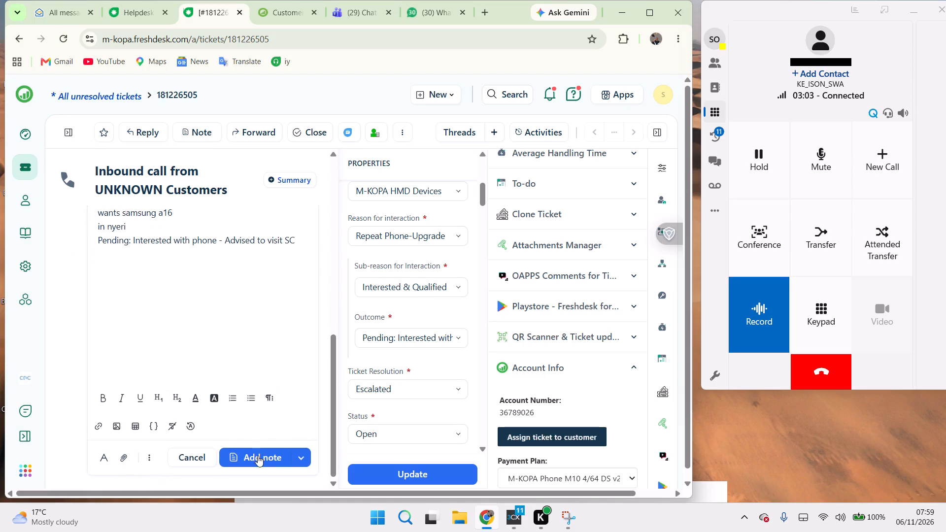
click(258, 456)
click(397, 477)
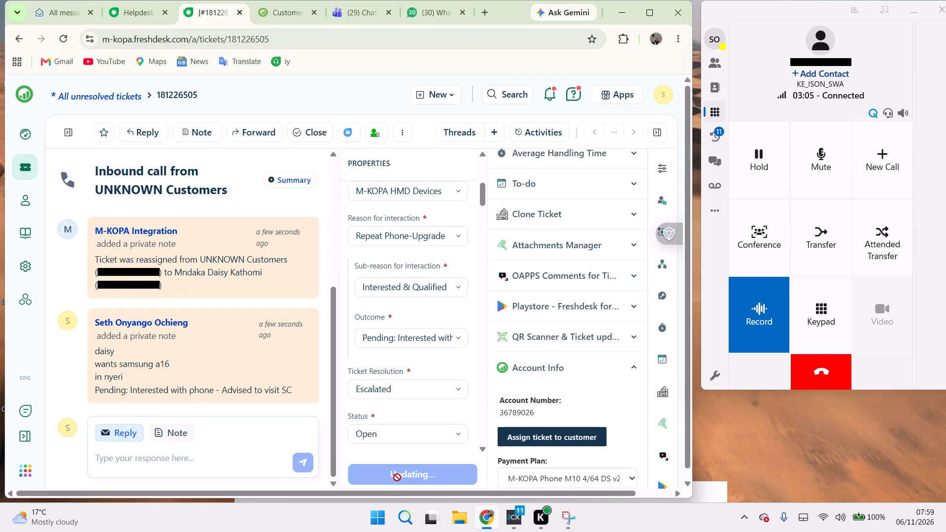
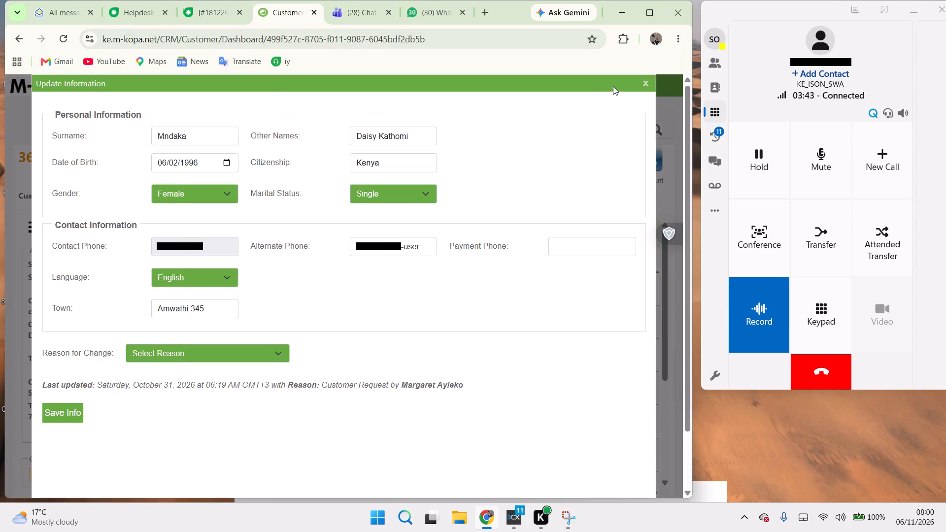
Review the customer's personal and contact information and the account dashboard in the CRM.
click(642, 86)
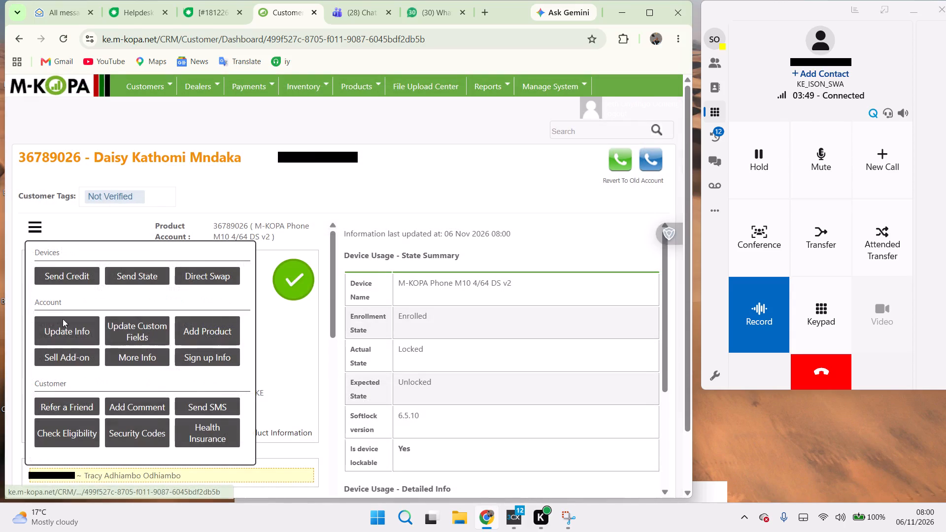
double_click(60, 332)
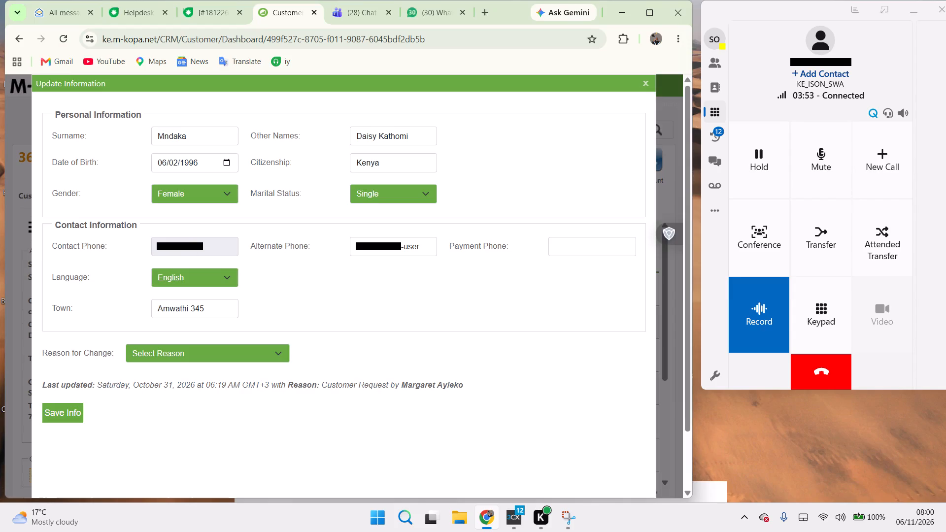
click(643, 83)
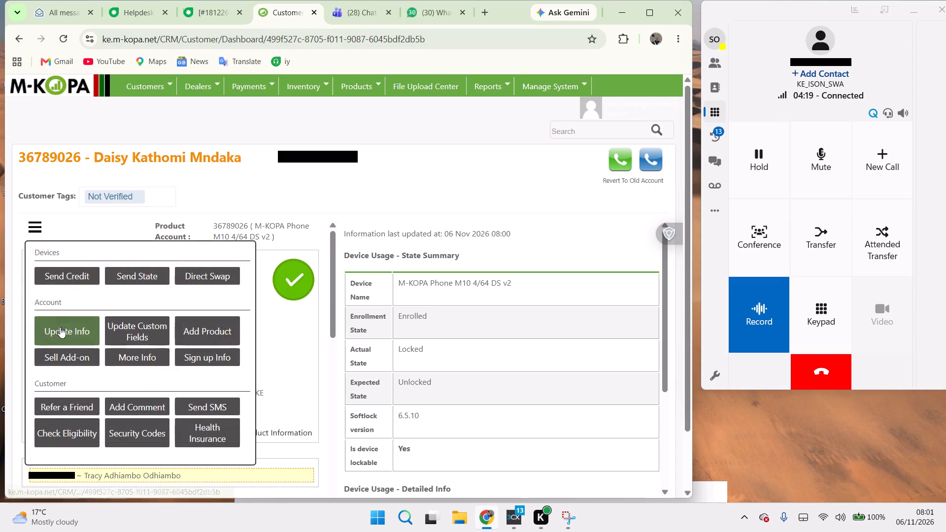
click(59, 332)
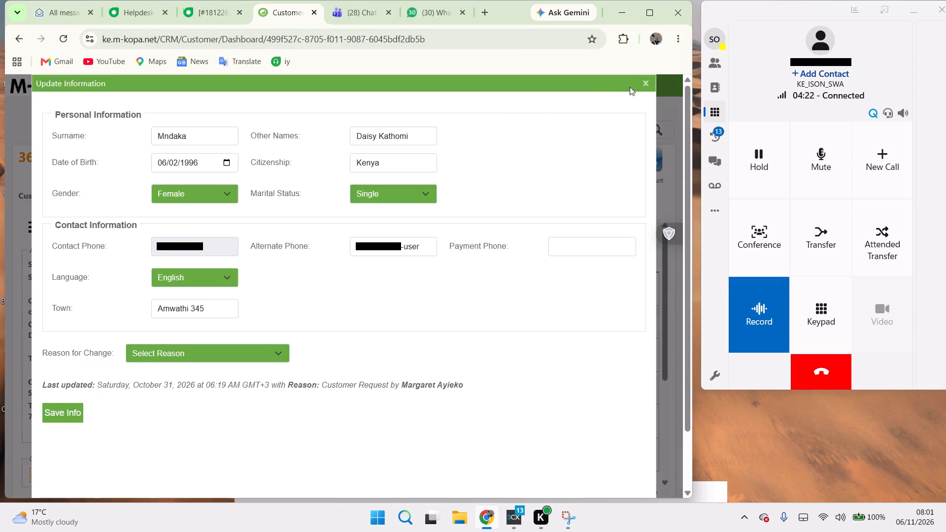
click(649, 84)
scroll(309, 323, down, 3)
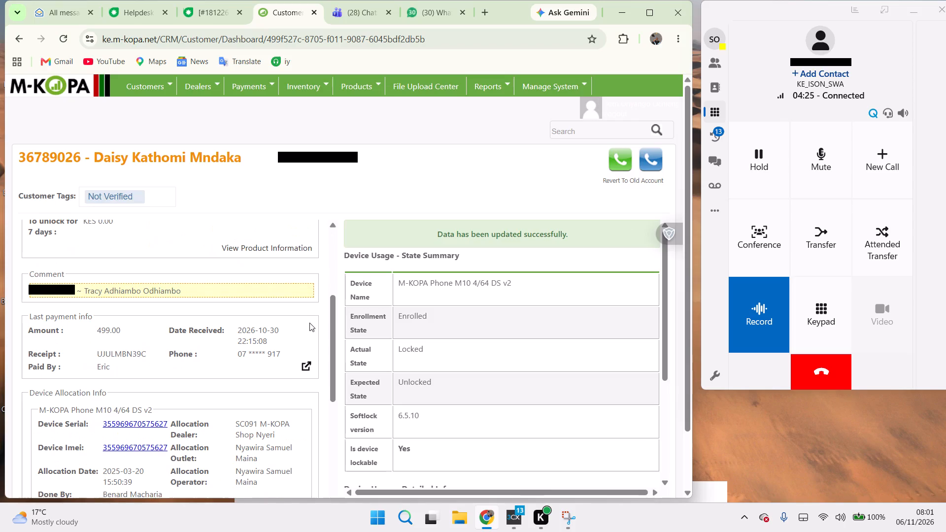
scroll(280, 350, up, 3)
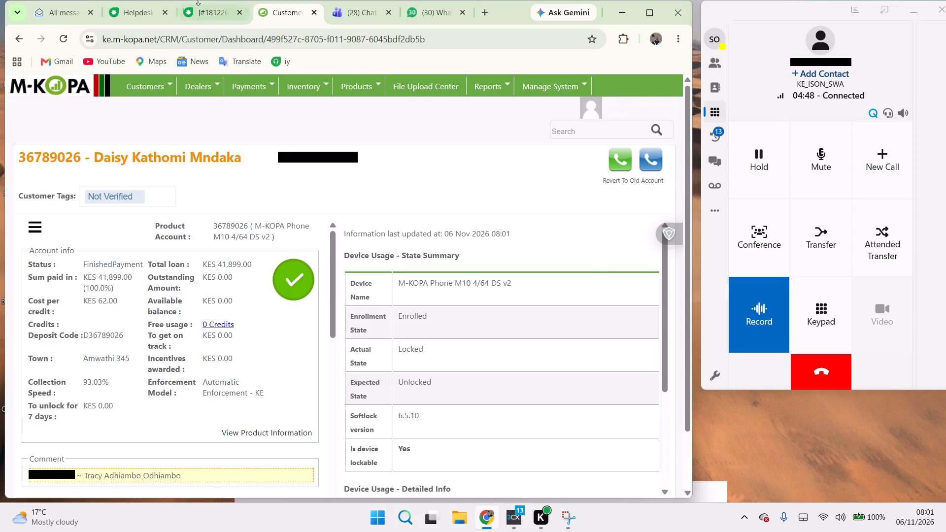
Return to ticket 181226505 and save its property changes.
click(192, 11)
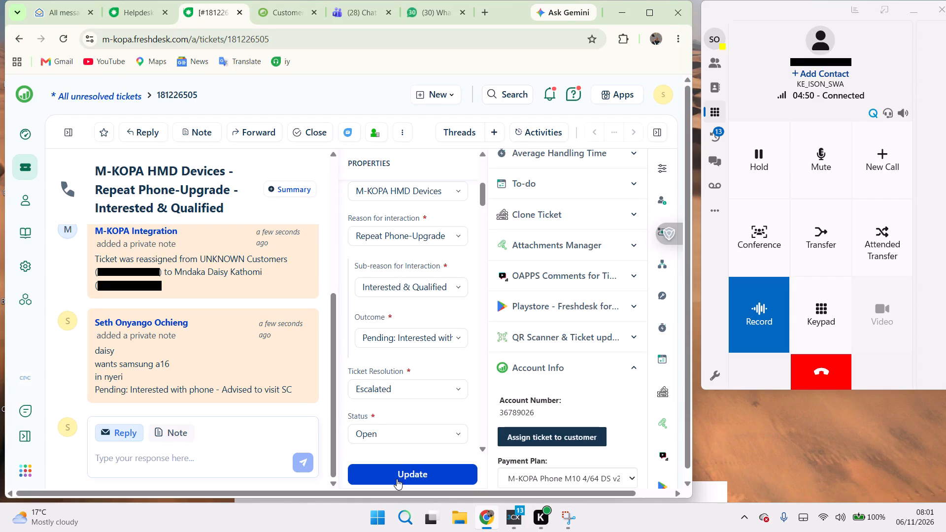
click(401, 472)
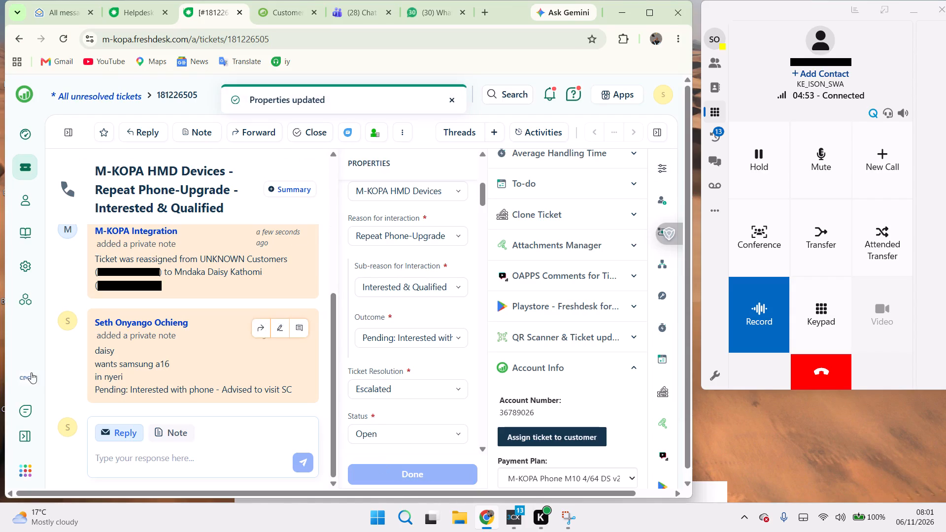
click(18, 374)
click(18, 374)
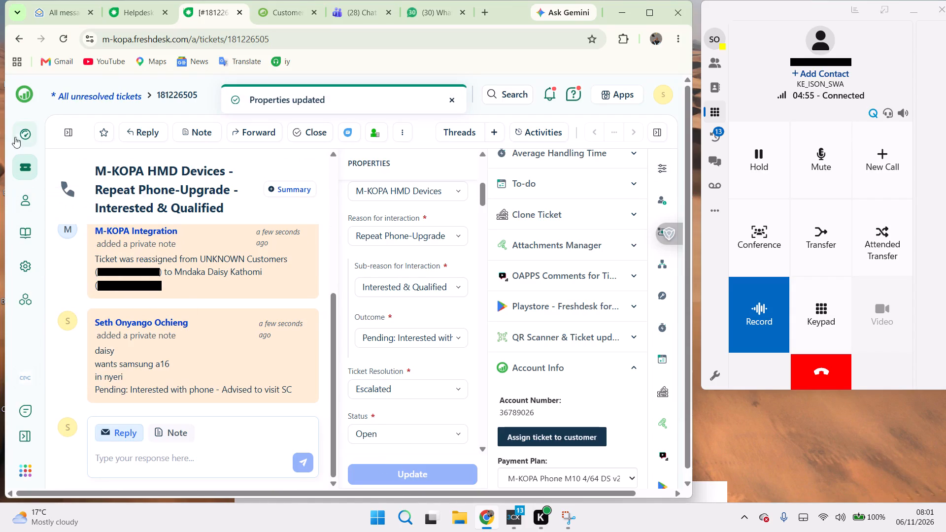
Open the unresolved tickets list from the Freshdesk dashboard.
click(18, 128)
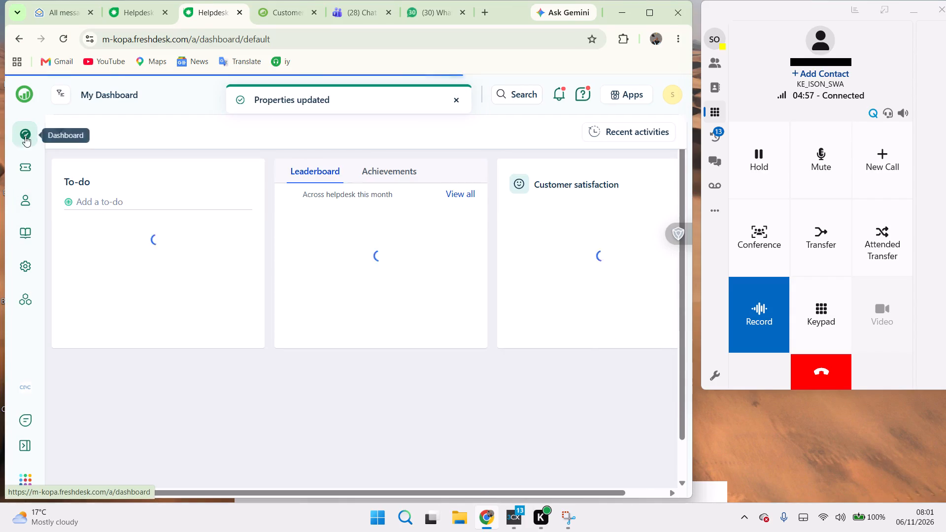
click(86, 177)
double_click(86, 177)
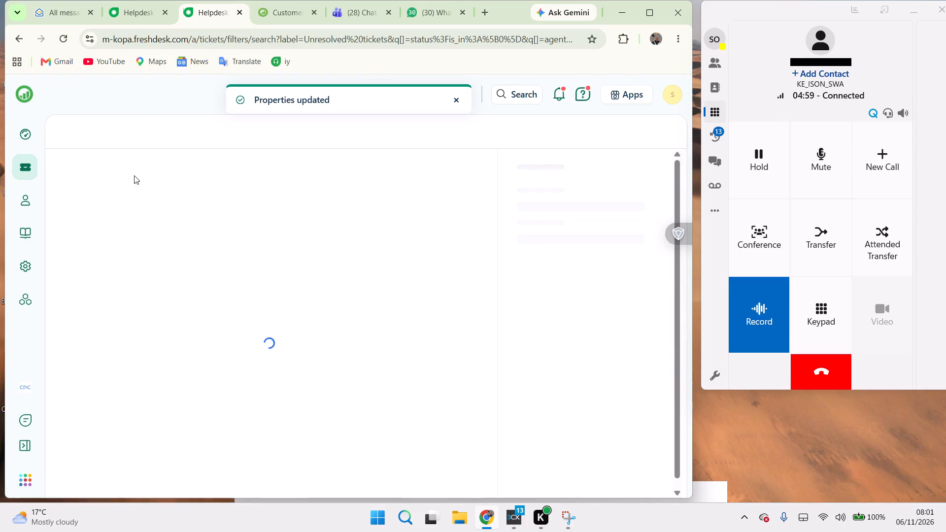
End the connected call with the Nyeri customer in the softphone.
click(814, 372)
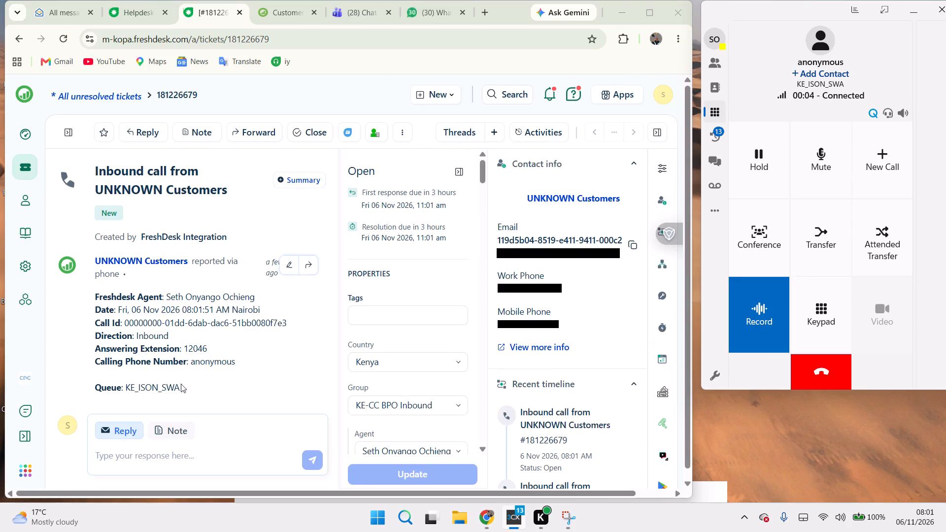
click(176, 429)
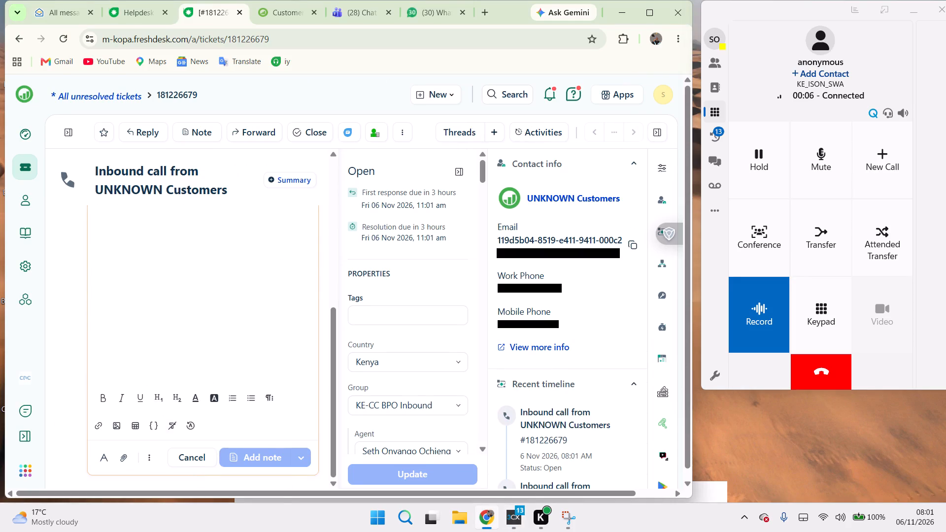
scroll(183, 350, up, 5)
scroll(183, 350, down, 3)
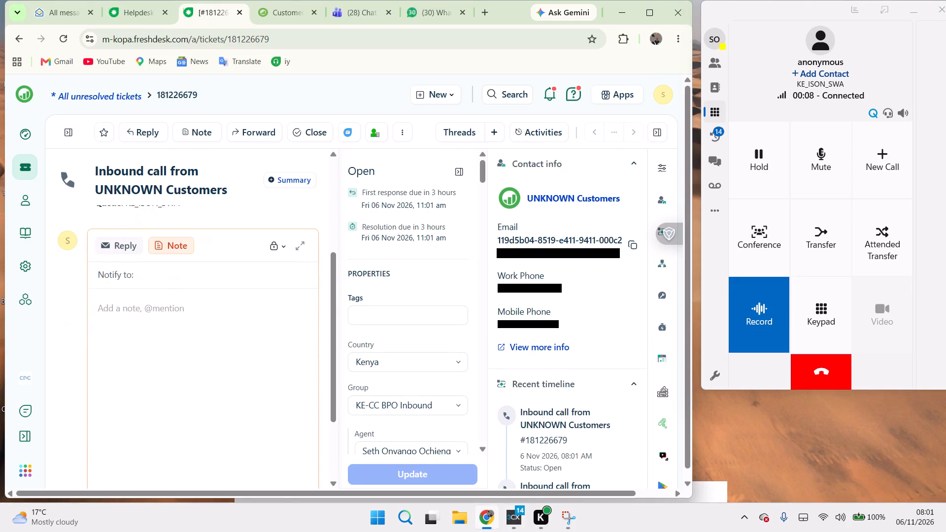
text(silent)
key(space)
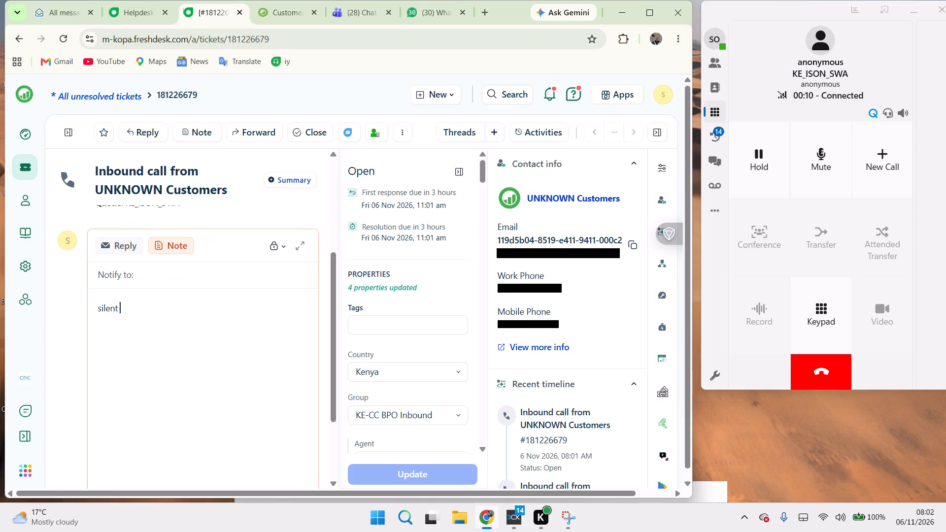
scroll(331, 332, down, 1)
scroll(379, 333, down, 1)
scroll(379, 333, up, 1)
scroll(390, 343, down, 3)
click(20, 375)
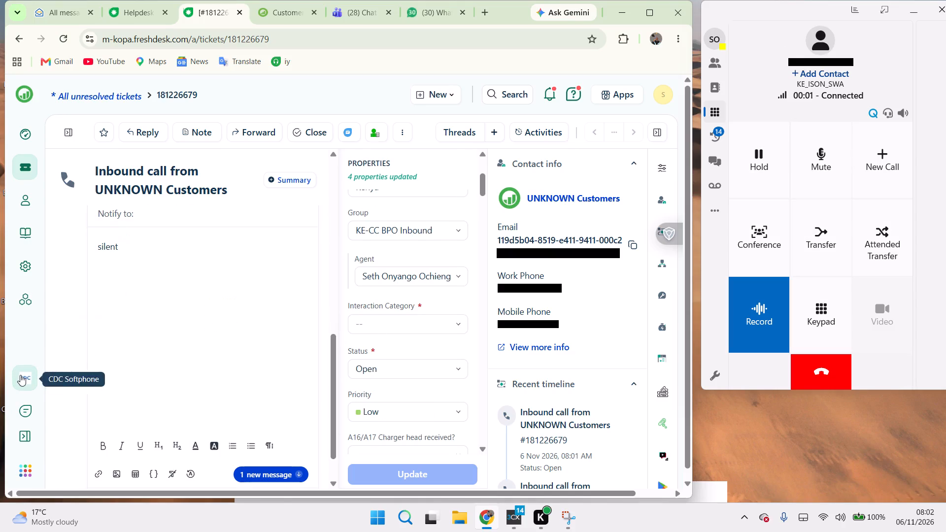
click(365, 174)
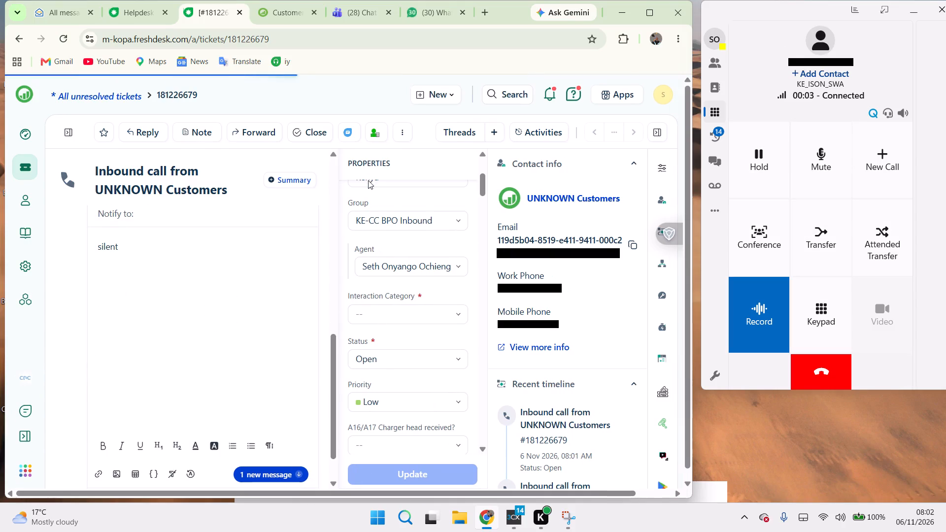
scroll(403, 243, down, 1)
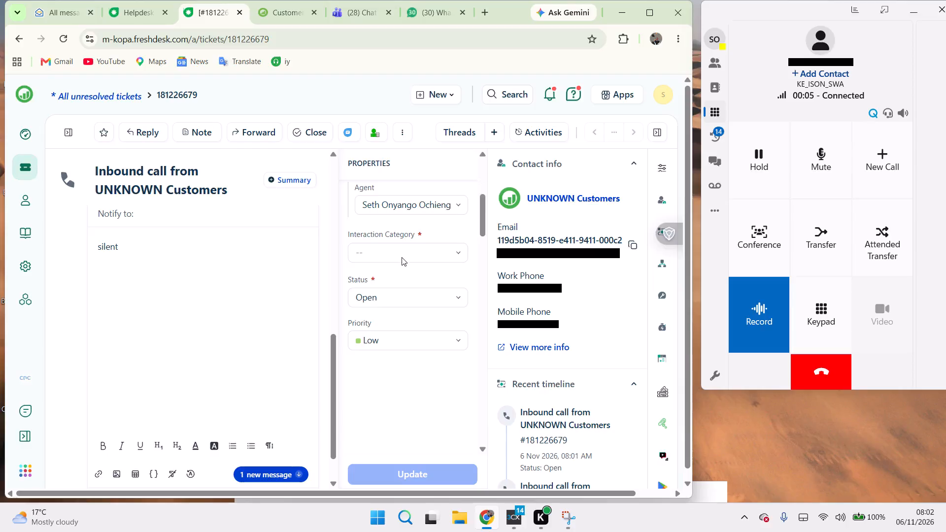
click(402, 257)
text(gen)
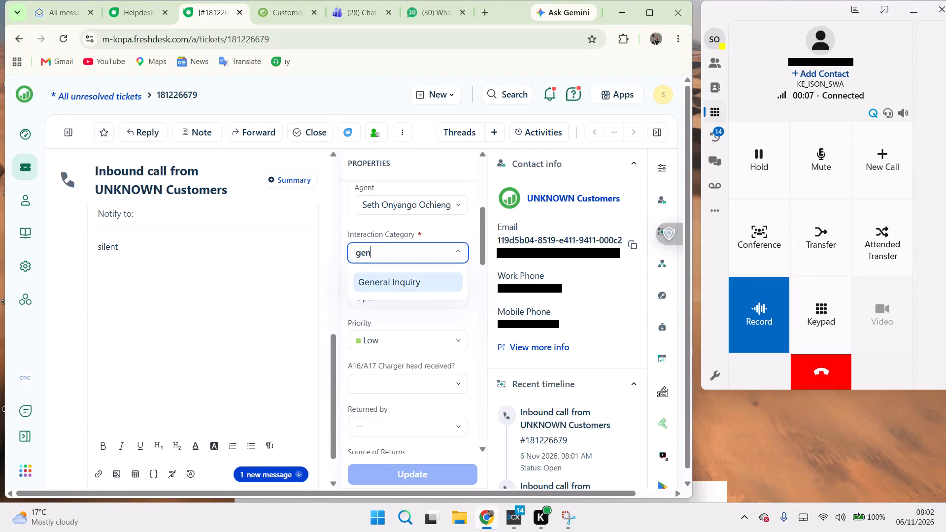
click(382, 280)
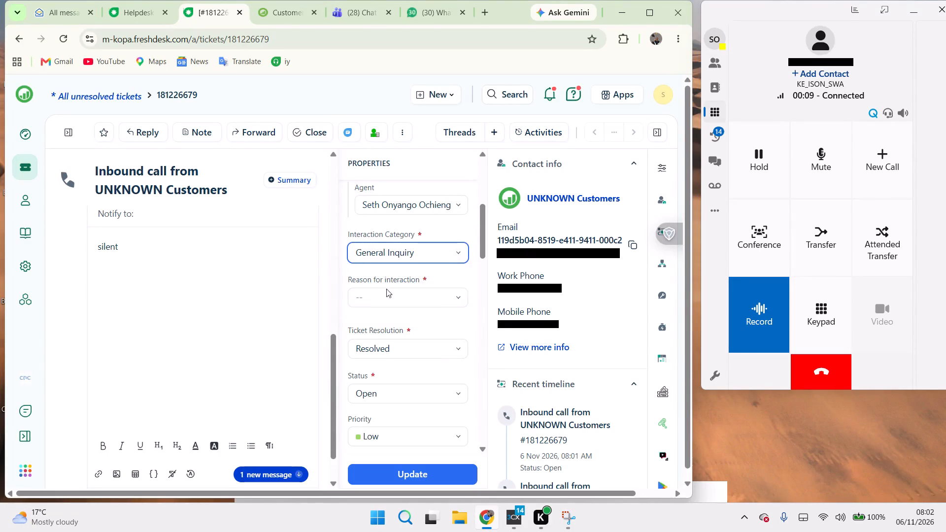
click(390, 294)
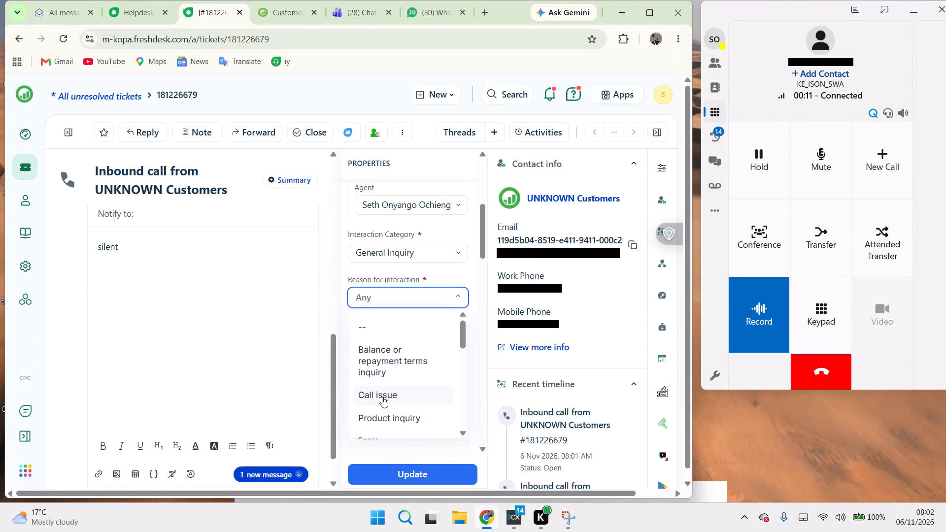
double_click(382, 396)
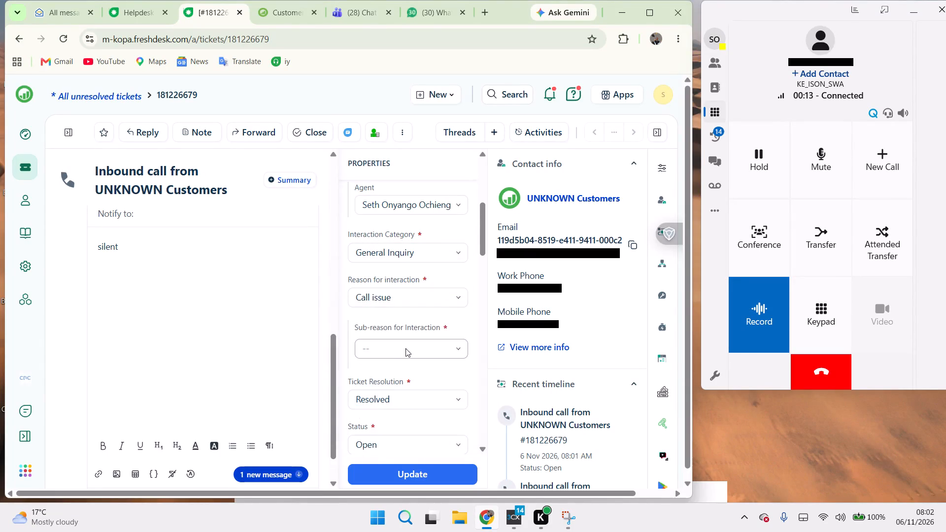
Set the sub-reason to Silent call and the outcome to the option beginning "Background noise".
click(405, 348)
double_click(388, 400)
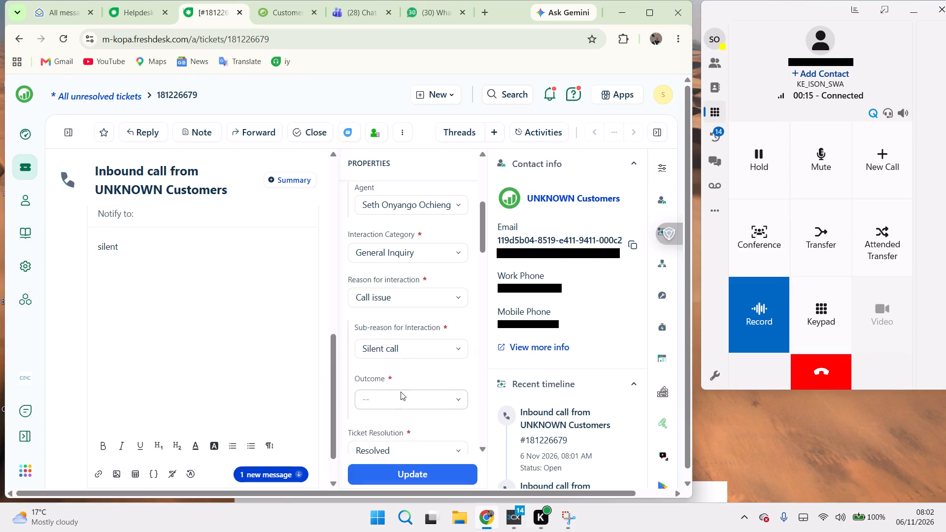
click(402, 395)
click(395, 358)
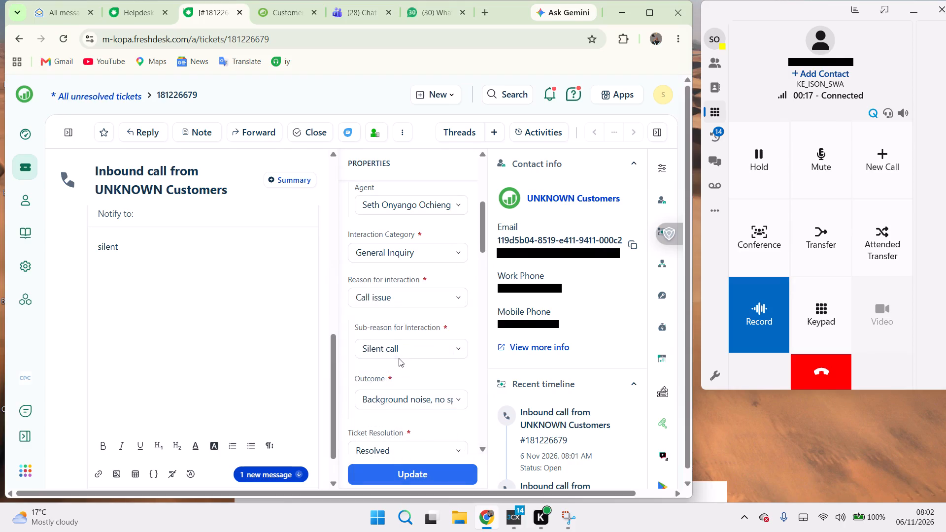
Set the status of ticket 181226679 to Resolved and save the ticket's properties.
scroll(399, 358, down, 2)
scroll(399, 358, up, 1)
click(379, 433)
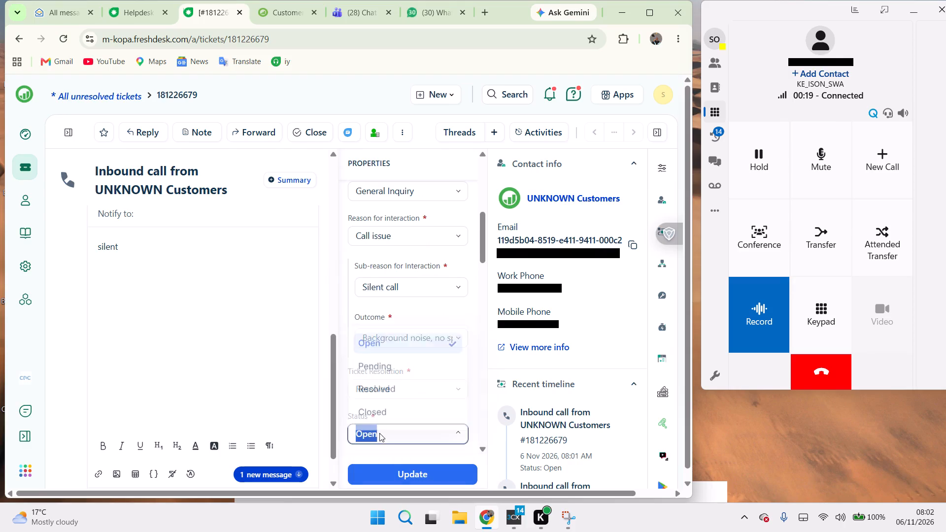
click(388, 379)
click(400, 466)
scroll(275, 408, down, 4)
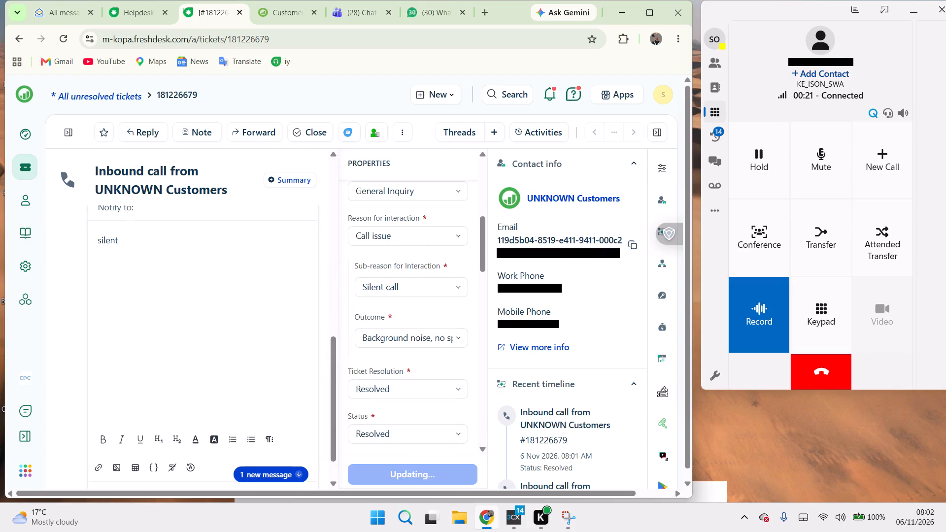
scroll(275, 408, down, 2)
double_click(243, 453)
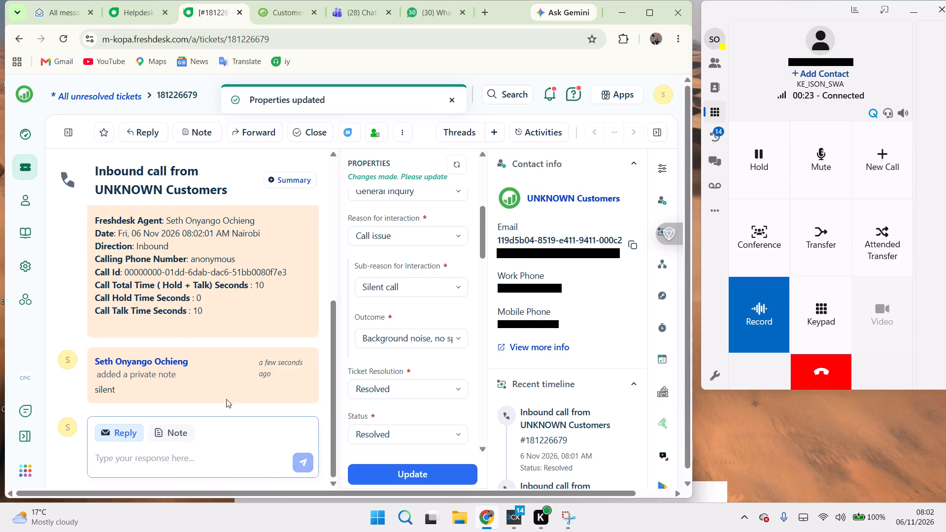
click(394, 475)
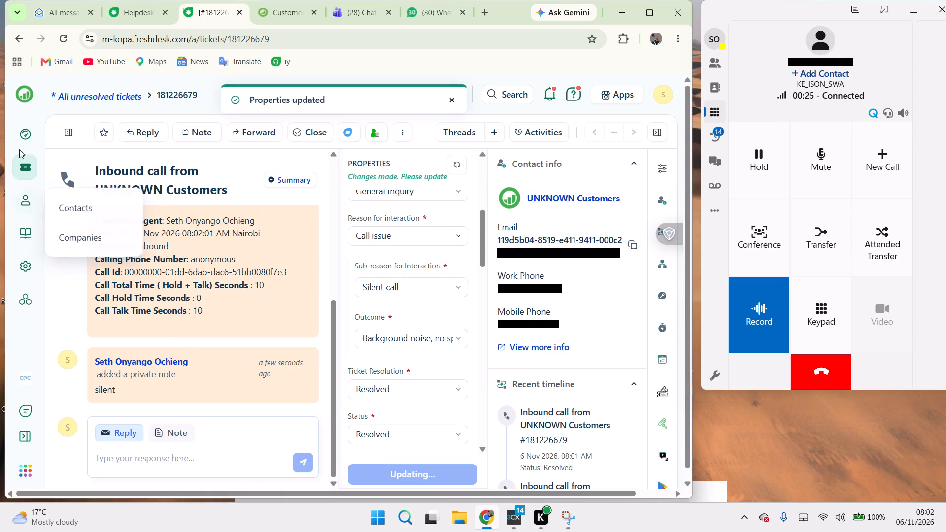
click(22, 129)
click(84, 170)
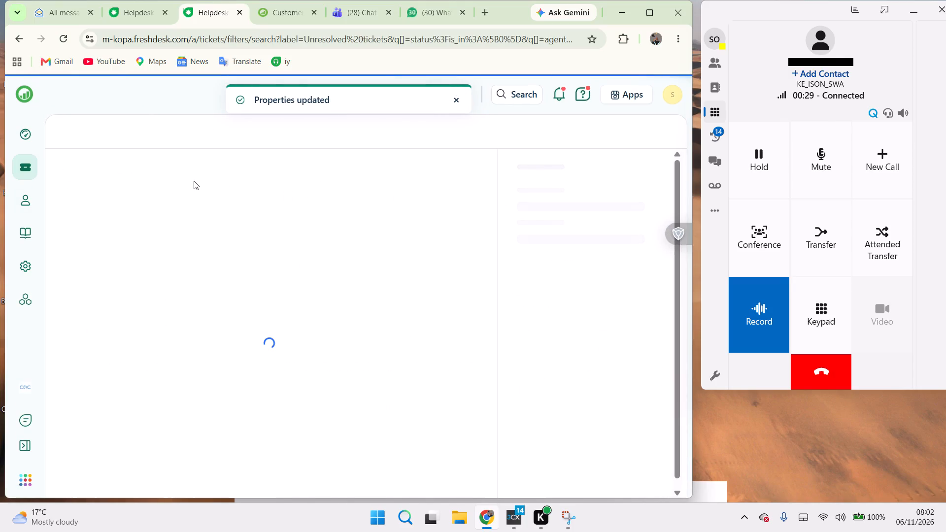
click(204, 192)
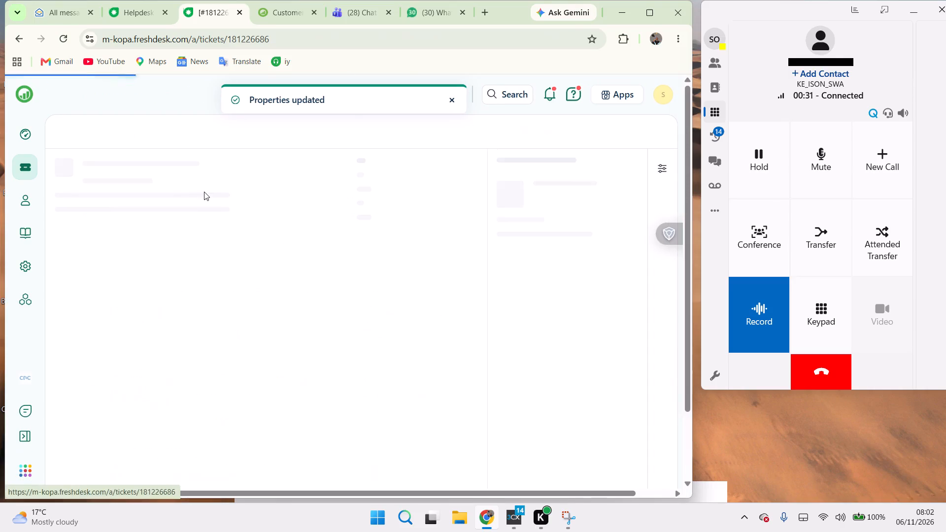
click(169, 432)
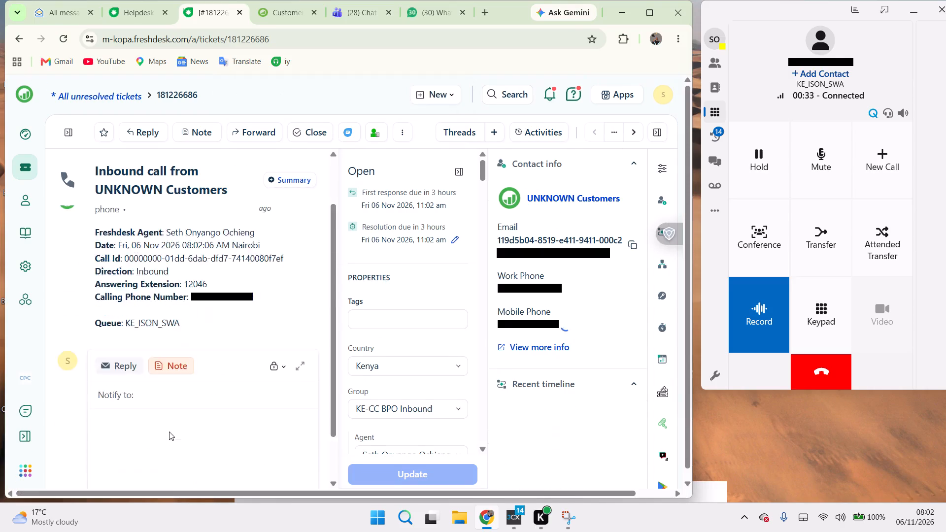
scroll(177, 362, up, 3)
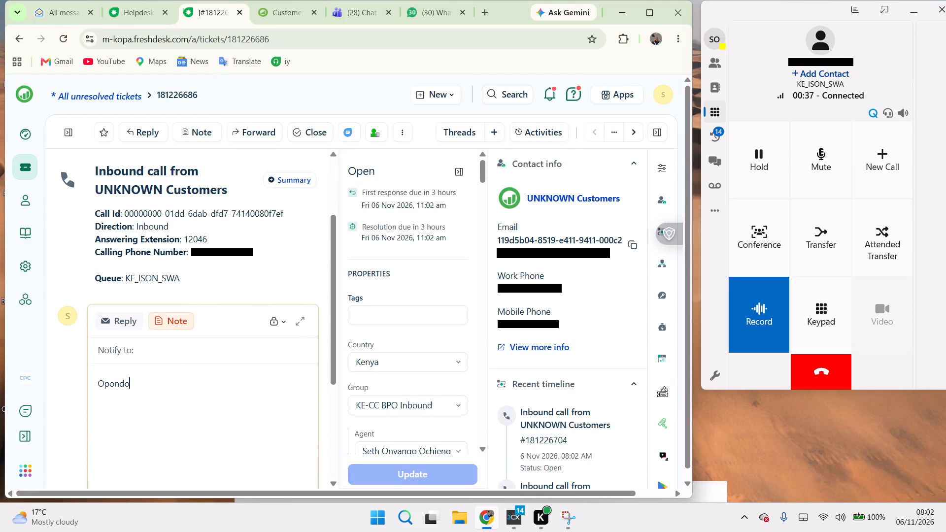
key(Return)
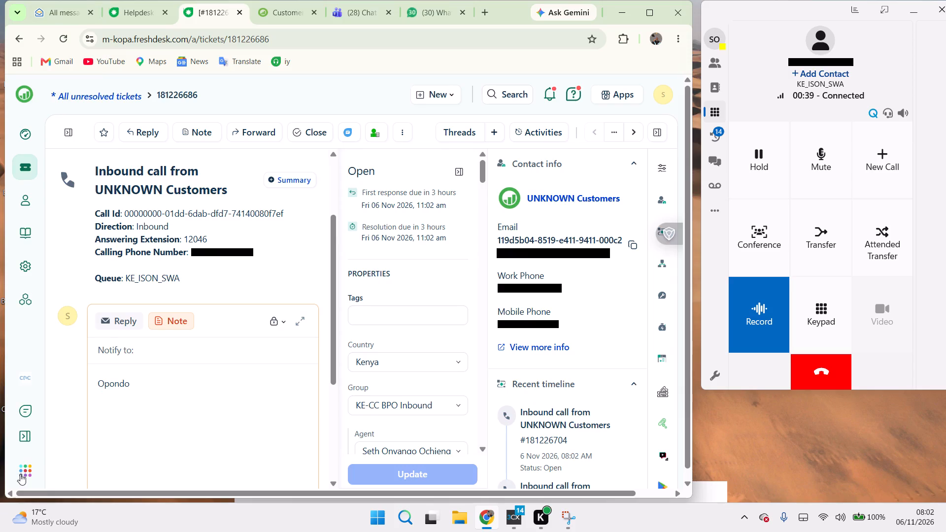
scroll(151, 378, down, 1)
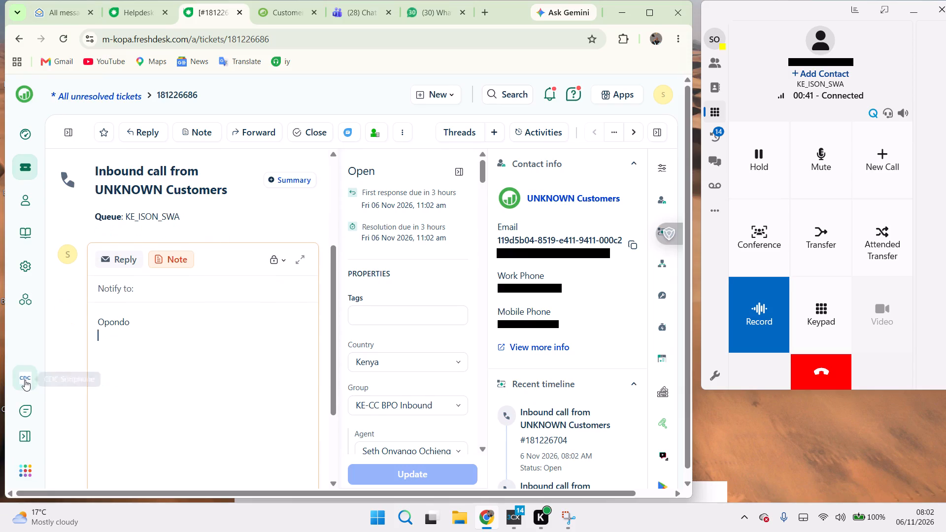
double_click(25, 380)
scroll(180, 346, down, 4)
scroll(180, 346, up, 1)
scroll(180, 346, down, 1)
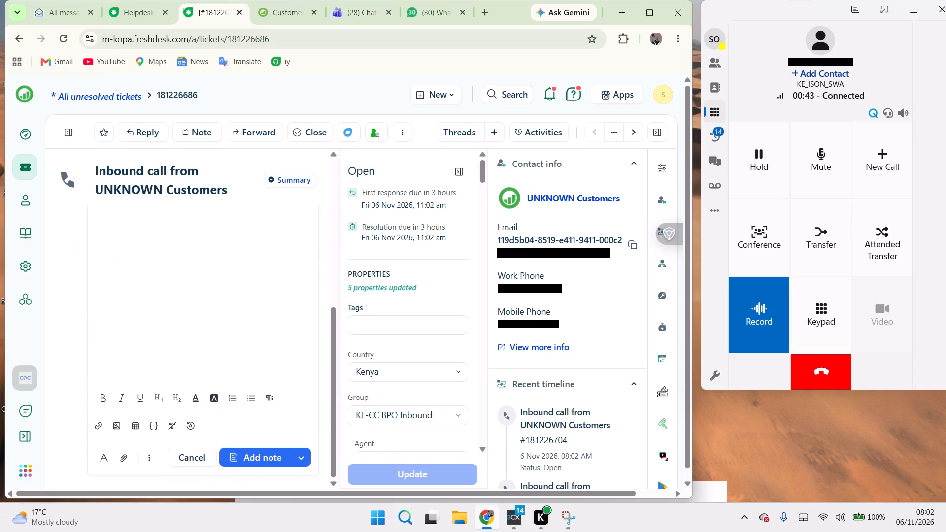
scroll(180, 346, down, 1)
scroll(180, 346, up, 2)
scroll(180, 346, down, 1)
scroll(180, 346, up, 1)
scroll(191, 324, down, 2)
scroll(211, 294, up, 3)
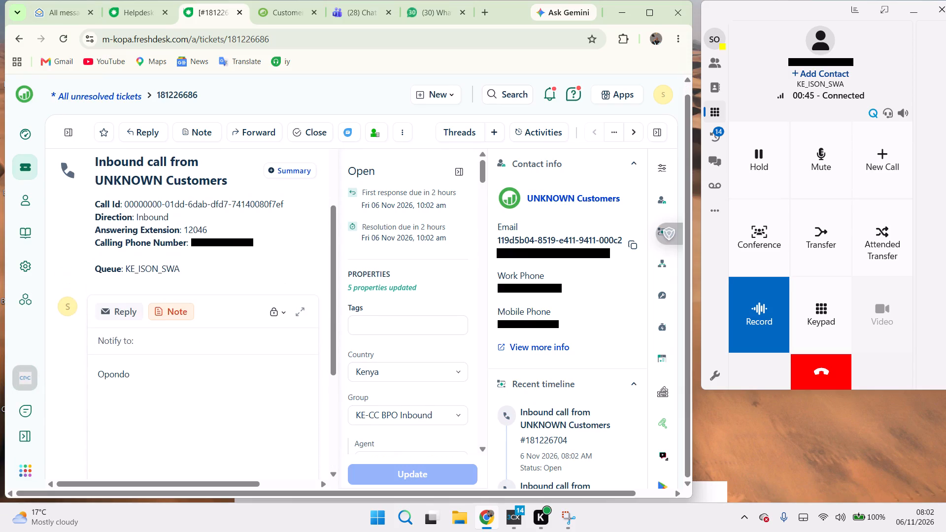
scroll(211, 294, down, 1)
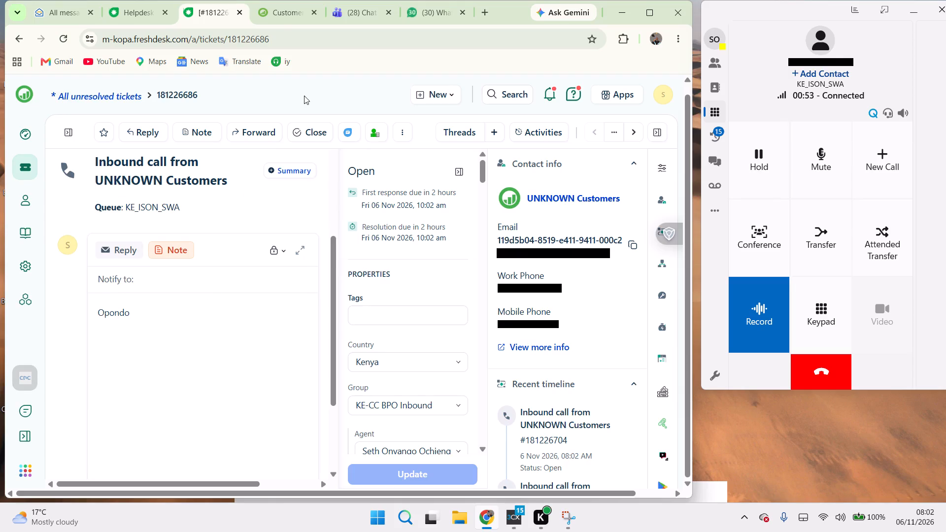
Search the M-KOPA CRM for the caller's account number to bring up their customer dashboard.
click(278, 17)
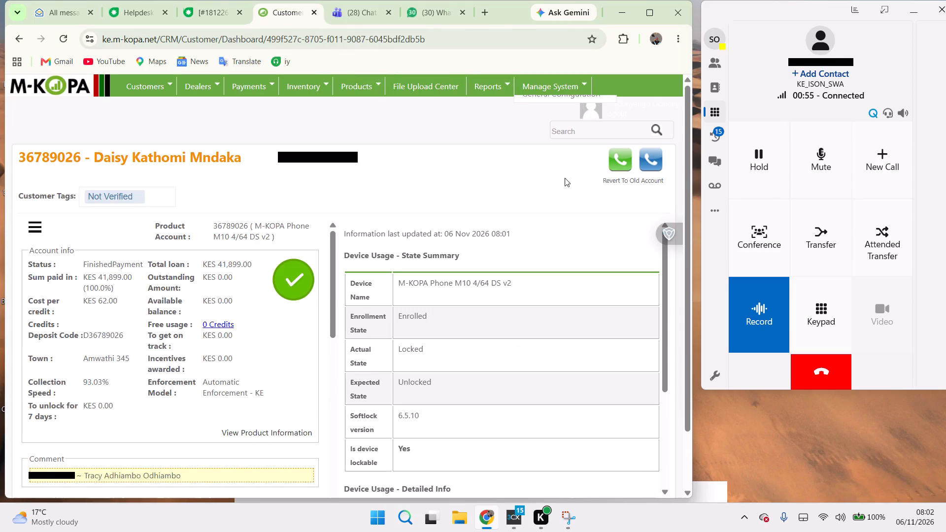
click(564, 129)
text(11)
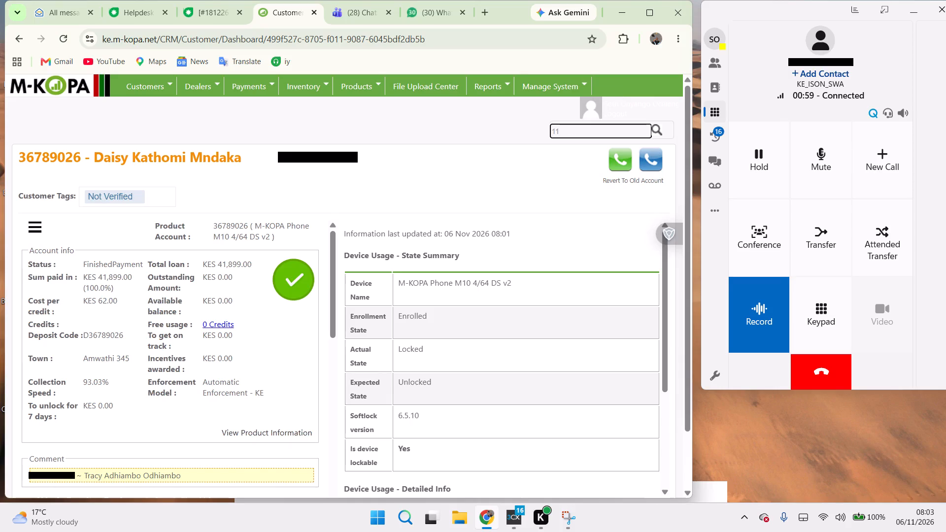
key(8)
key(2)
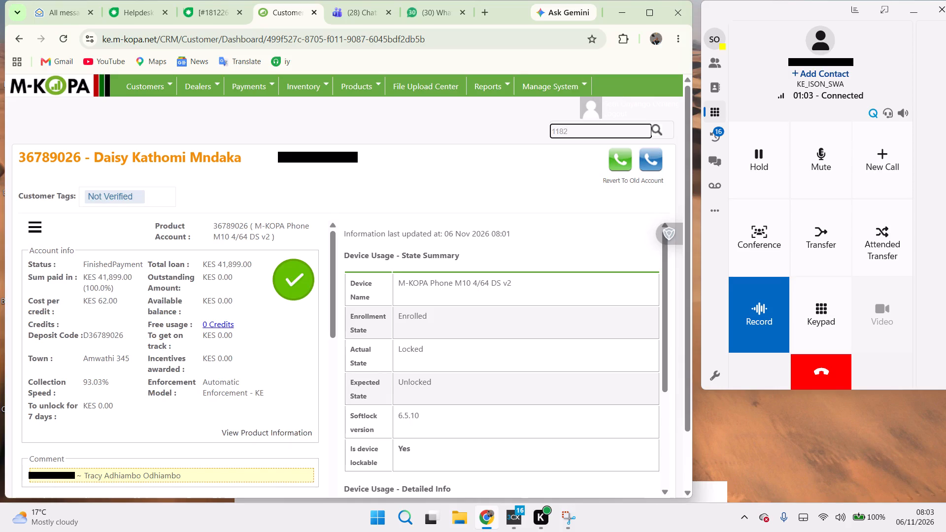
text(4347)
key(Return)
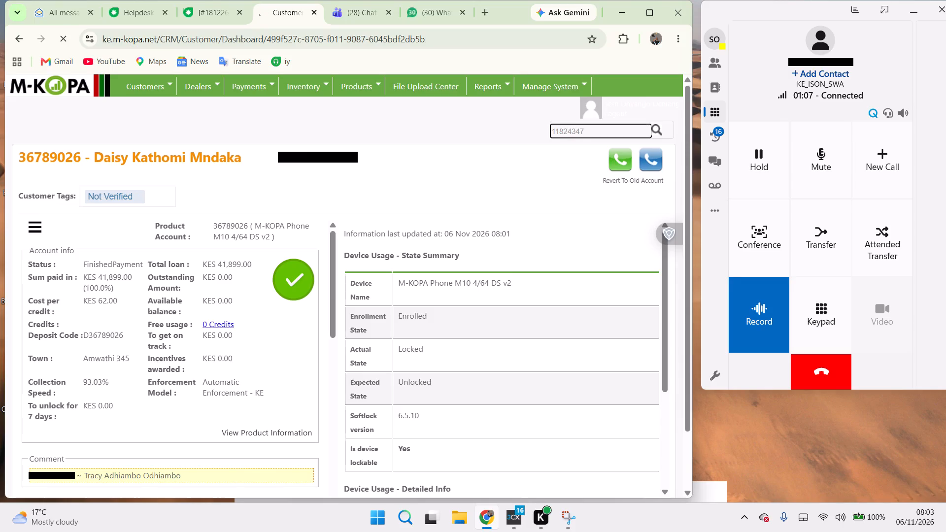
double_click(557, 132)
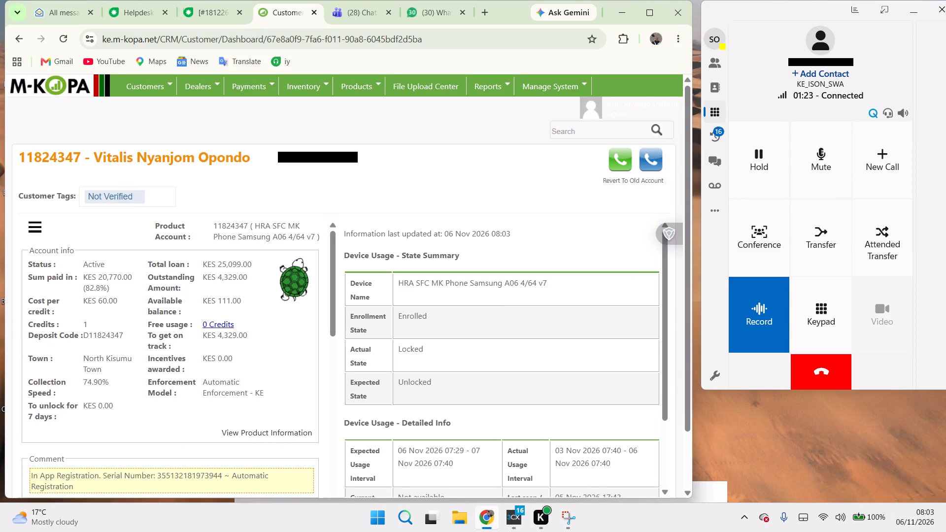
Copy only the account number from the heading of the caller's customer dashboard.
triple_click(27, 155)
right_click(27, 155)
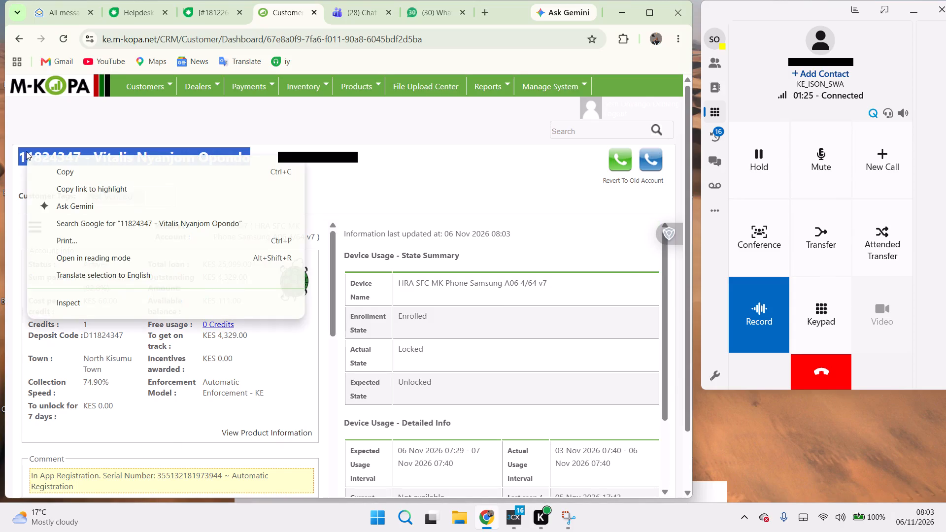
double_click(28, 148)
triple_click(47, 151)
click(48, 153)
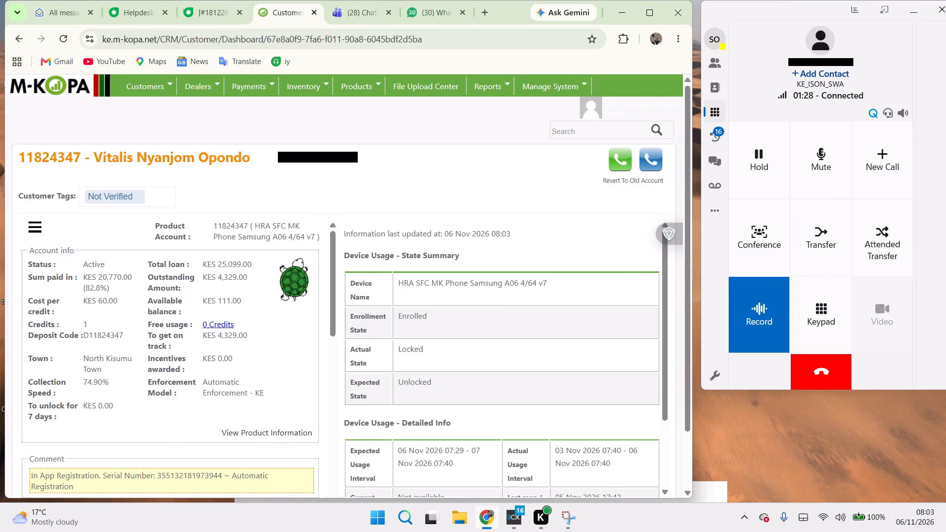
click(48, 153)
right_click(48, 153)
click(93, 168)
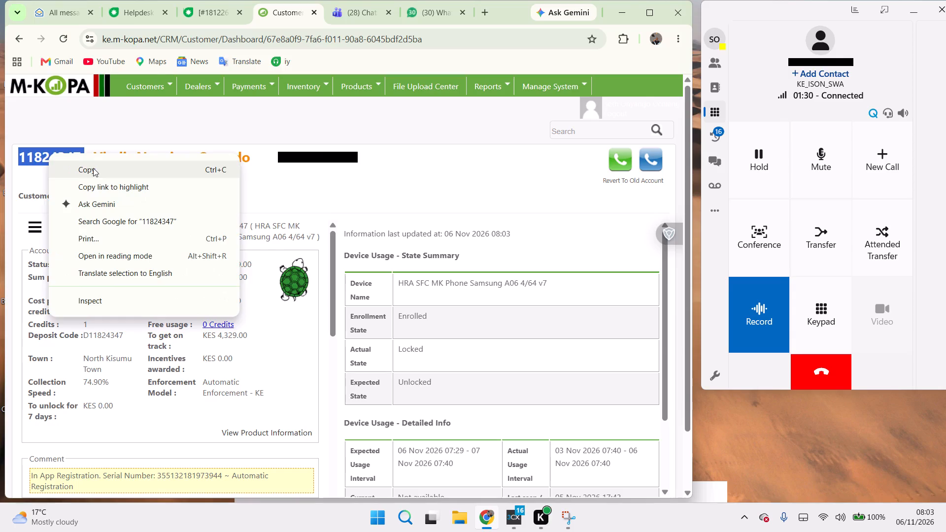
click(202, 7)
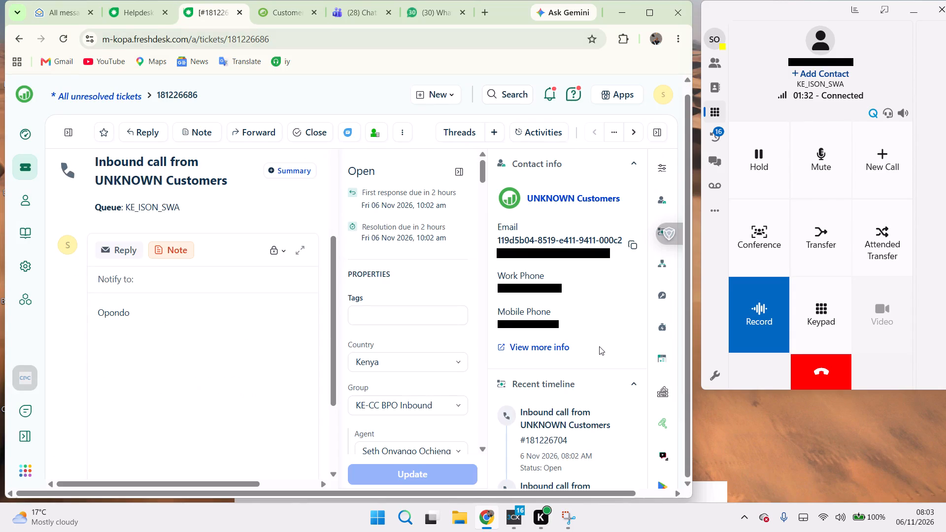
scroll(599, 346, down, 3)
scroll(599, 346, up, 1)
scroll(599, 346, down, 7)
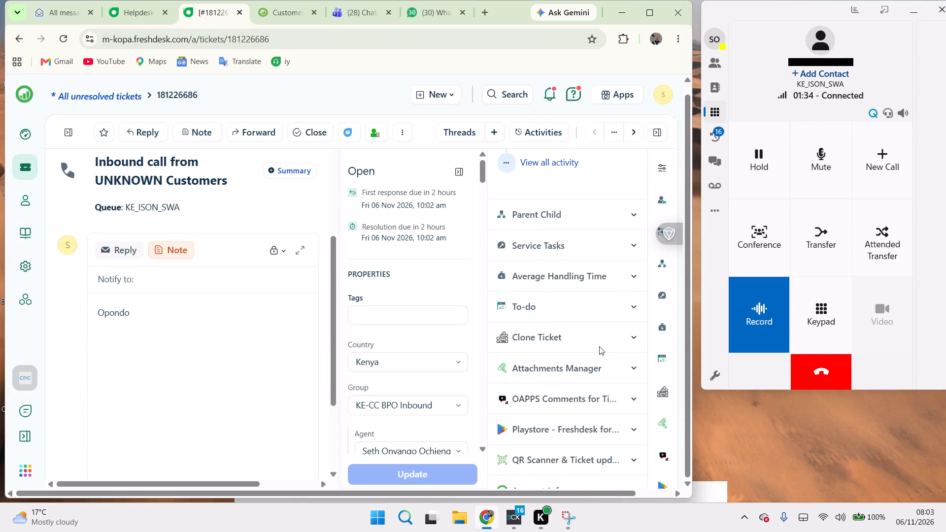
scroll(599, 346, down, 3)
scroll(599, 346, up, 1)
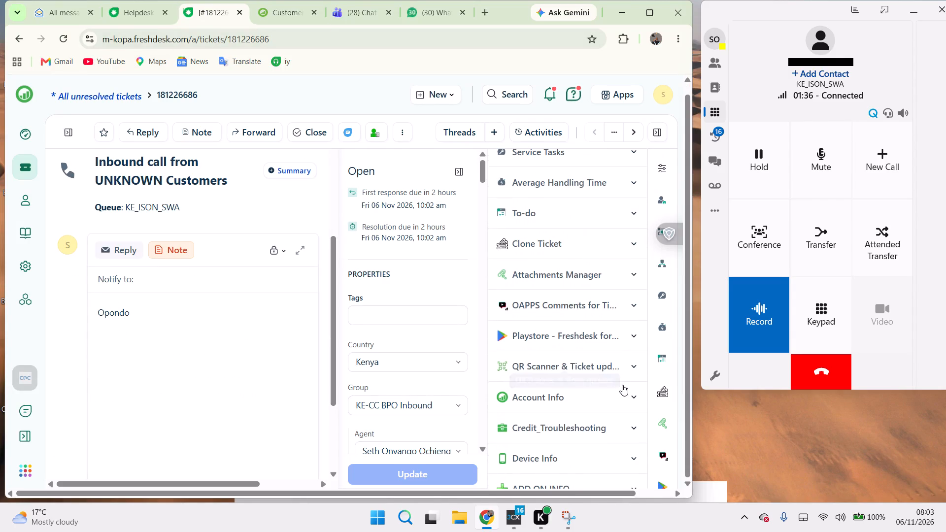
click(629, 397)
click(545, 468)
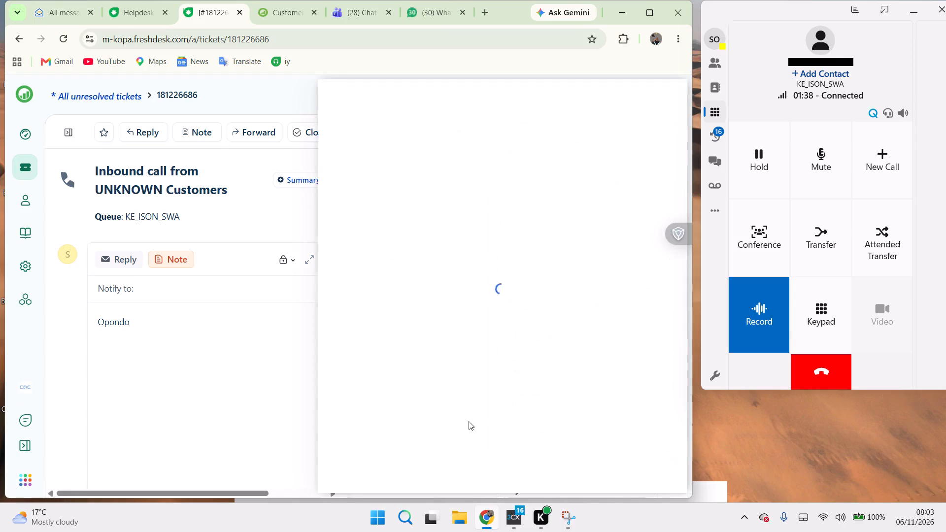
Look up the copied account number in the association form and assign the ticket to the matching customer.
click(359, 143)
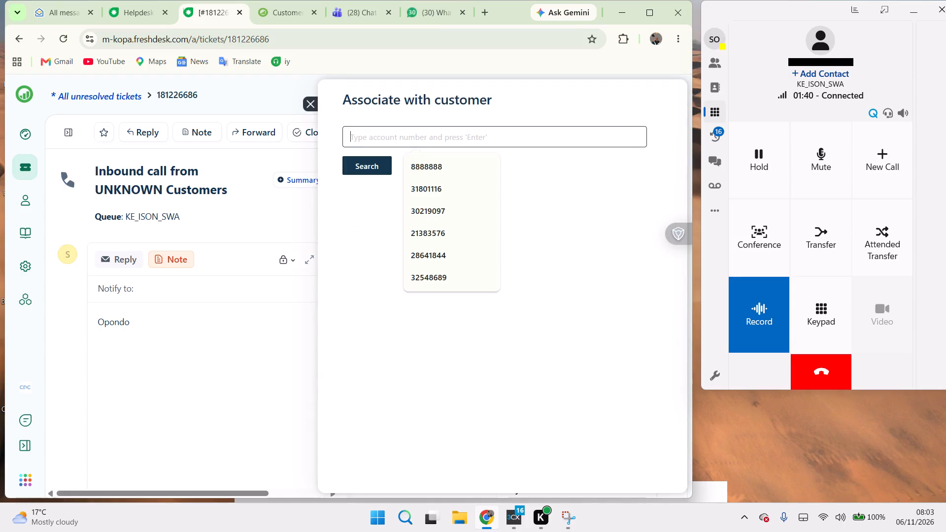
key(ctrl+v)
key(BackSpace)
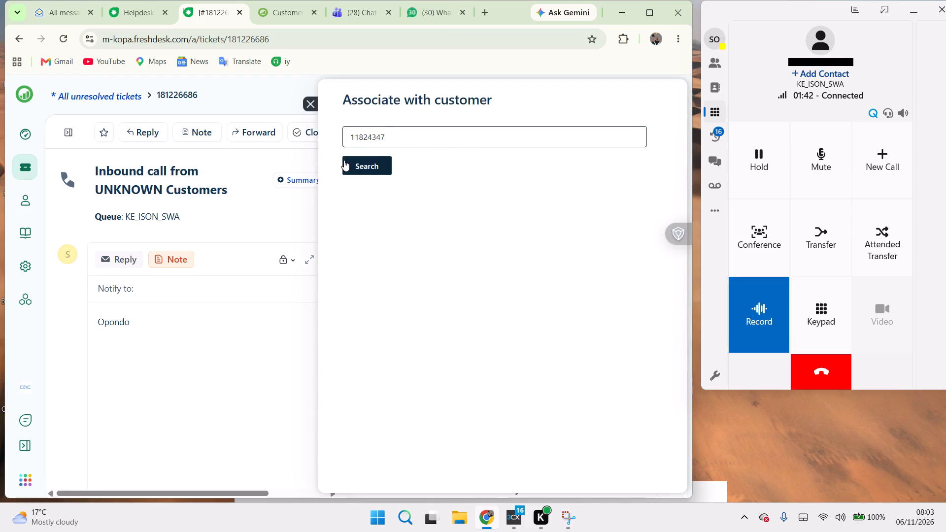
click(365, 166)
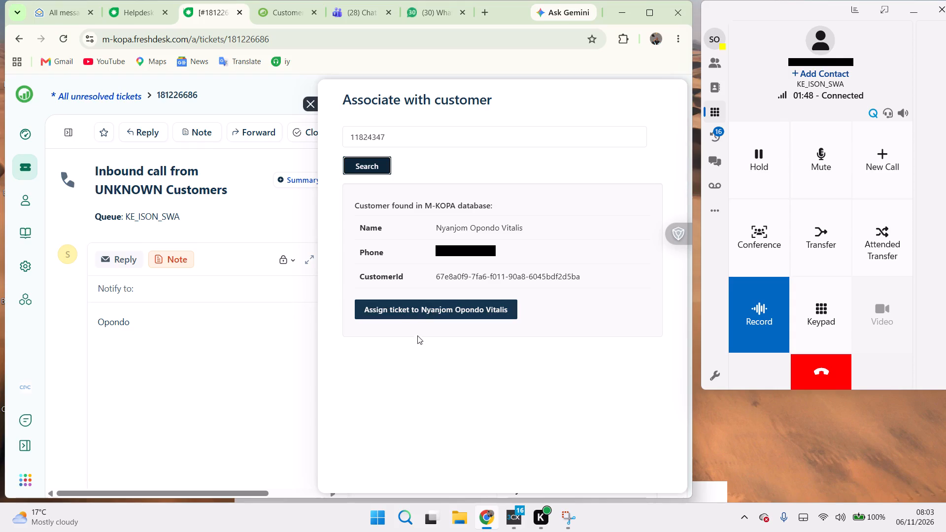
click(412, 311)
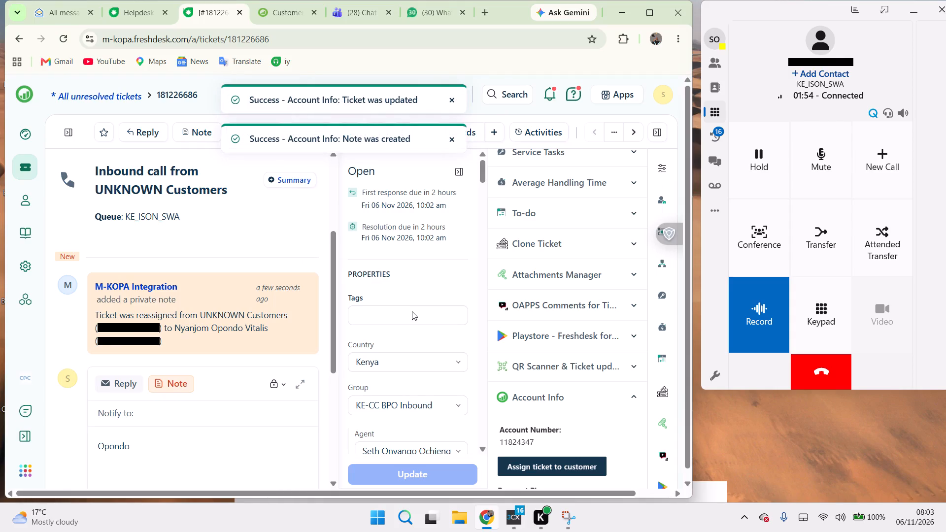
After a glance at the customer's dashboard, set the ticket's interaction category to Samsung Devices and the reason to Locked screen paid-Samsung.
scroll(302, 386, down, 1)
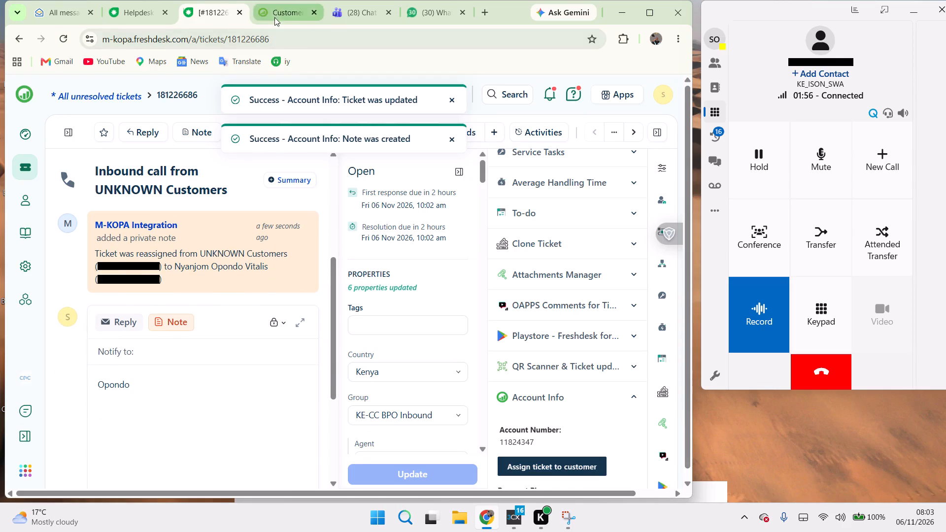
click(274, 13)
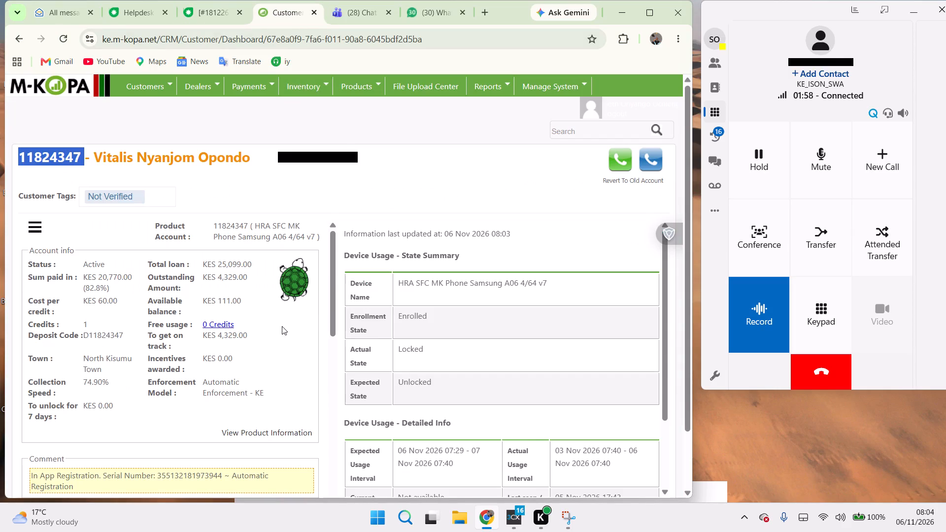
click(213, 12)
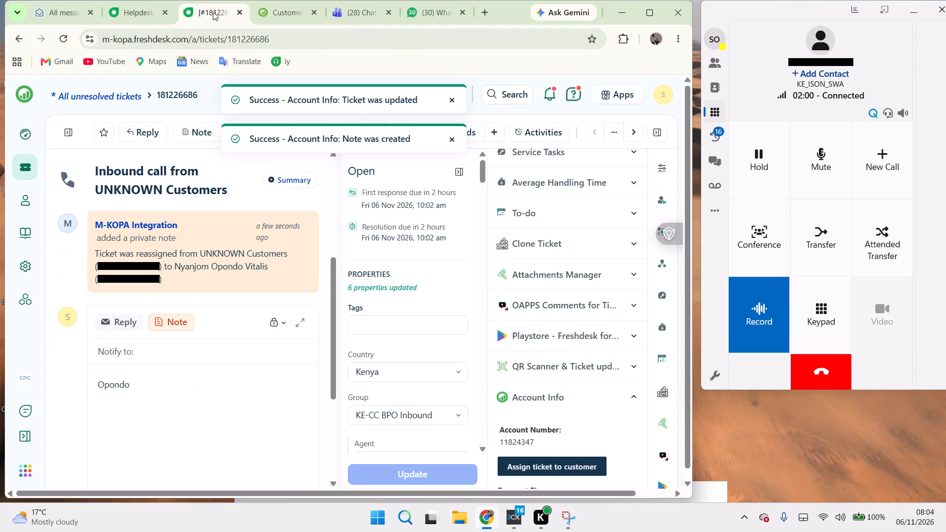
scroll(226, 258, down, 2)
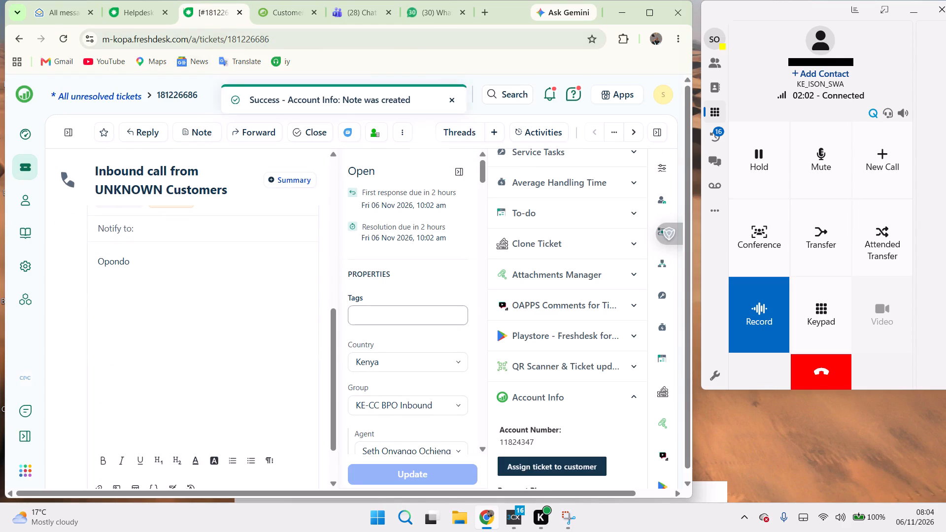
scroll(429, 321, down, 1)
scroll(431, 323, up, 1)
scroll(431, 323, down, 2)
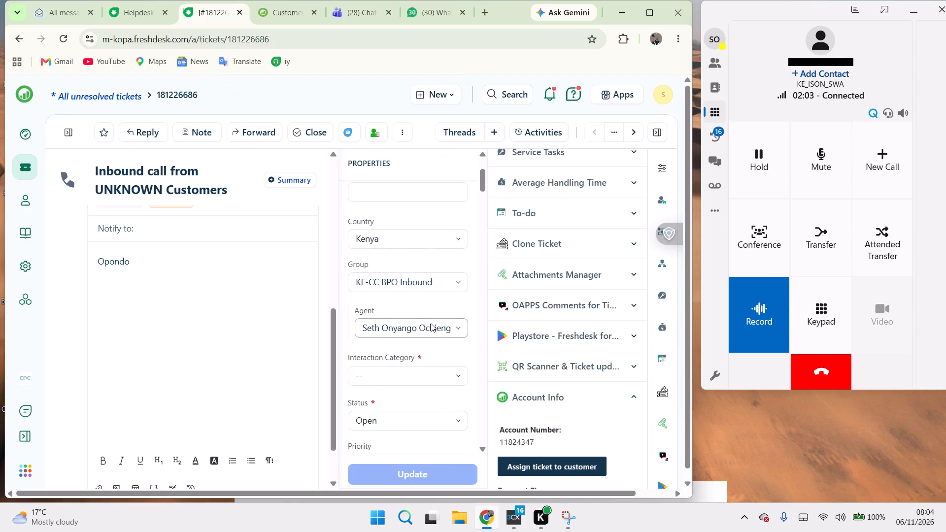
scroll(431, 323, down, 1)
click(430, 316)
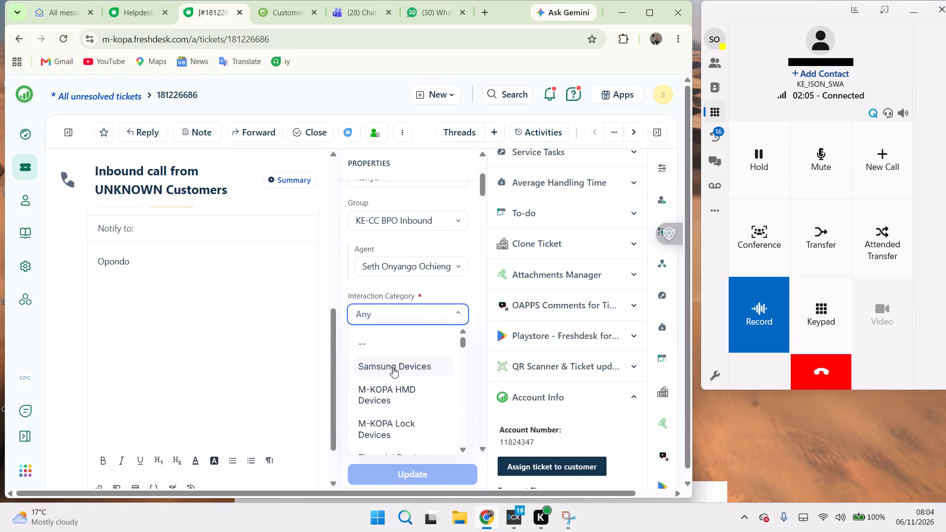
click(393, 367)
click(407, 357)
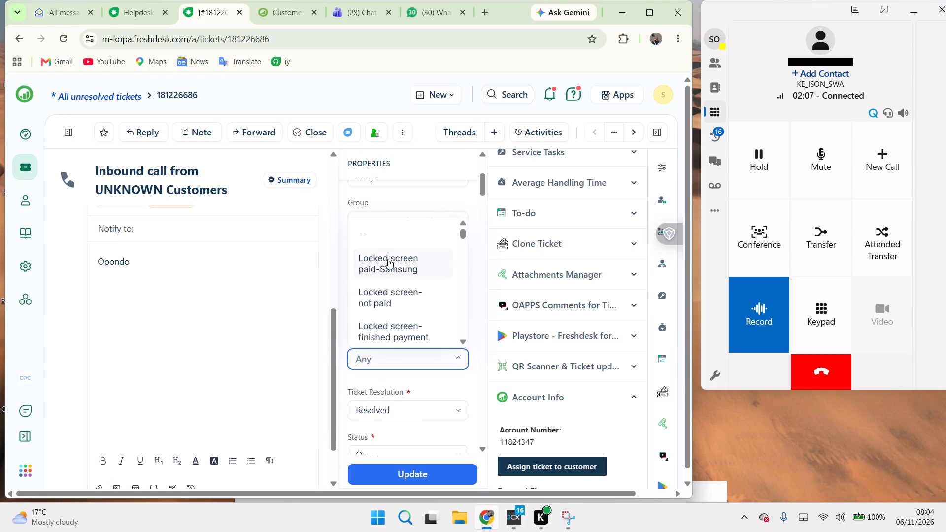
click(392, 267)
Set the sub-reason to Locked screen paid and the outcome to the option beginning "Resolved: No data bundle-advised".
scroll(392, 267, down, 2)
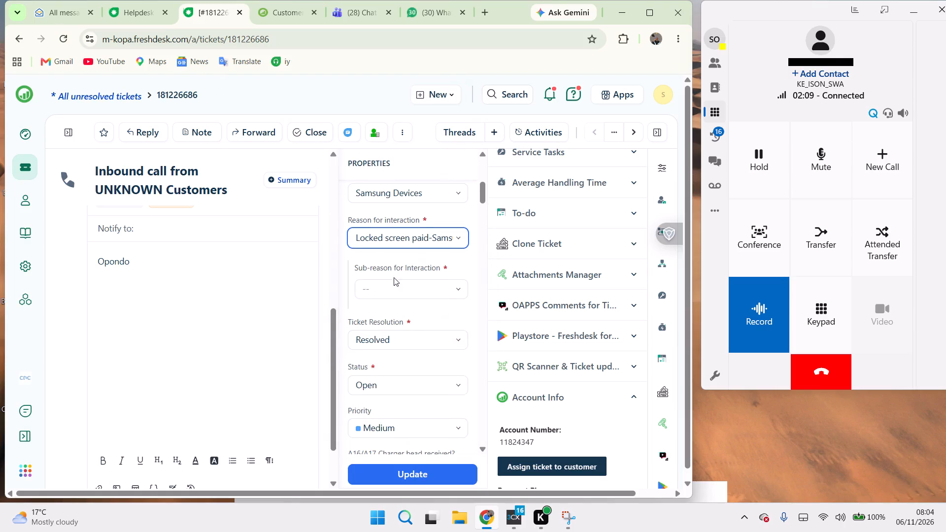
click(396, 282)
click(395, 330)
click(398, 351)
click(397, 344)
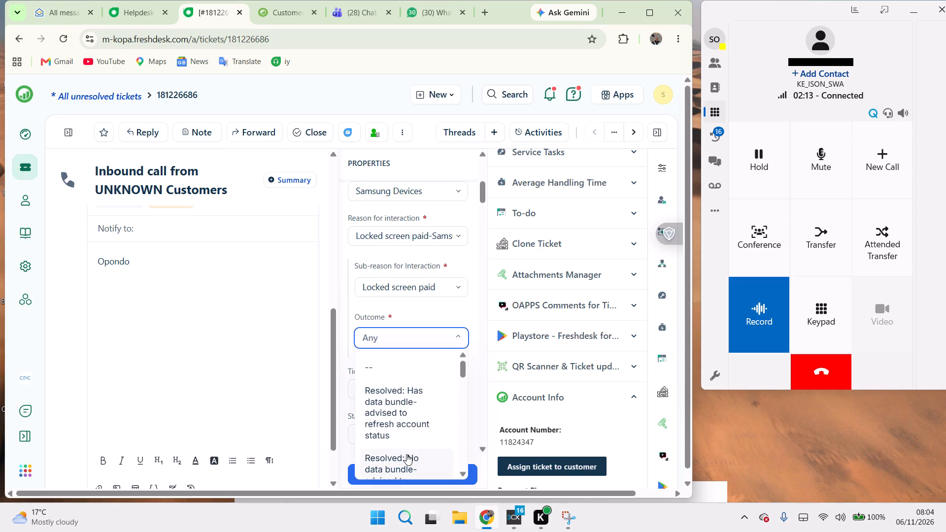
click(391, 459)
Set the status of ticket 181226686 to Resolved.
click(396, 435)
click(384, 384)
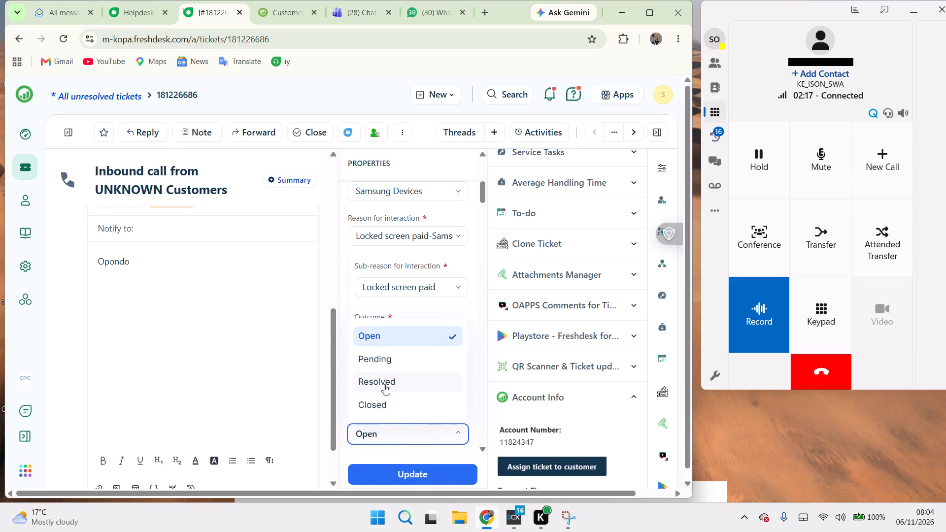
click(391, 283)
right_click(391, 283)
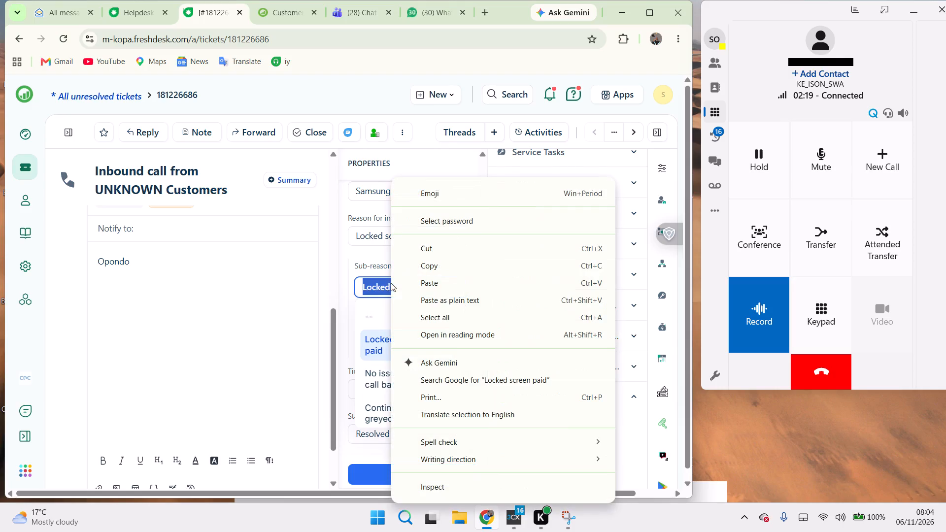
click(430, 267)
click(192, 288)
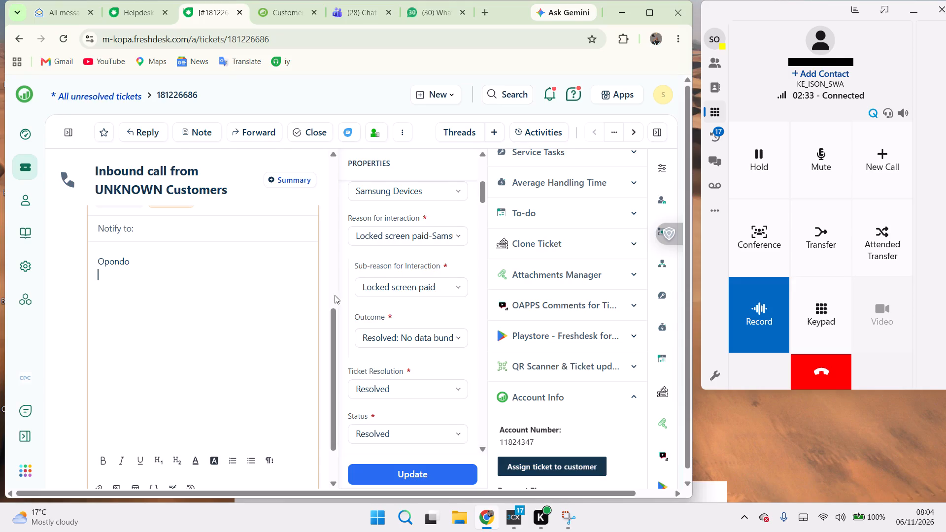
Copy the ticket's outcome, "Resolved: No data bundle-advised to purchase", into the note draft on the line below the customer's name.
click(393, 335)
right_click(393, 335)
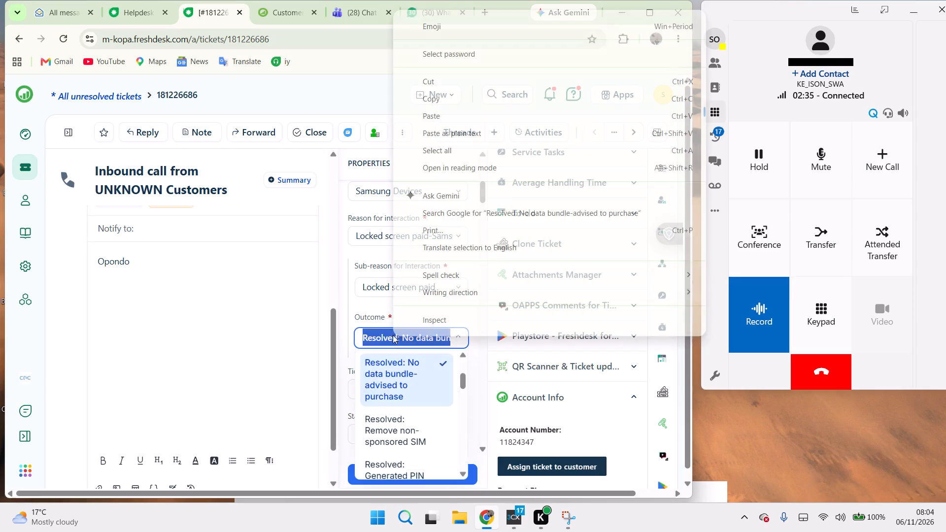
click(421, 97)
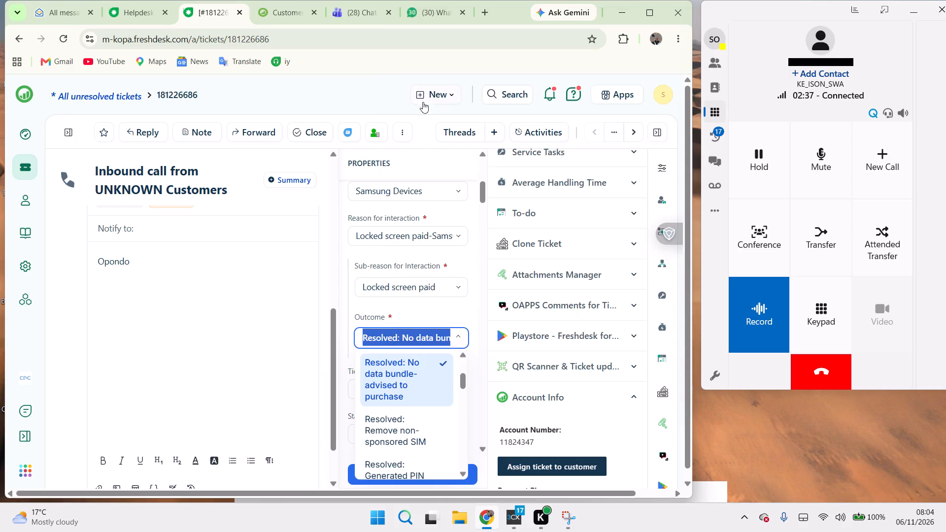
click(173, 274)
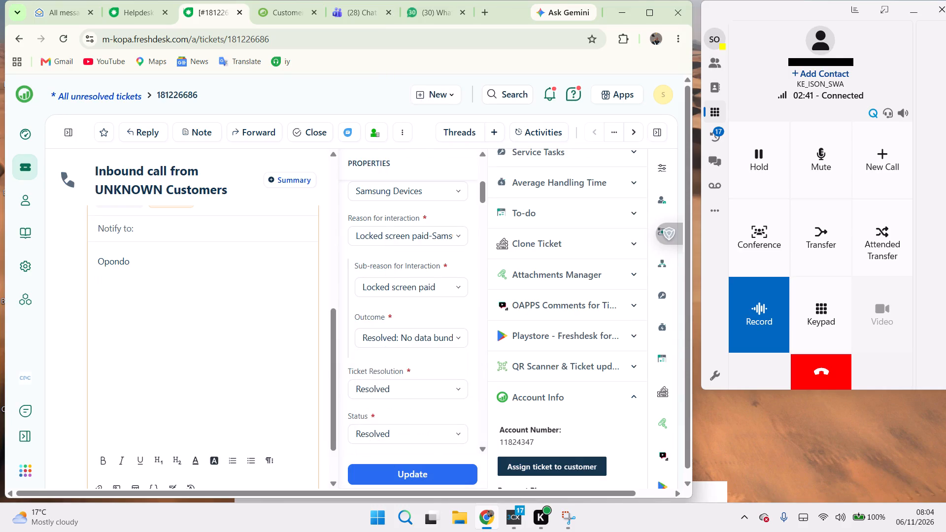
key(ctrl+v)
key(Return)
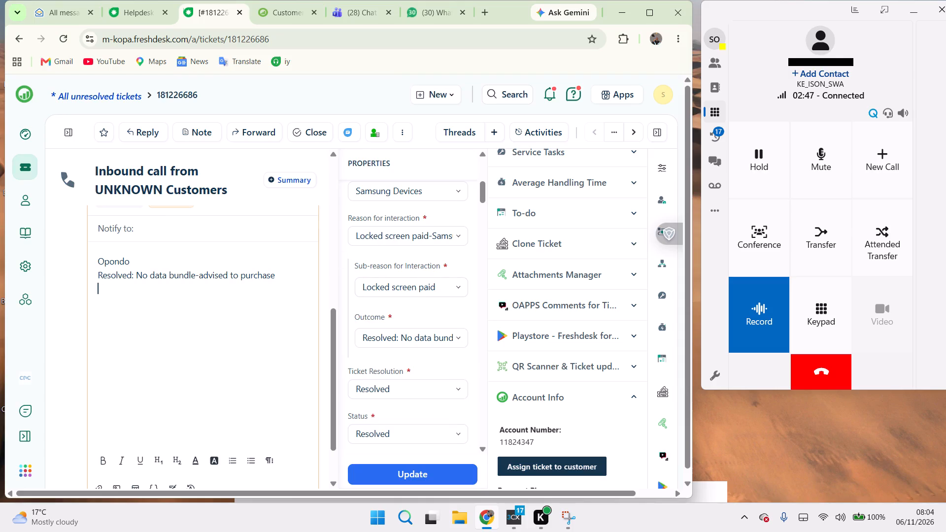
Copy the sub-reason "Locked screen paid" into the note between the customer's name and the outcome, leaving no blank line.
click(141, 264)
click(374, 284)
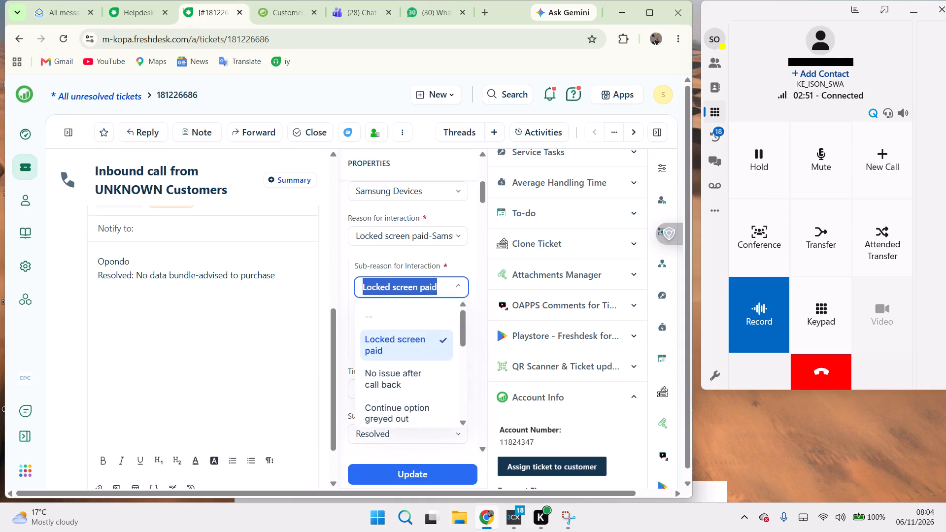
right_click(374, 284)
click(413, 263)
click(142, 268)
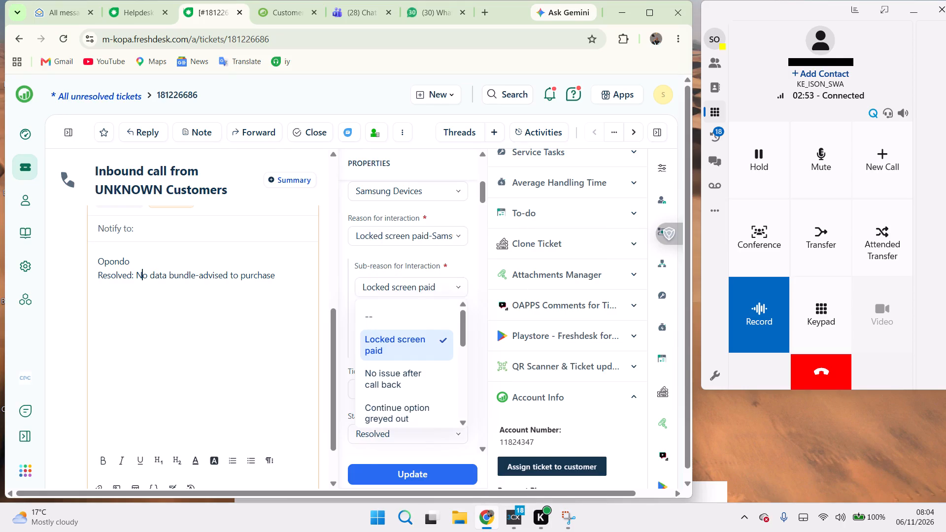
click(143, 258)
key(Return)
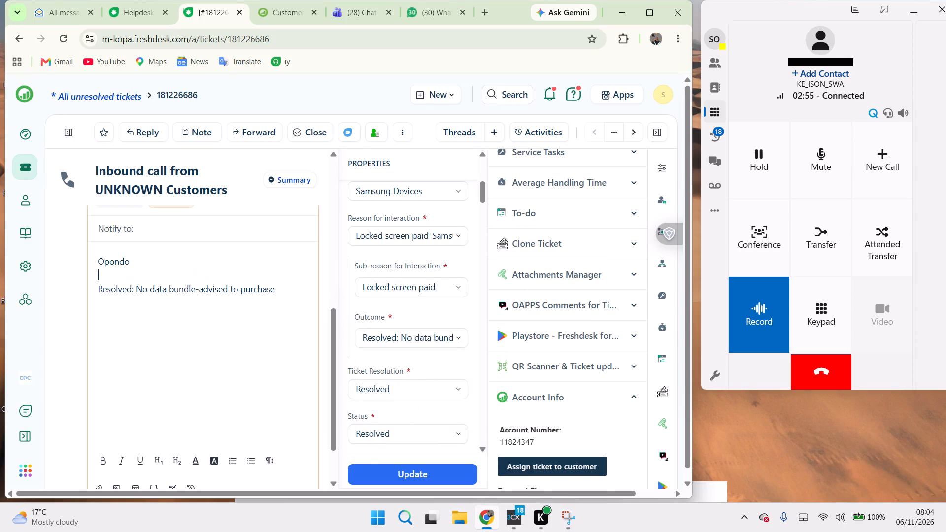
key(ctrl+v)
key(Return)
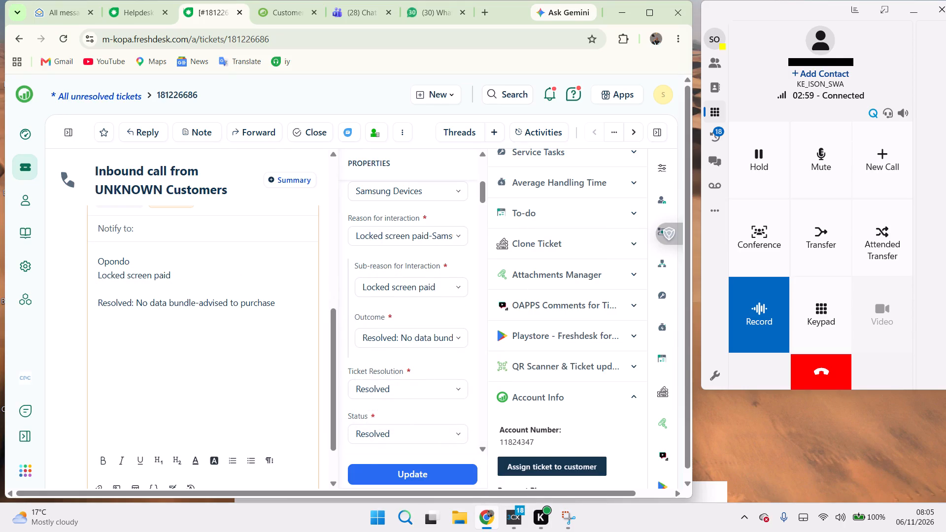
click(98, 305)
key(BackSpace)
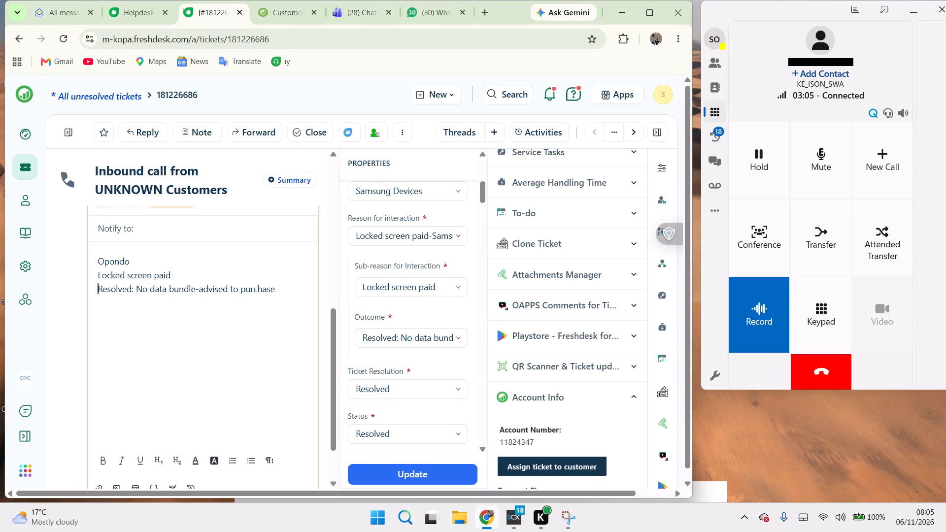
Add the line "diy given" below the outcome in the note draft.
click(281, 291)
key(Return)
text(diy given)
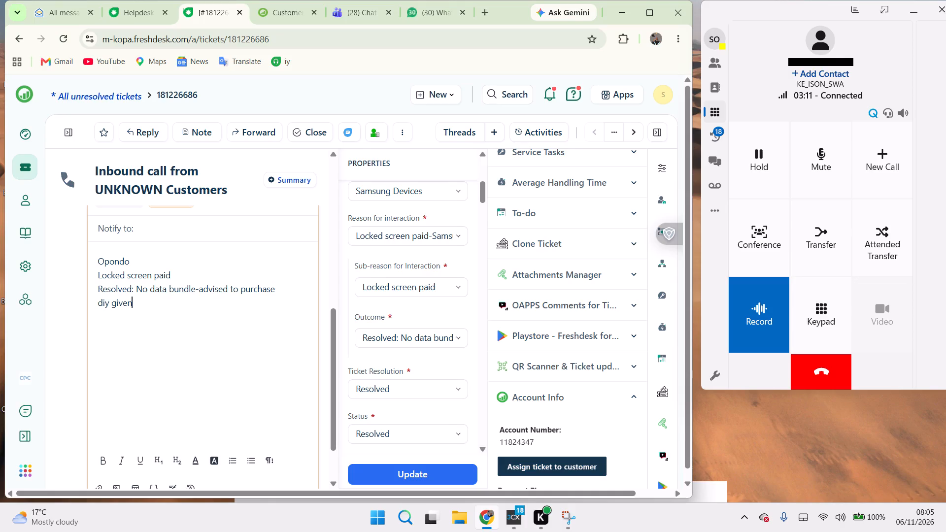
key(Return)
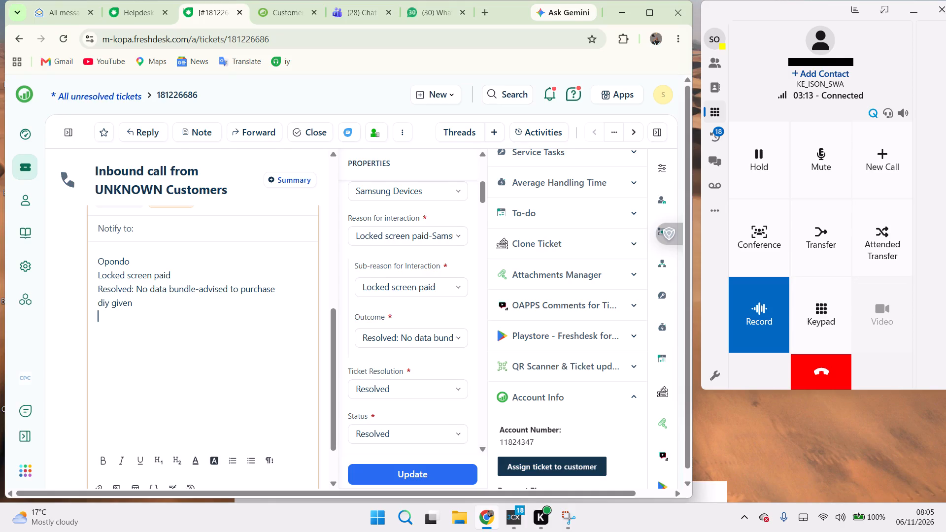
Save the updated properties of ticket 181226686.
click(405, 473)
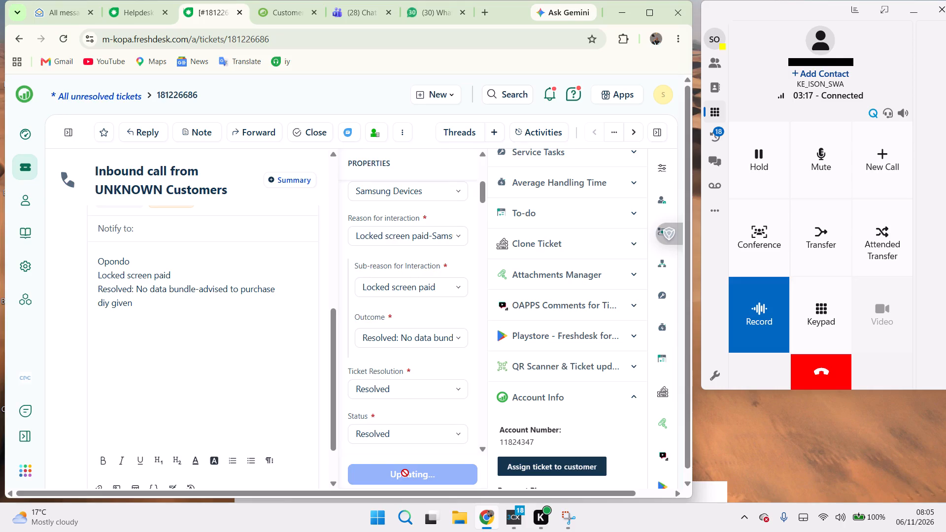
scroll(205, 365, down, 3)
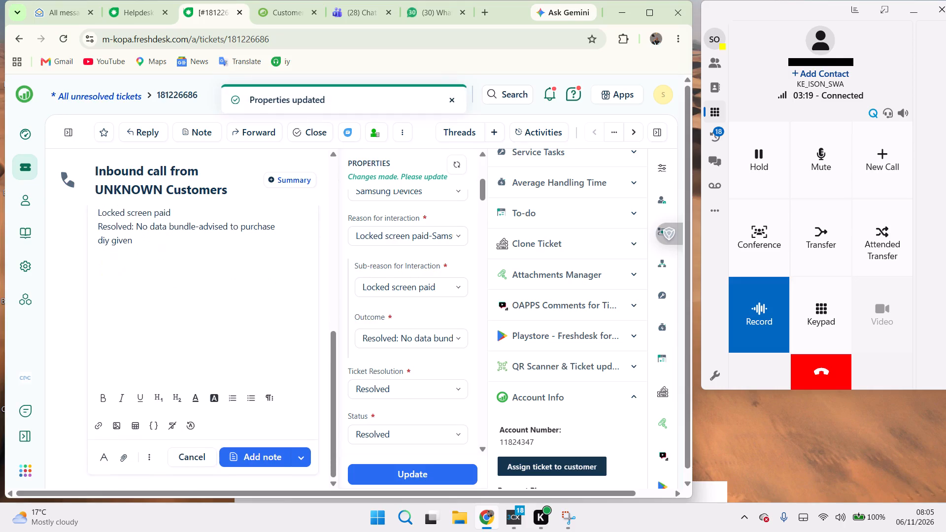
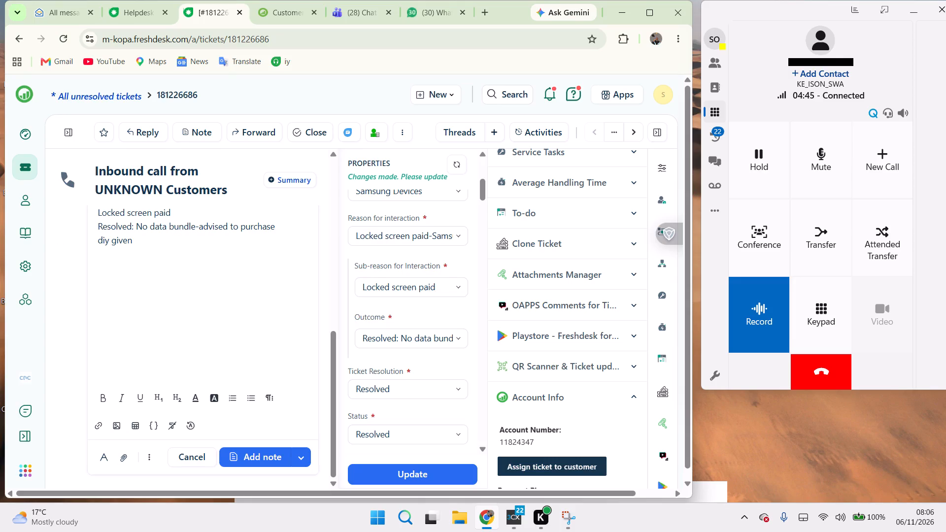
scroll(221, 286, up, 2)
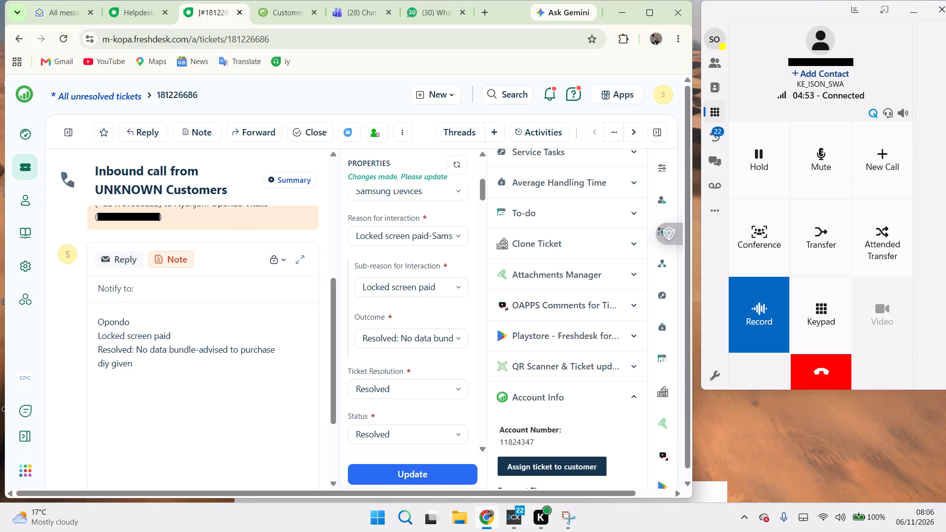
scroll(270, 359, down, 3)
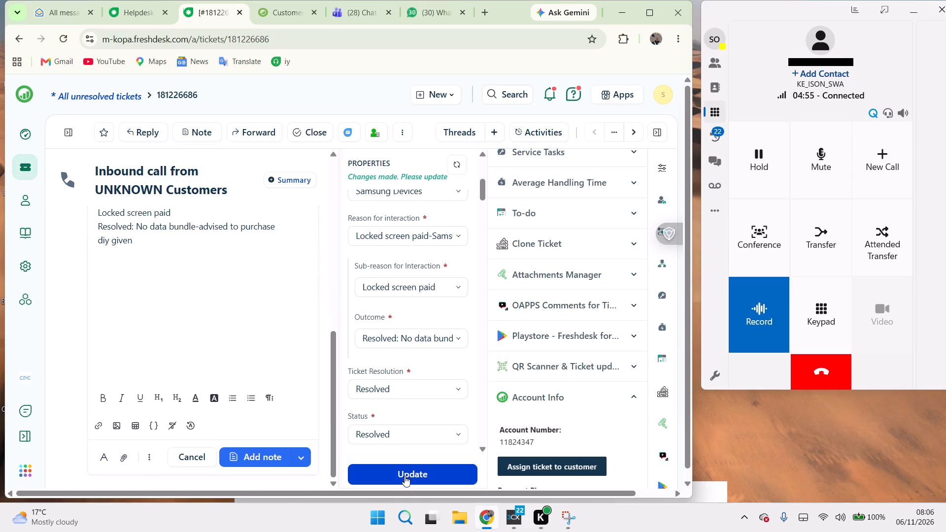
click(405, 476)
click(270, 457)
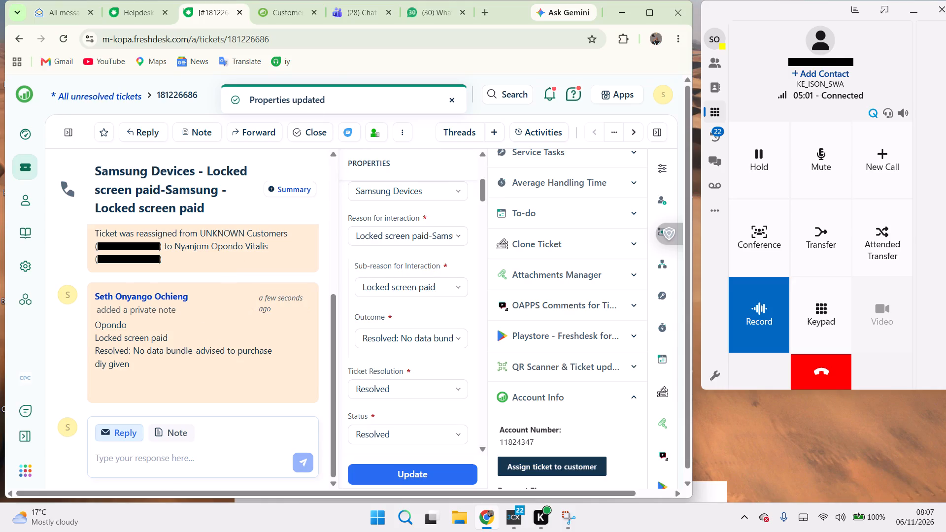
double_click(391, 473)
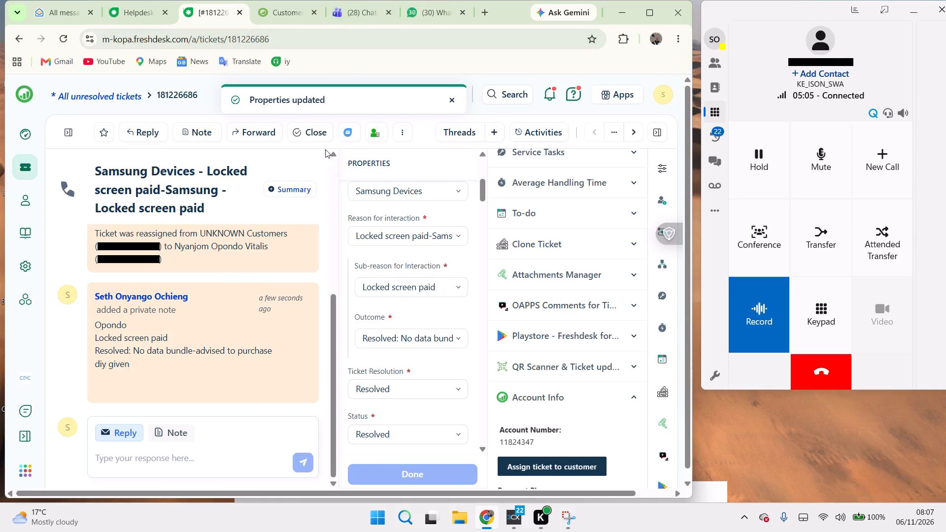
click(402, 132)
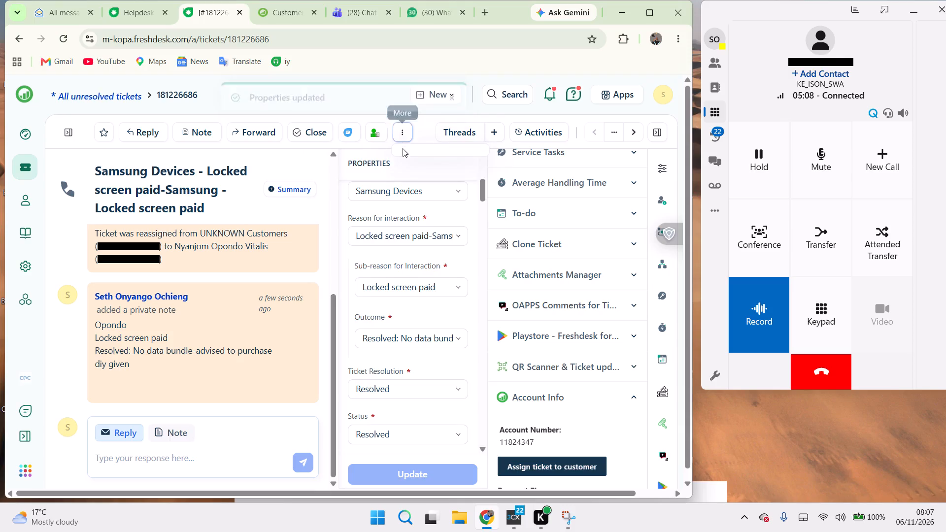
click(10, 36)
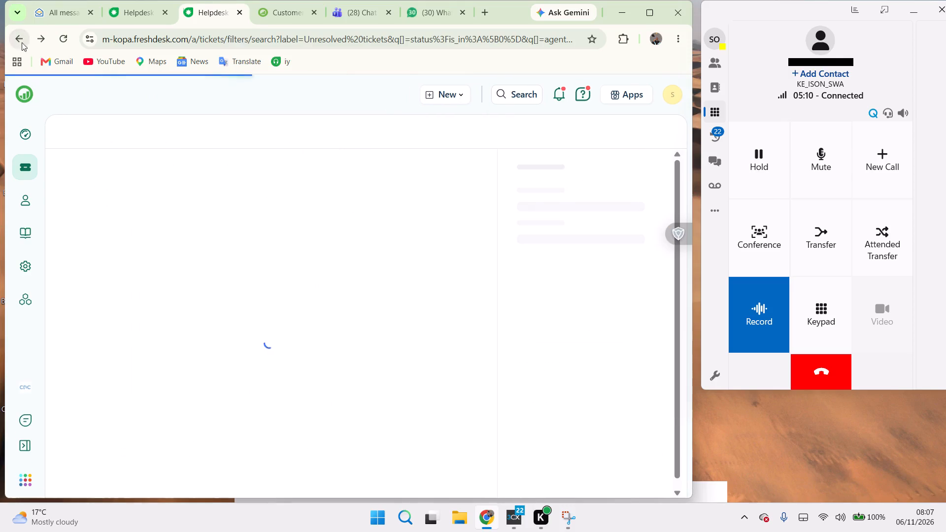
click(47, 40)
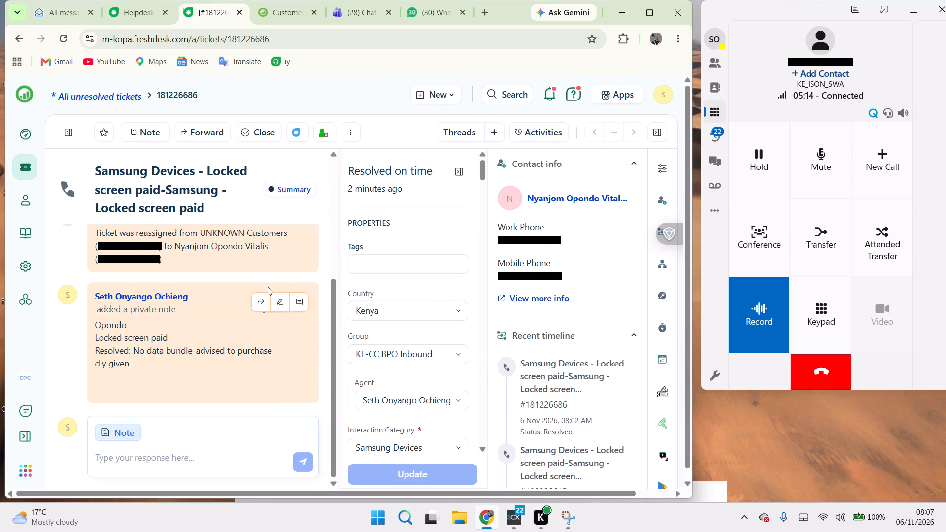
scroll(268, 287, down, 2)
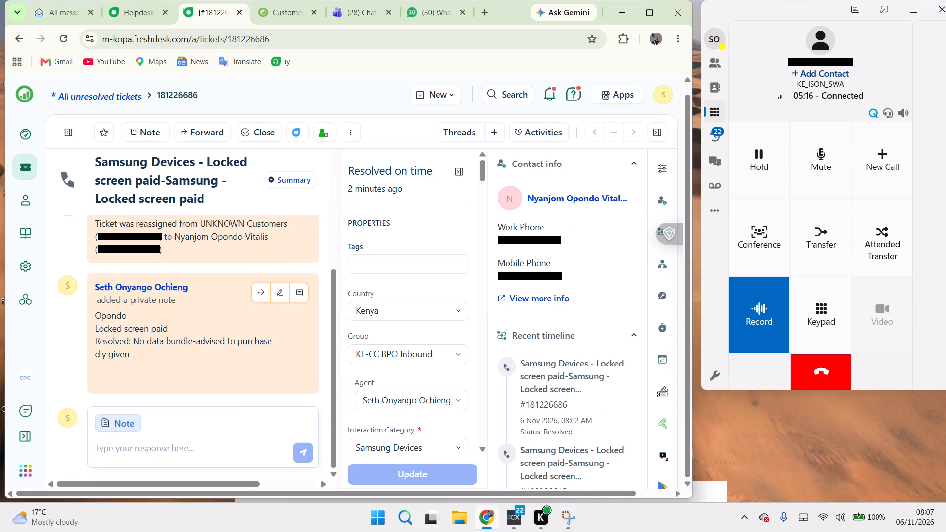
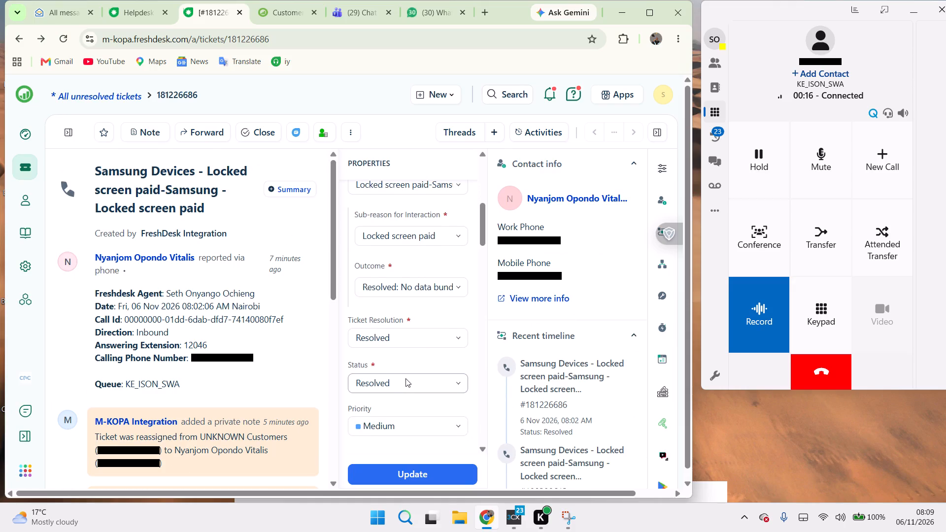
click(407, 380)
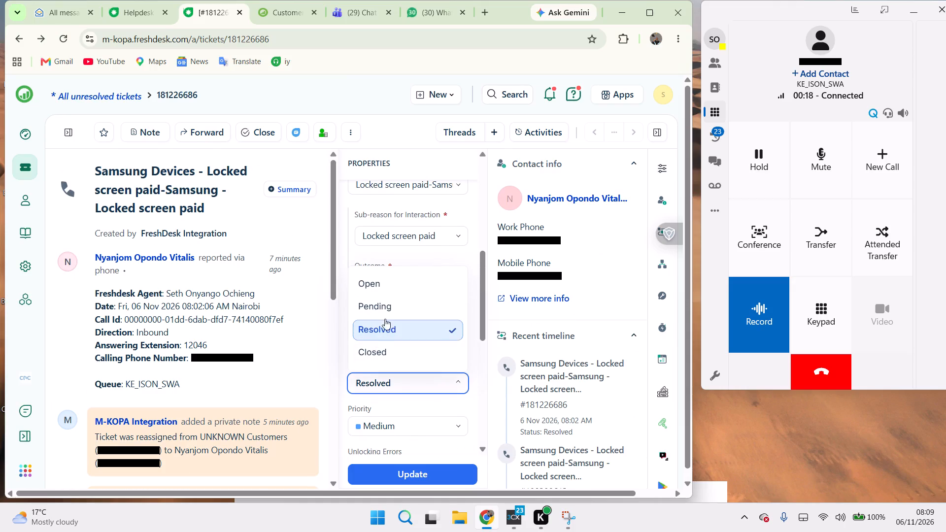
click(381, 303)
click(424, 473)
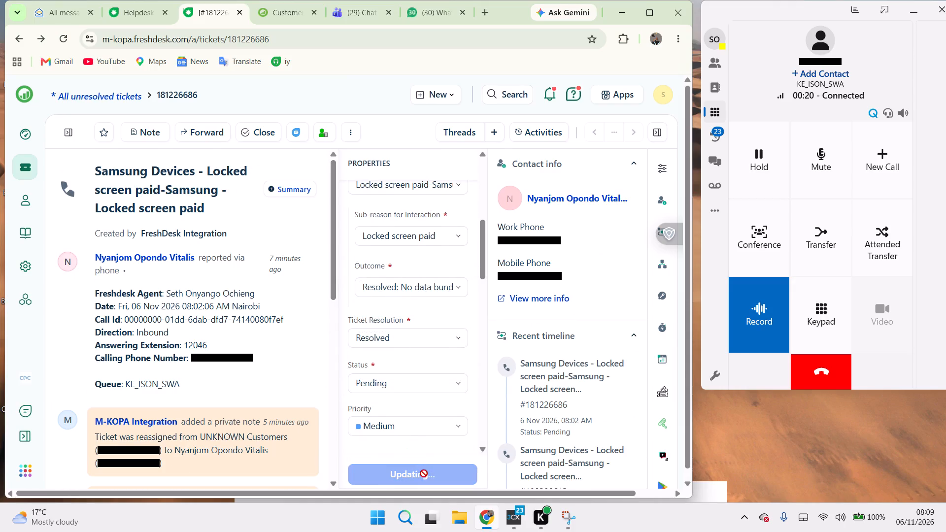
click(43, 40)
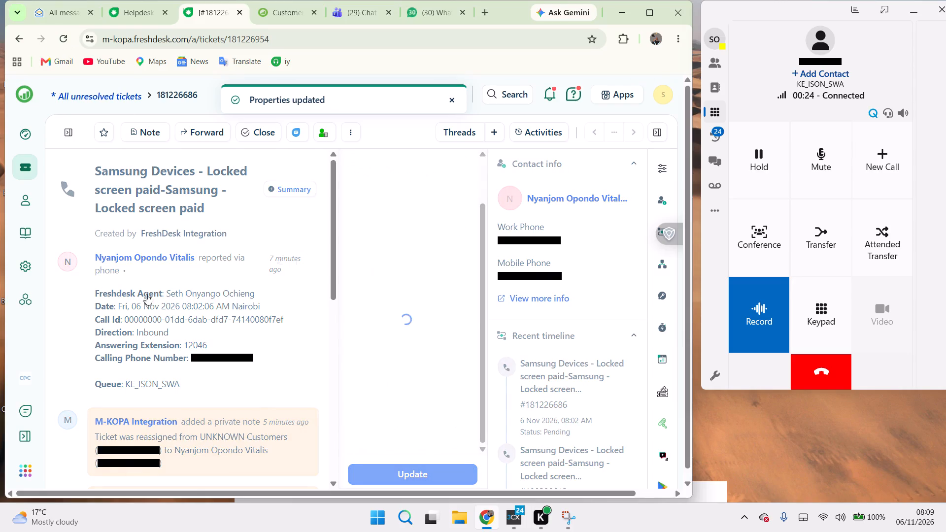
click(182, 431)
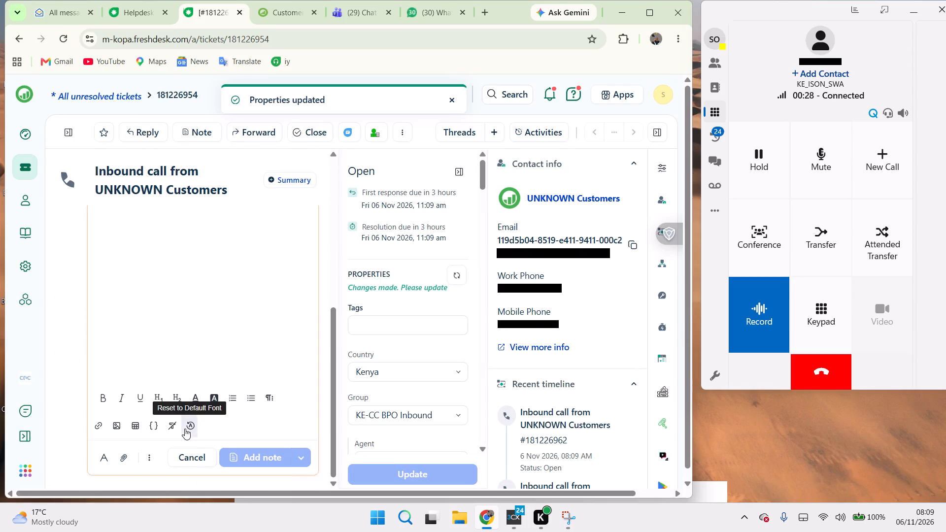
scroll(133, 274, up, 2)
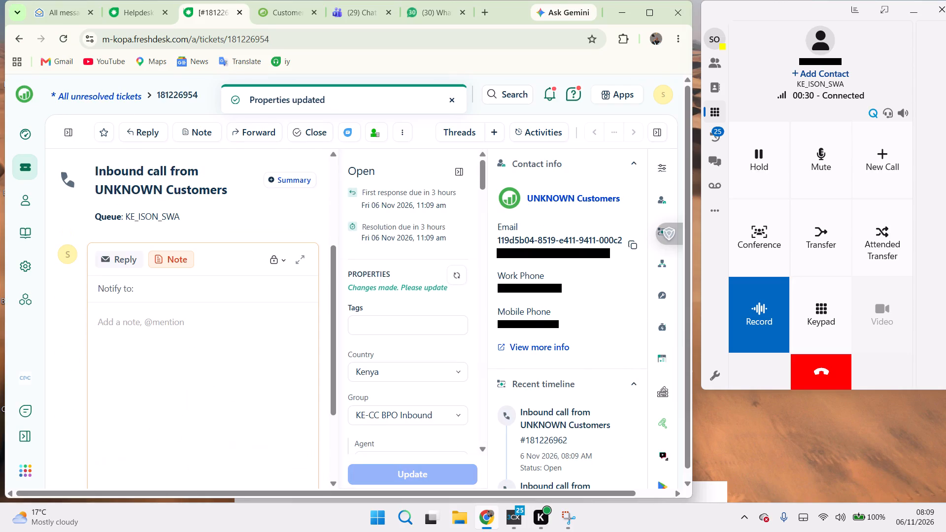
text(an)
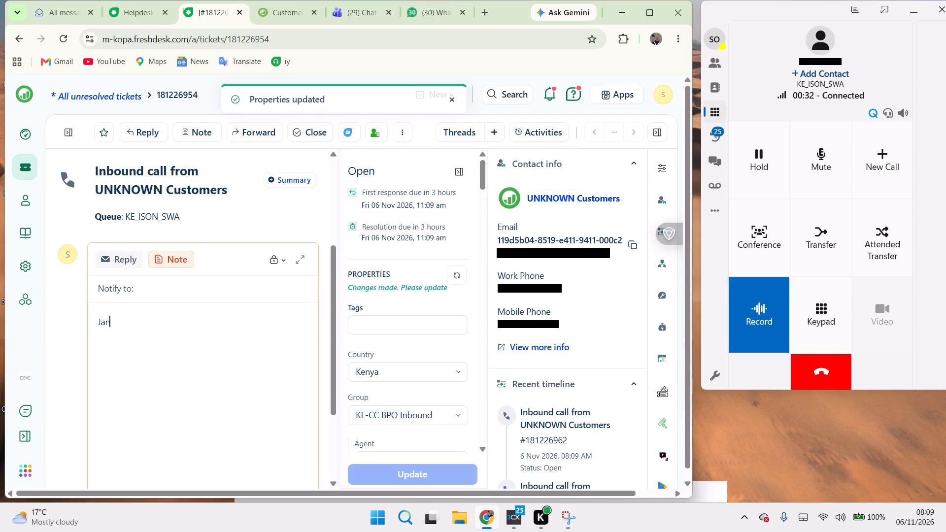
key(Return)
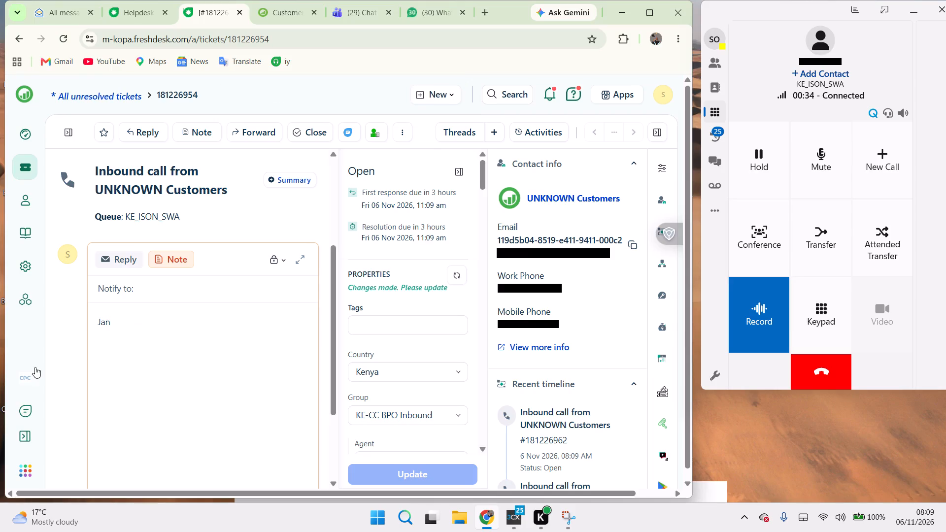
click(31, 374)
click(37, 375)
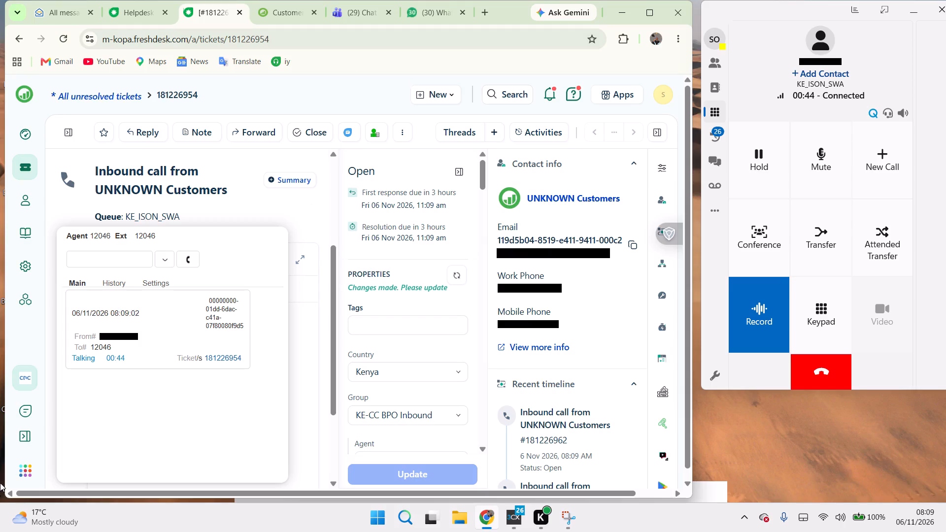
click(24, 379)
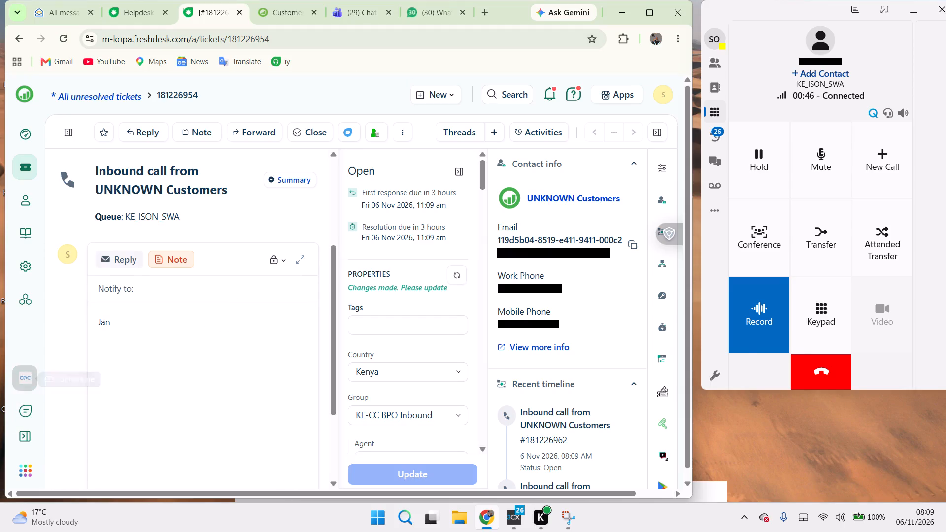
click(130, 325)
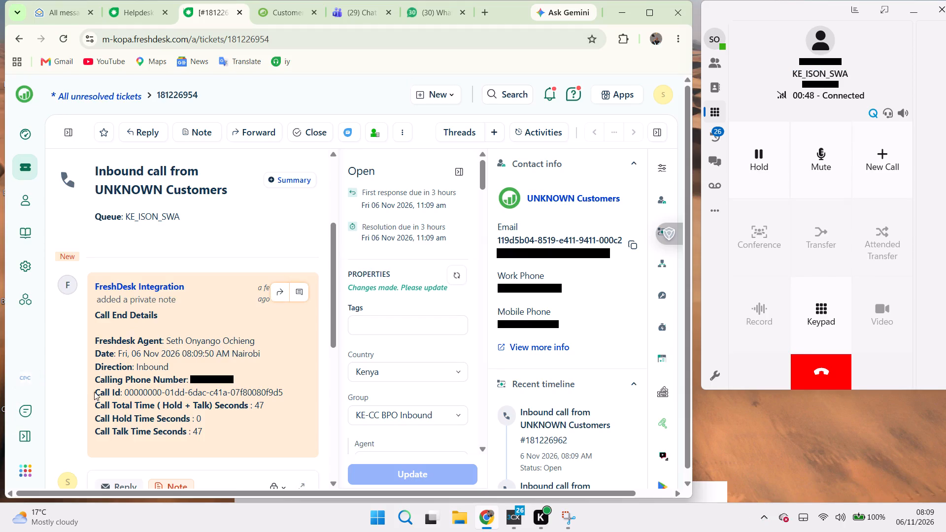
scroll(94, 392, down, 1)
scroll(170, 356, down, 7)
scroll(171, 352, up, 4)
scroll(171, 352, down, 2)
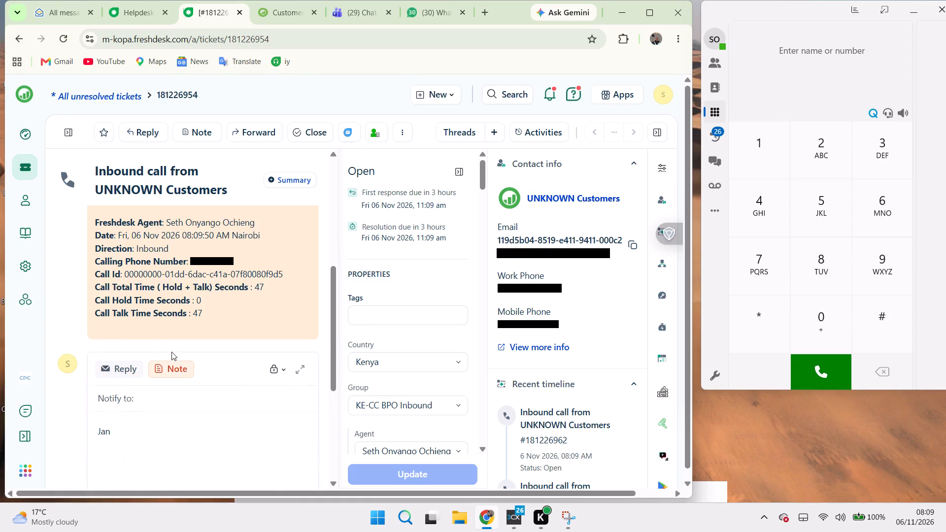
scroll(171, 352, up, 4)
scroll(171, 352, down, 1)
scroll(171, 352, up, 4)
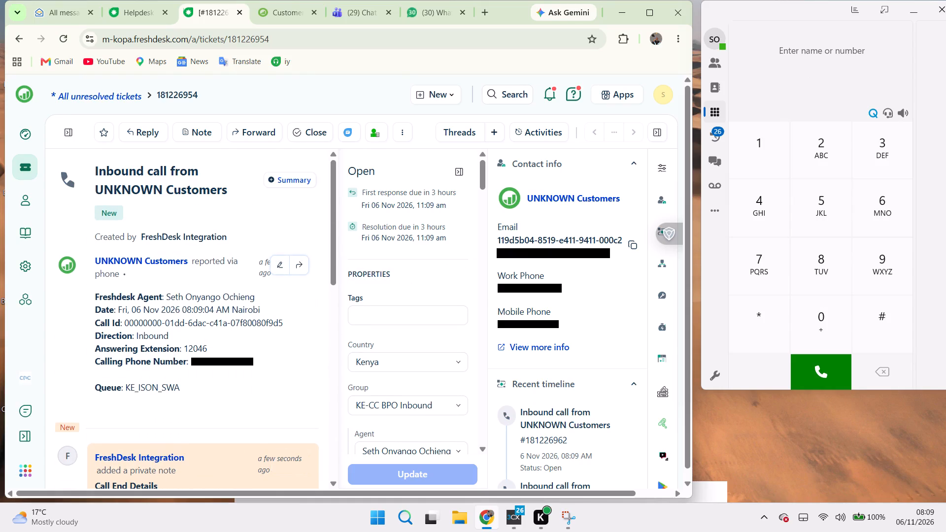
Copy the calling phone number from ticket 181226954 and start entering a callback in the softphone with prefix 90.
drag(211, 362, 266, 359)
right_click(266, 359)
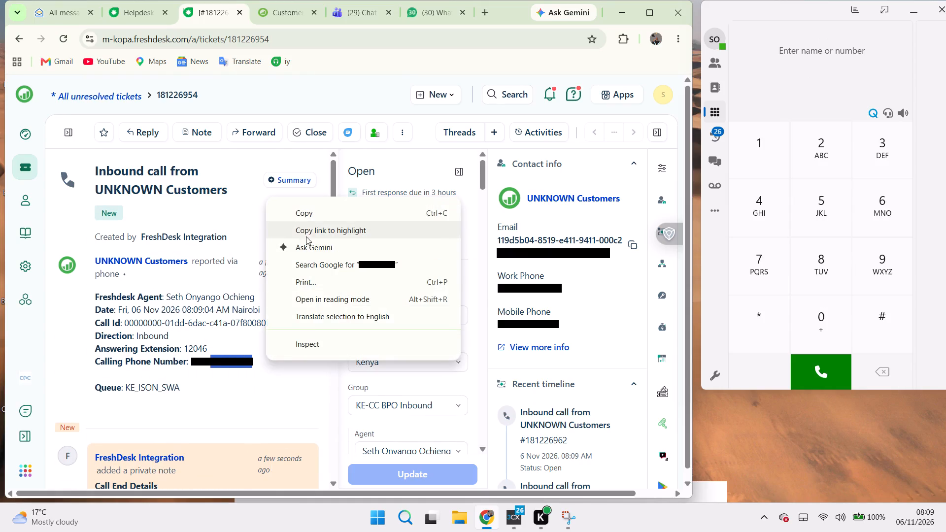
click(309, 209)
click(778, 57)
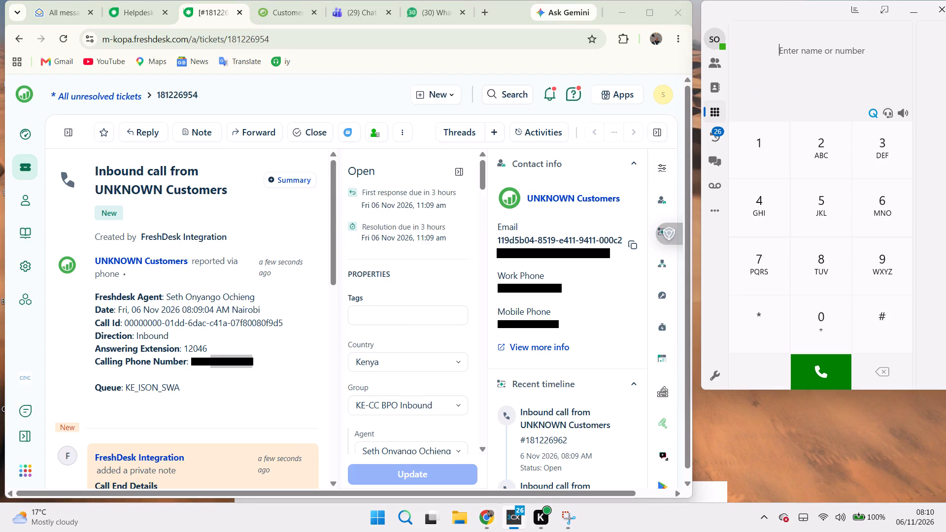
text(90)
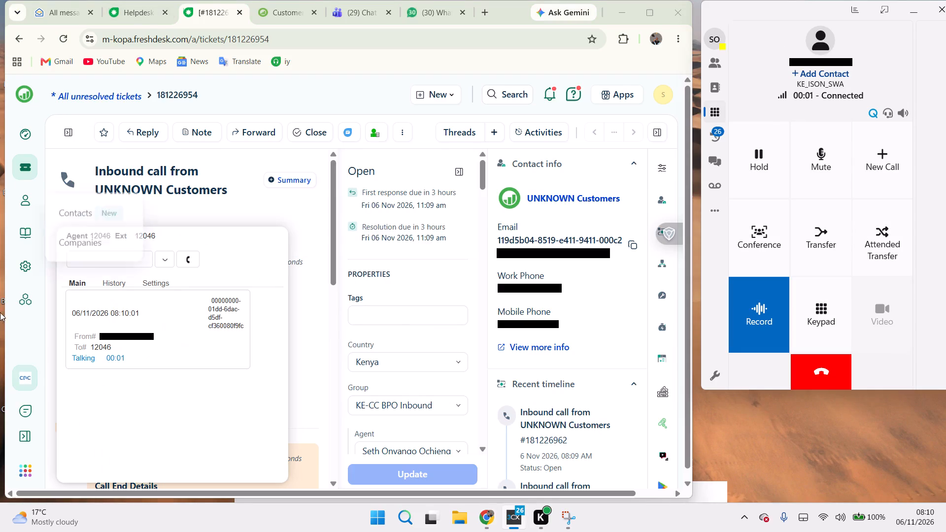
click(26, 369)
scroll(123, 306, down, 4)
scroll(123, 306, up, 1)
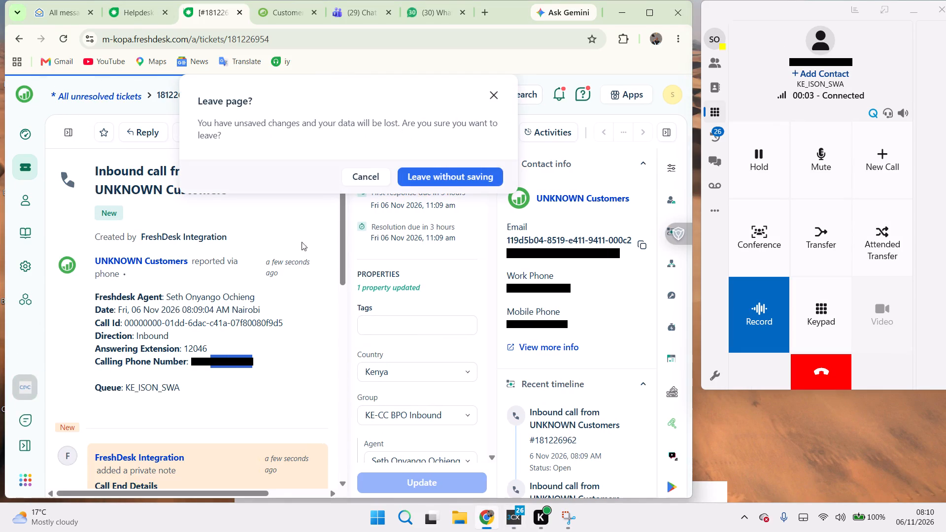
click(365, 178)
Set the interaction category to M-KOPA HMD Devices and the reason for interaction to Locked screen paid-M-KOPA Phone.
scroll(260, 267, down, 6)
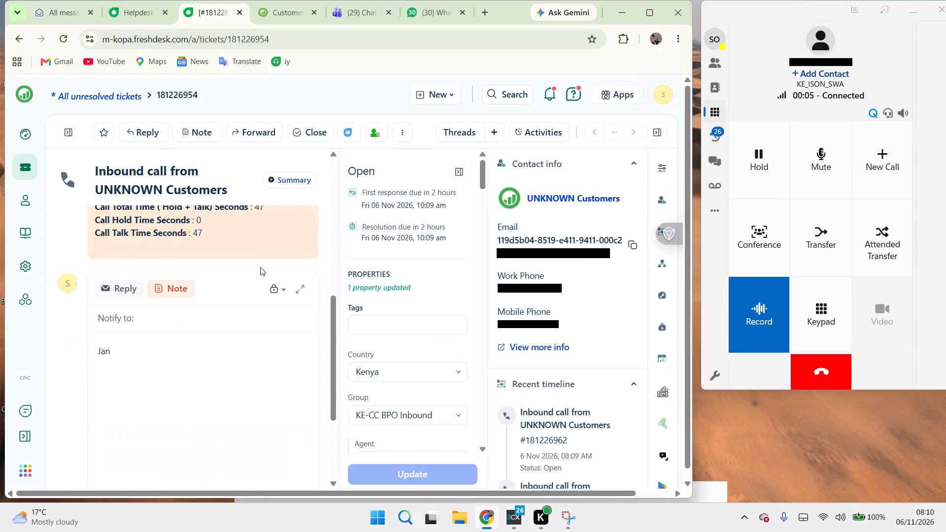
scroll(260, 267, down, 2)
scroll(406, 313, down, 3)
scroll(406, 313, up, 1)
scroll(406, 313, down, 1)
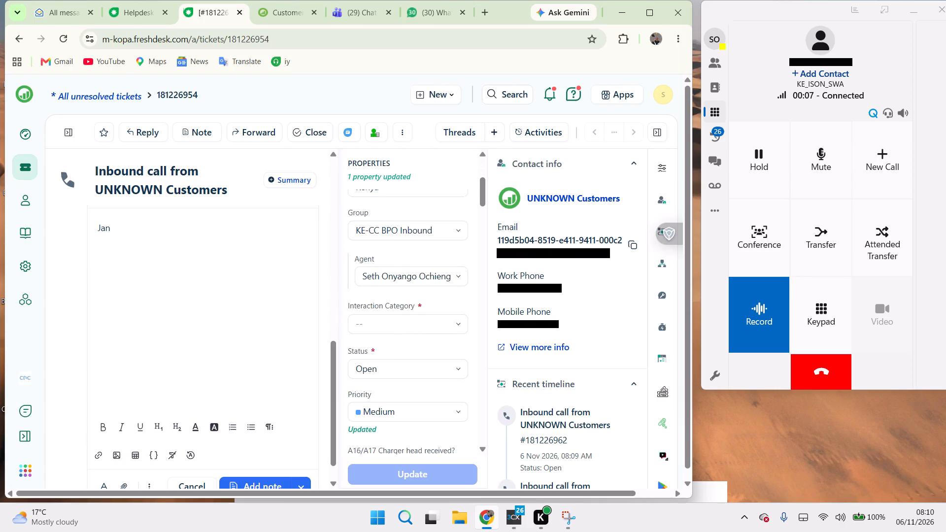
click(402, 319)
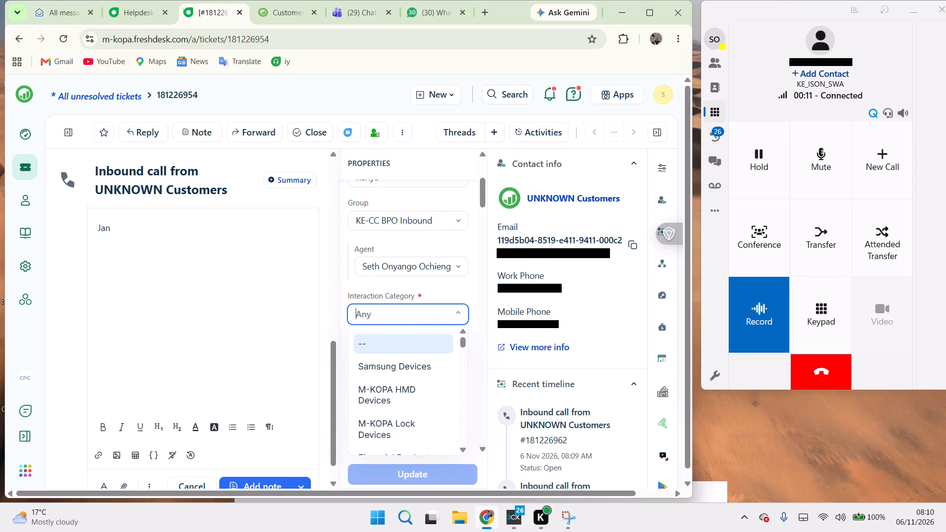
click(390, 396)
click(400, 363)
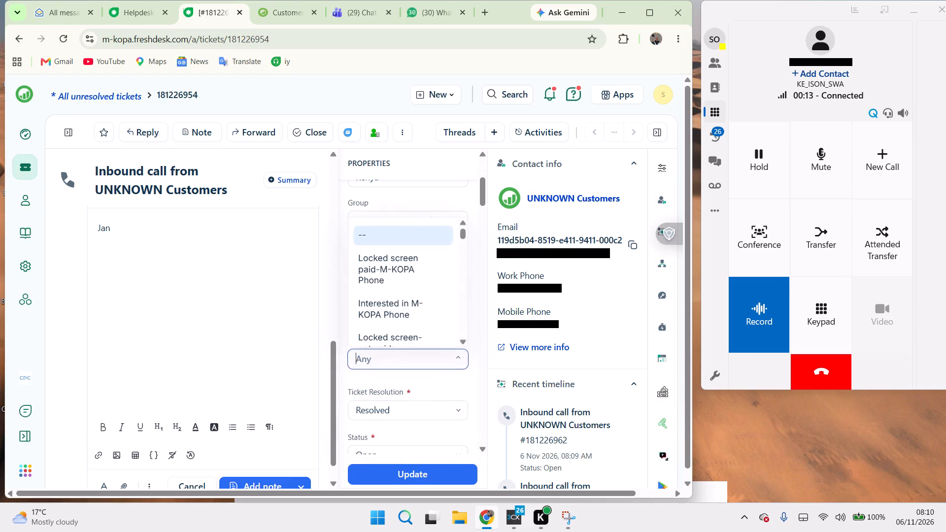
click(382, 266)
Set the sub-reason to Locked screen paid-M-KOPA Phone and the outcome to "Resolved: No data bundle-advised to purchase".
scroll(382, 266, down, 2)
scroll(382, 266, up, 1)
scroll(382, 266, down, 1)
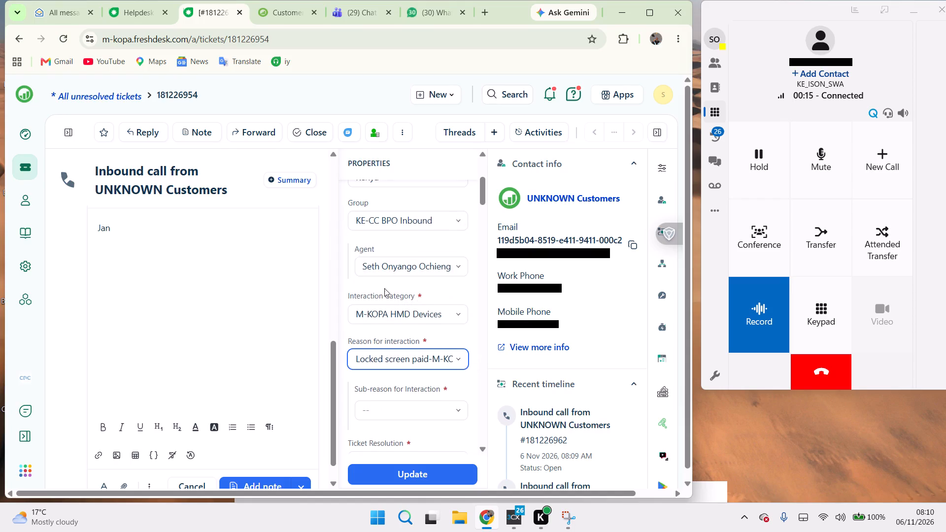
scroll(385, 294, down, 2)
click(393, 282)
click(396, 346)
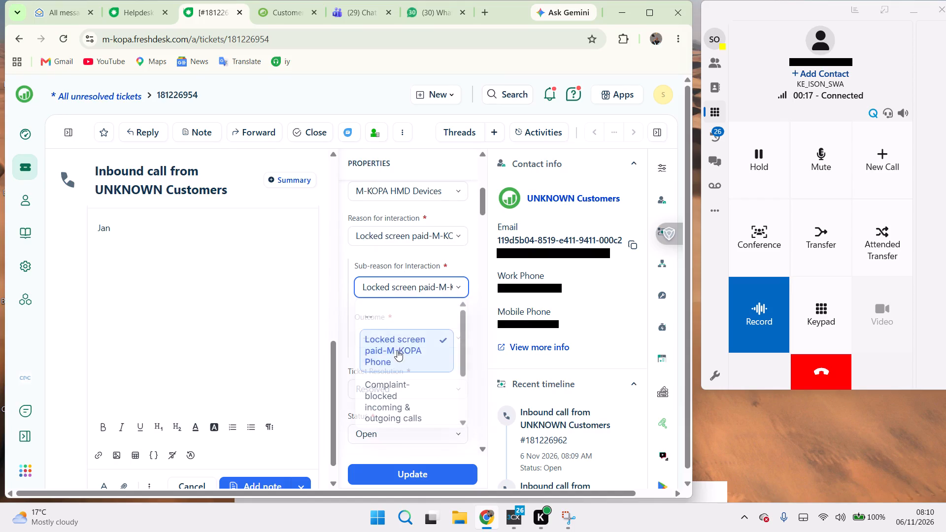
click(412, 341)
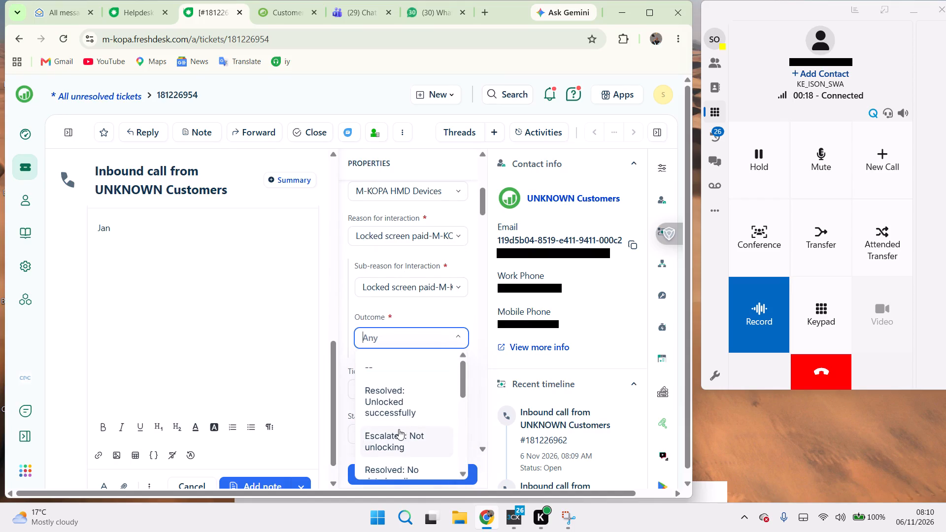
click(395, 467)
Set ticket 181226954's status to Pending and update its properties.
click(397, 439)
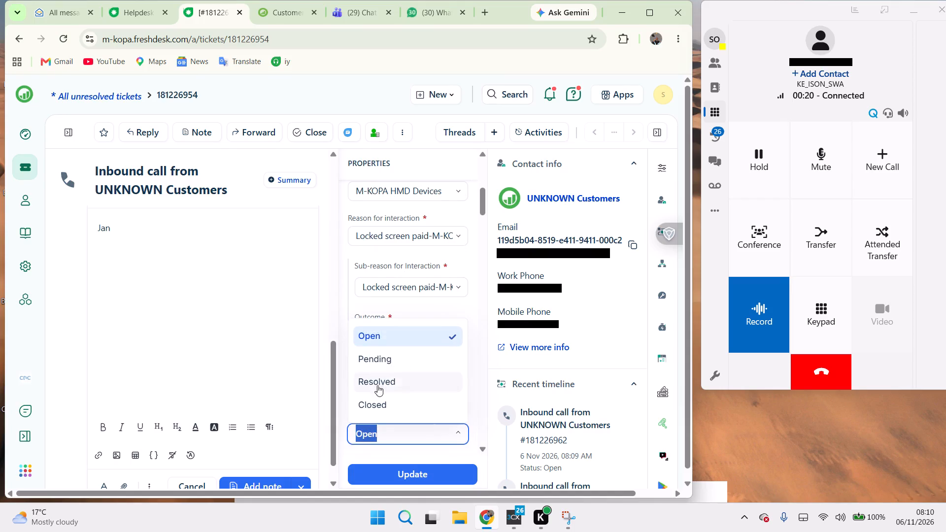
click(380, 362)
click(388, 469)
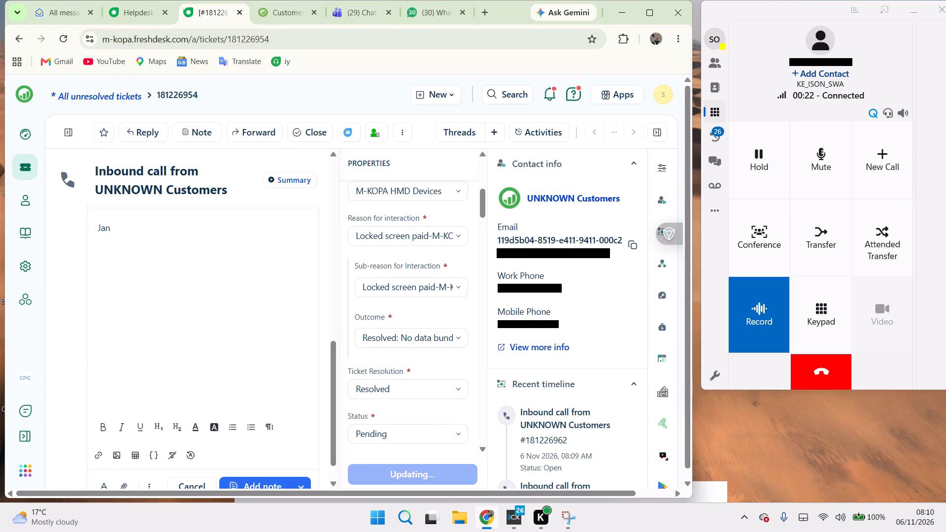
Add the previously copied calling phone number to the private note on the line below "Jan".
click(380, 284)
right_click(380, 284)
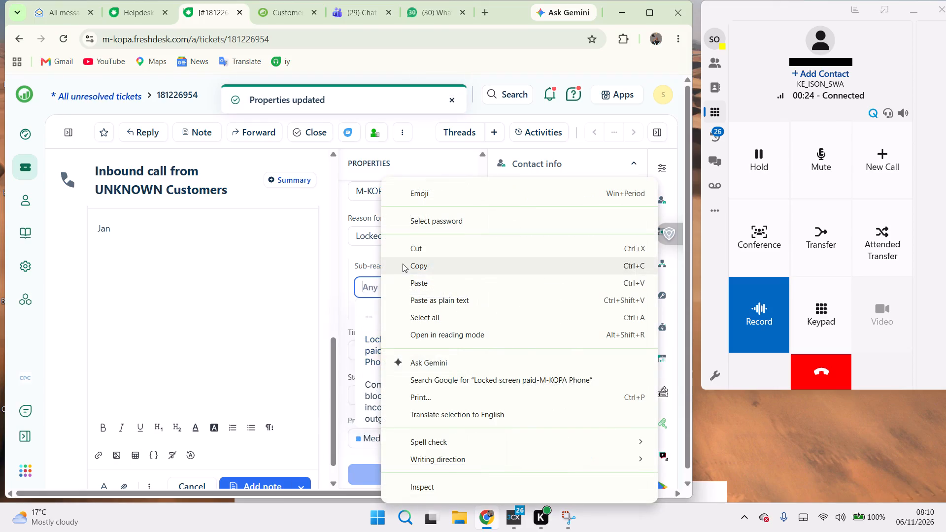
click(416, 264)
click(242, 298)
key(ctrl+v)
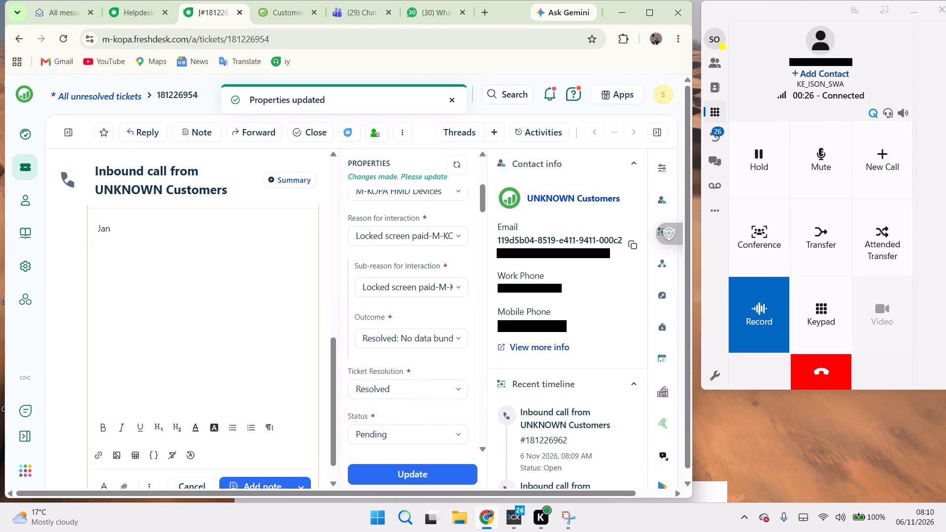
Copy the sub-reason text "Locked screen paid-M-KOPA Phone" into the note as a new line below the phone number.
click(370, 281)
right_click(370, 281)
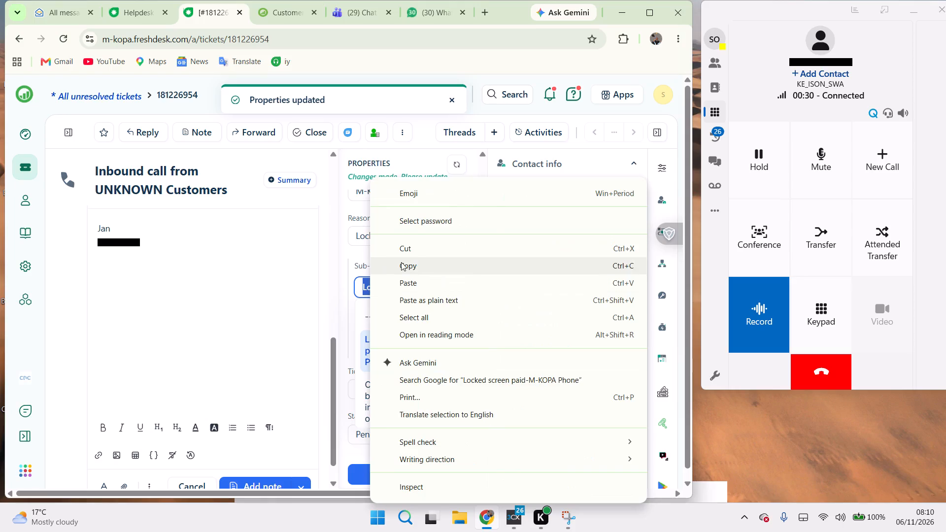
click(401, 262)
click(224, 279)
key(Return)
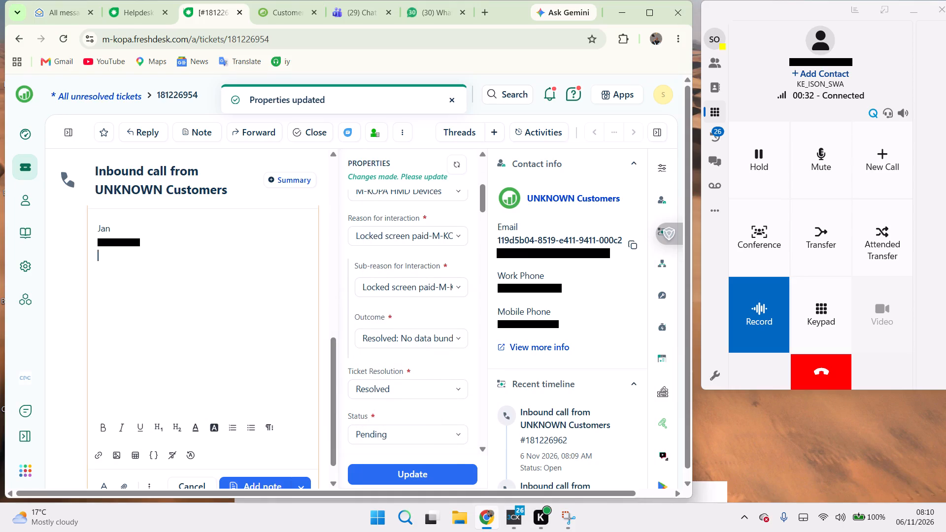
key(ctrl+v)
key(Return)
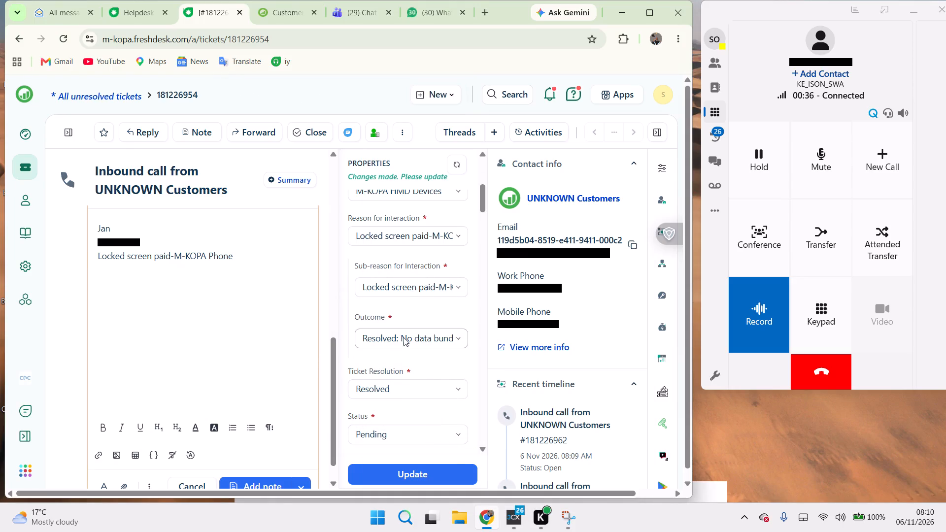
Copy the outcome text "Resolved: No data bundle-advised to purchase" into the note beneath the sub-reason line.
click(379, 337)
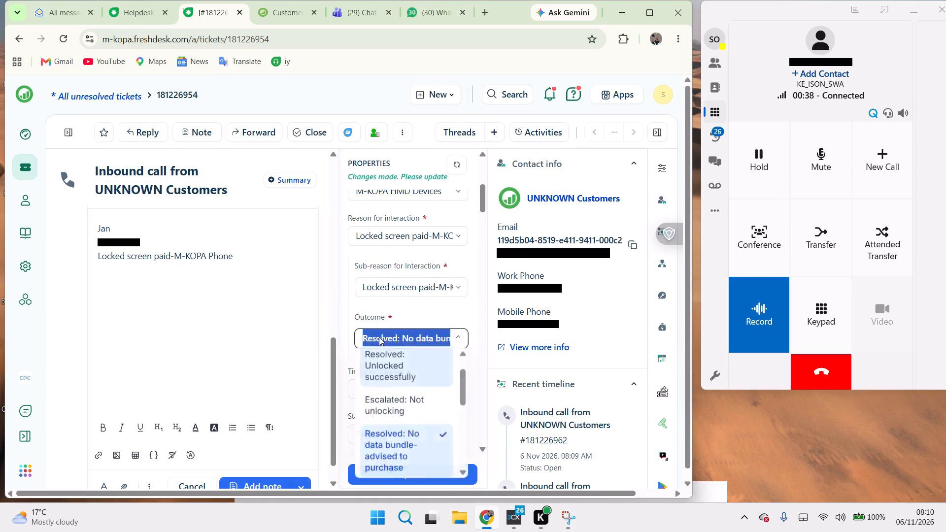
right_click(379, 337)
click(411, 105)
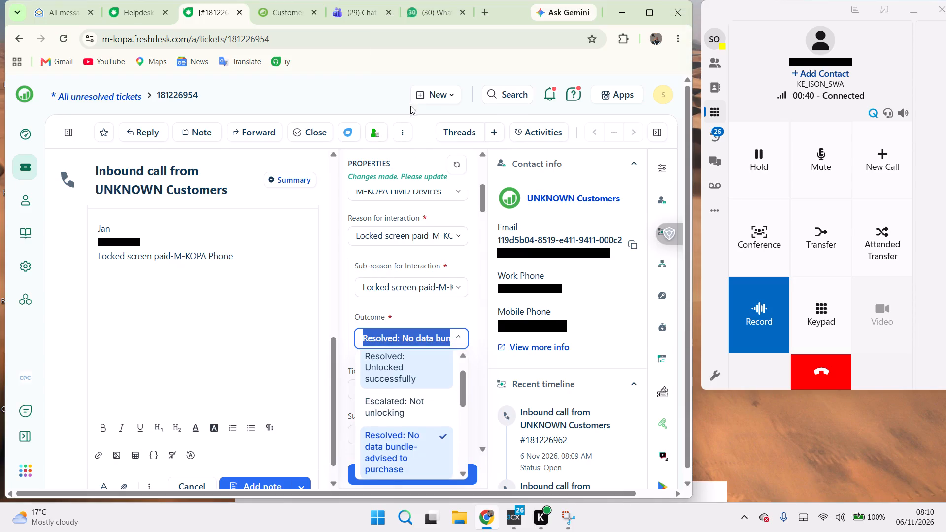
click(260, 266)
key(ctrl+v)
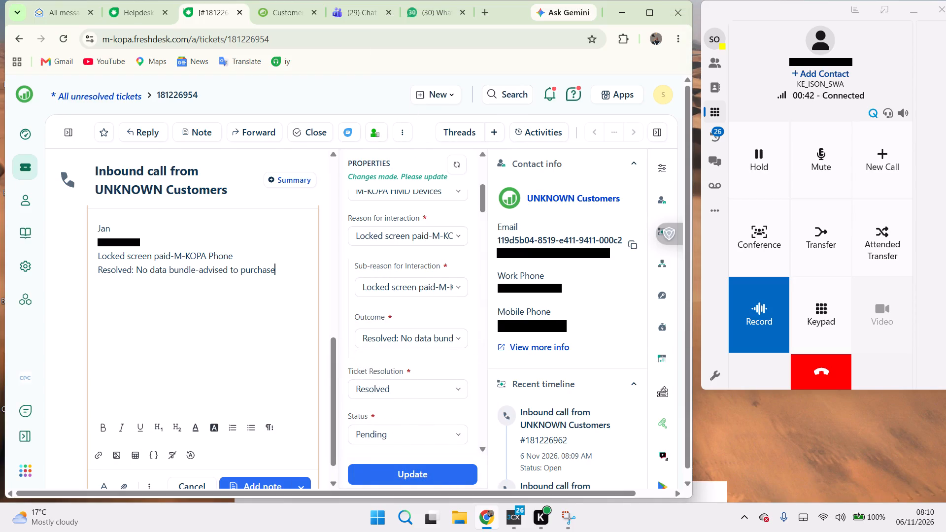
Add a final note line reading "cb start from ac number".
key(Return)
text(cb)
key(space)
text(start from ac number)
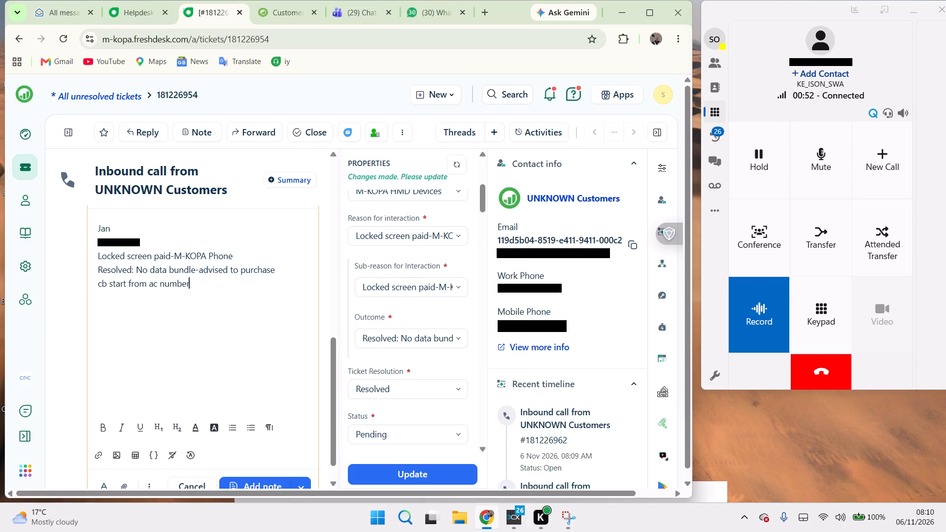
scroll(250, 336, down, 4)
click(252, 452)
click(379, 467)
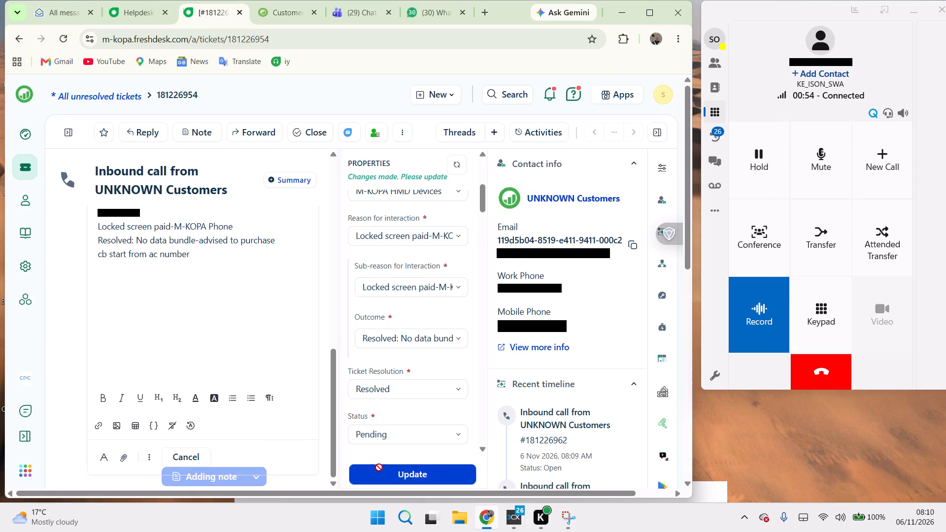
click(29, 375)
click(29, 375)
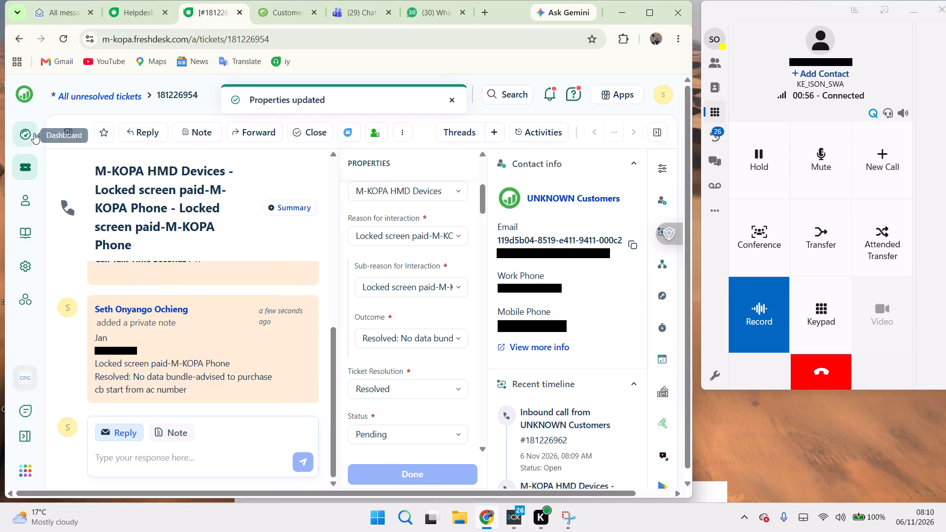
Open the list of unresolved tickets from the dashboard.
click(34, 133)
click(92, 178)
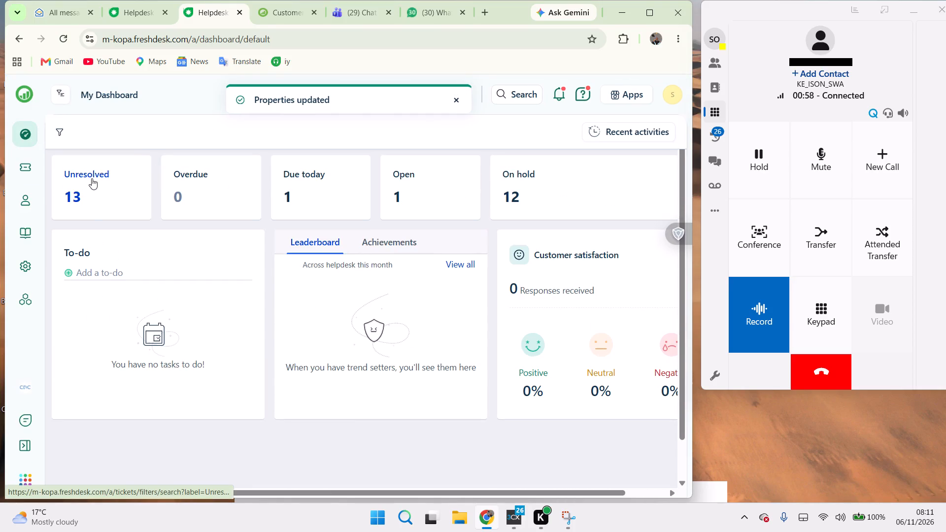
Look up the new caller's account in the M-KOPA CRM by account number.
click(280, 6)
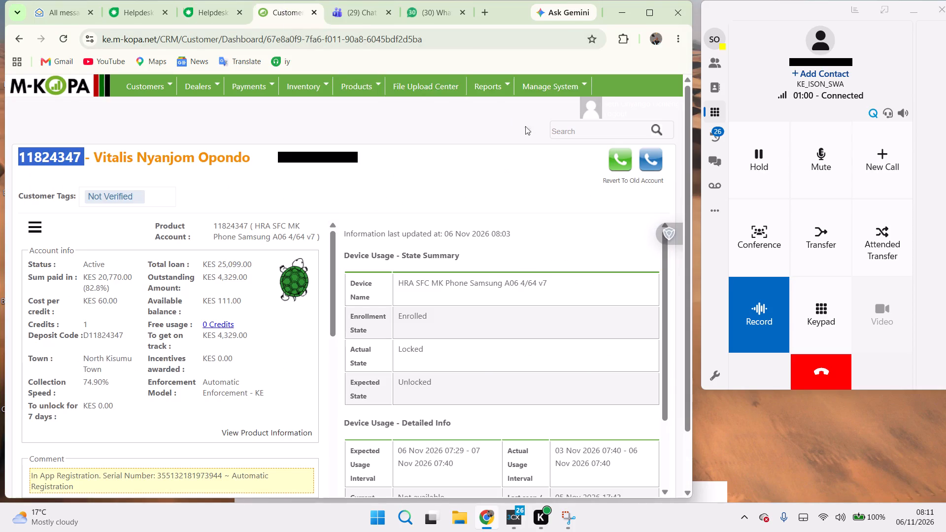
click(565, 131)
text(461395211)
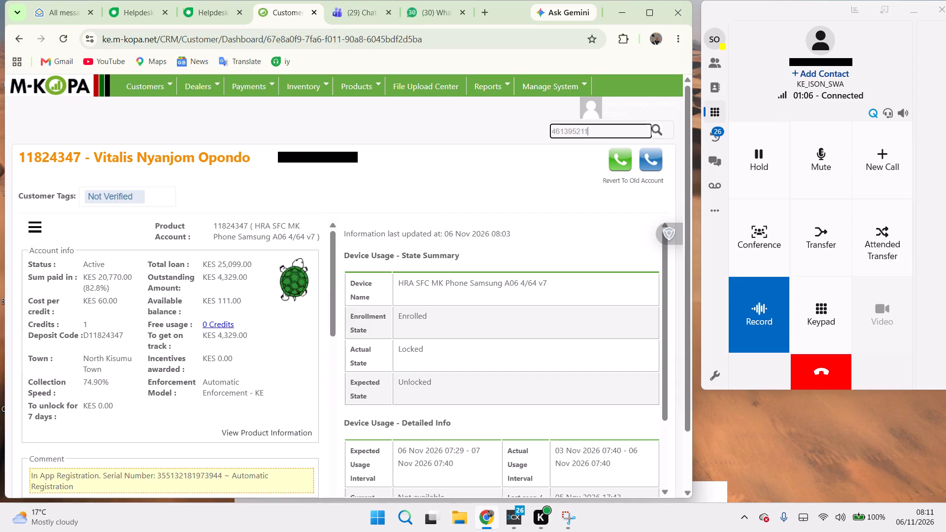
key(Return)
double_click(565, 131)
right_click(565, 131)
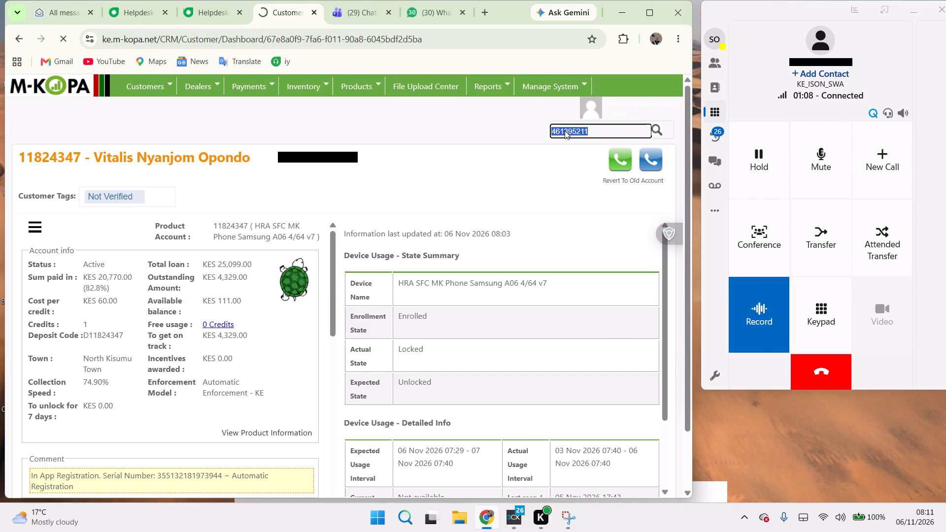
click(598, 218)
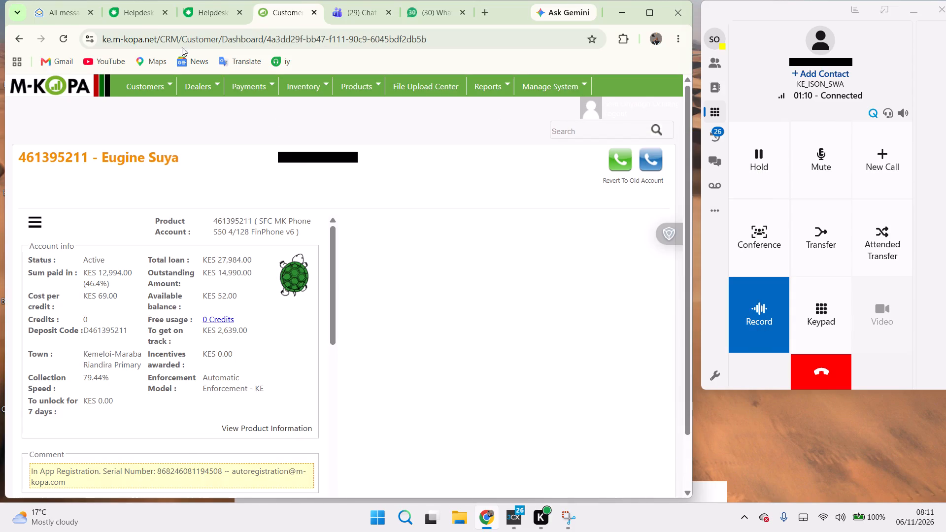
click(203, 14)
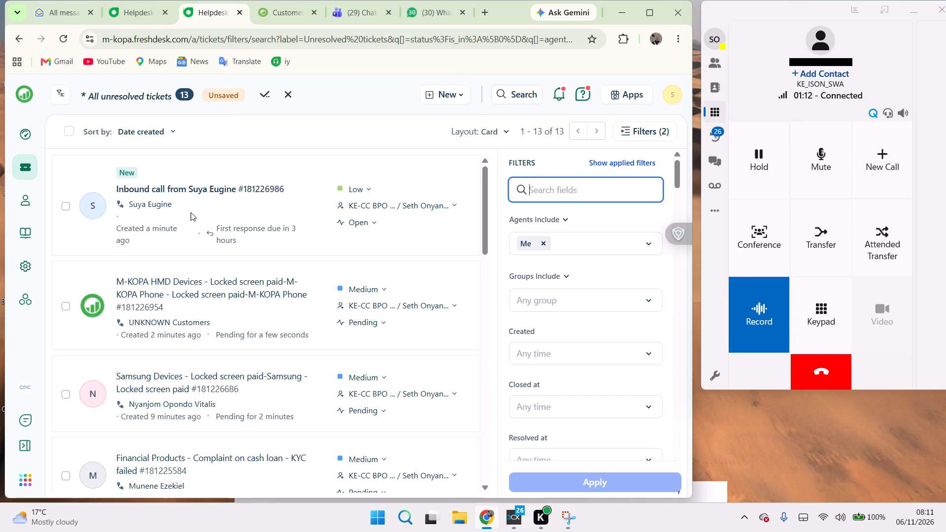
click(181, 185)
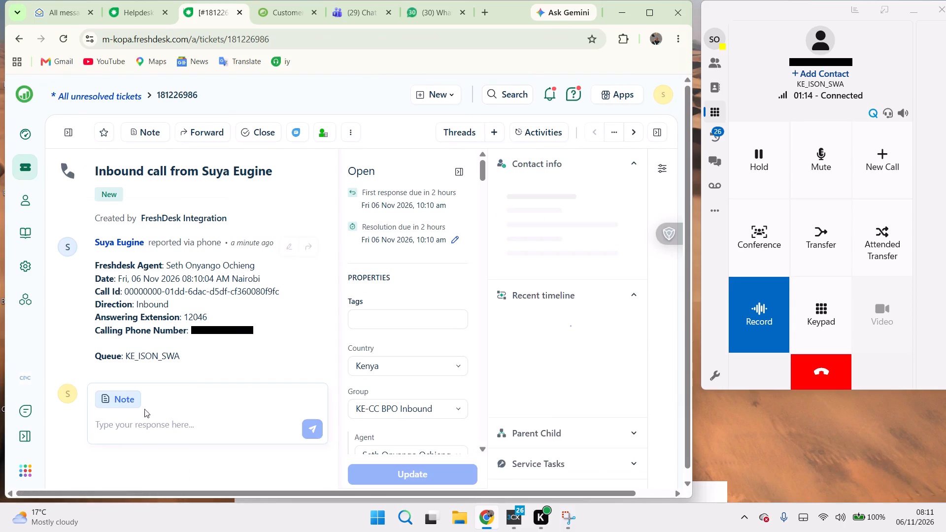
click(124, 418)
scroll(155, 367, up, 2)
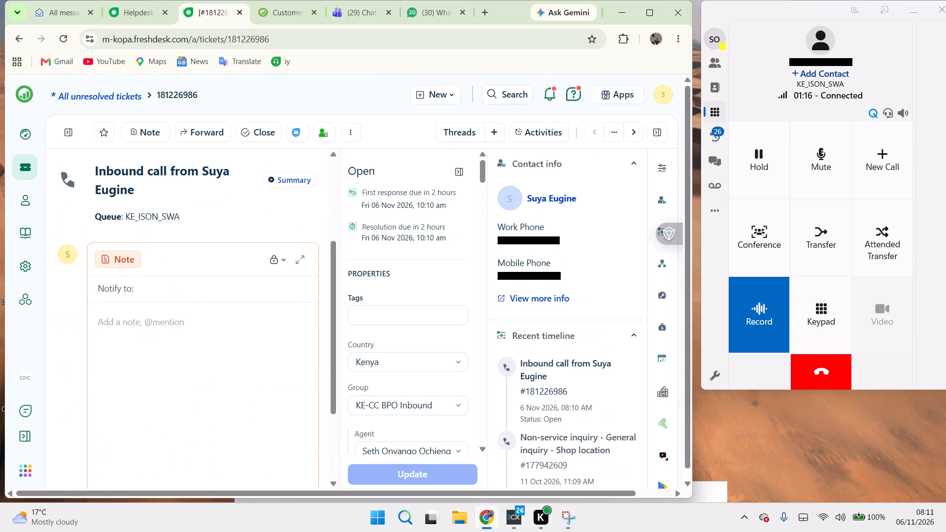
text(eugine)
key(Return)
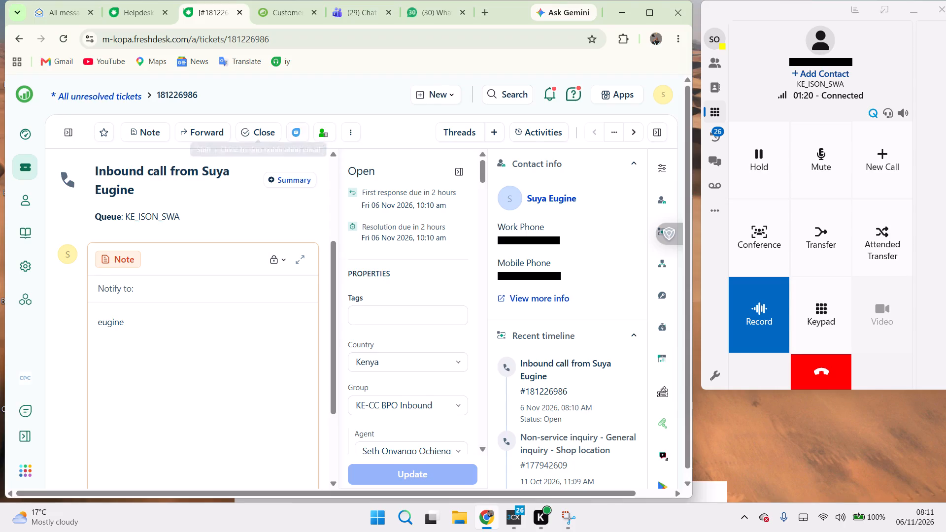
Open the ticket's customer dashboard and check the caller's eligibility for cash loans and data bundles.
click(320, 128)
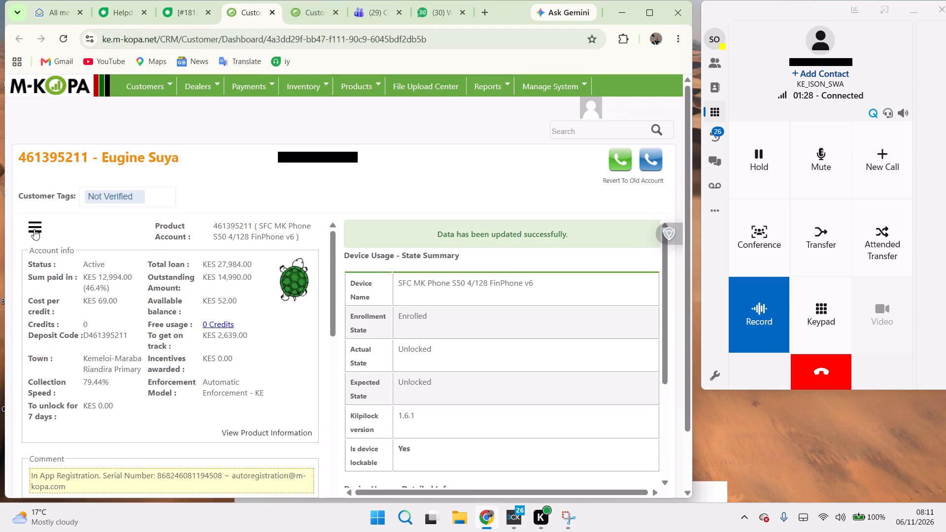
click(68, 451)
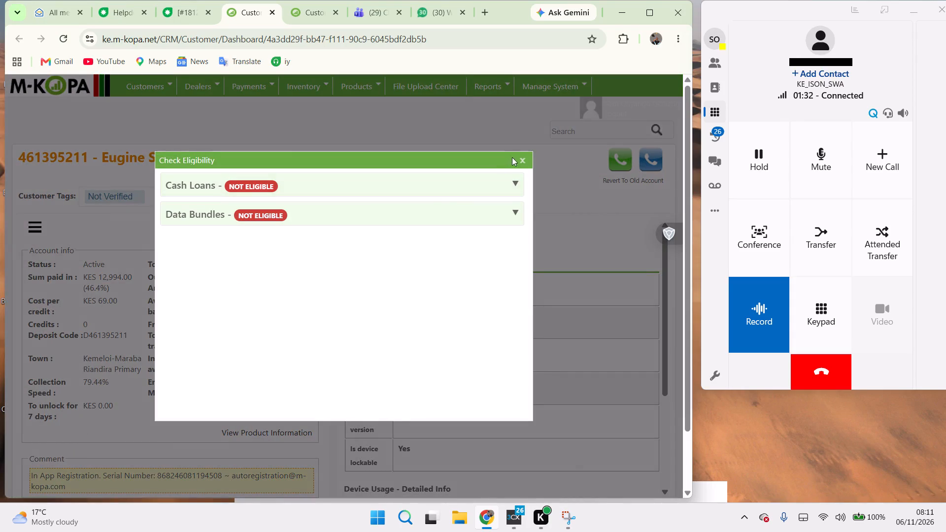
click(523, 161)
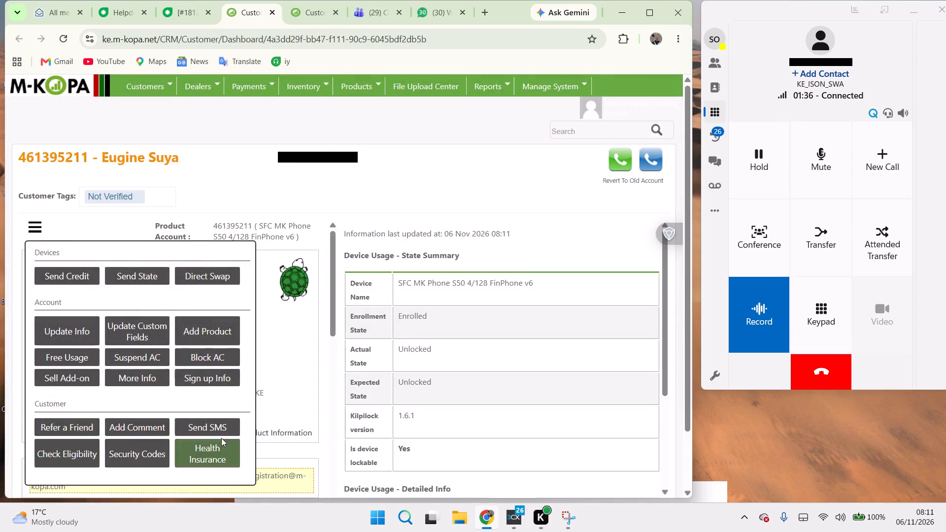
Review the Primary Loan Information in the customer's product information, then close it.
click(273, 434)
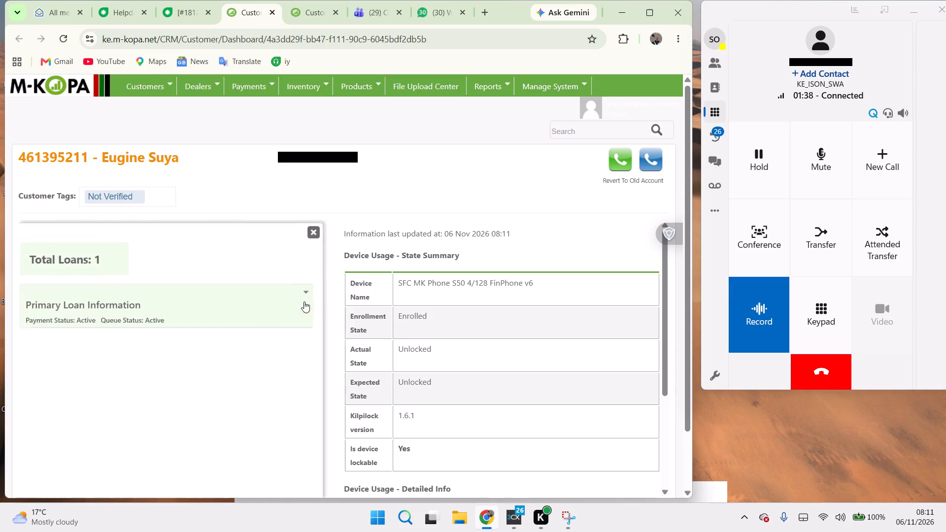
click(317, 290)
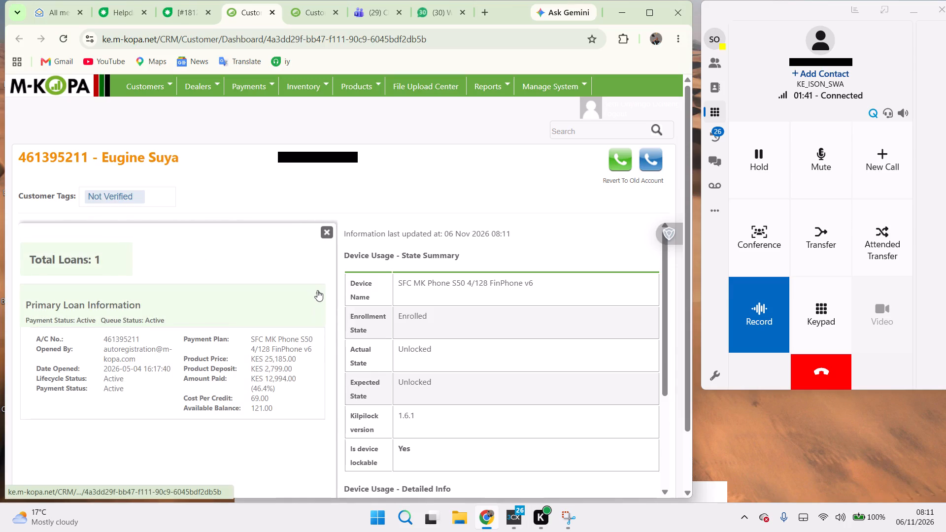
click(325, 235)
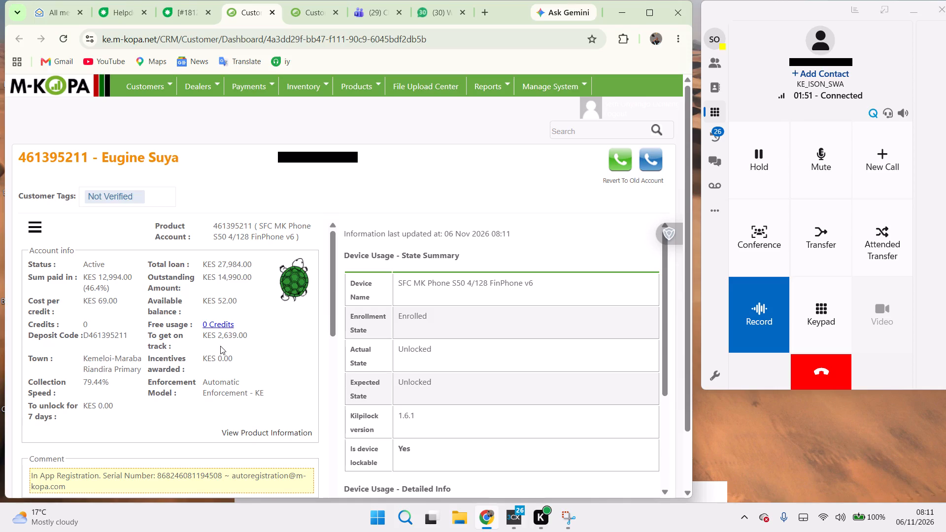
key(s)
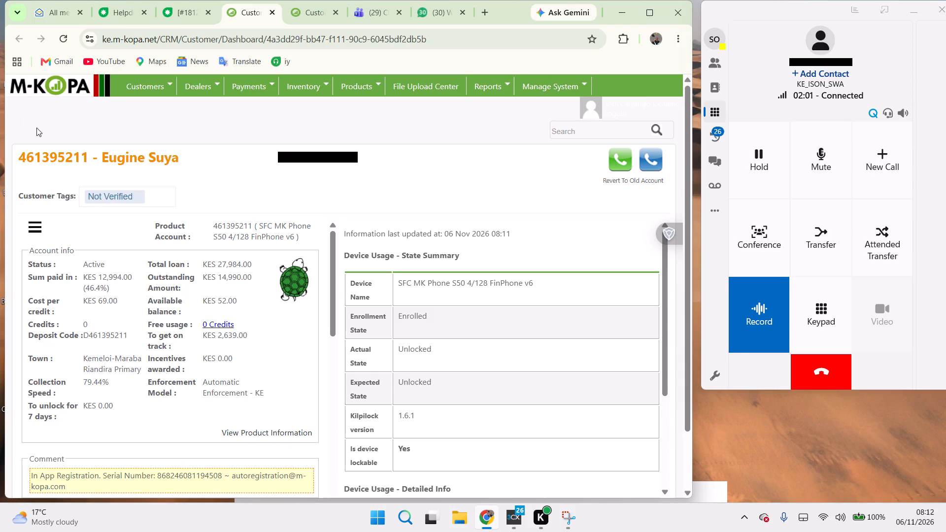
Copy the account number from the customer dashboard heading.
double_click(36, 153)
right_click(36, 153)
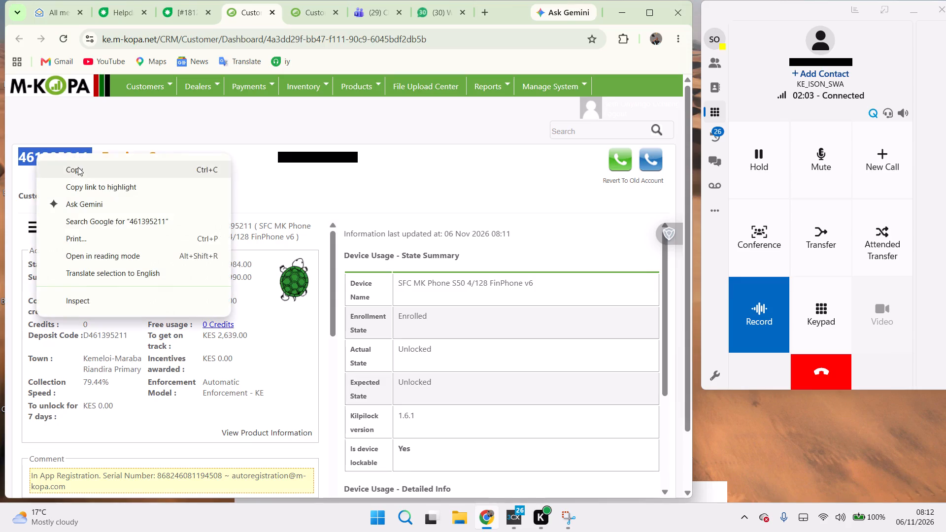
double_click(78, 167)
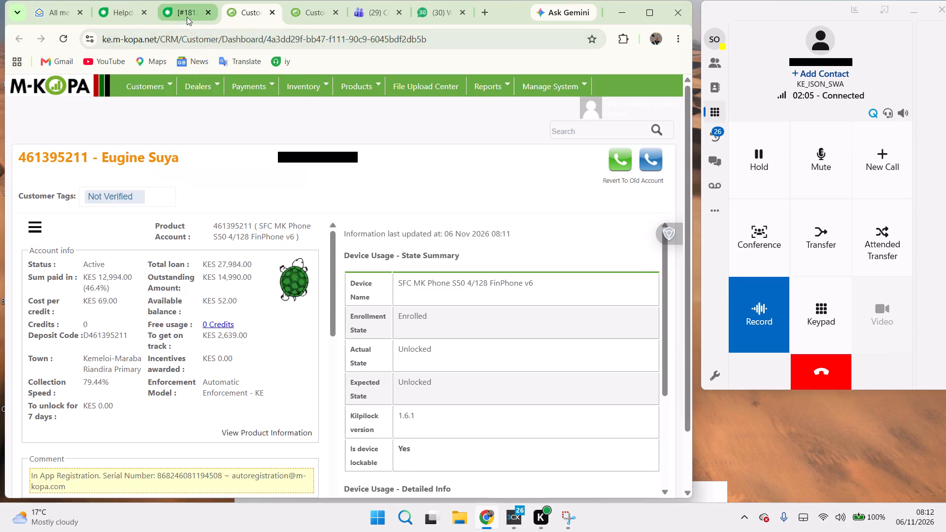
double_click(187, 17)
scroll(569, 309, down, 9)
scroll(569, 309, up, 1)
scroll(569, 309, down, 2)
scroll(569, 309, up, 1)
scroll(569, 309, down, 2)
scroll(569, 309, up, 1)
scroll(569, 309, down, 4)
click(631, 337)
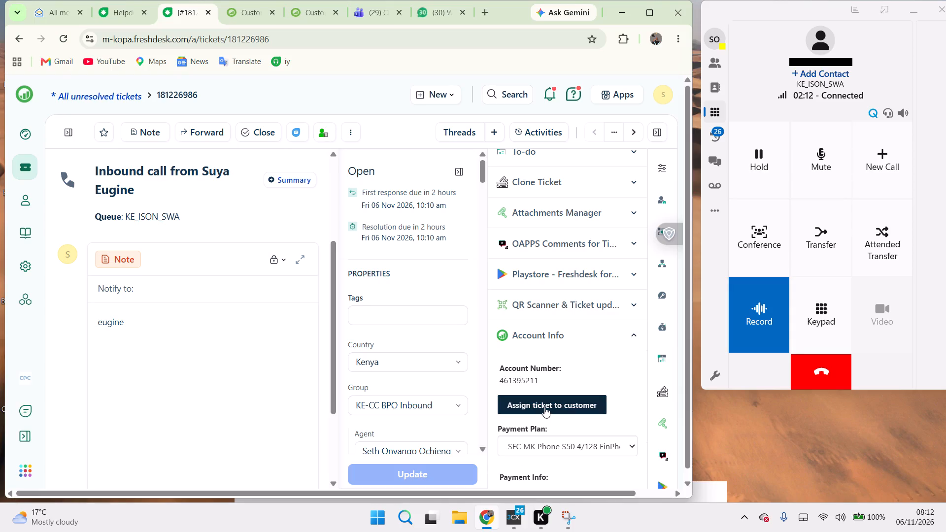
Reopen the customer dashboard from the ticket and close the duplicate customer tabs.
click(324, 131)
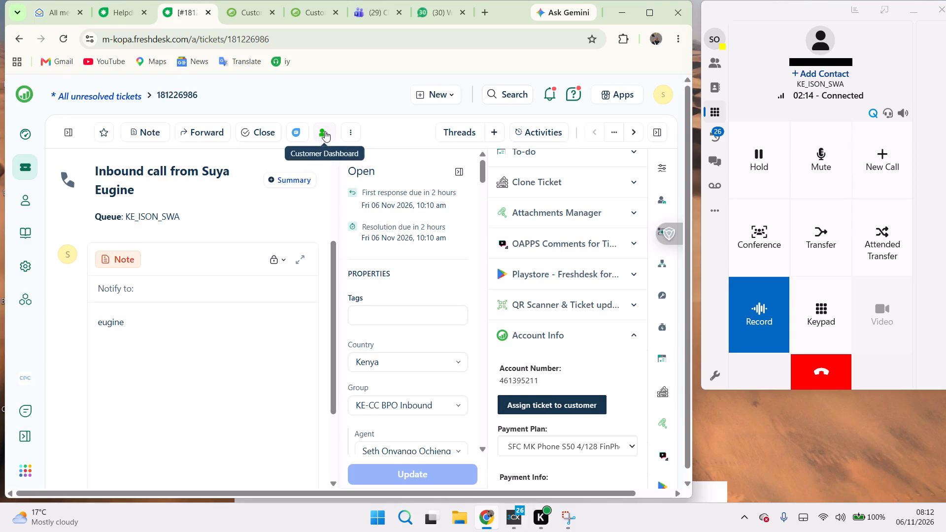
click(292, 11)
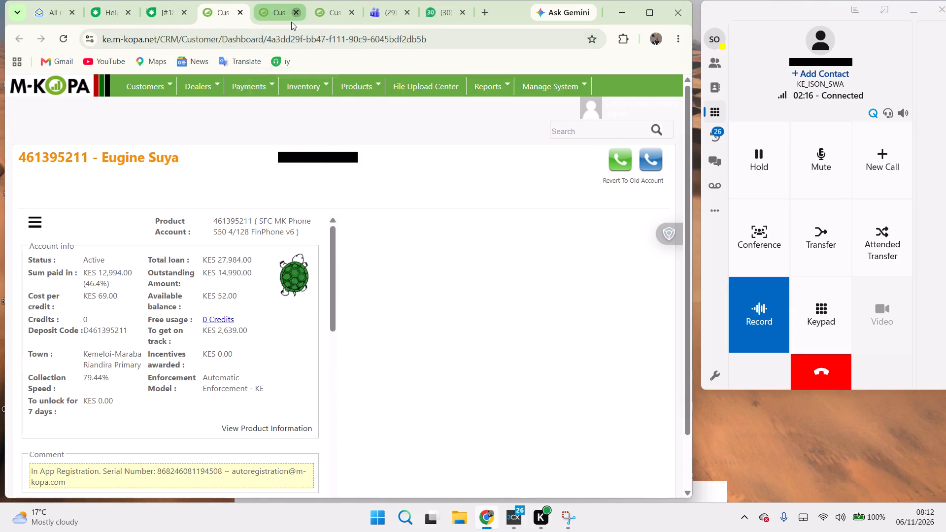
click(293, 12)
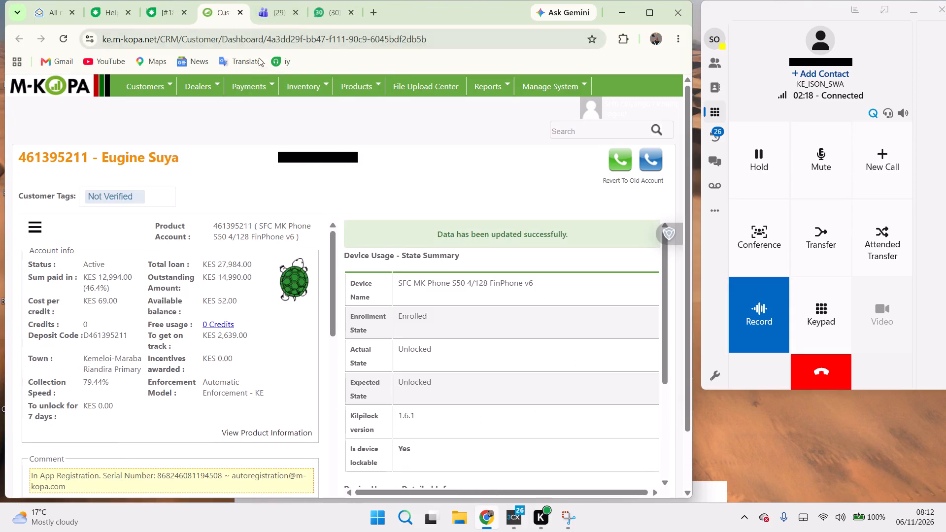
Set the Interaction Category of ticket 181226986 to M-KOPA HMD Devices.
click(163, 15)
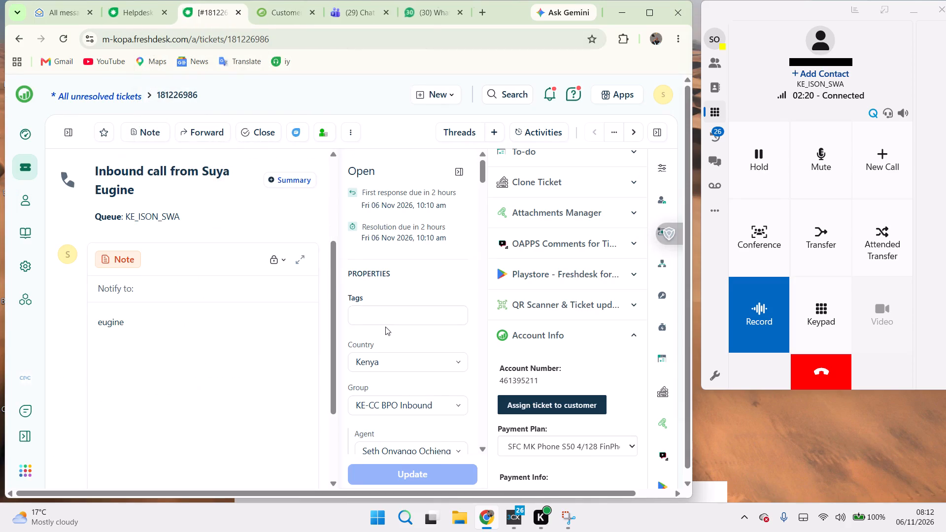
scroll(390, 327, down, 7)
scroll(396, 315, up, 2)
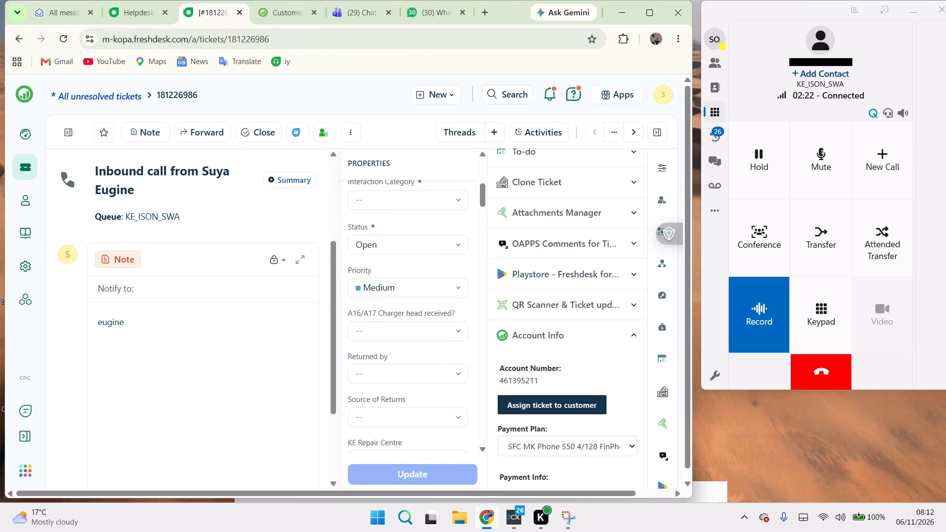
scroll(398, 302, up, 2)
click(399, 321)
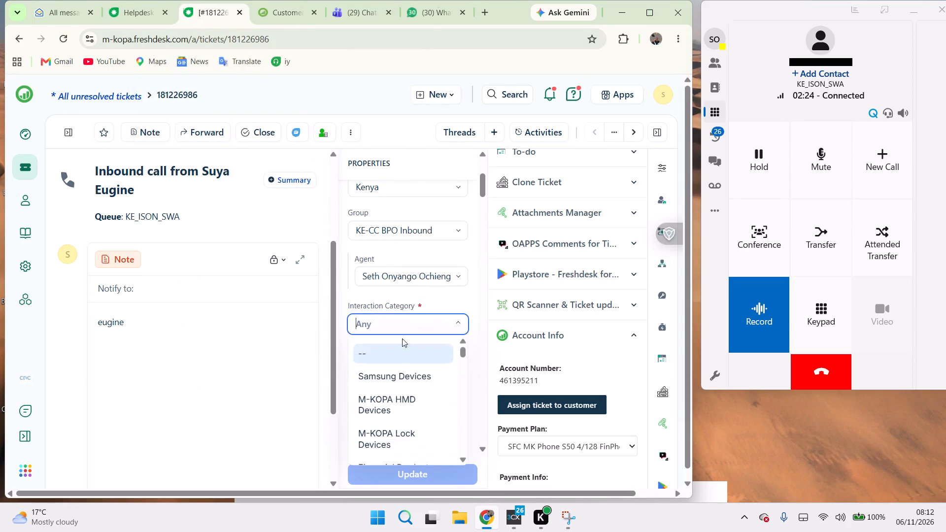
click(385, 396)
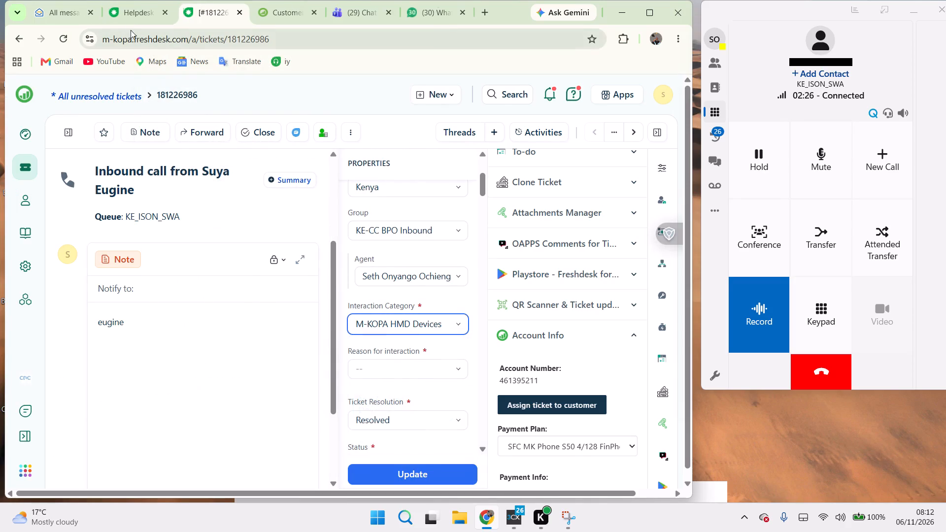
Search the KE-Directory knowledge base article for "muranga" to look up the shop details.
click(127, 19)
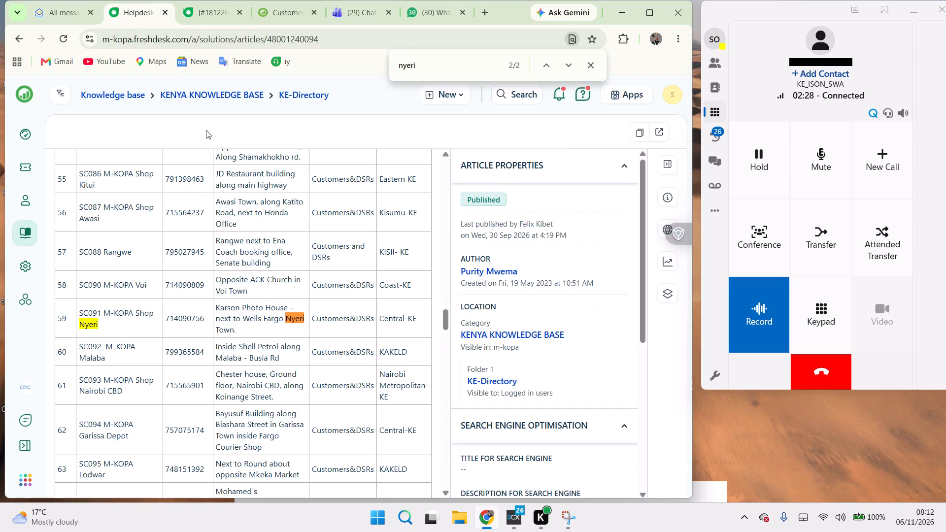
key(BackSpace)
key(BackSpace)
key(BackSpace)
key(BackSpace)
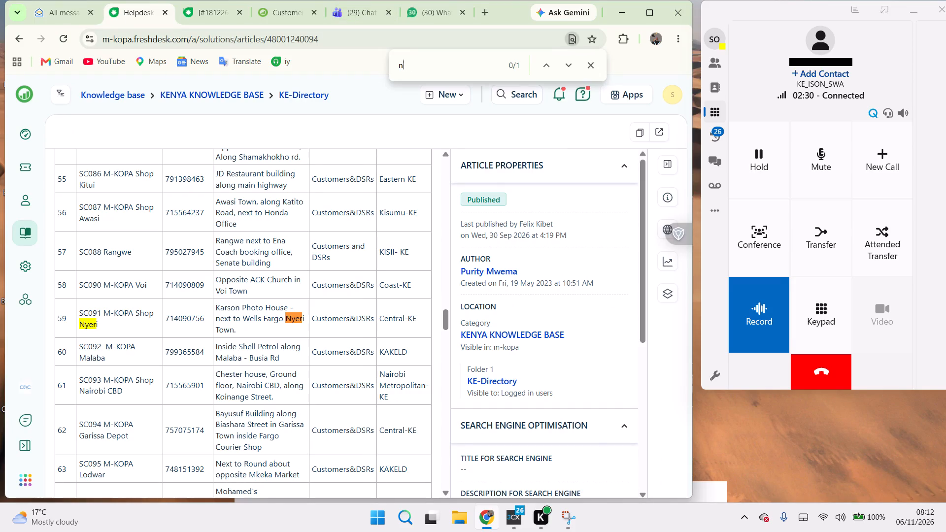
key(BackSpace)
key(BackSpace)
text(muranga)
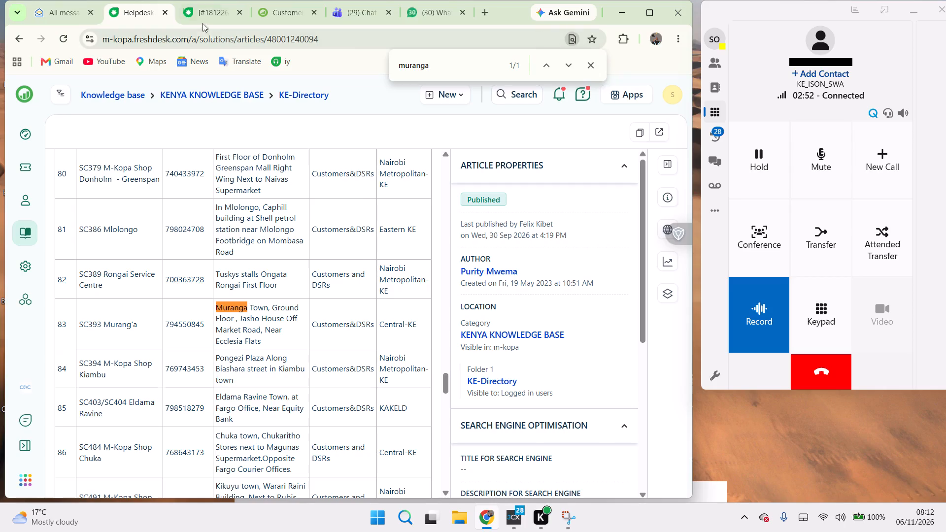
click(204, 10)
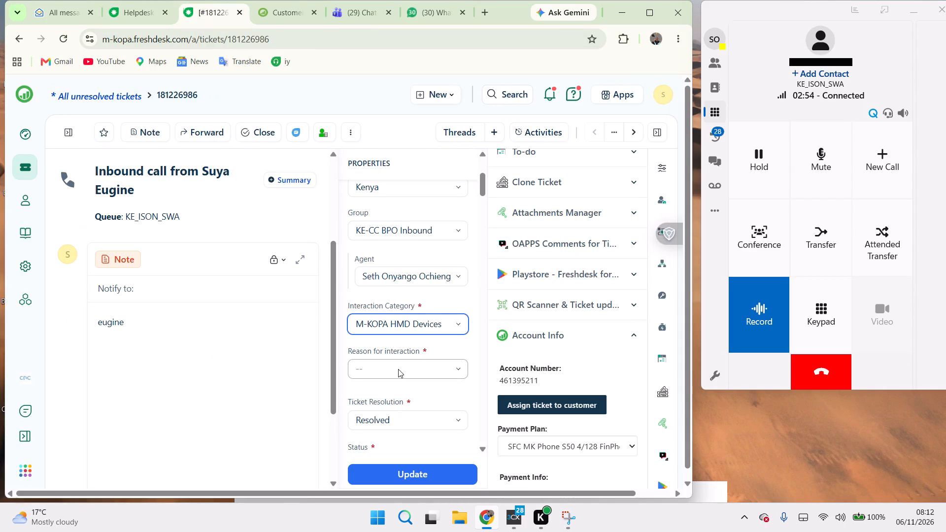
click(398, 369)
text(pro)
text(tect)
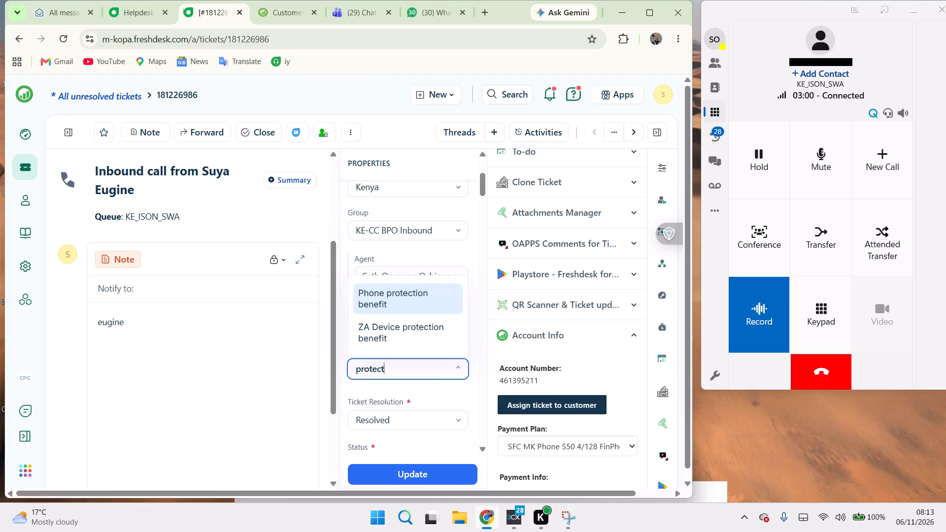
click(393, 300)
scroll(393, 300, down, 2)
click(399, 297)
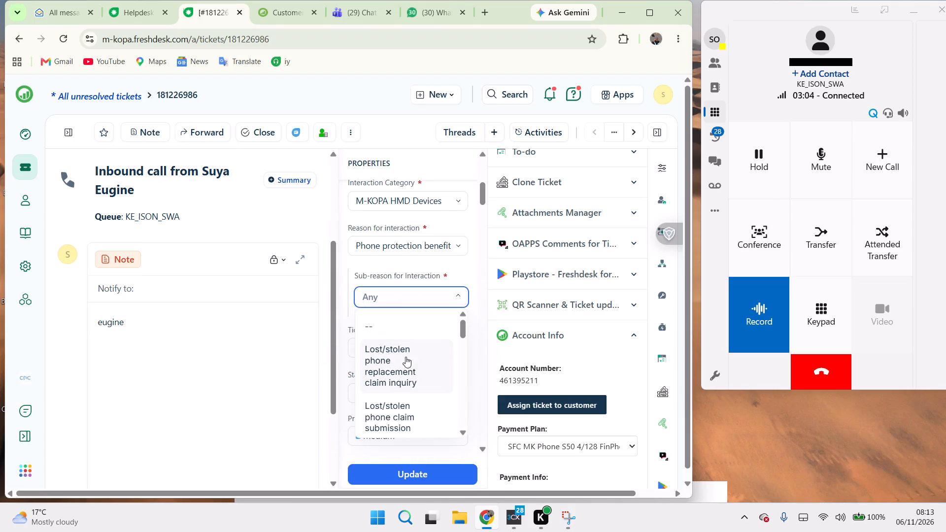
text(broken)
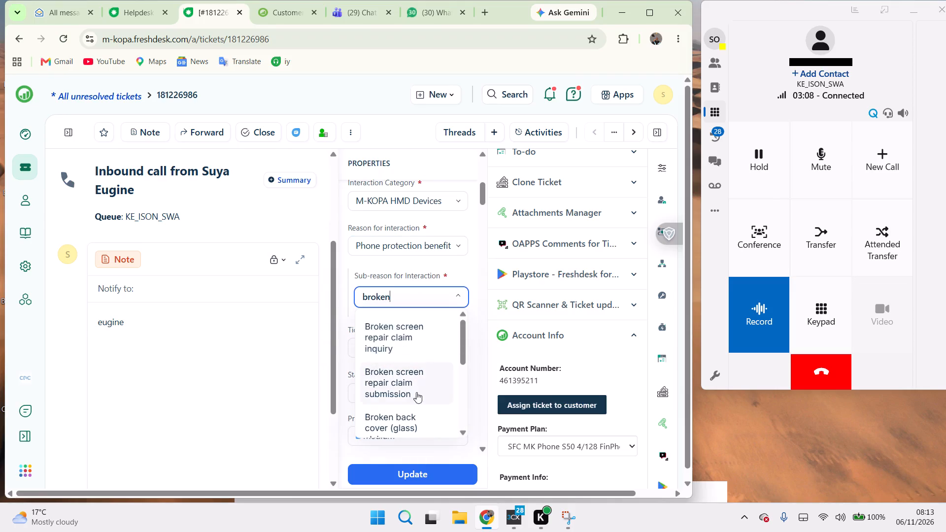
click(400, 337)
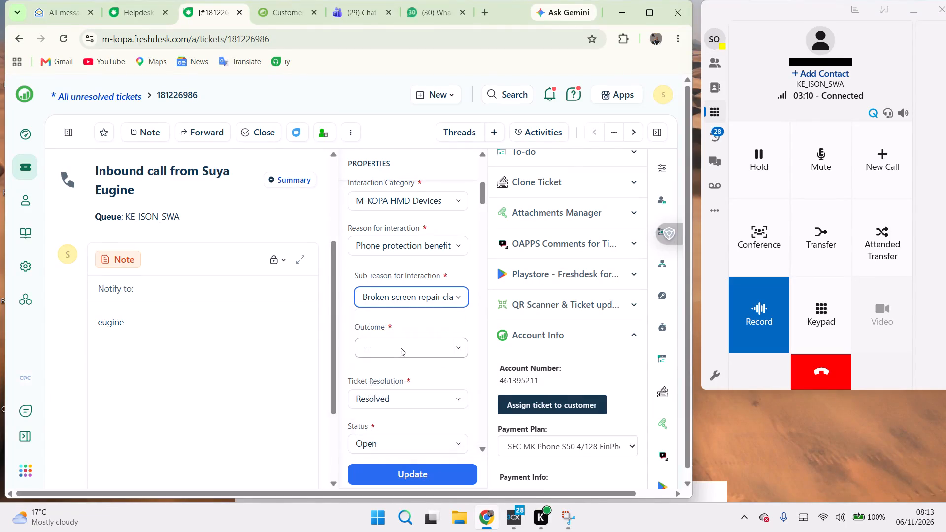
Set the ticket's Outcome to "Resolved: Advised to visit Flagship SC" and its Status to Resolved.
click(401, 348)
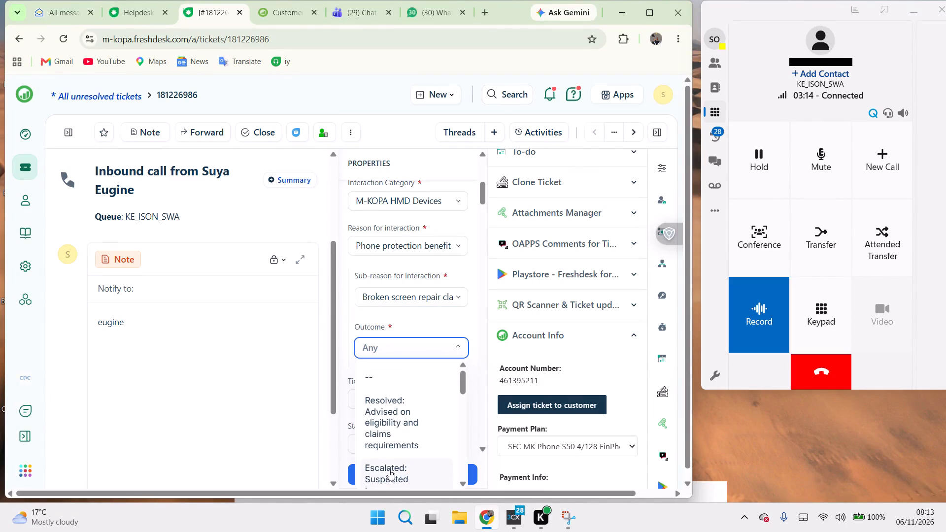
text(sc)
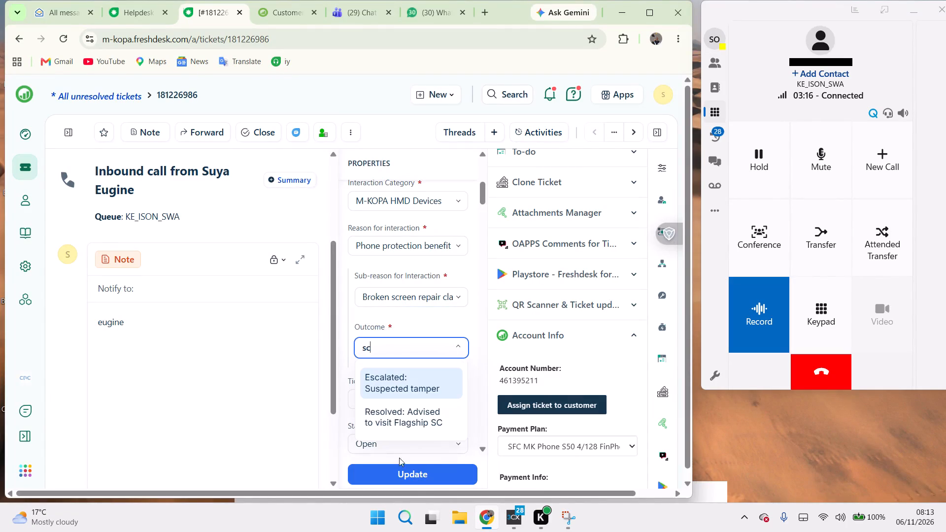
click(404, 420)
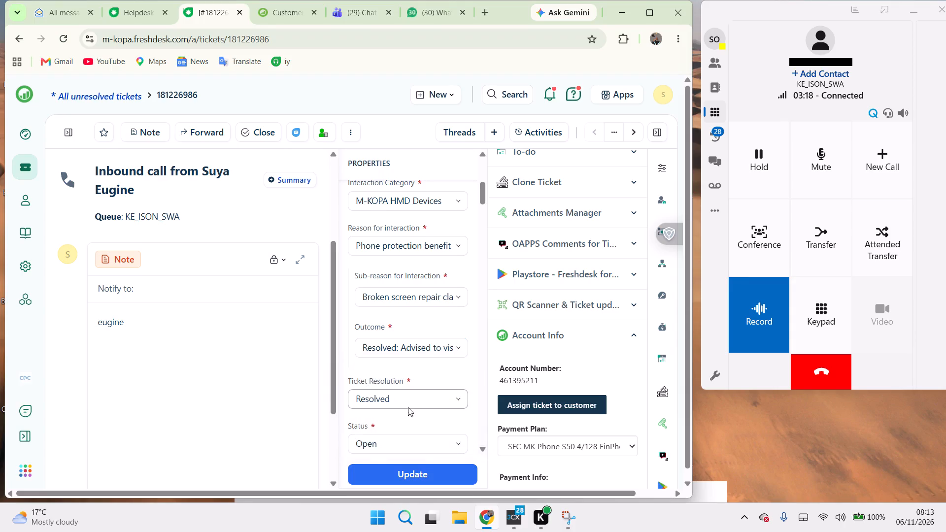
click(392, 441)
click(385, 389)
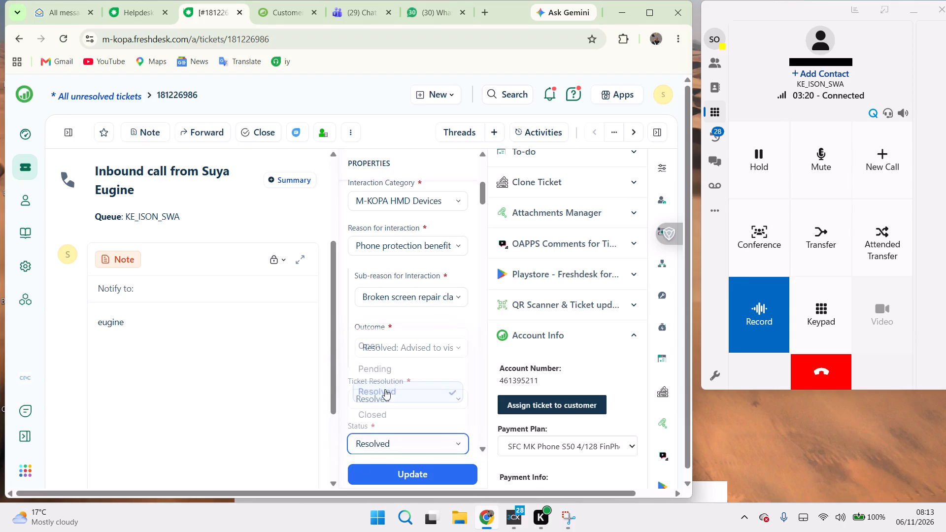
Copy the sub-reason "Broken screen repair claim inquiry" into the ticket note on a new line below the customer's name.
double_click(390, 295)
right_click(390, 295)
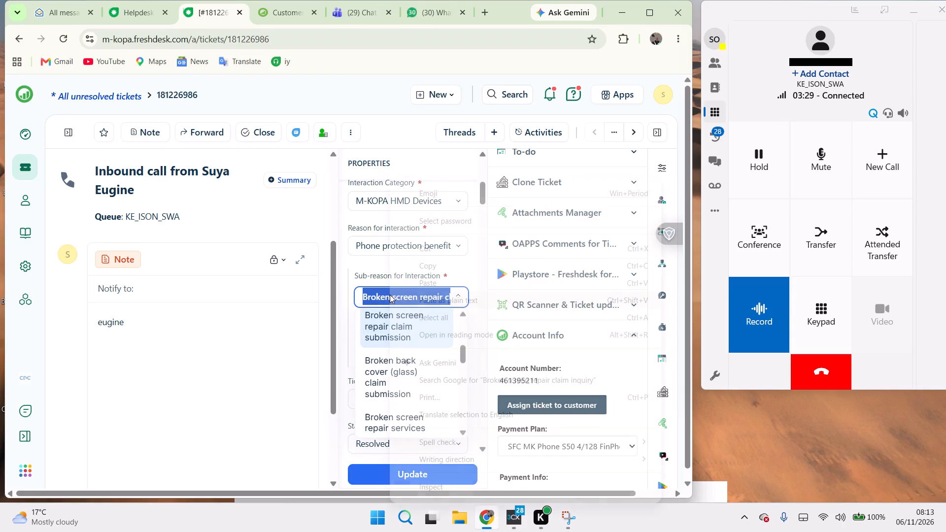
click(427, 269)
double_click(207, 335)
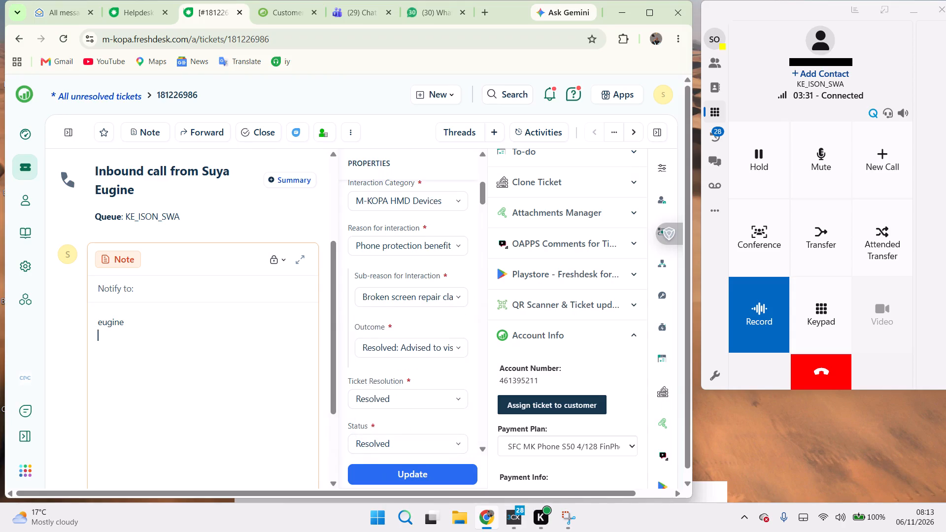
key(ctrl+v)
key(Return)
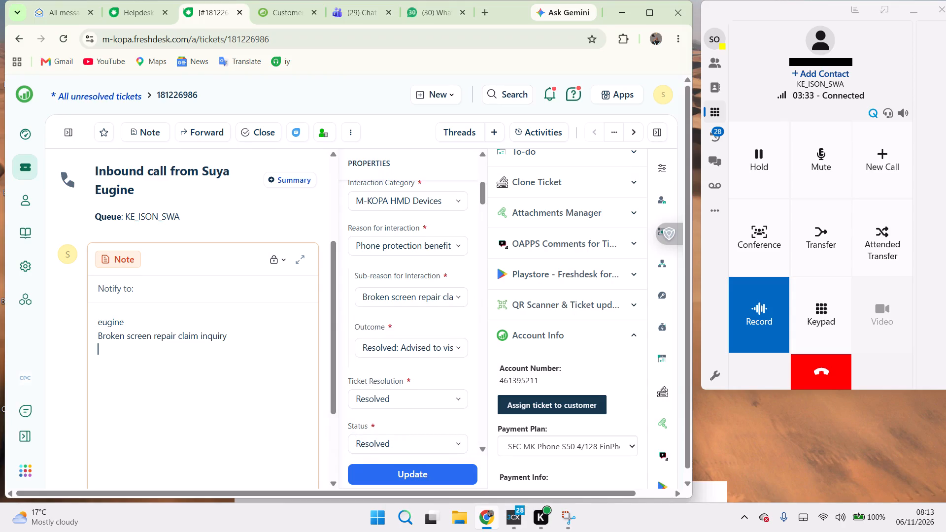
Copy the outcome "Resolved: Advised to visit Flagship SC" into the note below the sub-reason and add the note to the ticket.
click(390, 344)
right_click(390, 344)
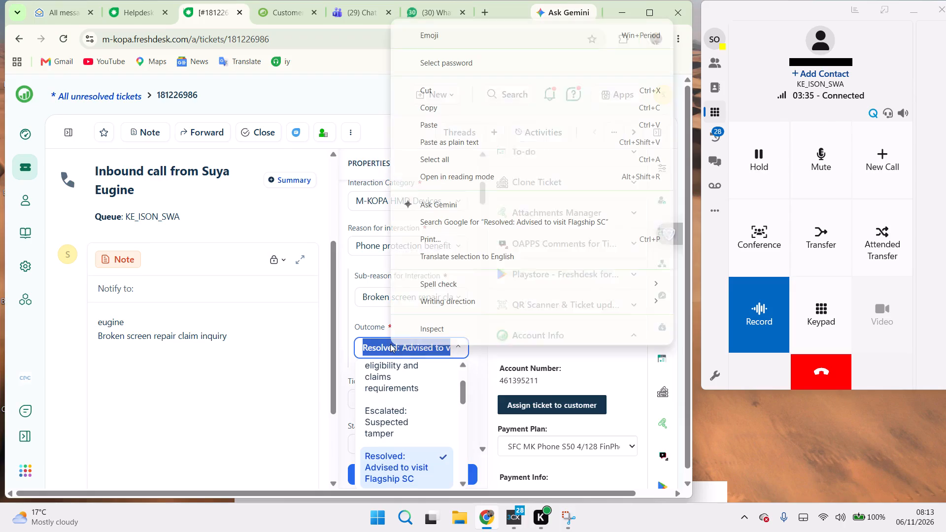
click(431, 108)
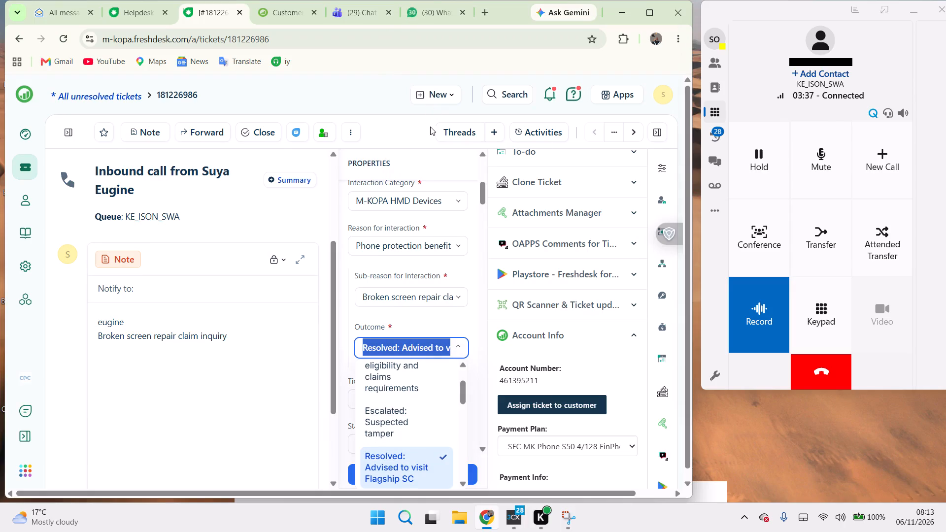
click(247, 350)
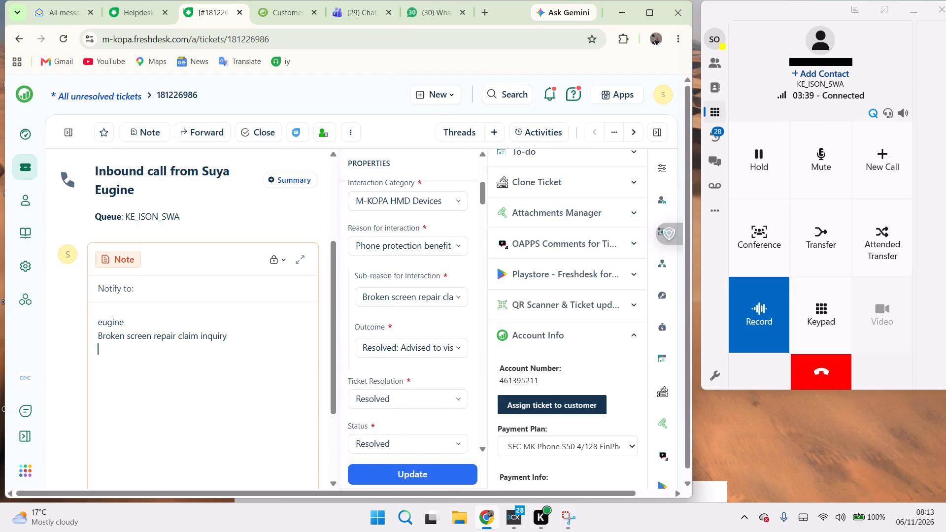
key(ctrl+v)
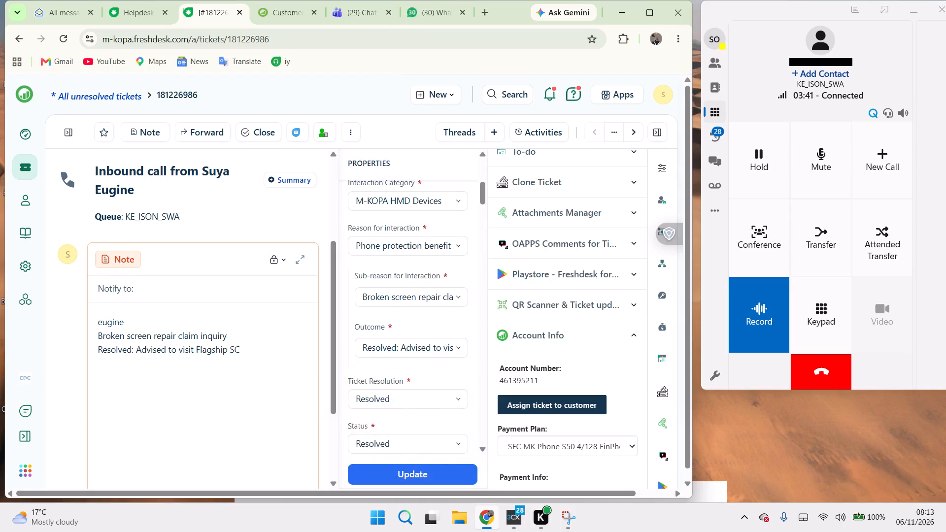
scroll(247, 350, down, 3)
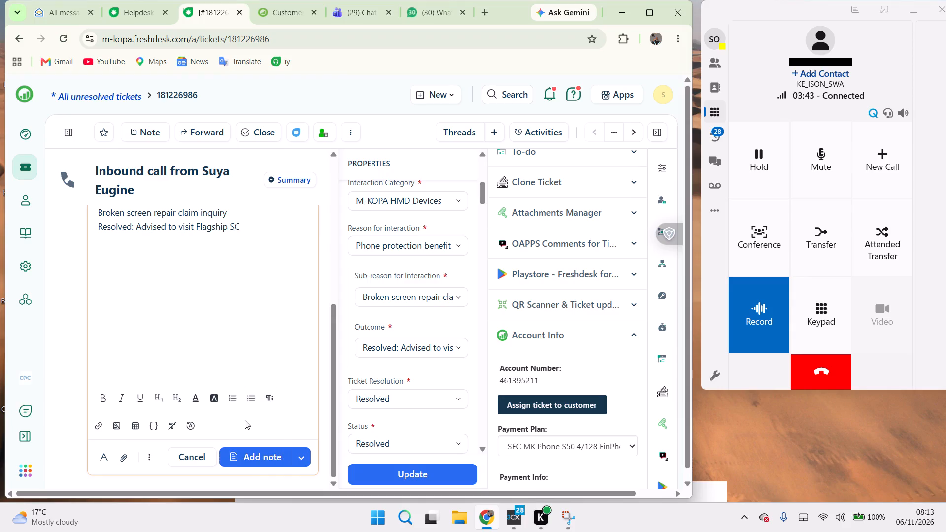
click(268, 457)
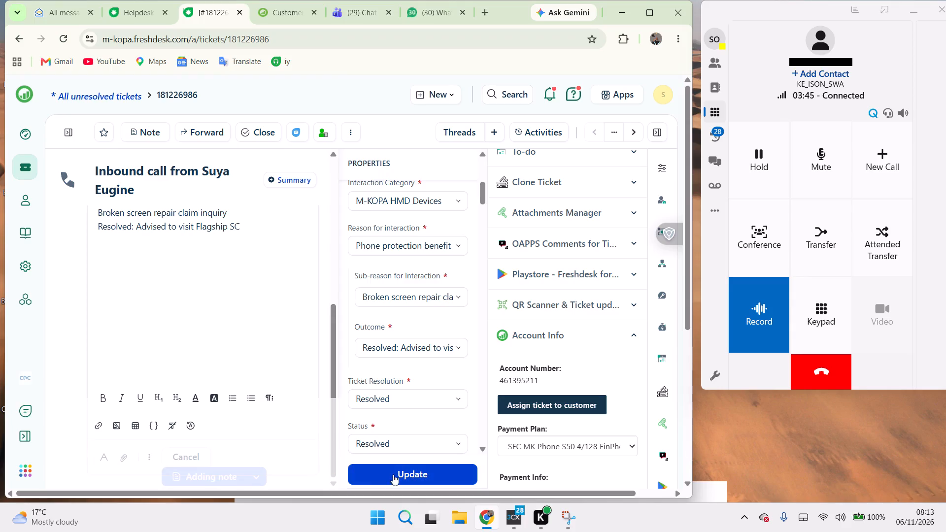
Save the updated properties of ticket 181226986.
click(393, 474)
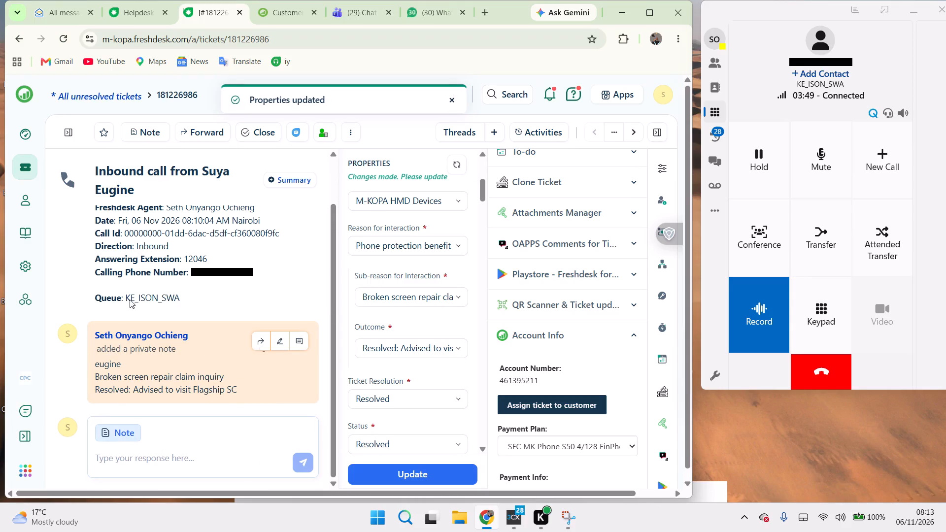
click(380, 473)
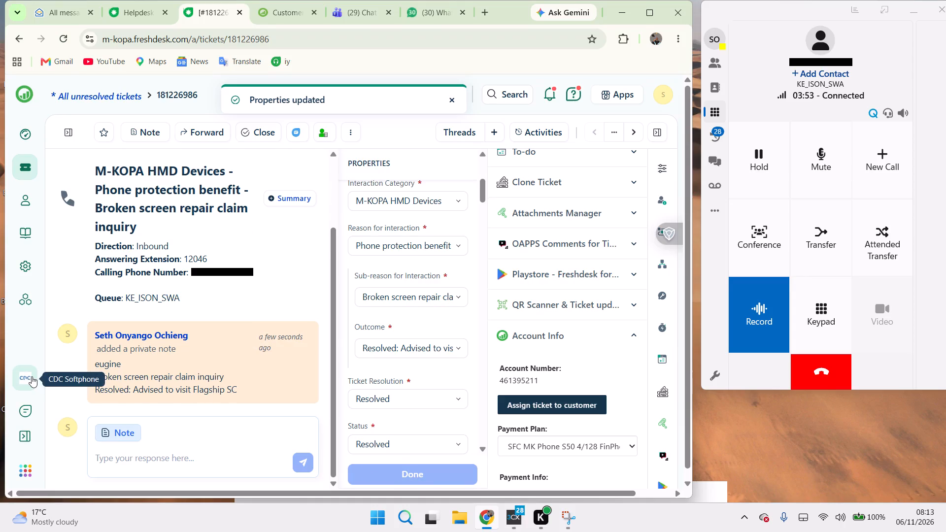
Return to the helpdesk dashboard and open the list of unresolved tickets.
click(32, 376)
click(32, 376)
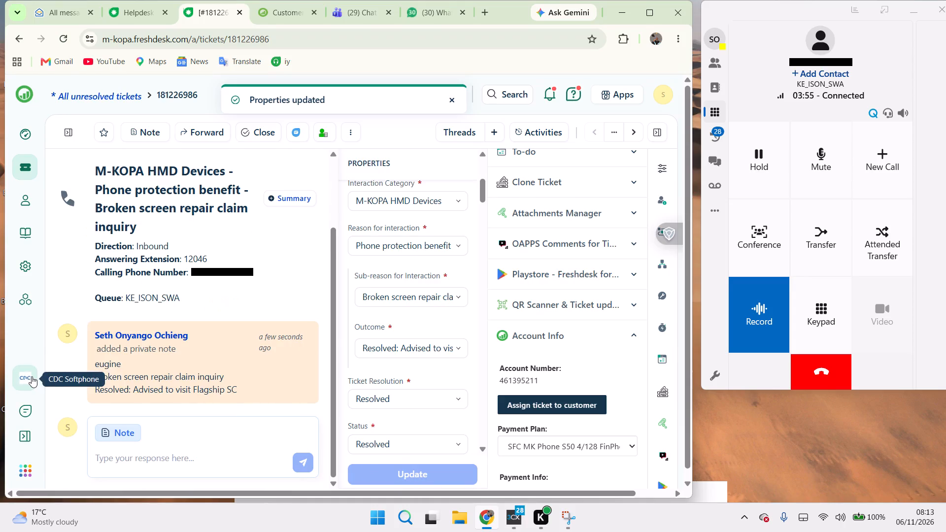
click(25, 140)
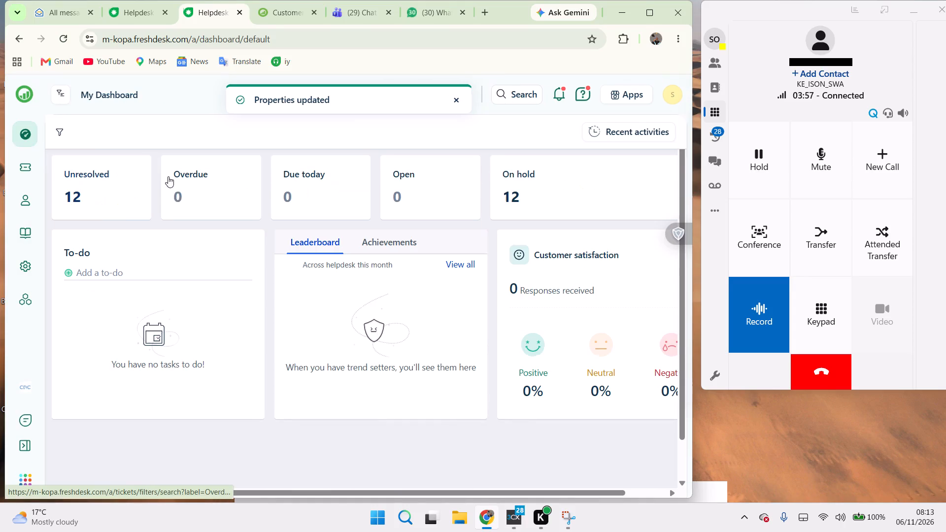
click(87, 175)
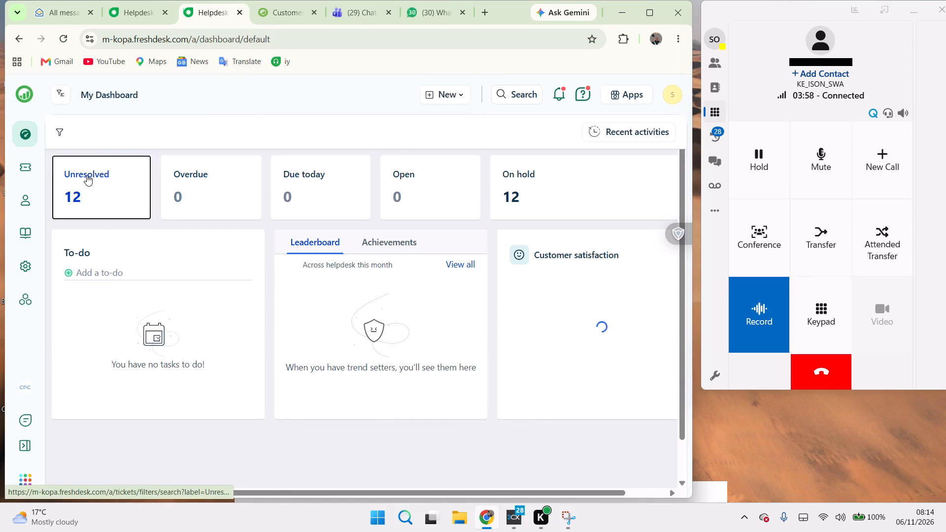
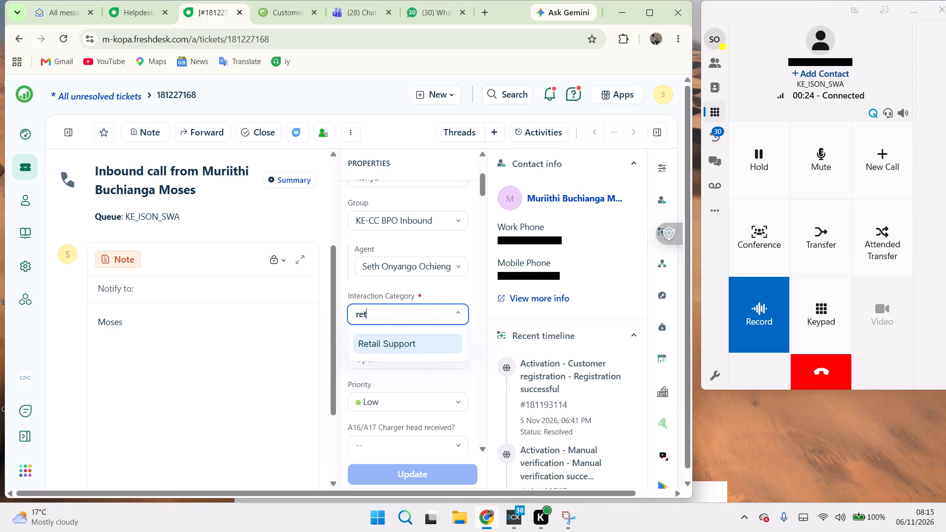
Categorise the ticket as Retail Support, with reason Customer activation follow-up and sub-reason Paused screening follow up.
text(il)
click(396, 340)
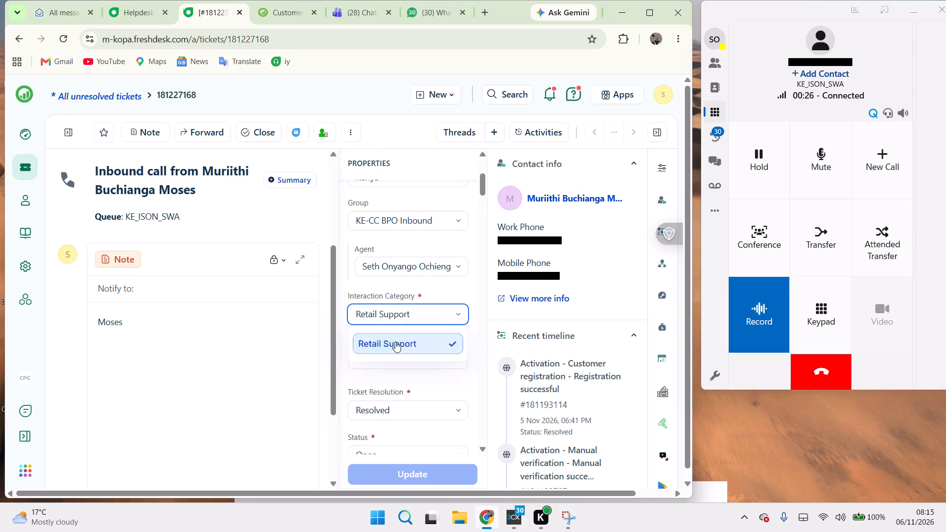
click(396, 357)
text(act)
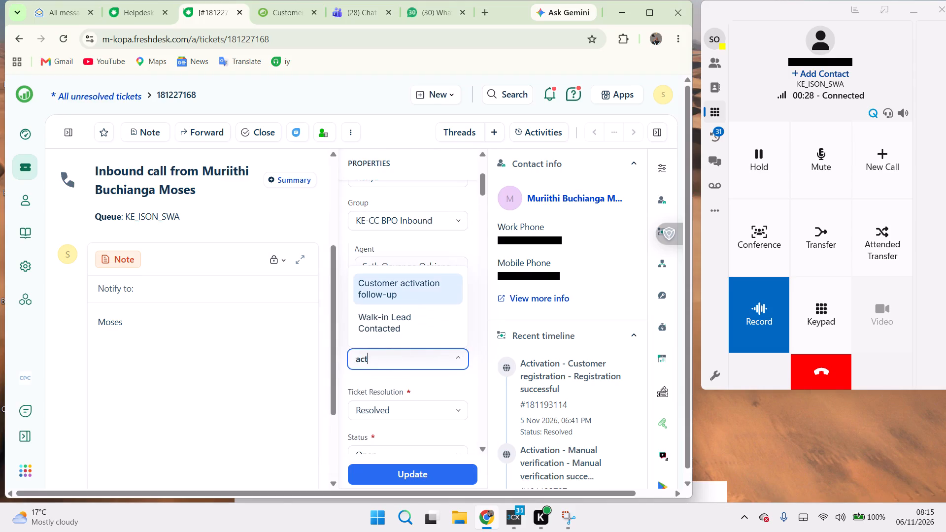
click(398, 290)
scroll(398, 289, down, 2)
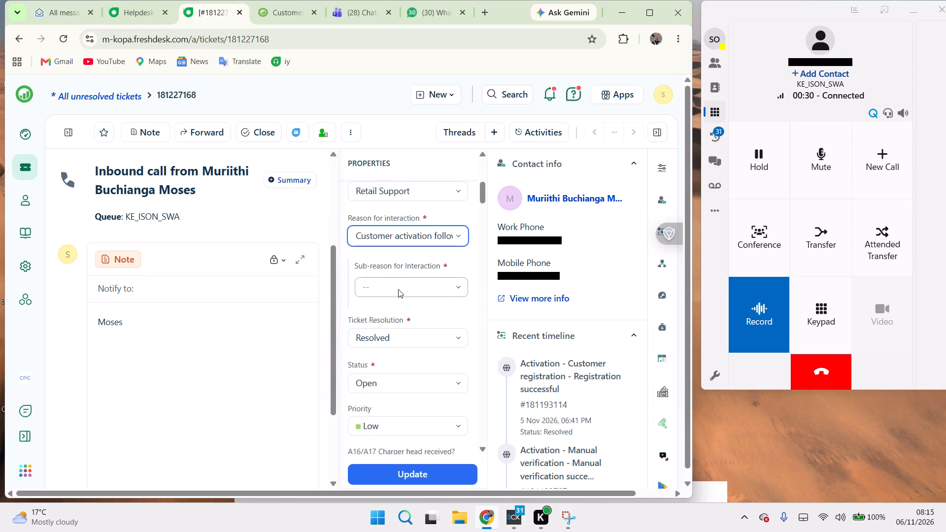
click(394, 287)
click(405, 378)
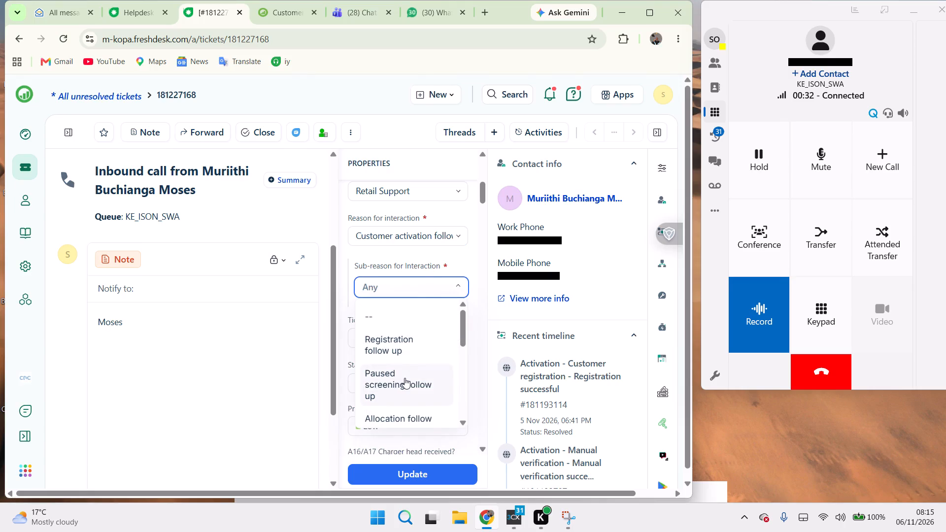
Look up the caller's account in the M-KOPA CRM by ID number and copy that number.
click(272, 9)
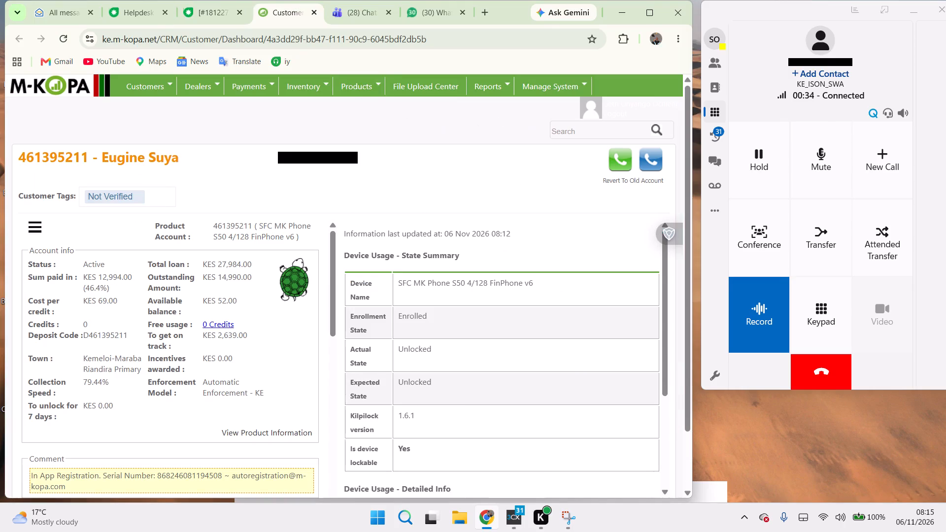
click(565, 133)
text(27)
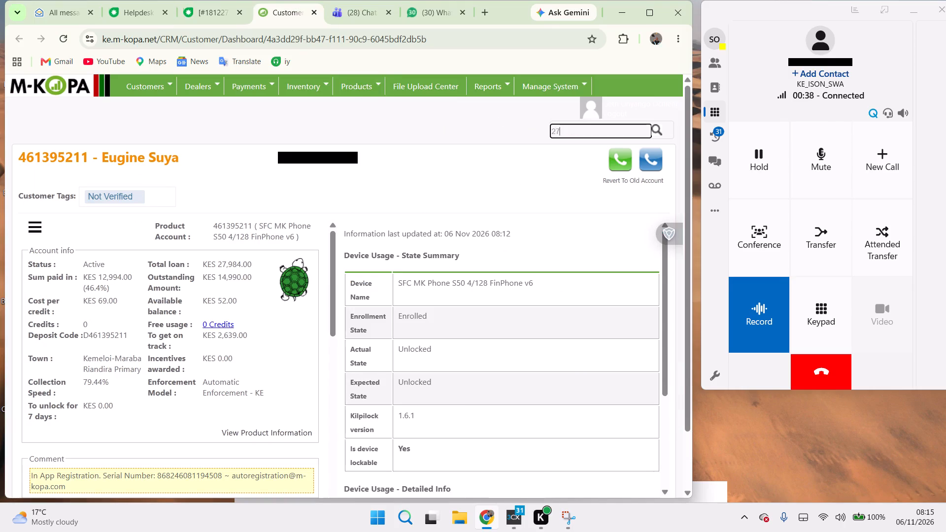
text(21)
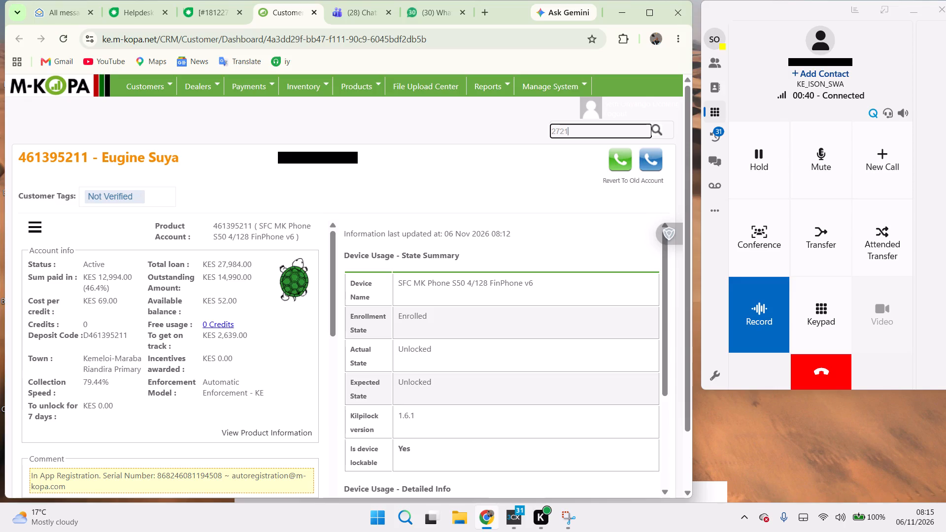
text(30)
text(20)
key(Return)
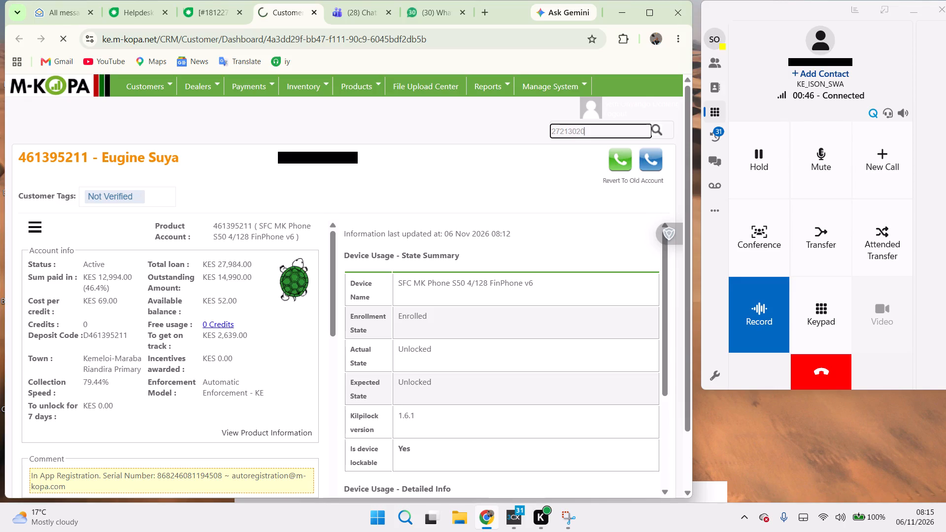
click(565, 133)
double_click(569, 127)
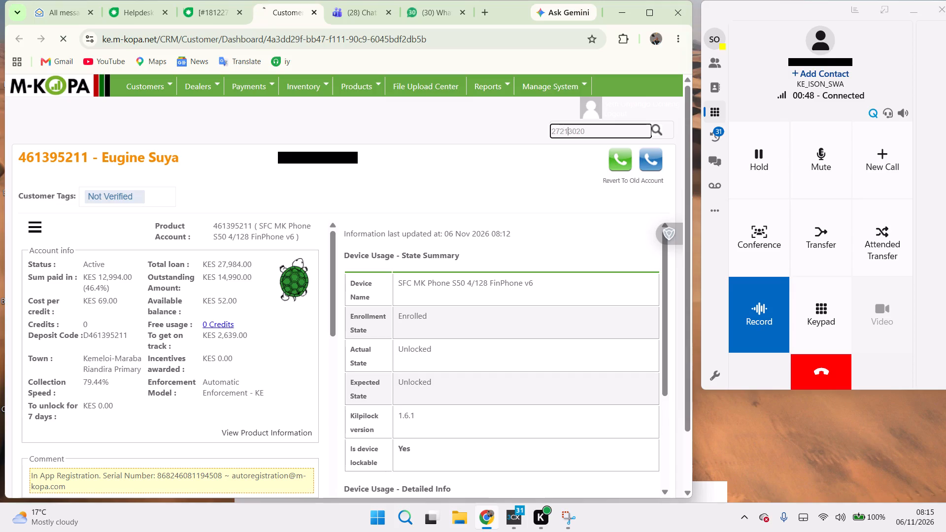
right_click(569, 127)
click(607, 222)
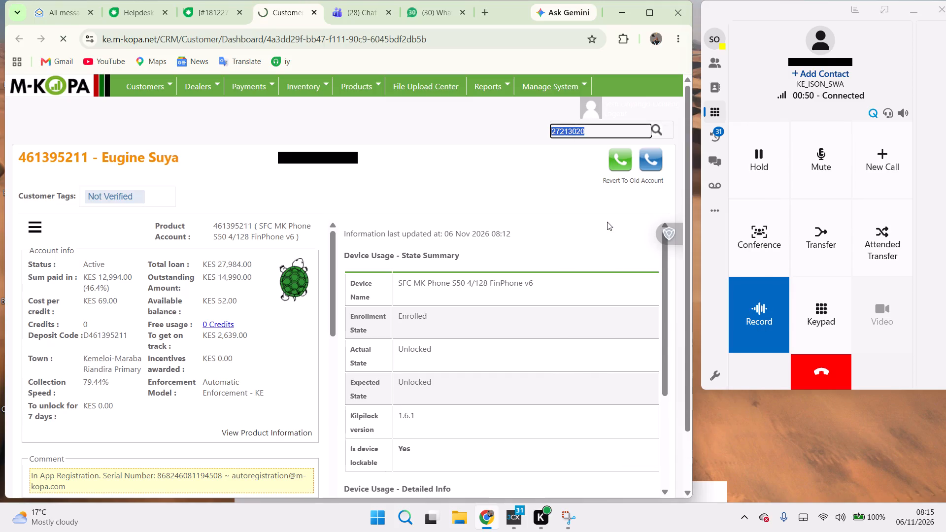
click(191, 7)
scroll(580, 302, down, 2)
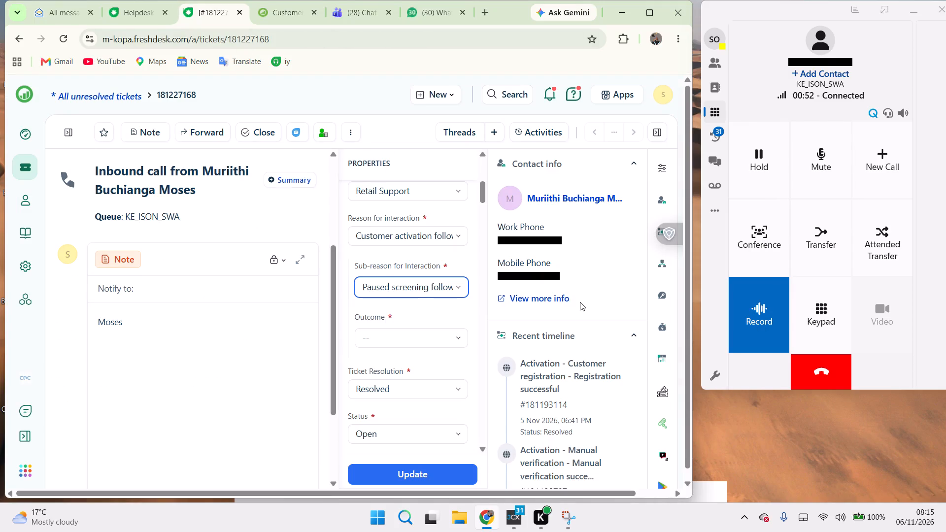
scroll(580, 302, down, 2)
scroll(580, 302, up, 1)
scroll(580, 302, down, 8)
scroll(580, 302, up, 2)
scroll(580, 302, down, 4)
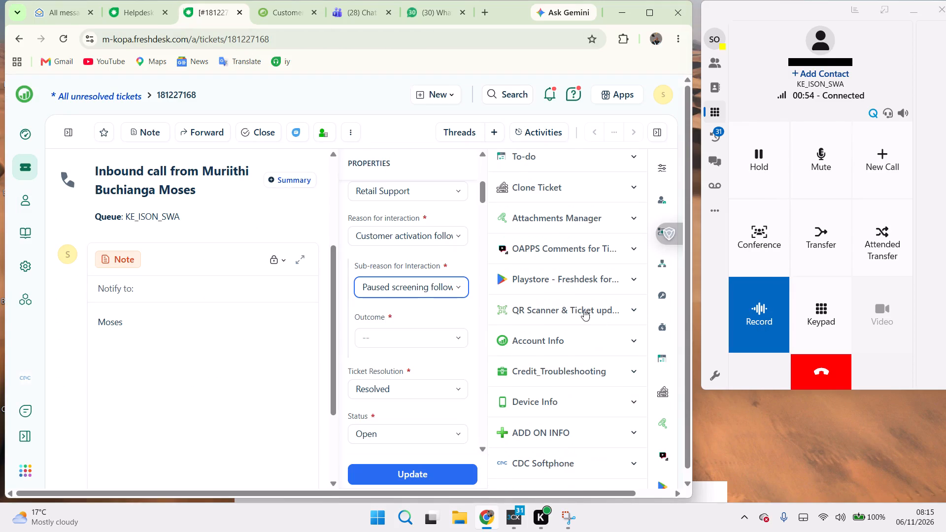
click(626, 336)
click(540, 410)
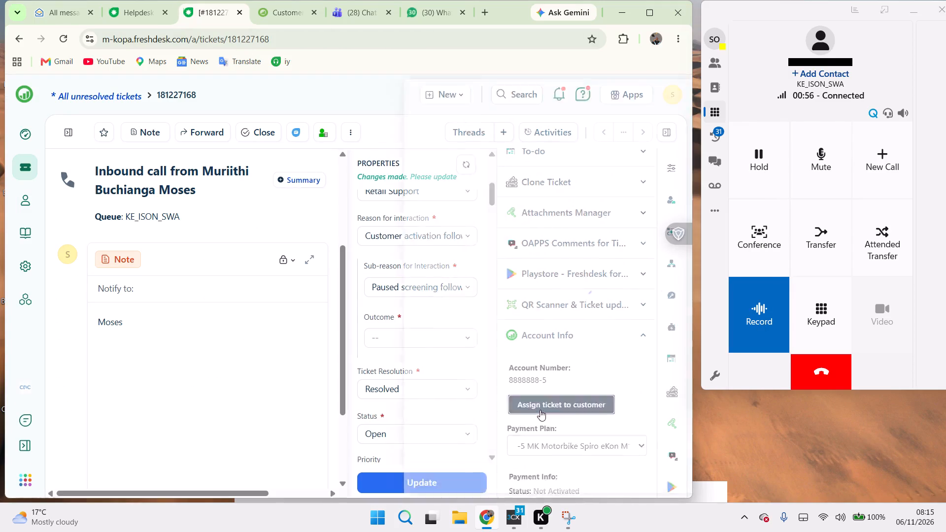
click(359, 137)
key(ctrl+v)
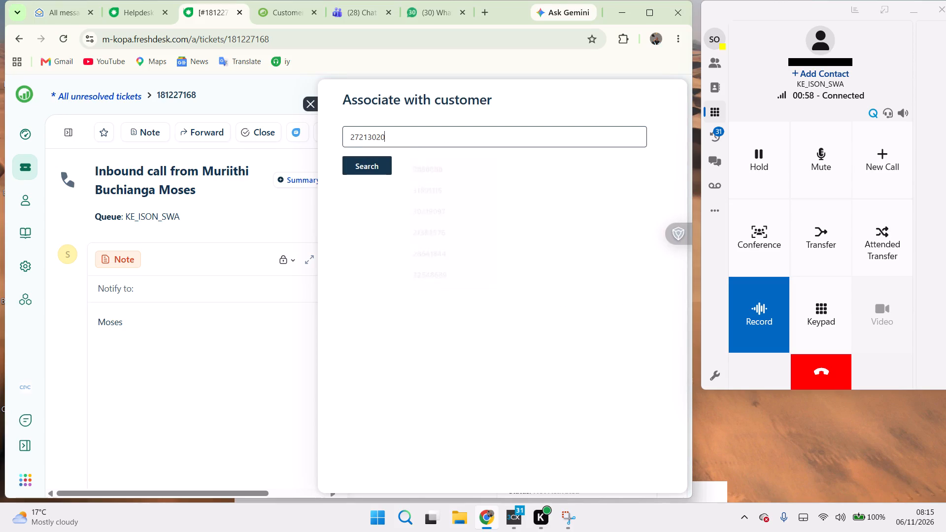
click(371, 166)
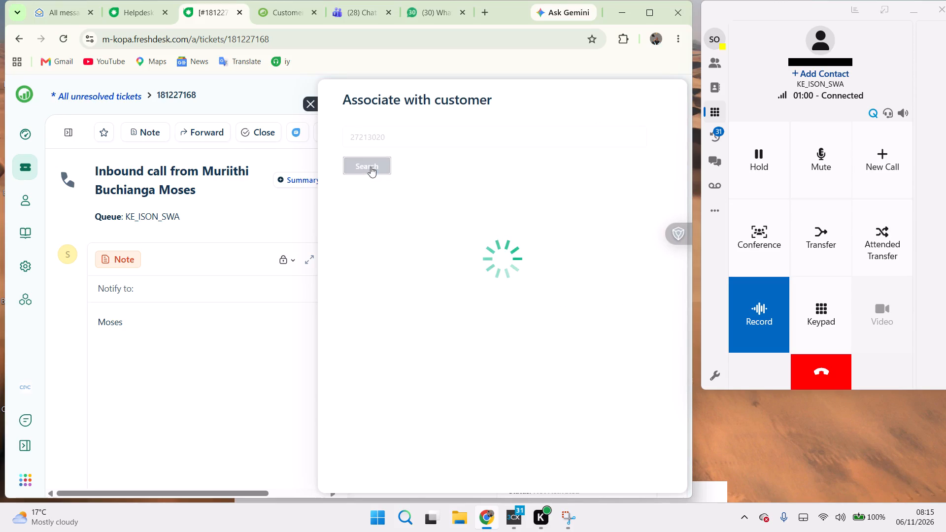
click(144, 8)
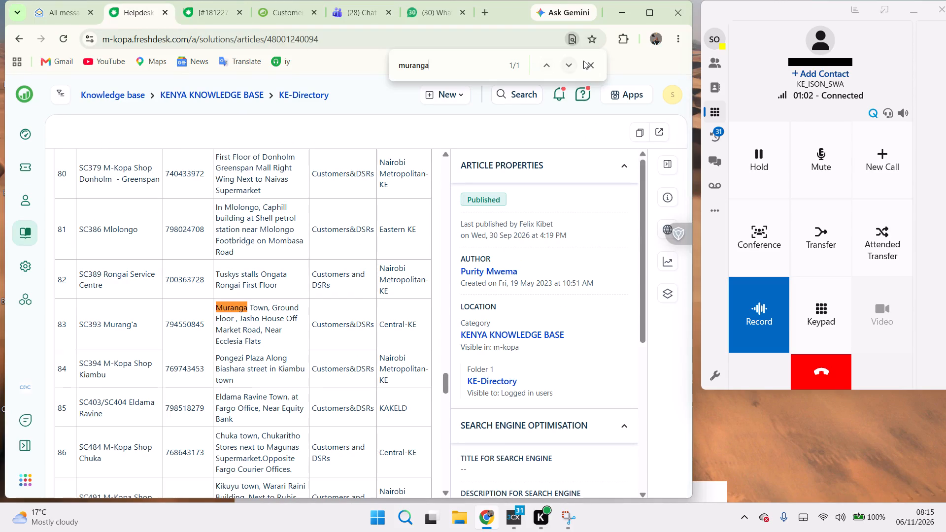
click(594, 66)
click(208, 17)
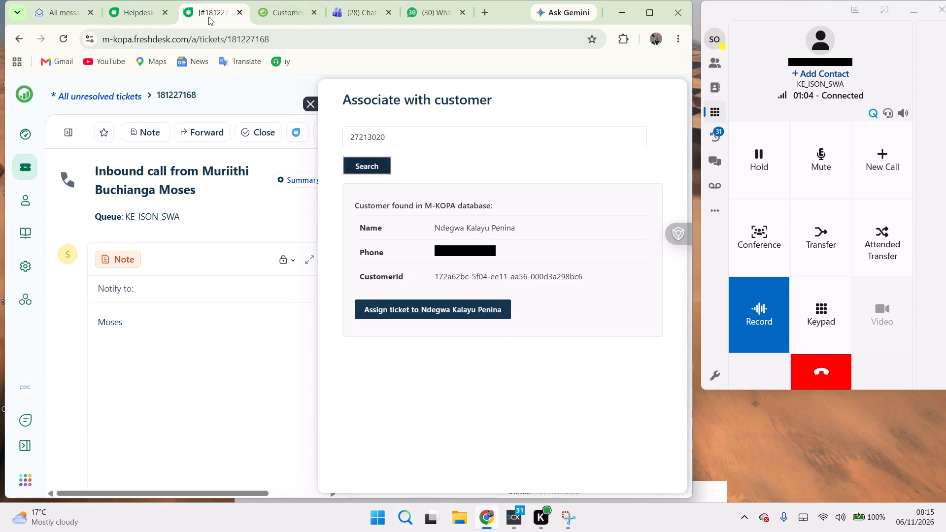
click(384, 309)
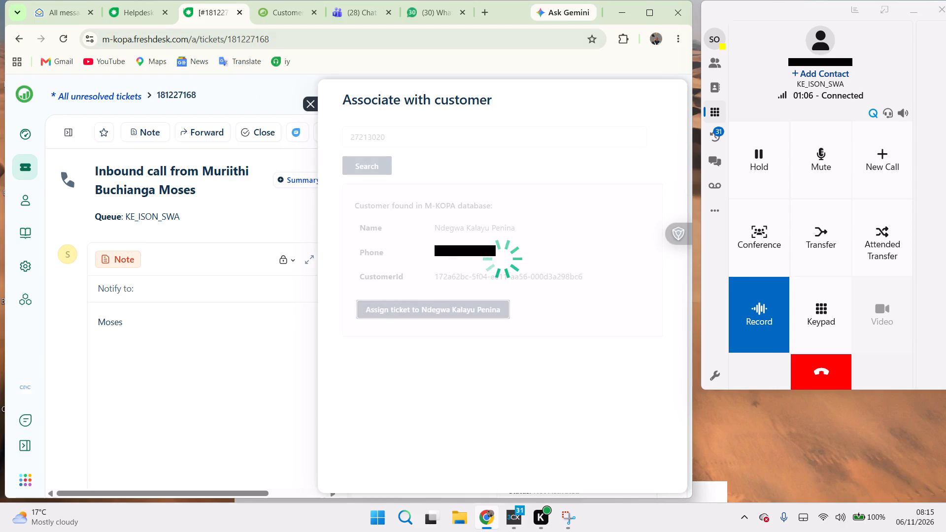
Search the helpdesk for the customer's copied ID number and check their account dashboard in the CRM.
click(121, 12)
click(509, 98)
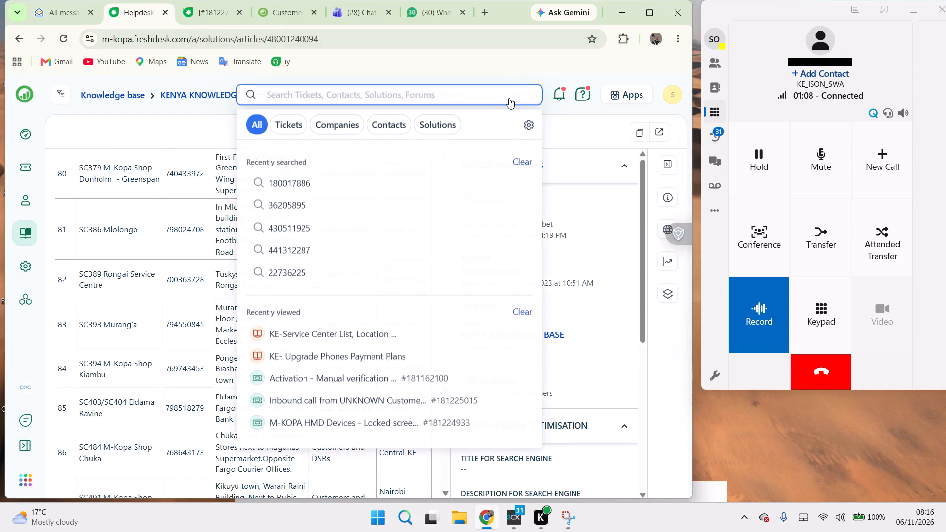
key(ctrl+v)
key(Return)
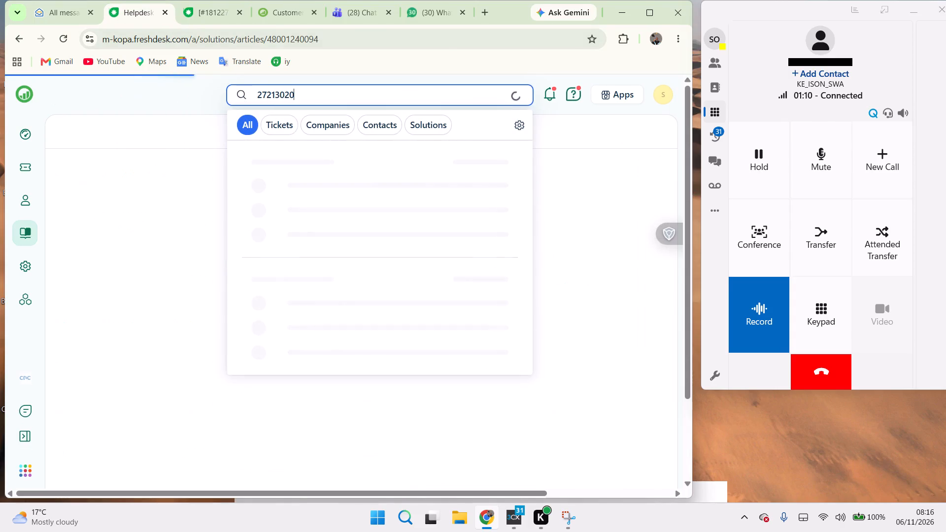
click(263, 15)
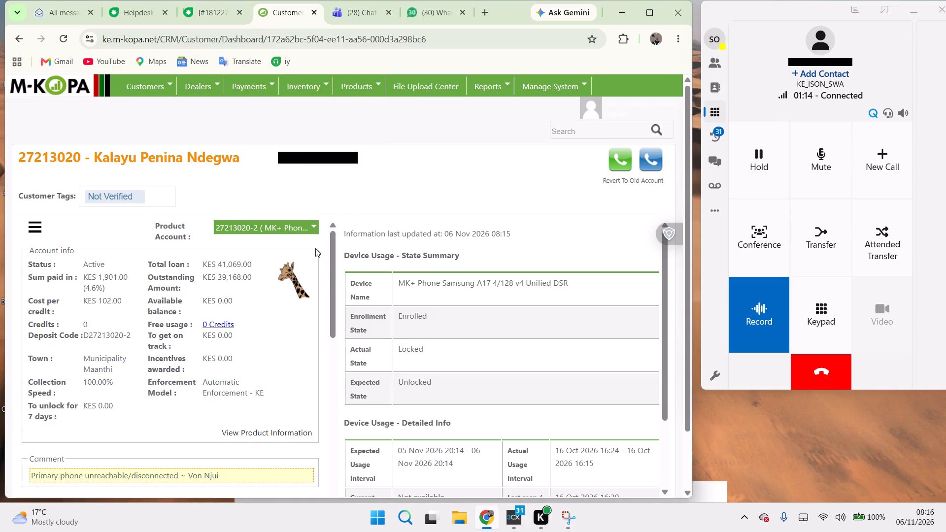
click(136, 16)
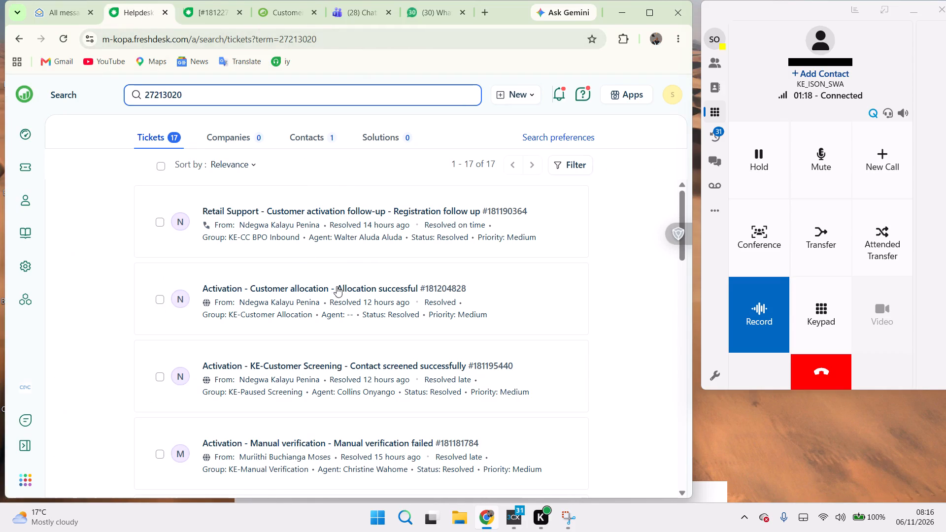
click(325, 366)
scroll(249, 334, down, 2)
scroll(249, 334, up, 1)
scroll(249, 334, down, 3)
scroll(249, 334, up, 1)
scroll(249, 334, down, 2)
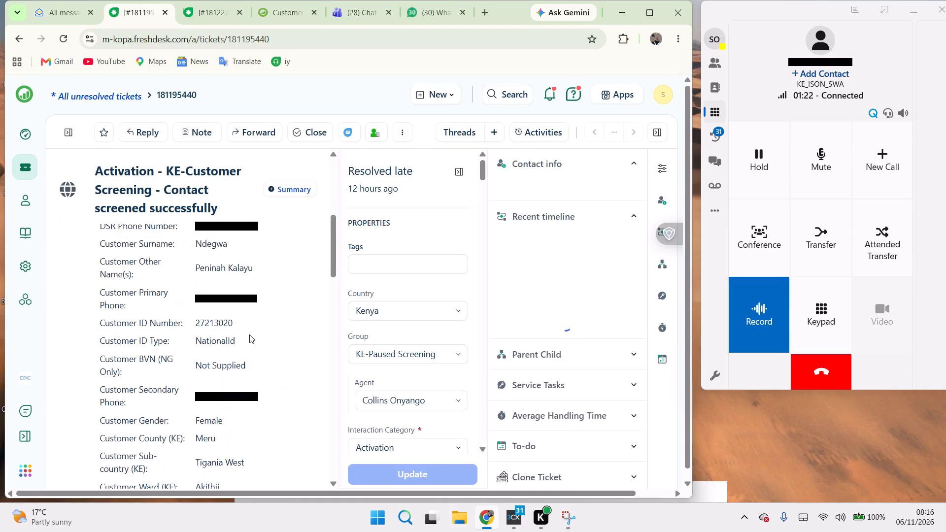
scroll(249, 334, down, 12)
scroll(249, 334, up, 1)
scroll(249, 334, down, 5)
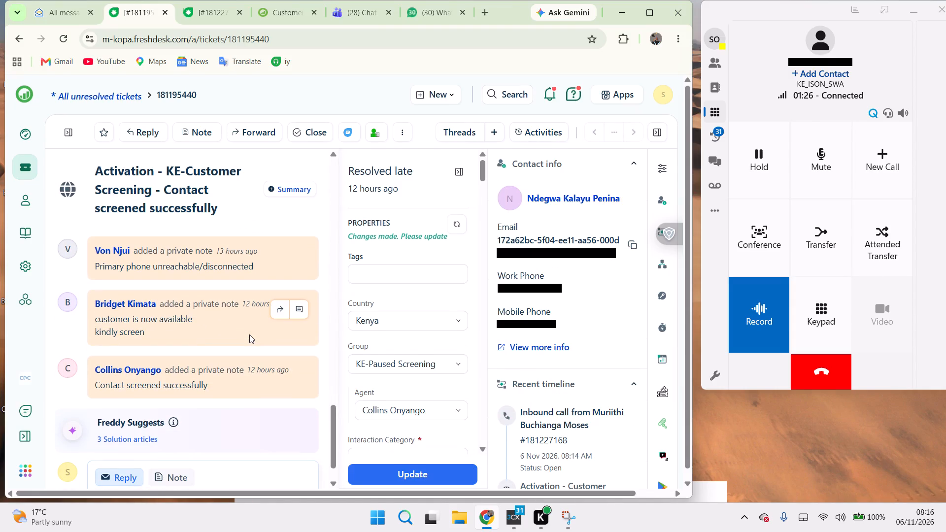
scroll(249, 334, down, 1)
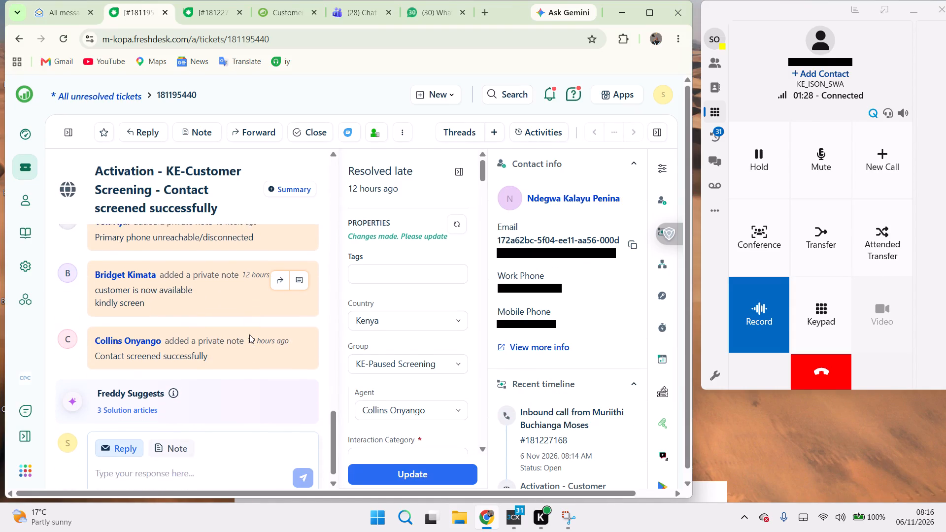
click(203, 8)
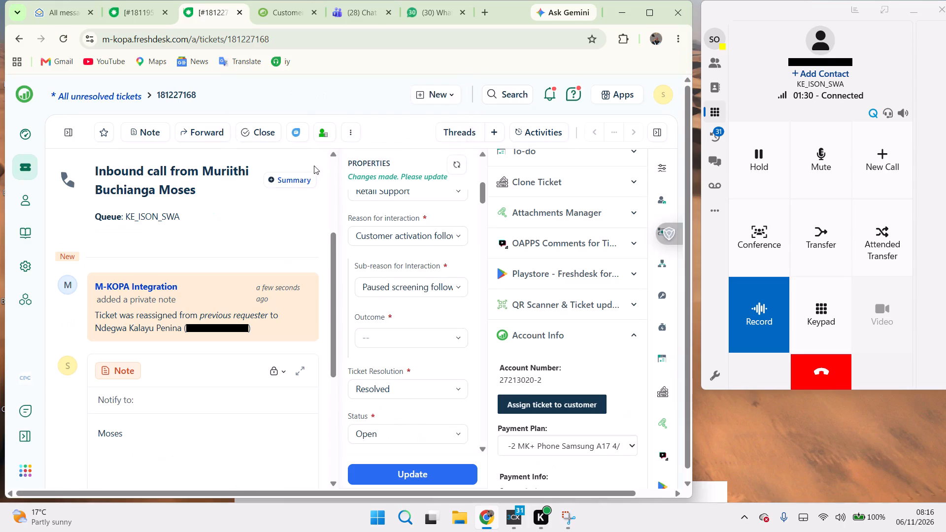
scroll(226, 410, down, 4)
scroll(235, 355, up, 1)
scroll(235, 355, down, 1)
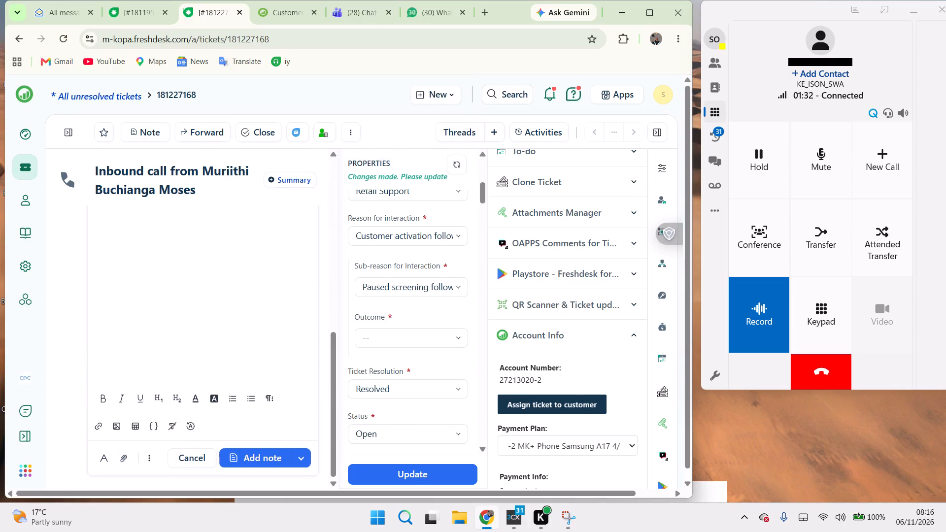
scroll(235, 355, up, 2)
click(399, 335)
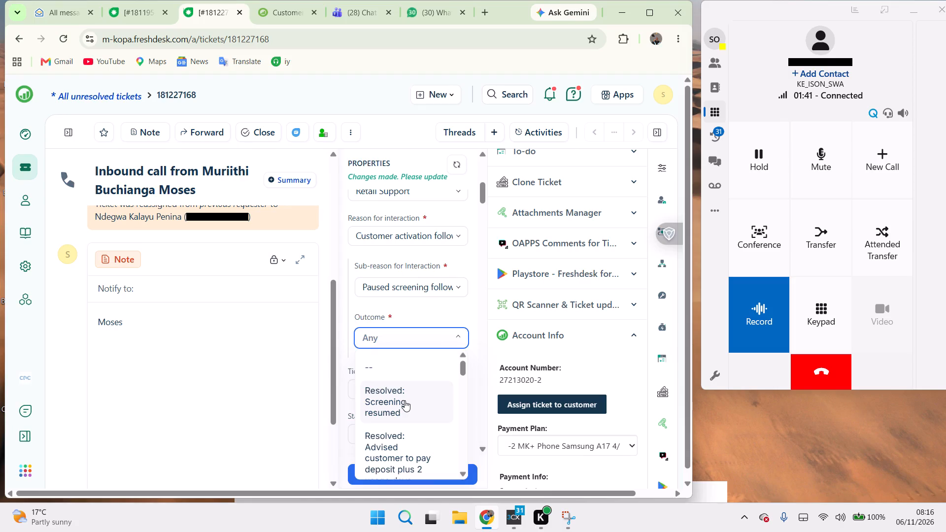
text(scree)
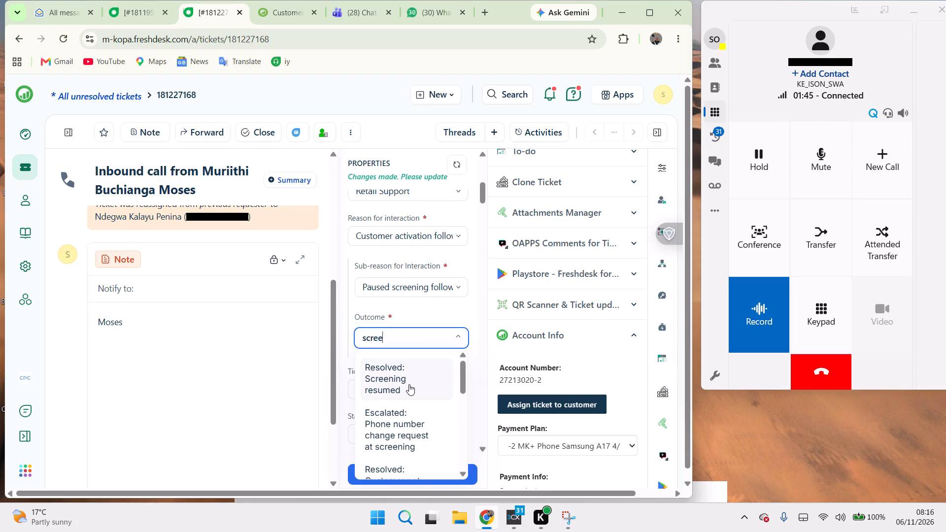
scroll(409, 384, up, 2)
scroll(408, 385, down, 1)
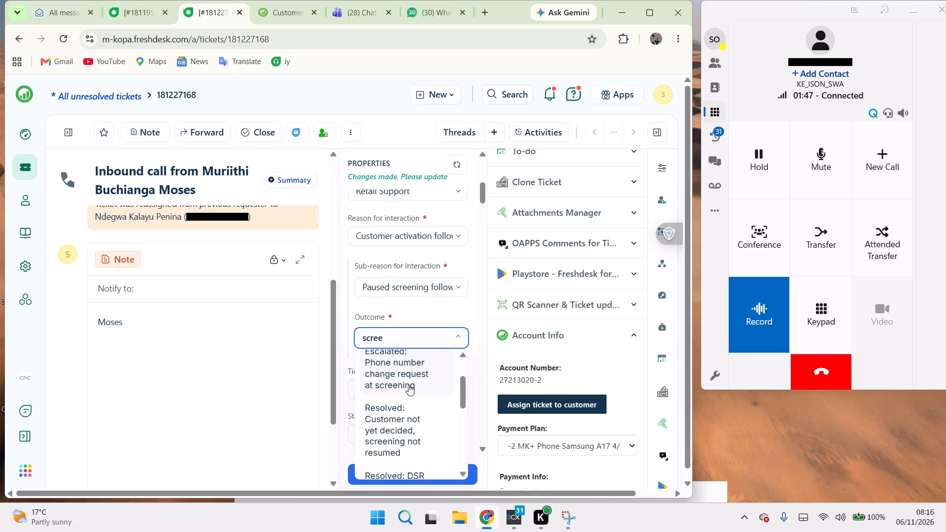
scroll(408, 385, down, 4)
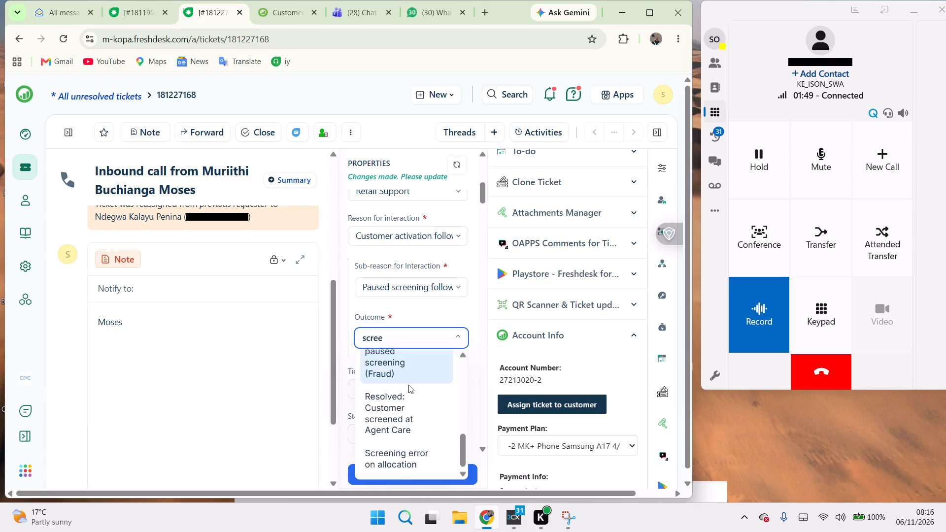
scroll(408, 385, up, 6)
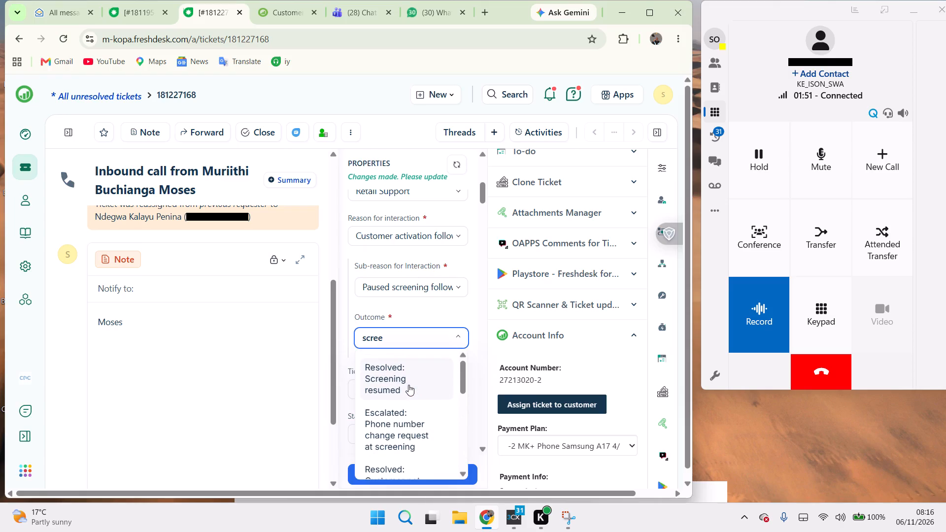
click(403, 378)
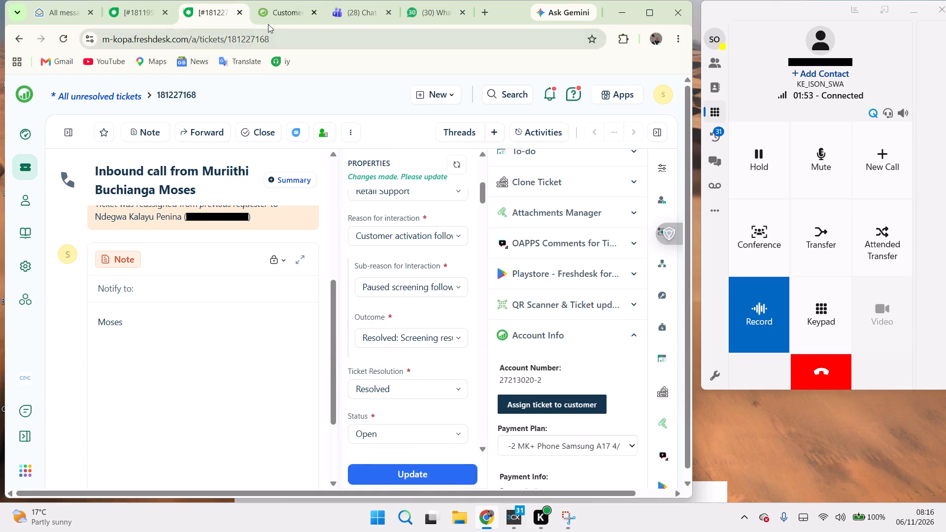
Check the customer's account dashboard in the M-KOPA CRM again.
click(285, 12)
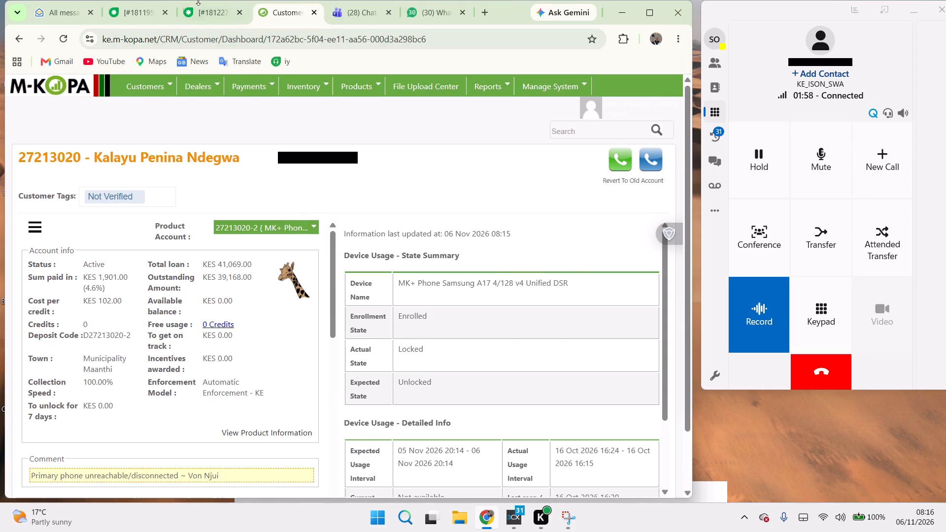
click(203, 14)
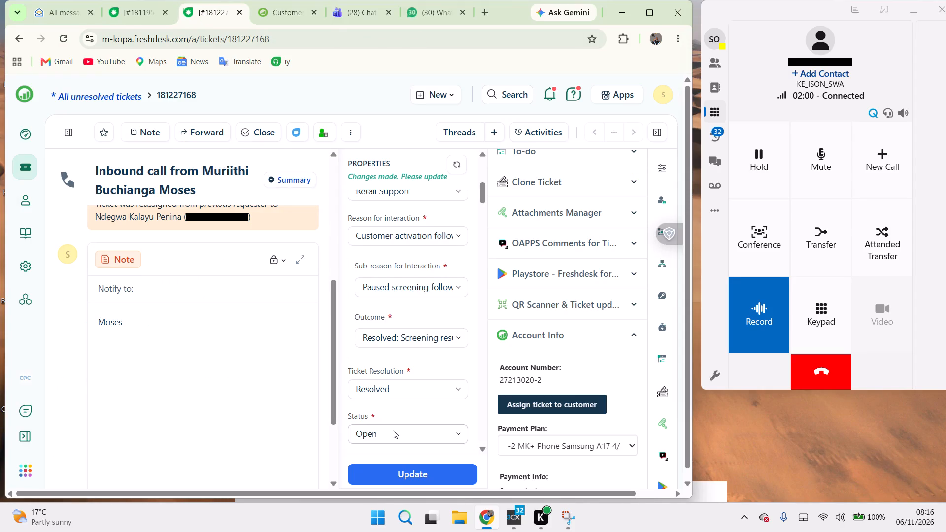
click(406, 339)
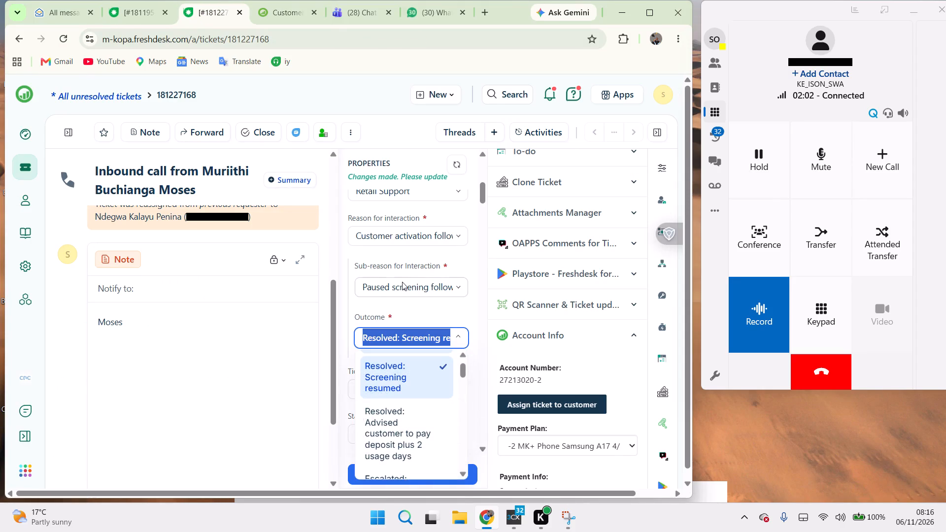
click(405, 282)
key(BackSpace)
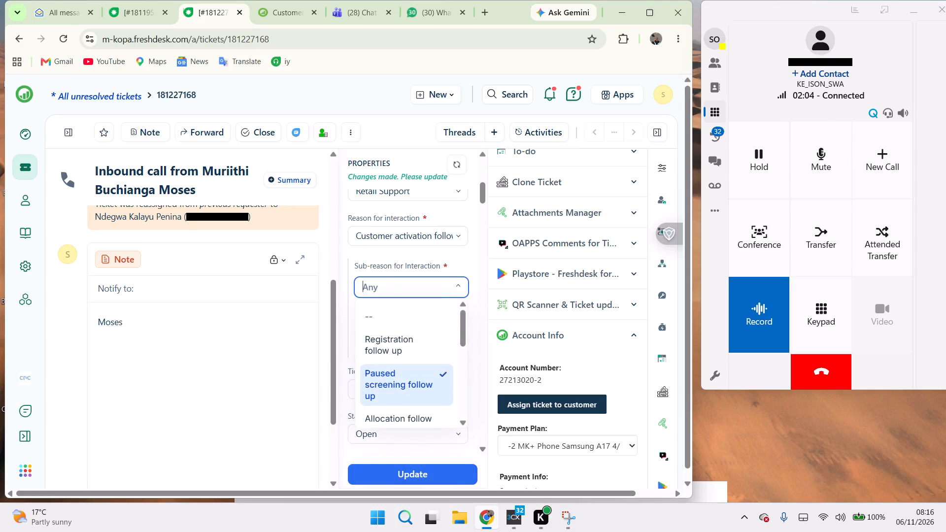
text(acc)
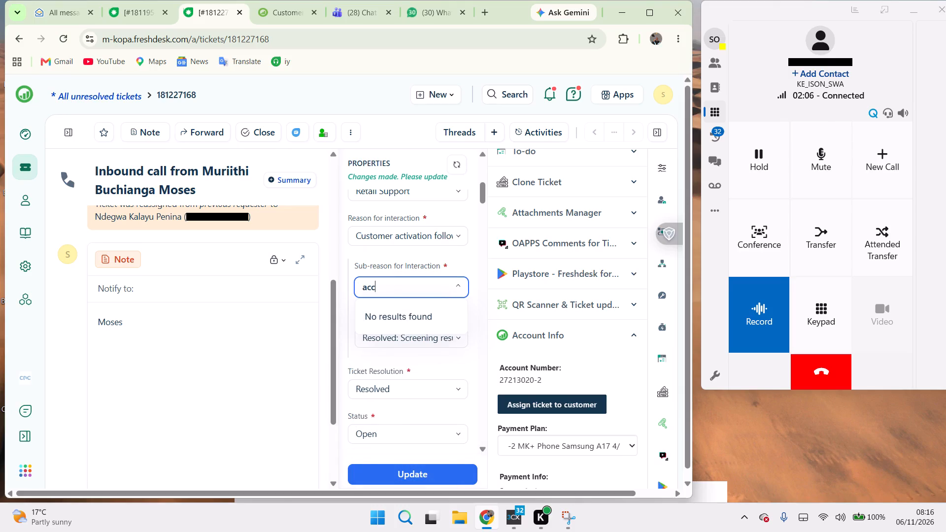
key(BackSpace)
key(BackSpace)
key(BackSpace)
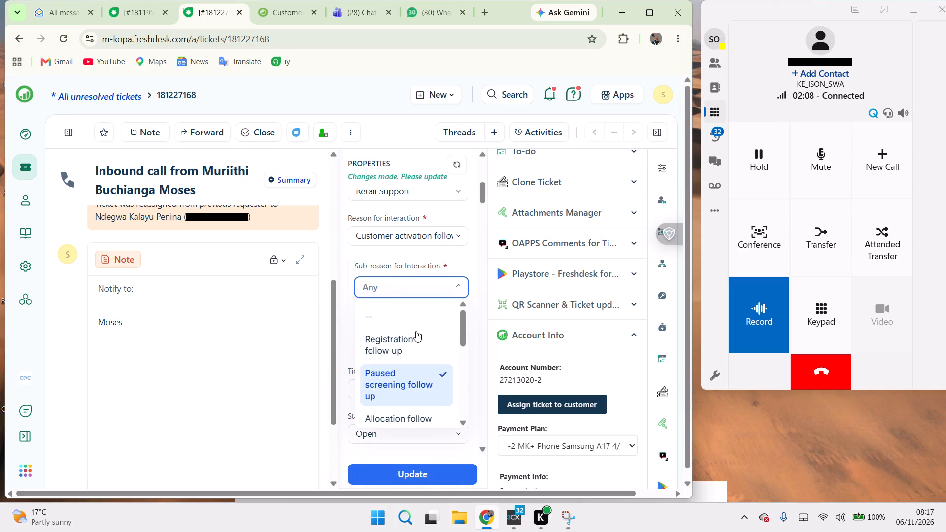
click(407, 415)
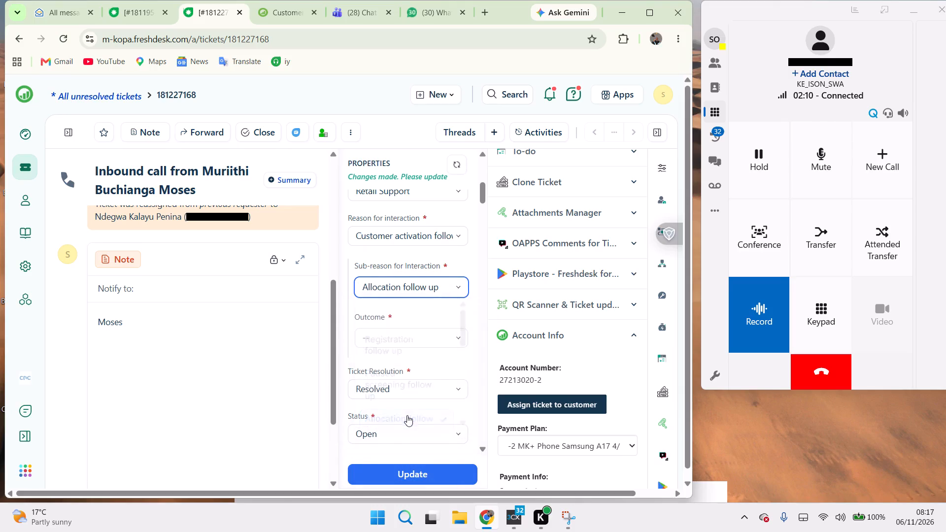
click(406, 339)
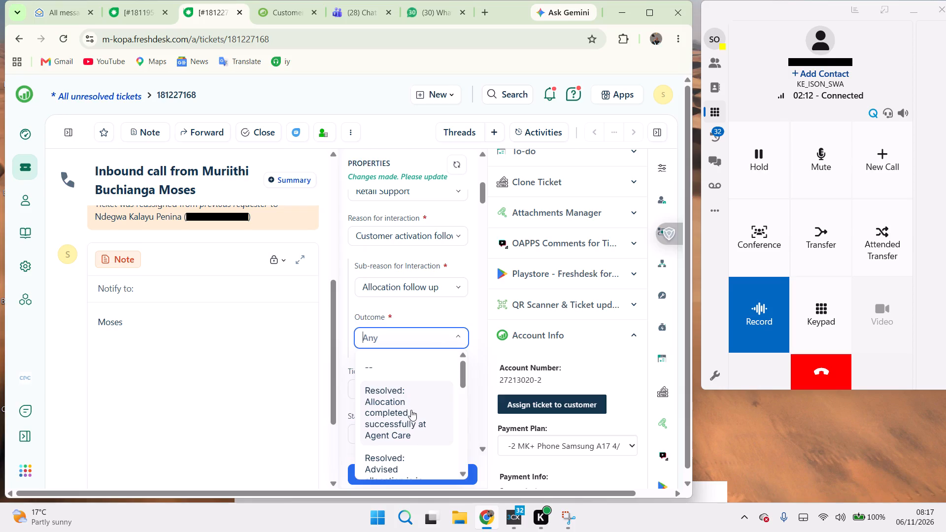
scroll(394, 464, down, 1)
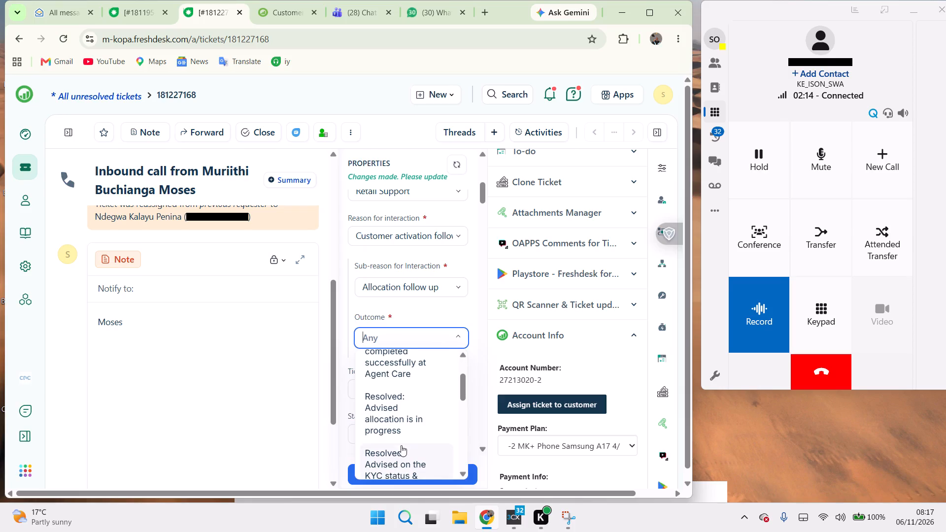
click(392, 417)
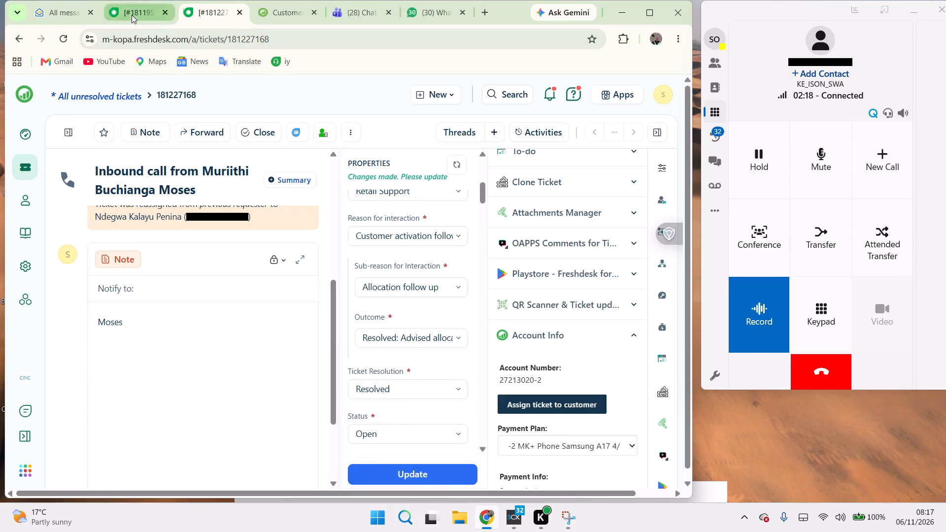
click(132, 15)
scroll(212, 314, up, 6)
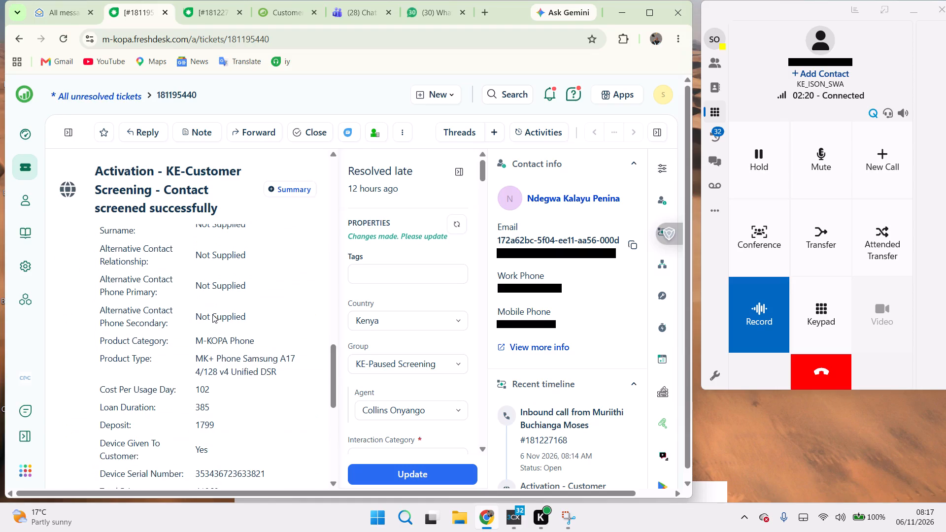
scroll(212, 314, down, 1)
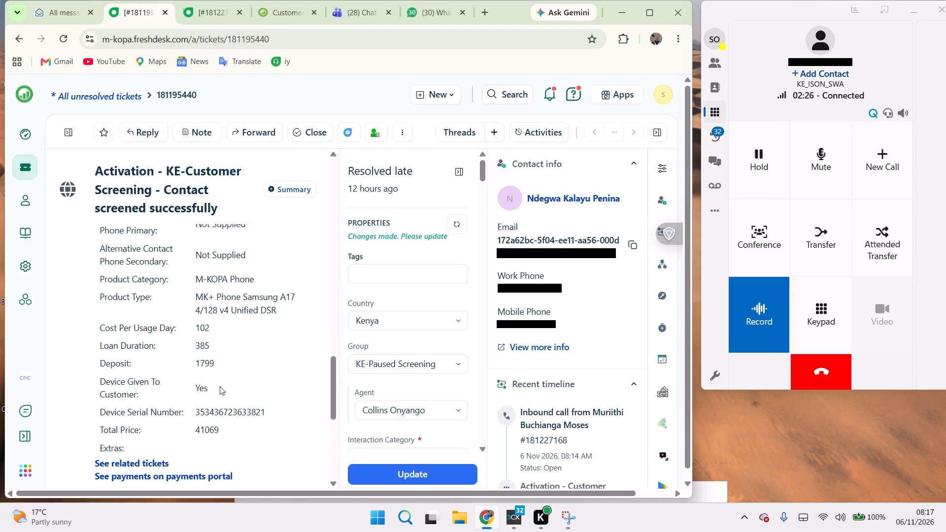
scroll(197, 365, down, 2)
scroll(224, 345, up, 2)
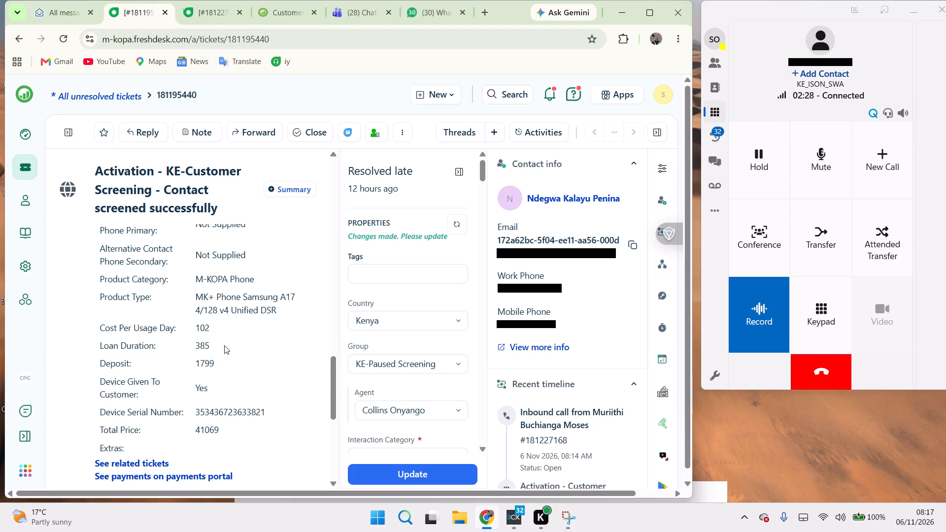
scroll(224, 345, up, 2)
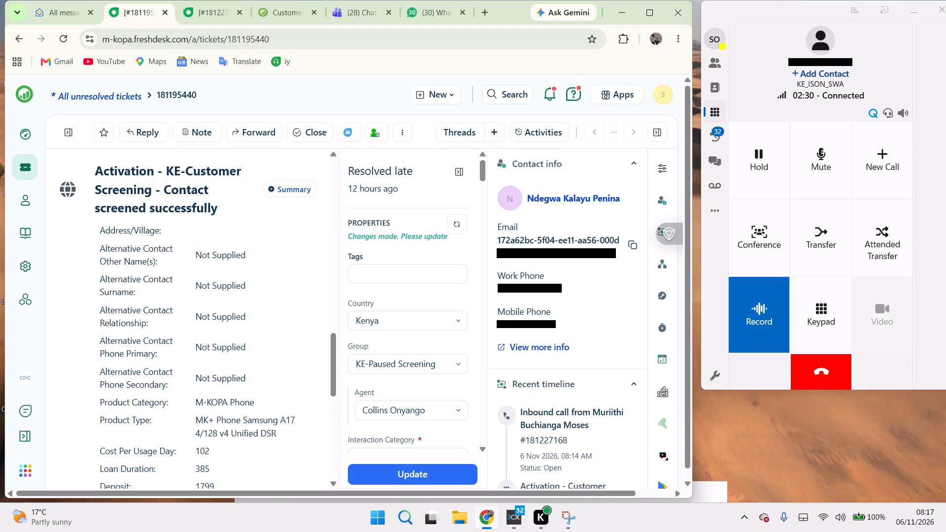
scroll(224, 345, up, 7)
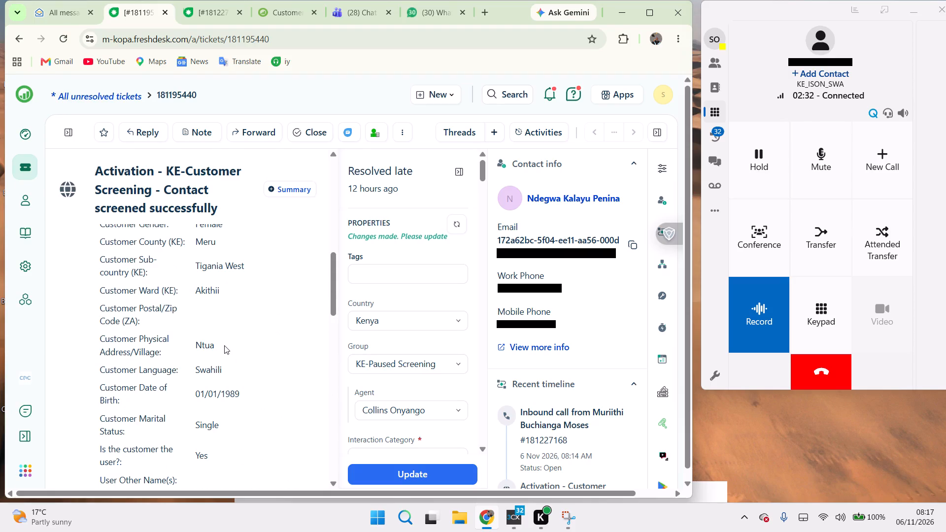
scroll(224, 345, up, 4)
scroll(224, 345, down, 1)
scroll(224, 345, up, 2)
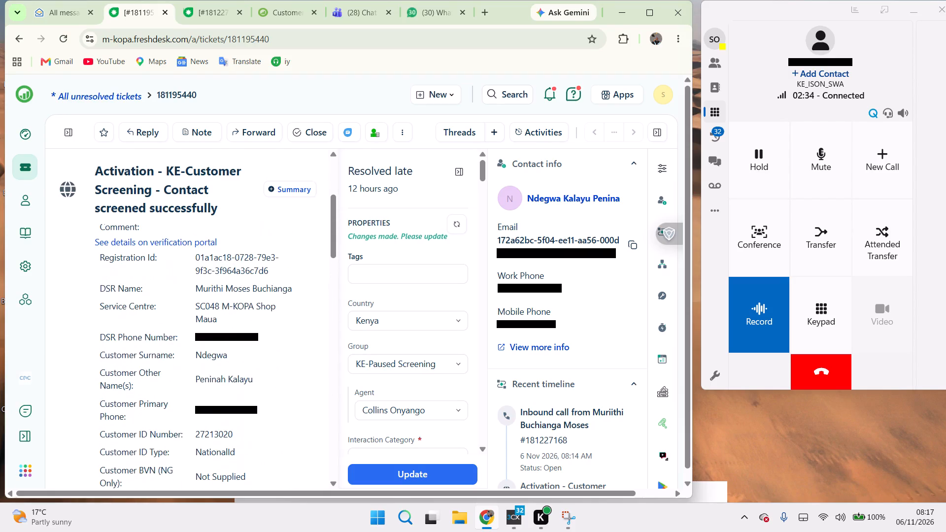
scroll(224, 345, up, 1)
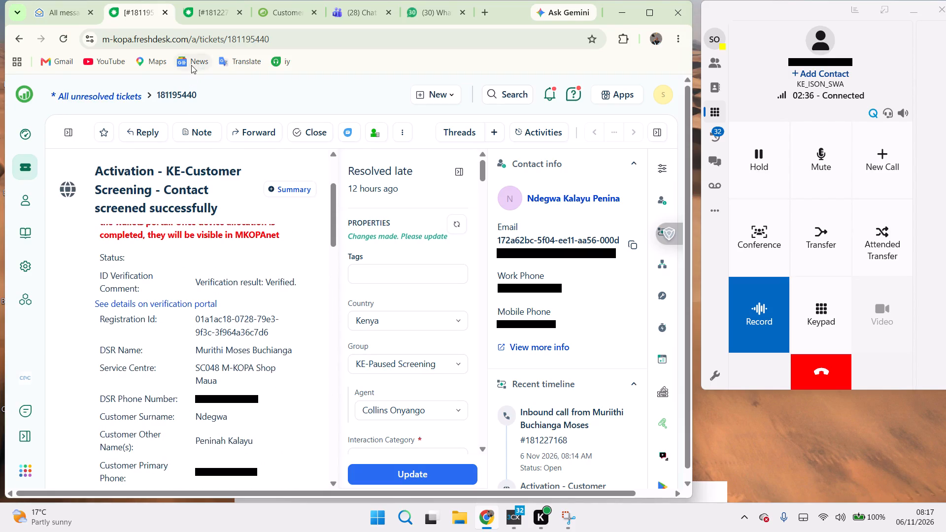
click(212, 9)
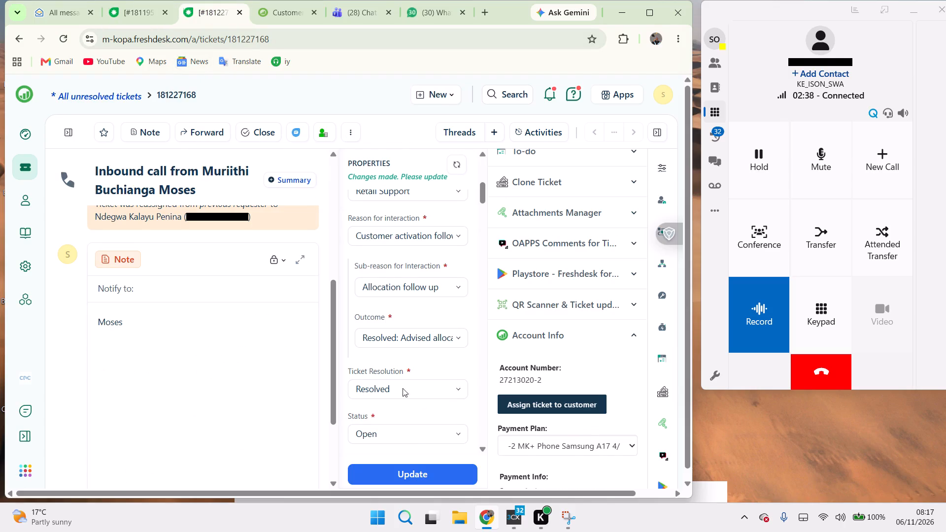
click(407, 433)
click(390, 380)
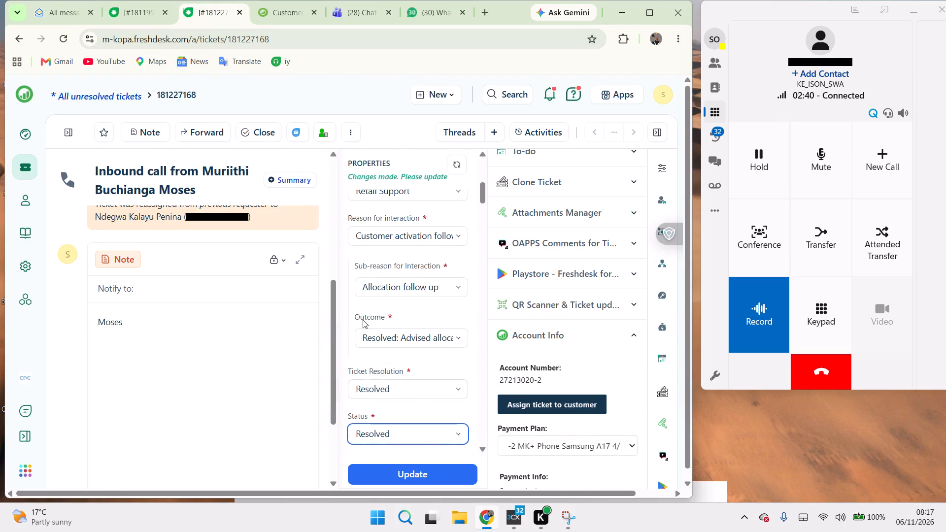
Copy the sub-reason "Allocation follow up" and the outcome "Resolved: Advised allocation is in progress" into the note draft, beneath the caller's name.
click(375, 332)
right_click(375, 332)
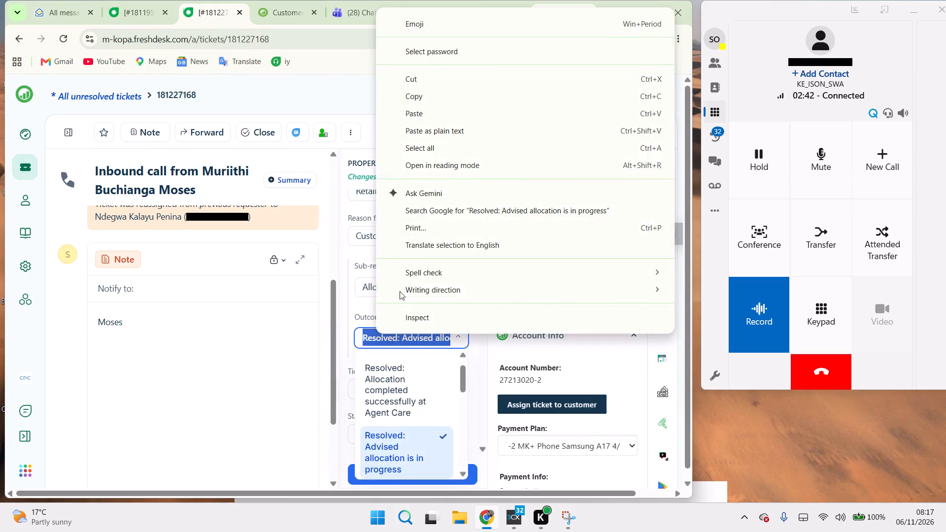
click(416, 99)
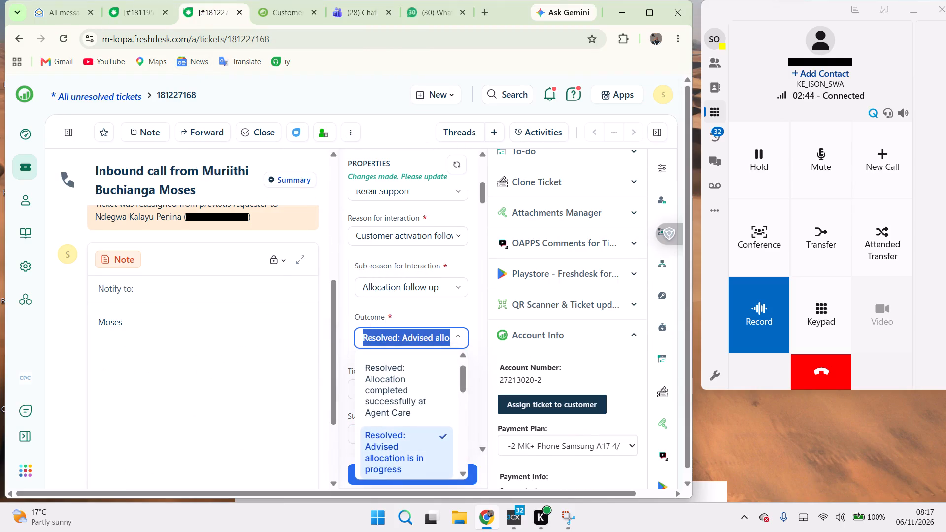
click(165, 342)
key(ctrl+v)
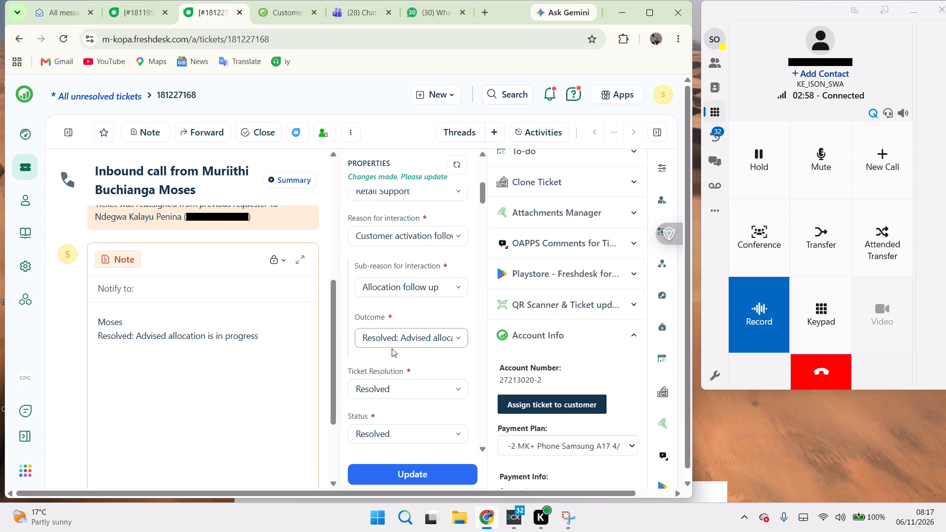
click(387, 282)
right_click(387, 282)
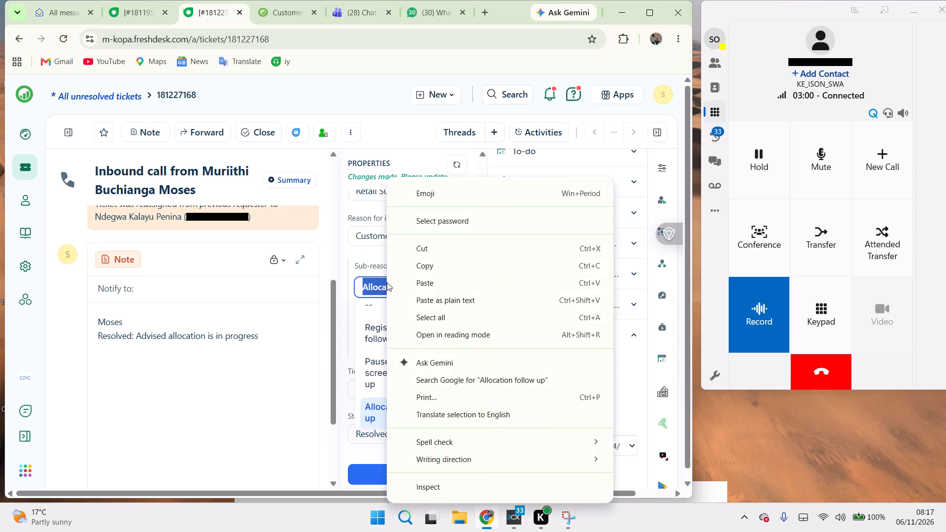
click(429, 264)
click(148, 319)
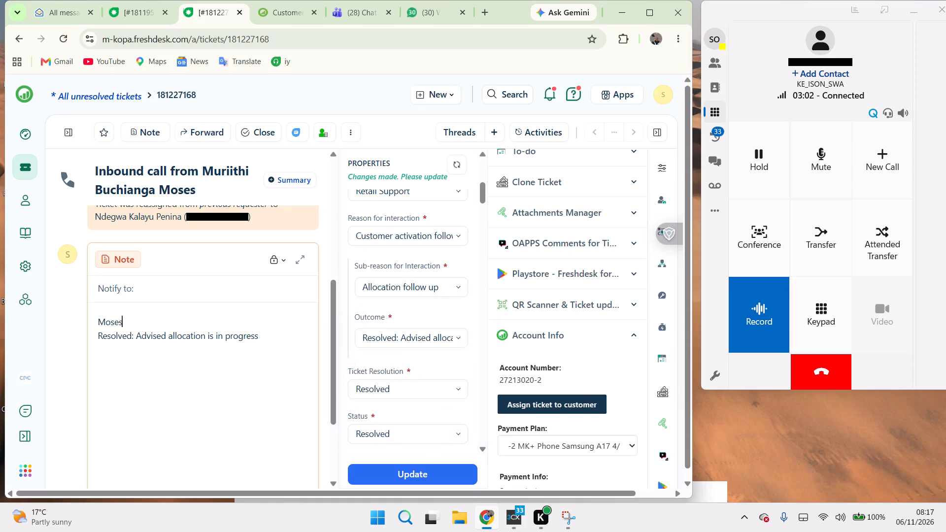
key(Return)
key(ctrl+v)
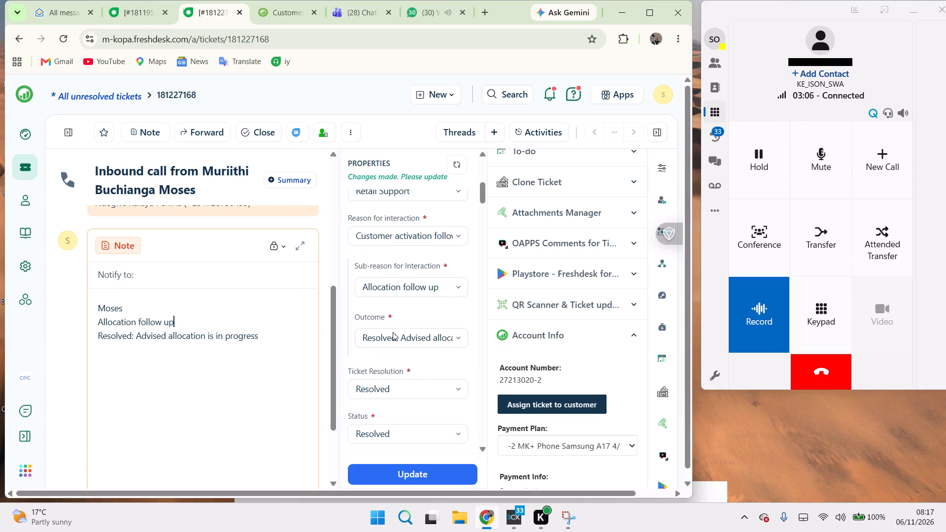
Change the ticket's Outcome to "Resolved: Allocation completed successfully at Agent Care".
click(410, 336)
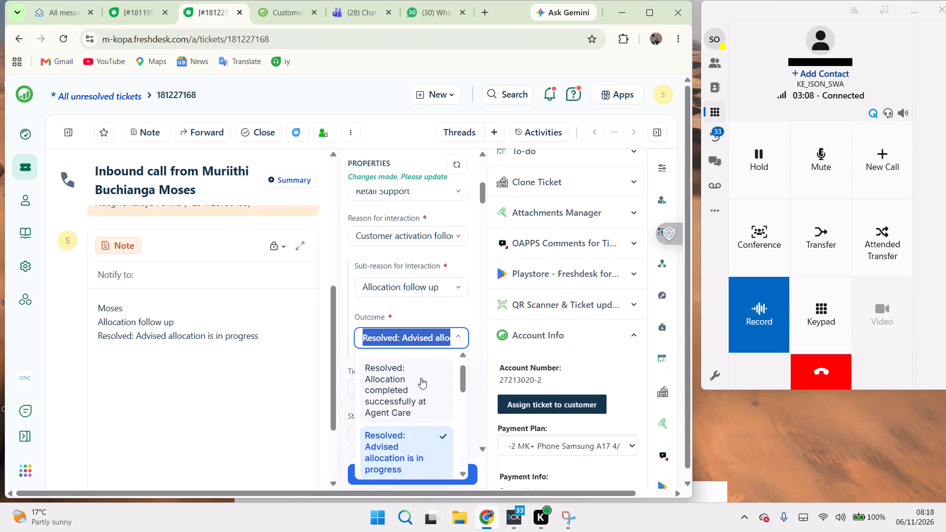
scroll(421, 378, down, 1)
scroll(421, 378, up, 1)
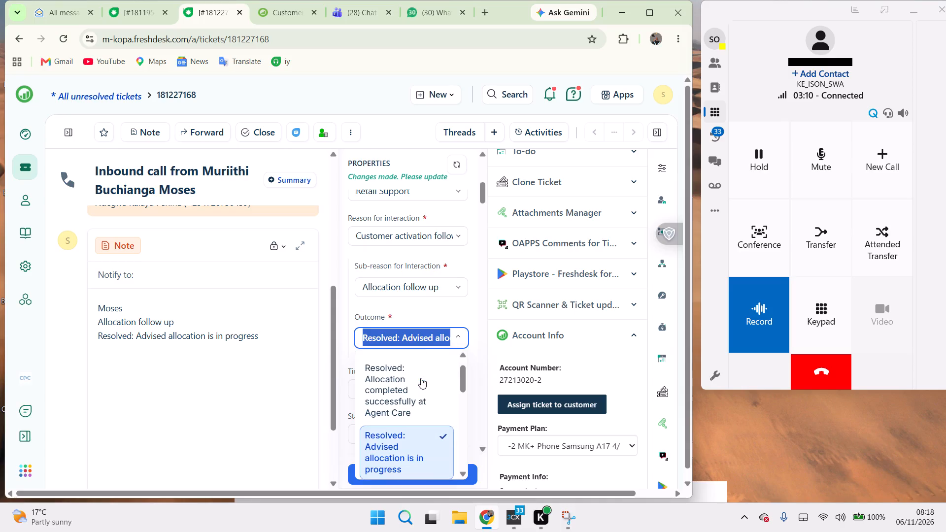
click(406, 391)
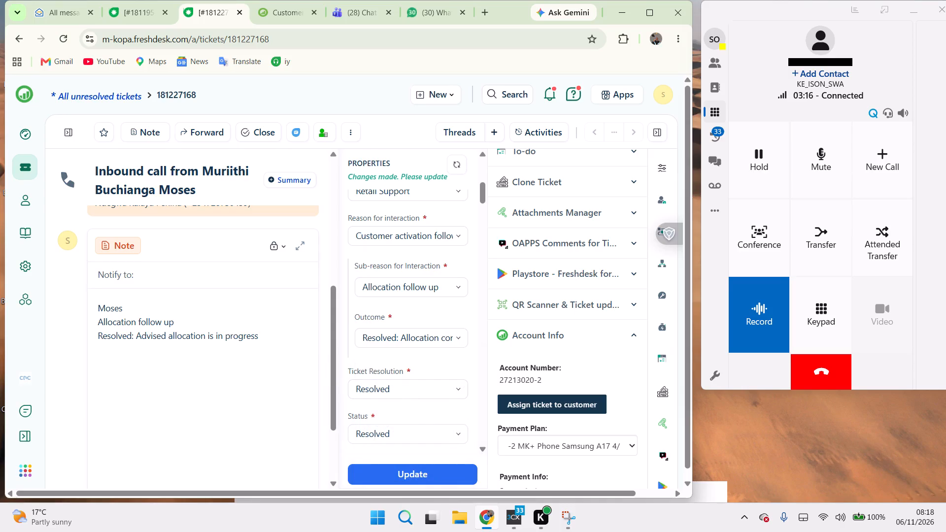
Edit the last line of the note draft to read "Resolved: Advised allocation completed".
drag(210, 335, 271, 335)
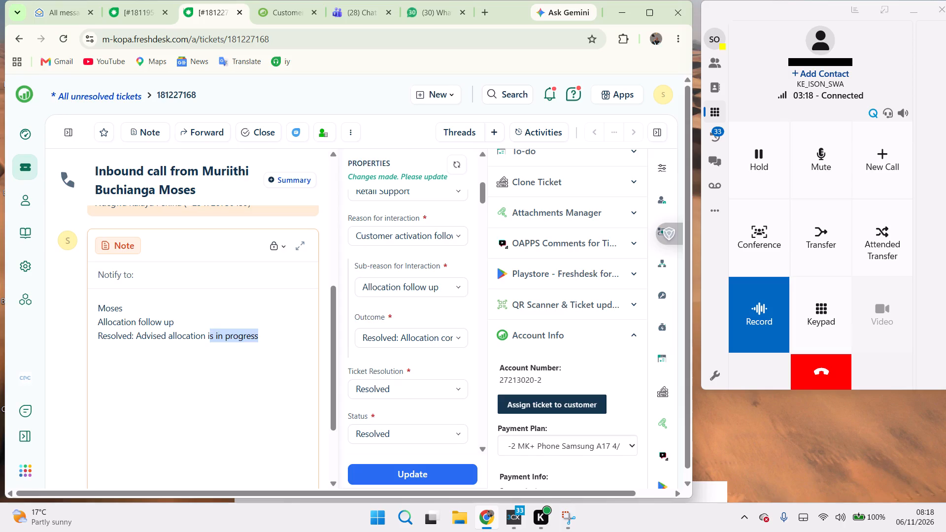
key(BackSpace)
key(BackSpace)
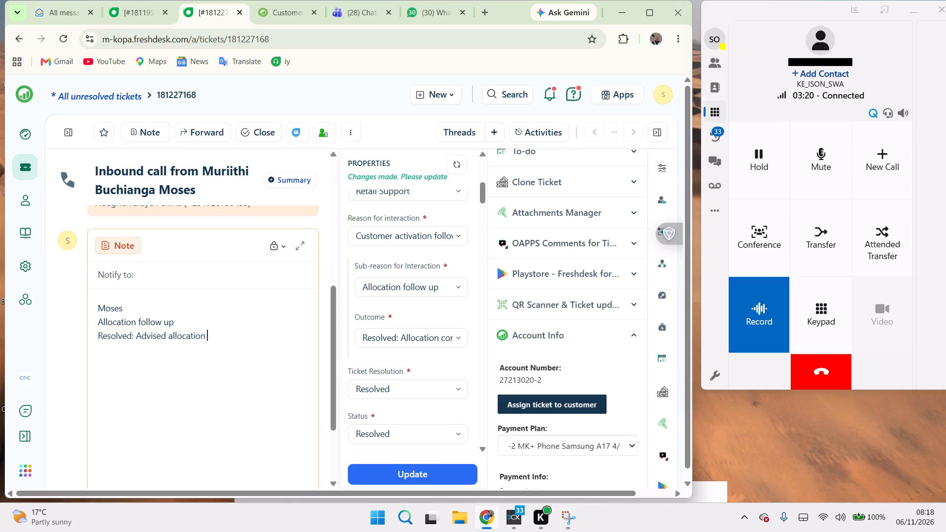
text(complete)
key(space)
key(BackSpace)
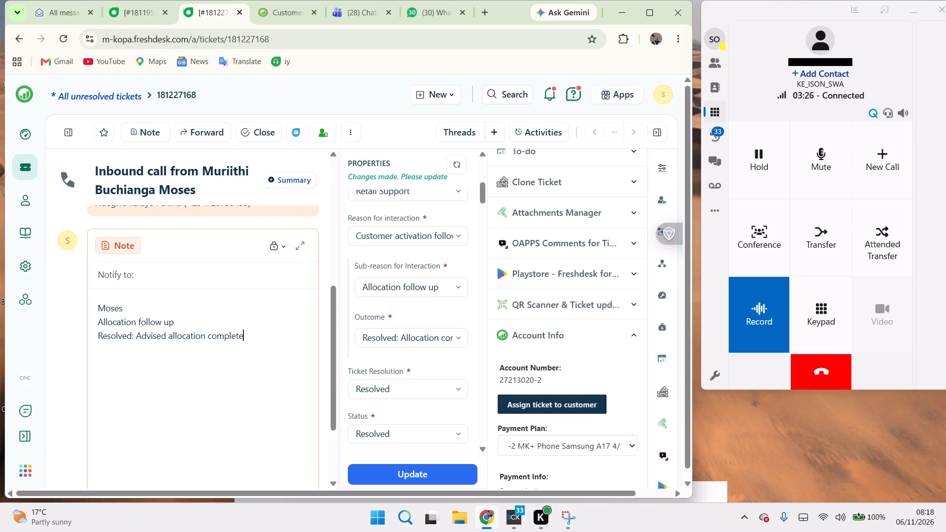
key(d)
scroll(240, 355, down, 8)
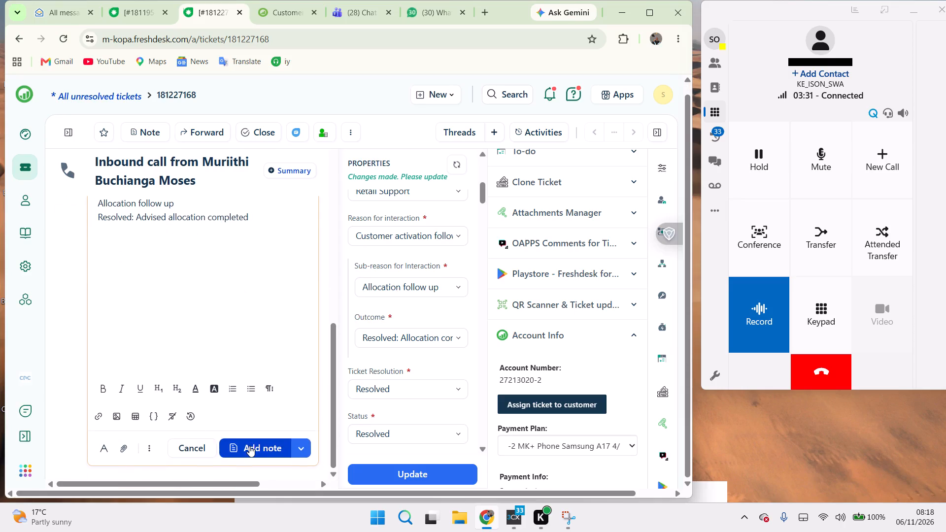
click(249, 446)
click(399, 475)
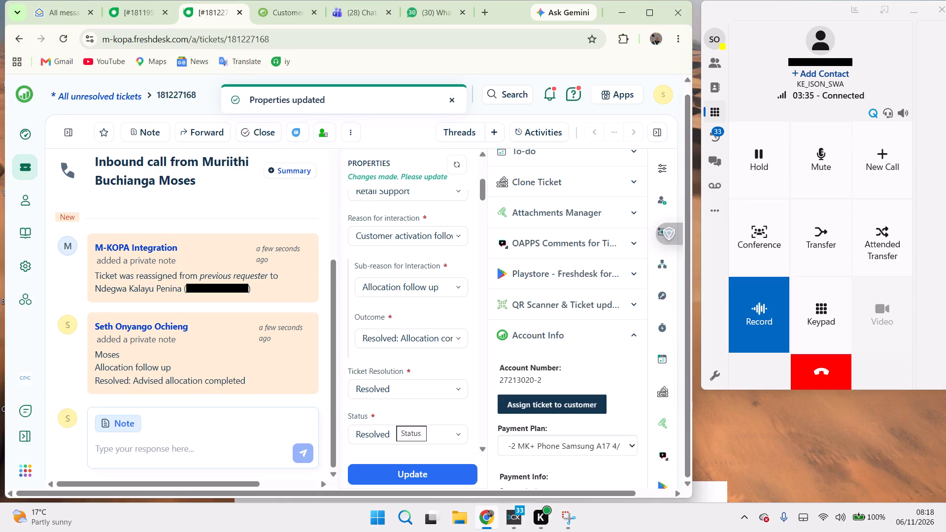
click(395, 470)
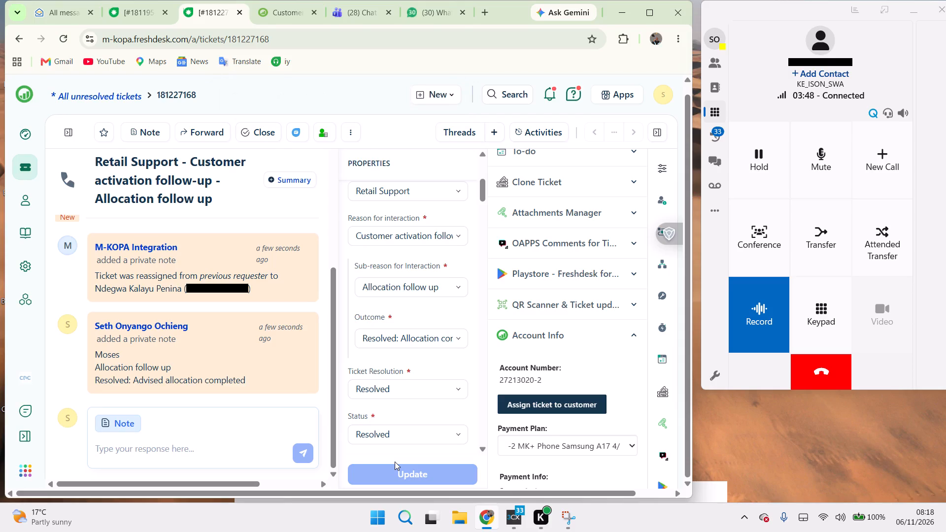
Return to the customer's account dashboard in the M-KOPA CRM.
click(279, 12)
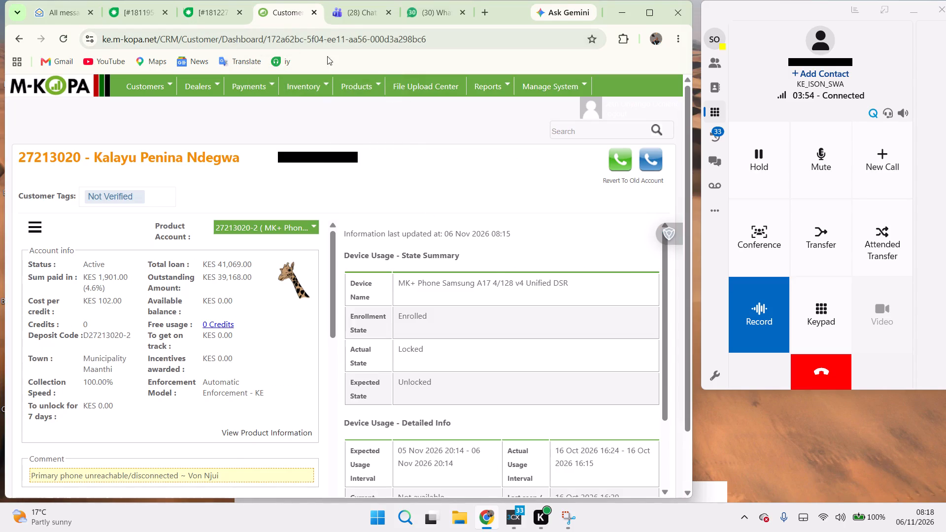
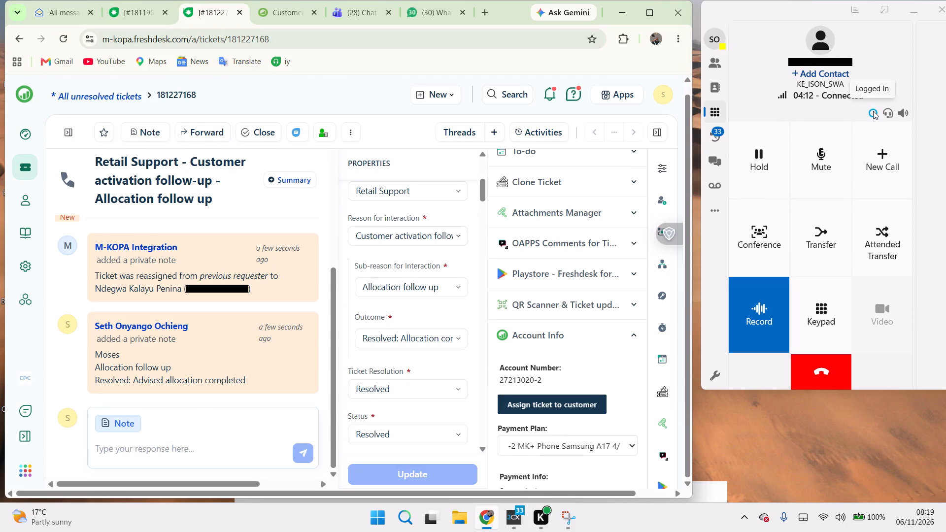
Switch to the softphone and toggle the agent's queue login status during the connected call.
click(873, 111)
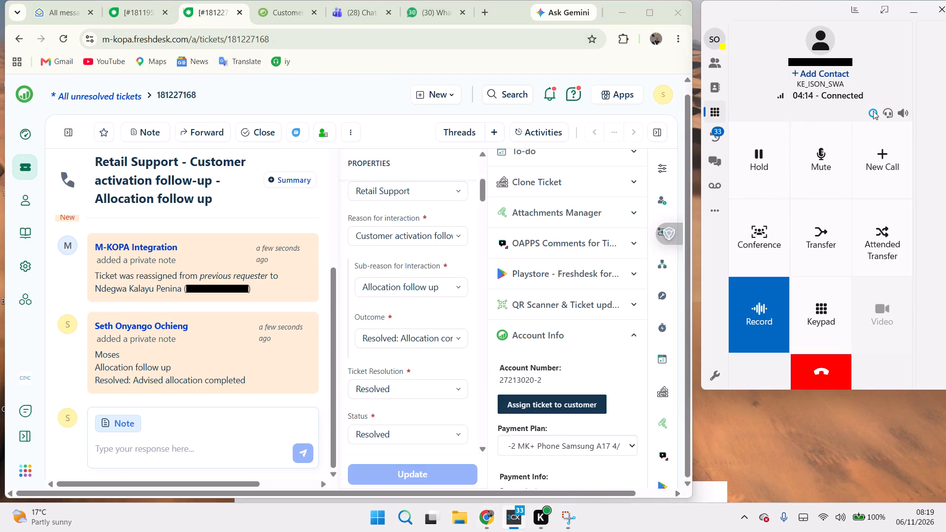